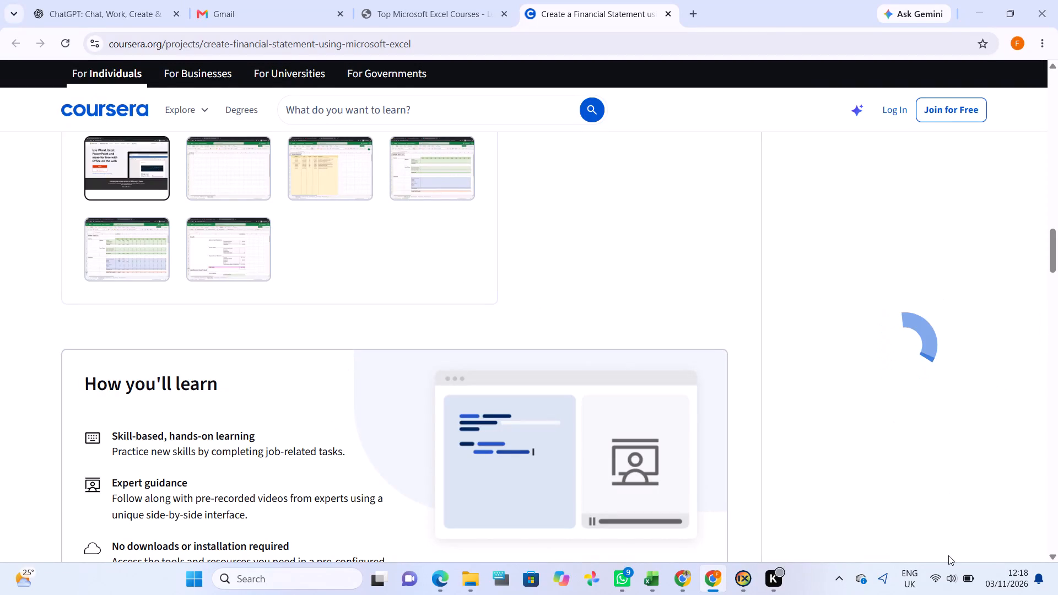
Raise the laptop's screen brightness to about one third of its range.
click(951, 581)
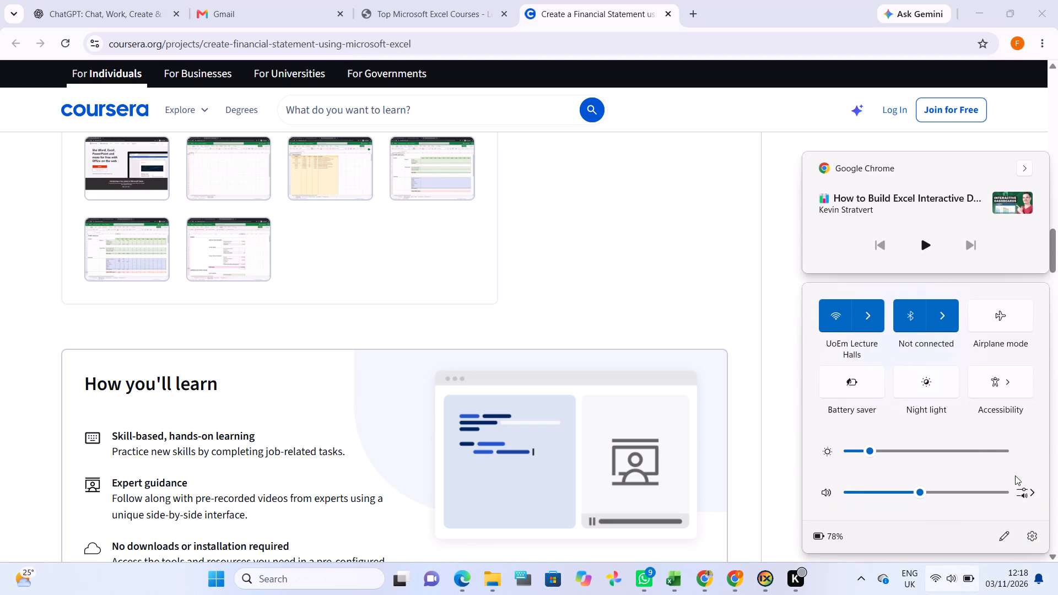
click(900, 447)
Review the project images, step-by-step outline and course details of the guided project on creating a financial statement in Microsoft Excel.
scroll(179, 342, down, 2)
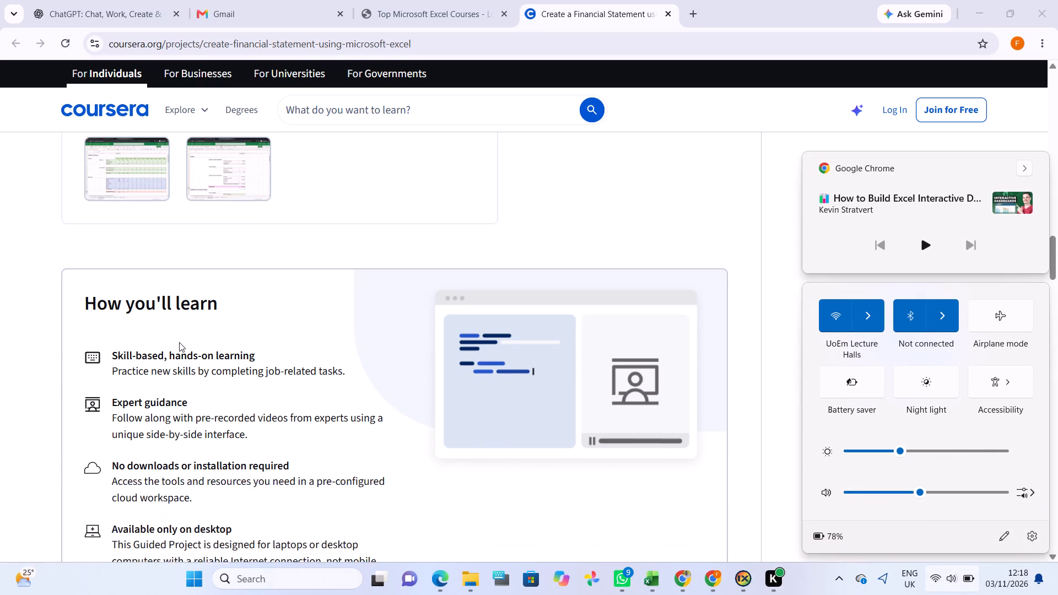
scroll(179, 342, up, 4)
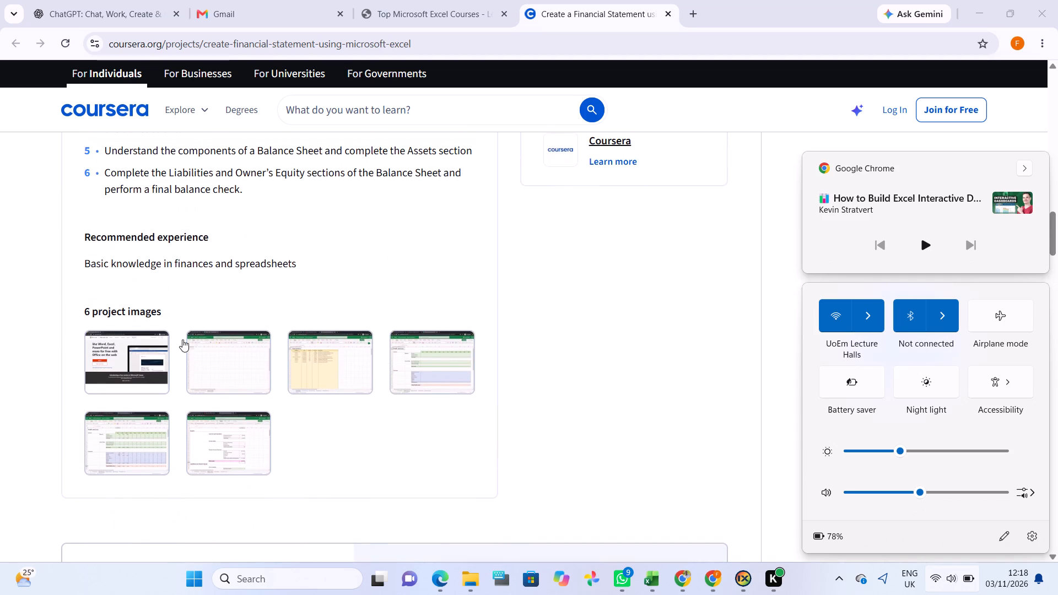
click(128, 365)
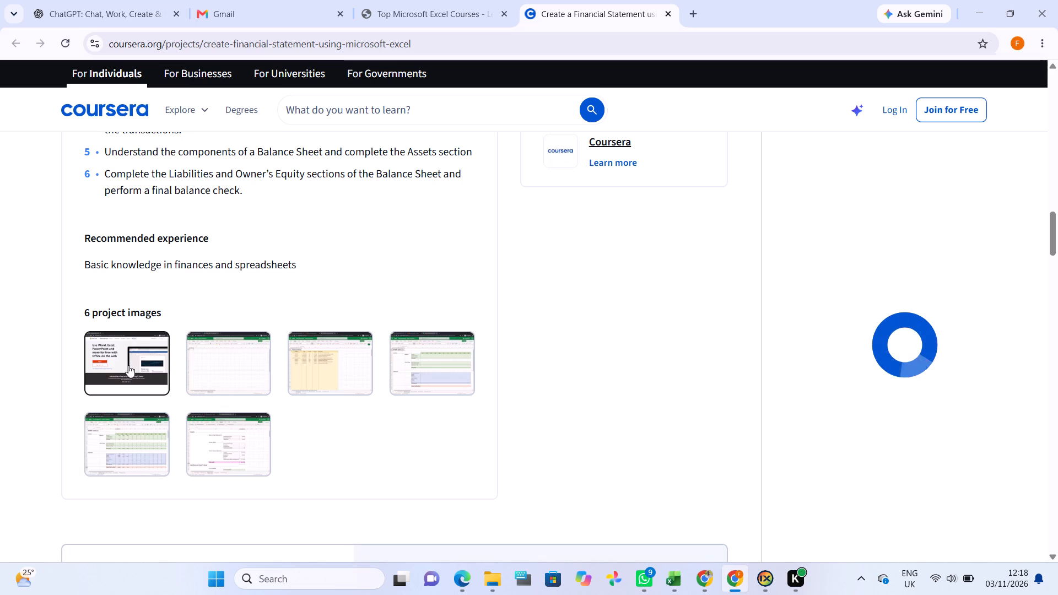
scroll(115, 354, up, 2)
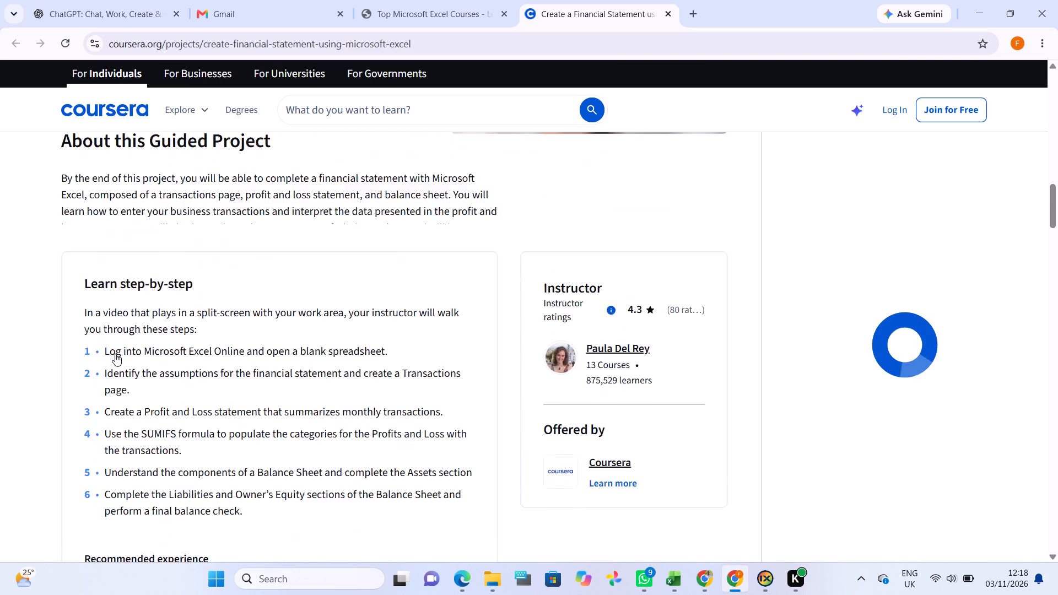
scroll(115, 354, up, 2)
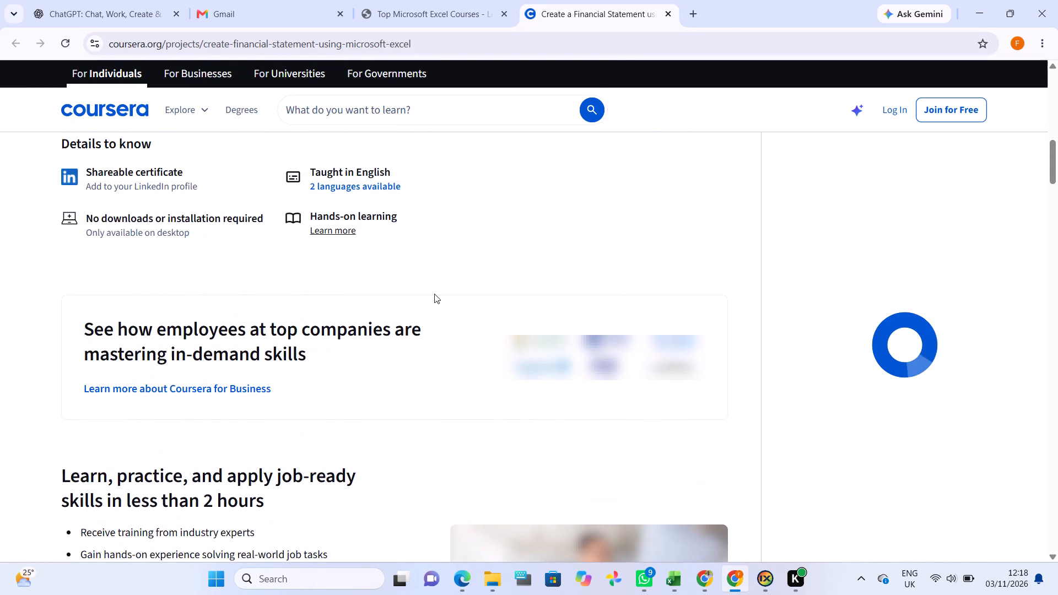
Try to open the free sign-up form from the "Create a Financial Statement using Microsoft Excel" project page.
scroll(434, 294, up, 12)
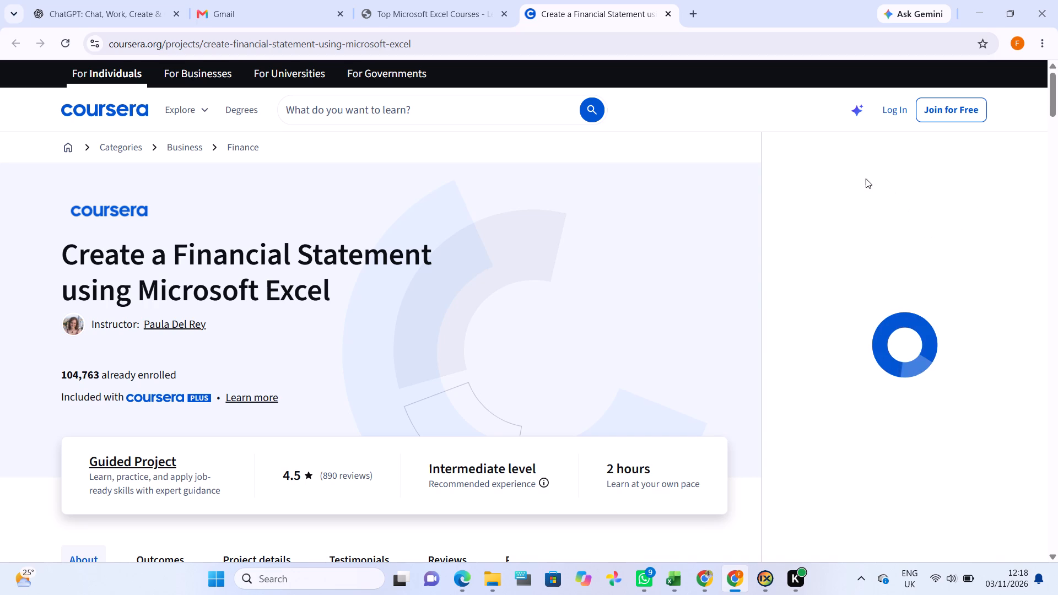
scroll(610, 395, down, 1)
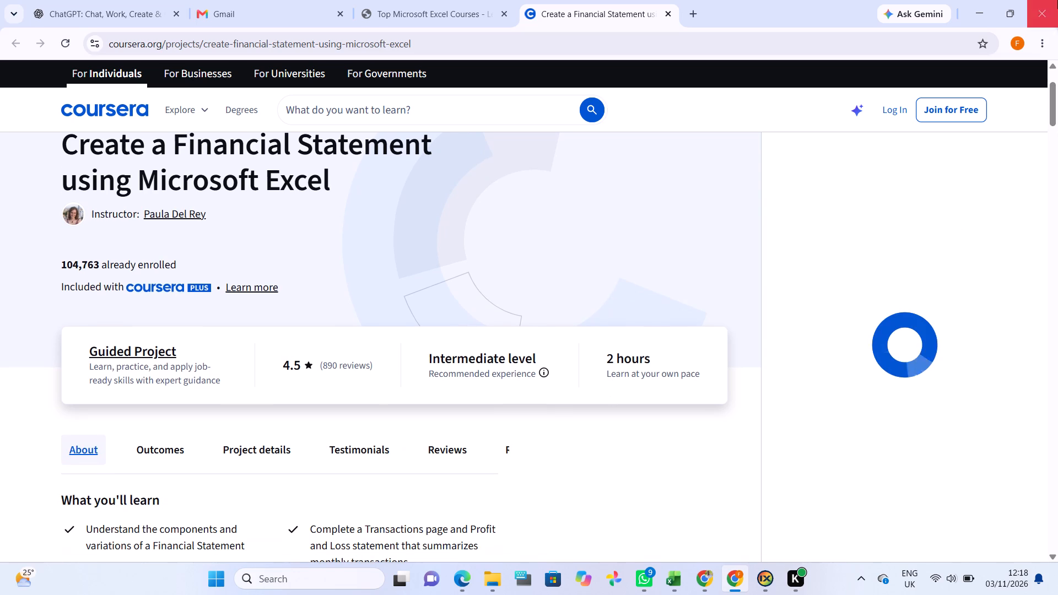
click(920, 110)
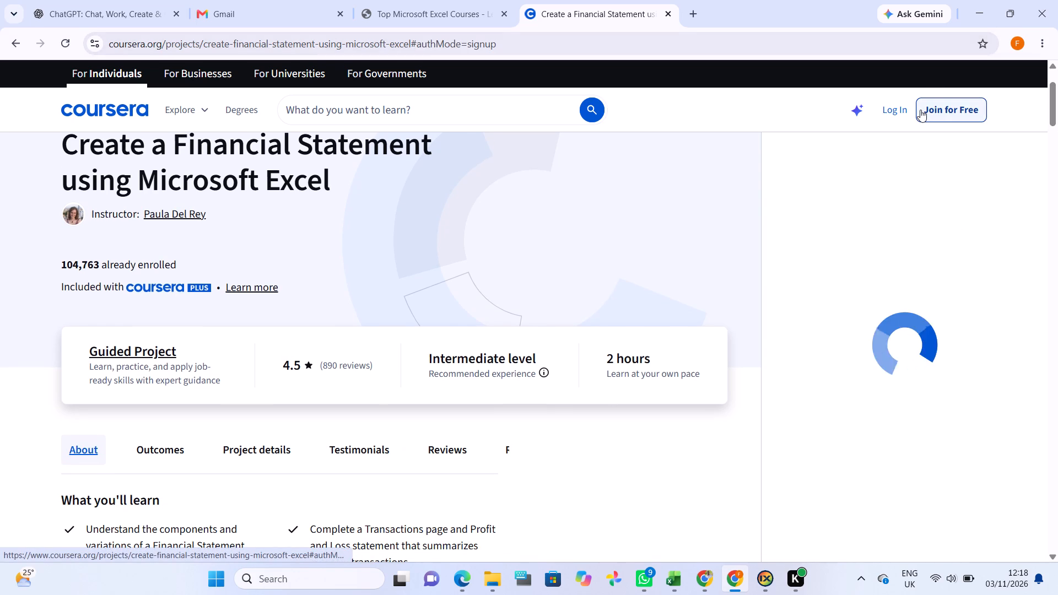
click(920, 110)
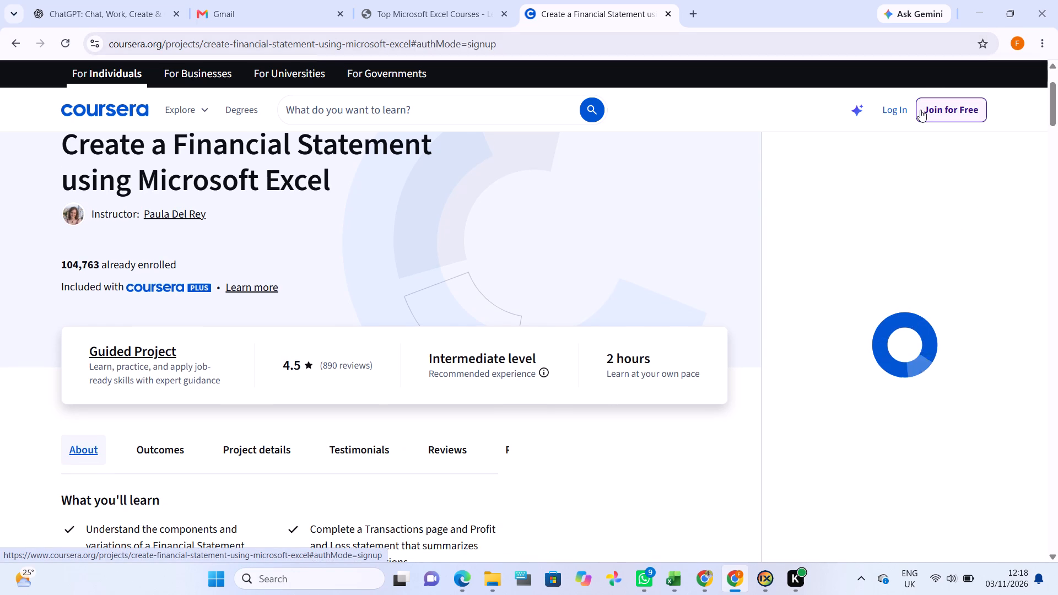
Examine the guided project page's learning outcomes, skills, tools, details and project description.
scroll(655, 251, up, 10)
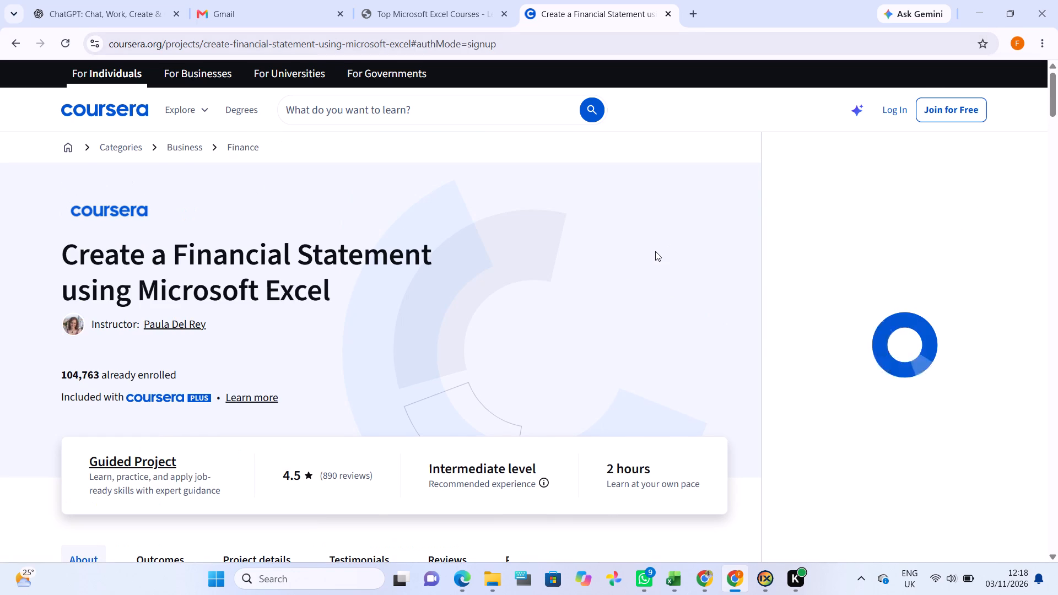
scroll(397, 324, down, 10)
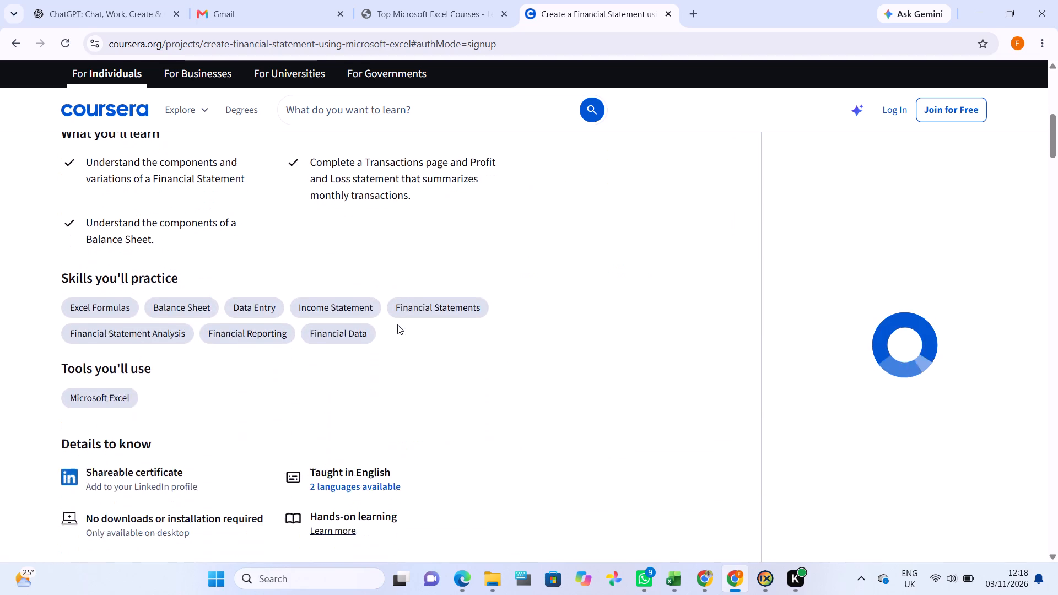
scroll(397, 324, down, 5)
scroll(397, 324, up, 4)
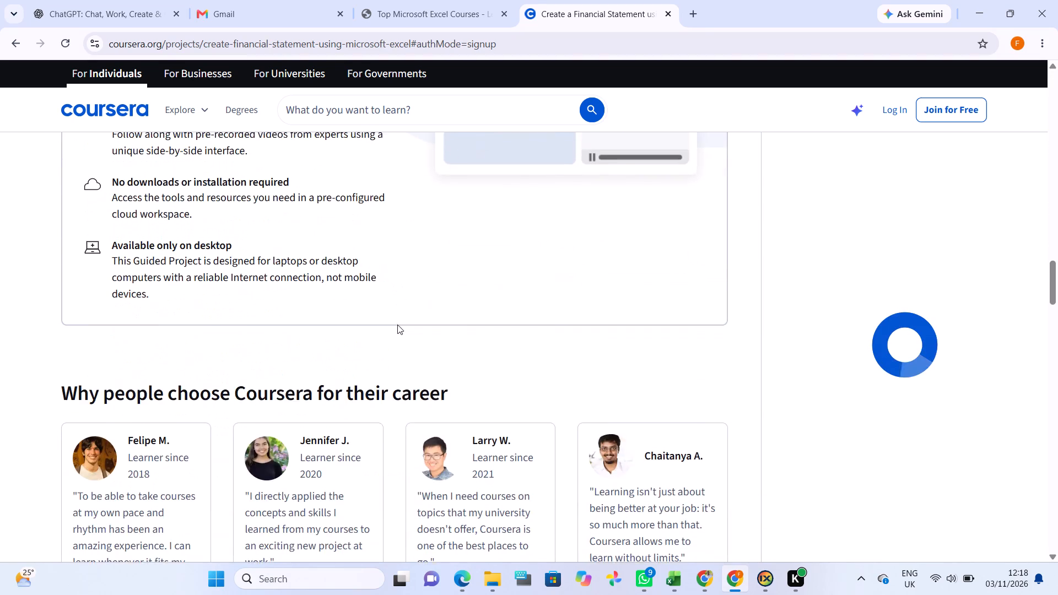
scroll(397, 324, up, 15)
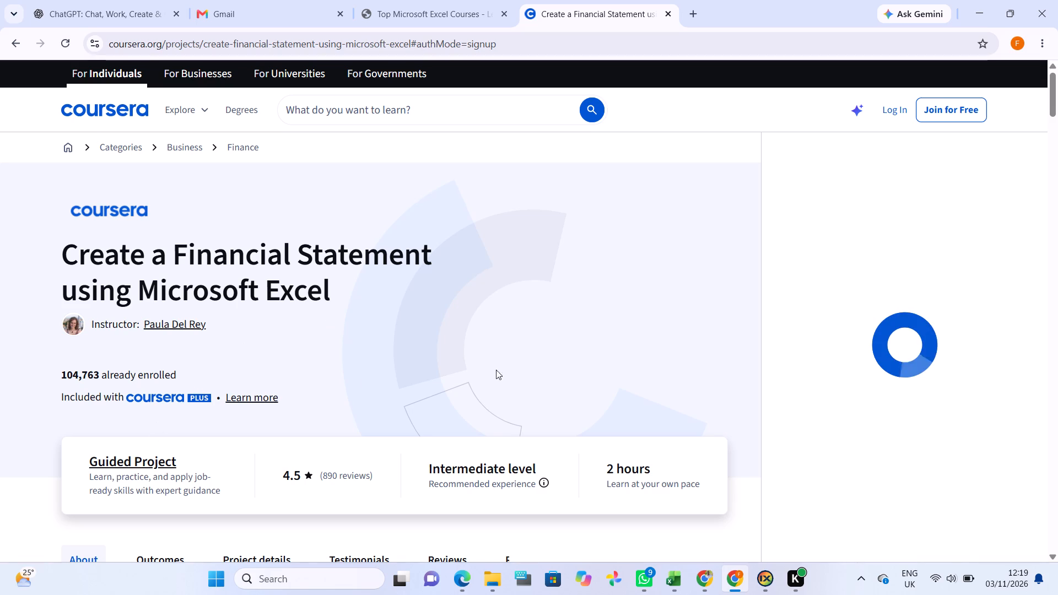
scroll(569, 452, down, 1)
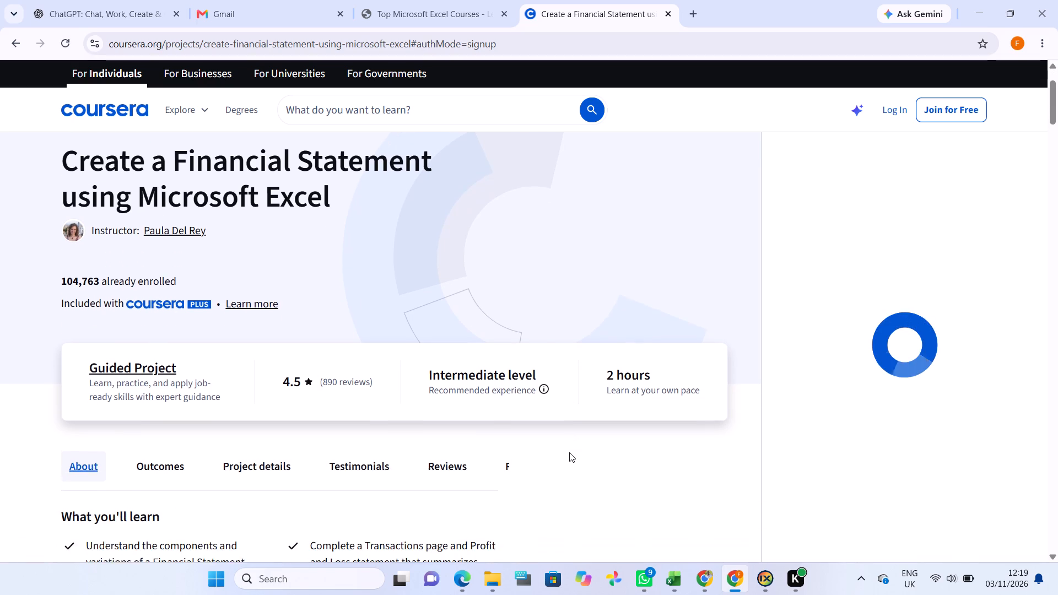
scroll(569, 452, down, 1)
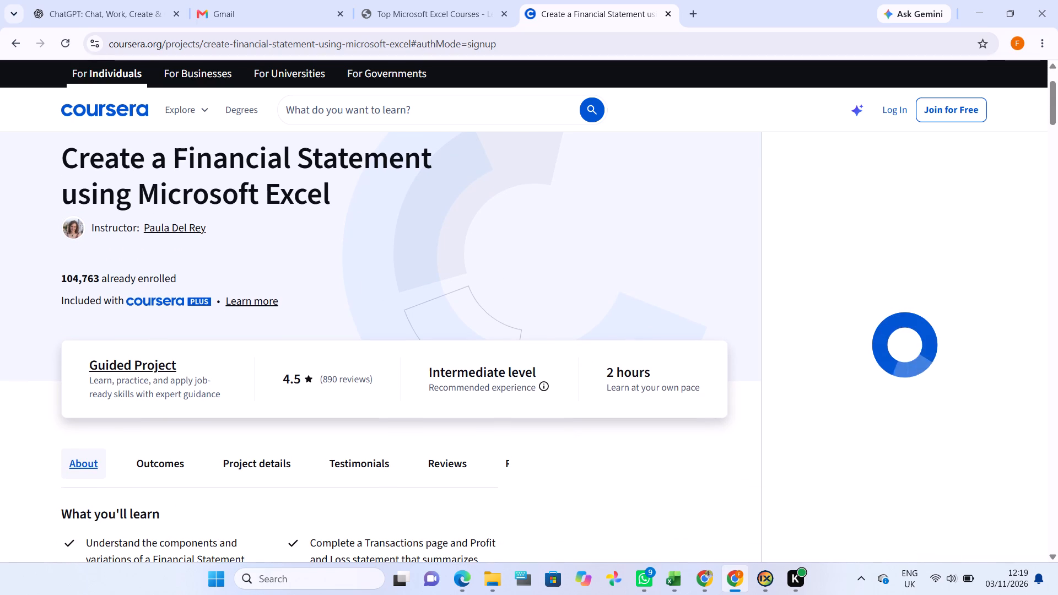
scroll(216, 398, down, 6)
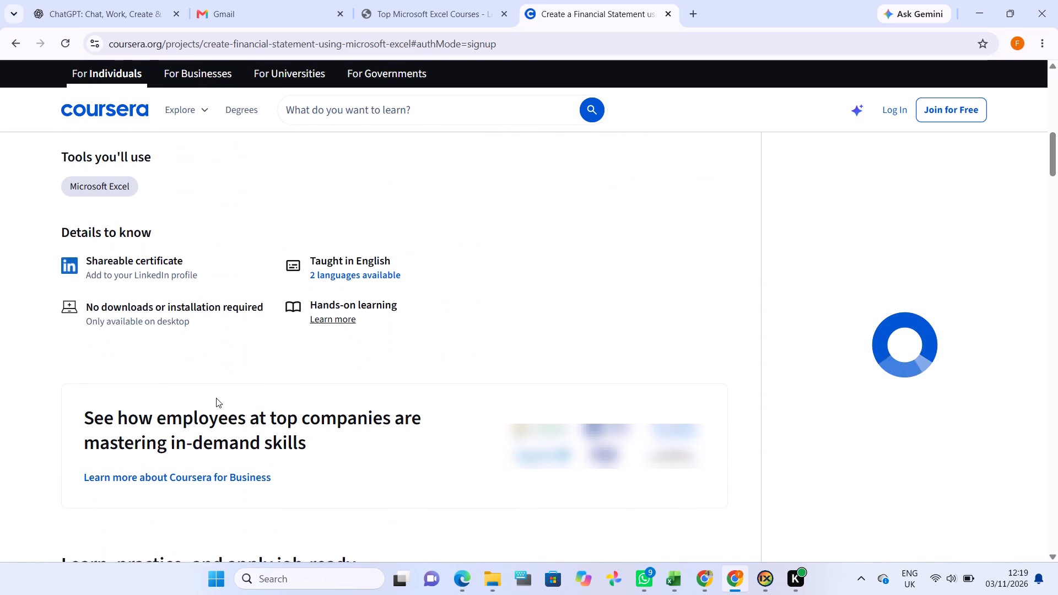
scroll(216, 398, down, 3)
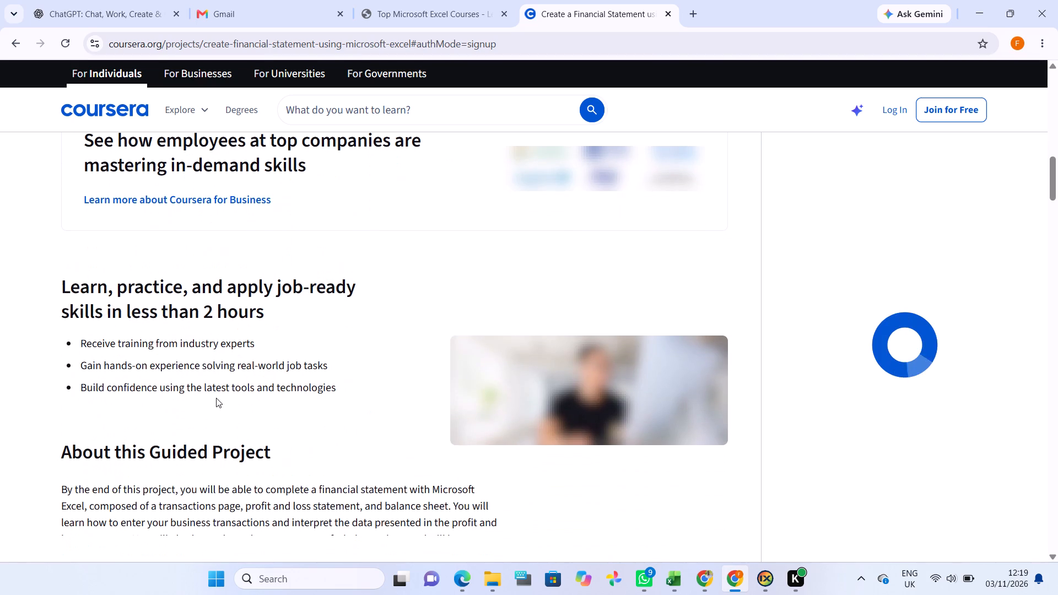
Reload the guided project page with the sign-up address and return to its beginning.
click(63, 42)
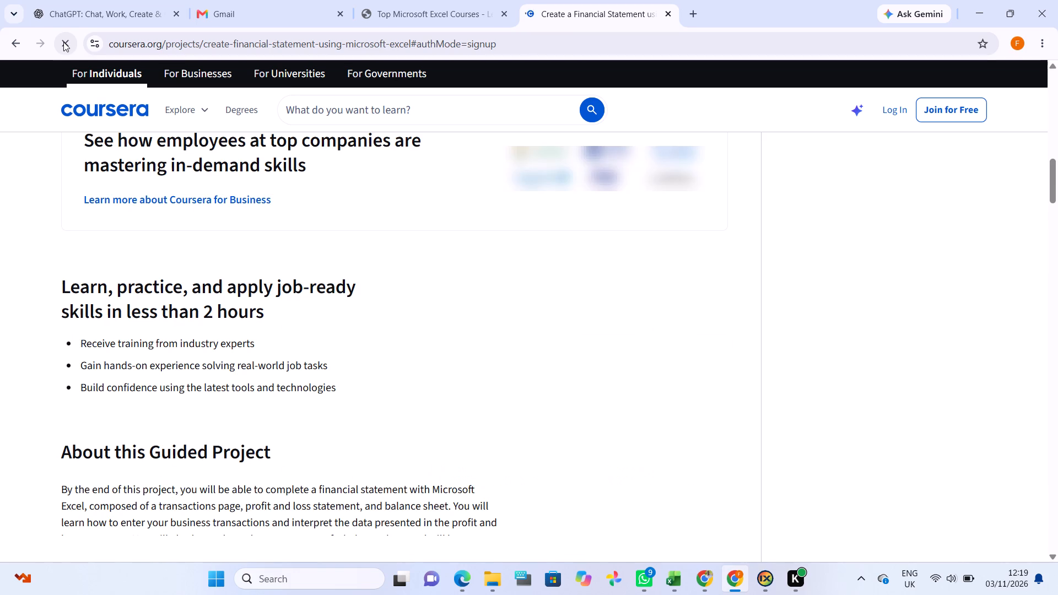
scroll(94, 267, up, 3)
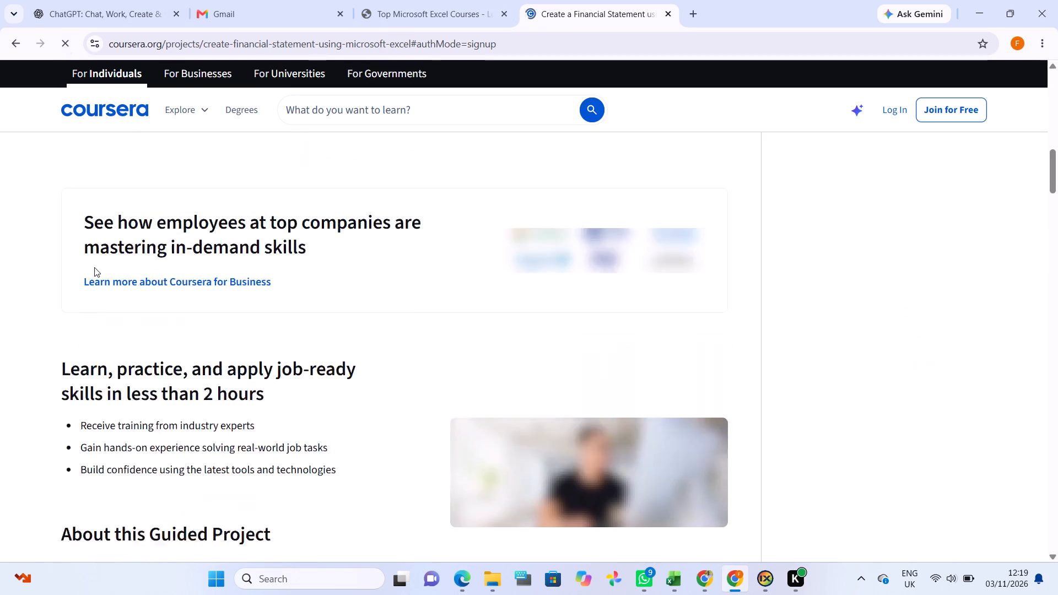
scroll(94, 267, up, 7)
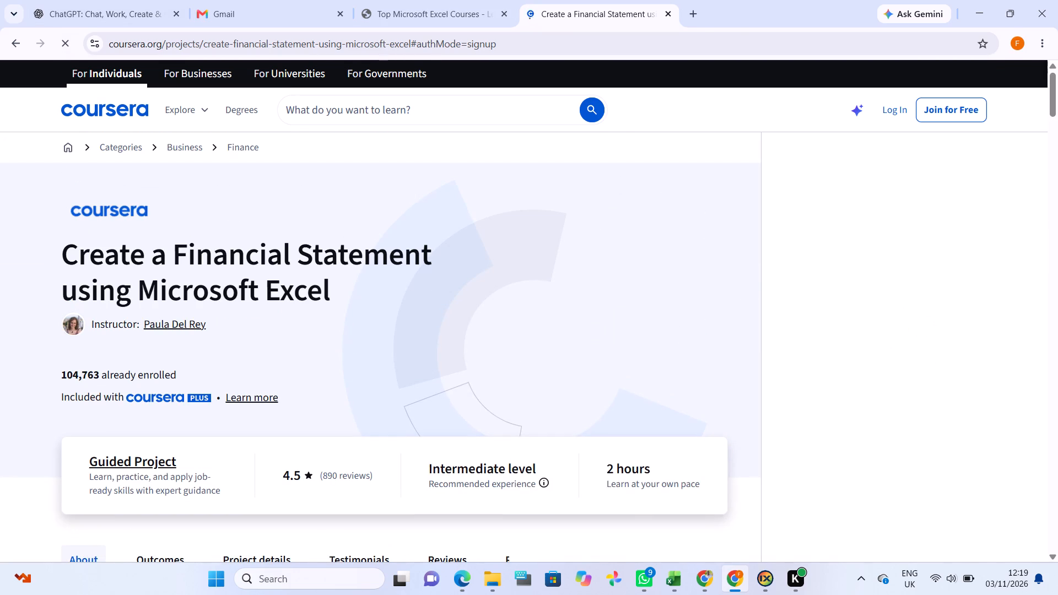
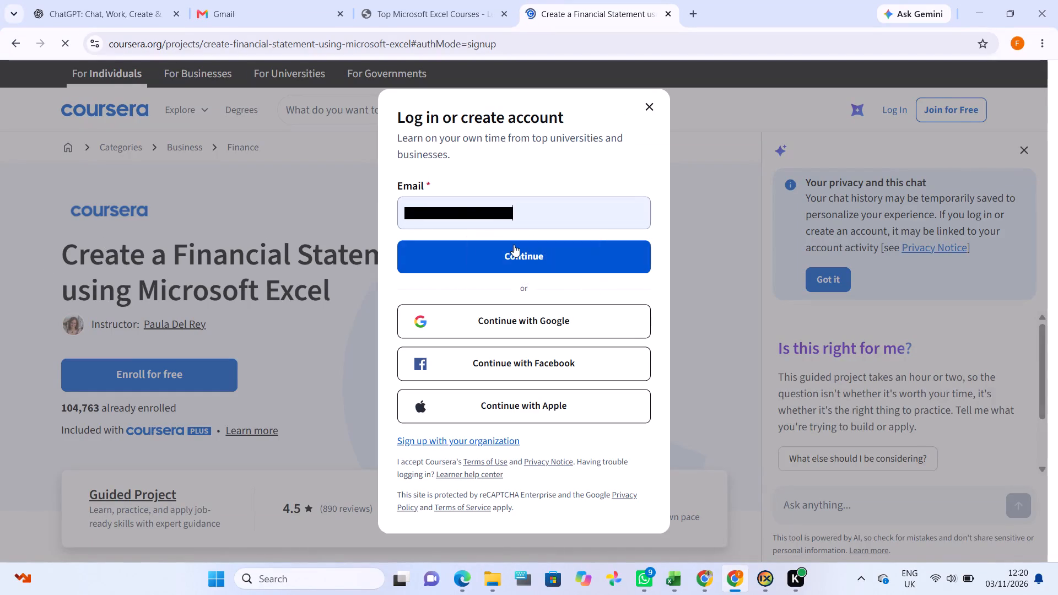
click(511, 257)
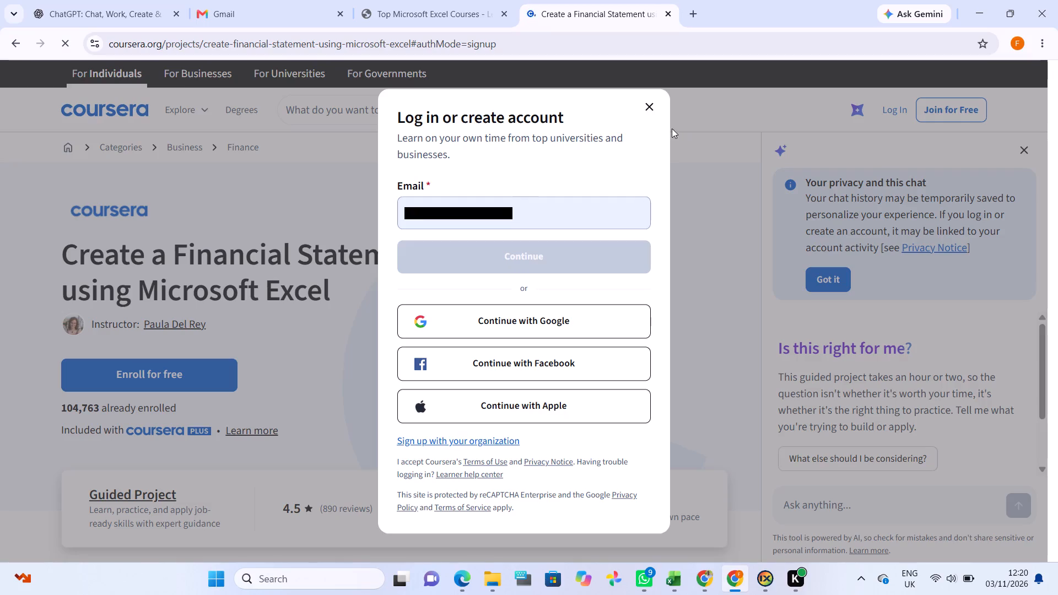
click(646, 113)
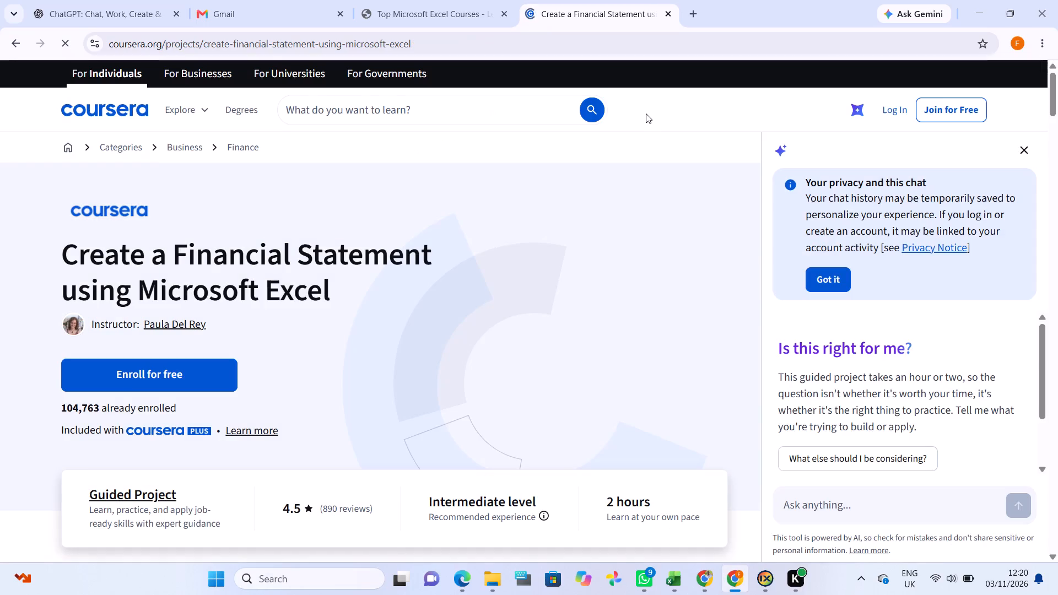
Examine the guided project page from the learning outcomes down to the step-by-step outline, recommended experience and project images.
scroll(414, 308, down, 6)
scroll(414, 308, up, 1)
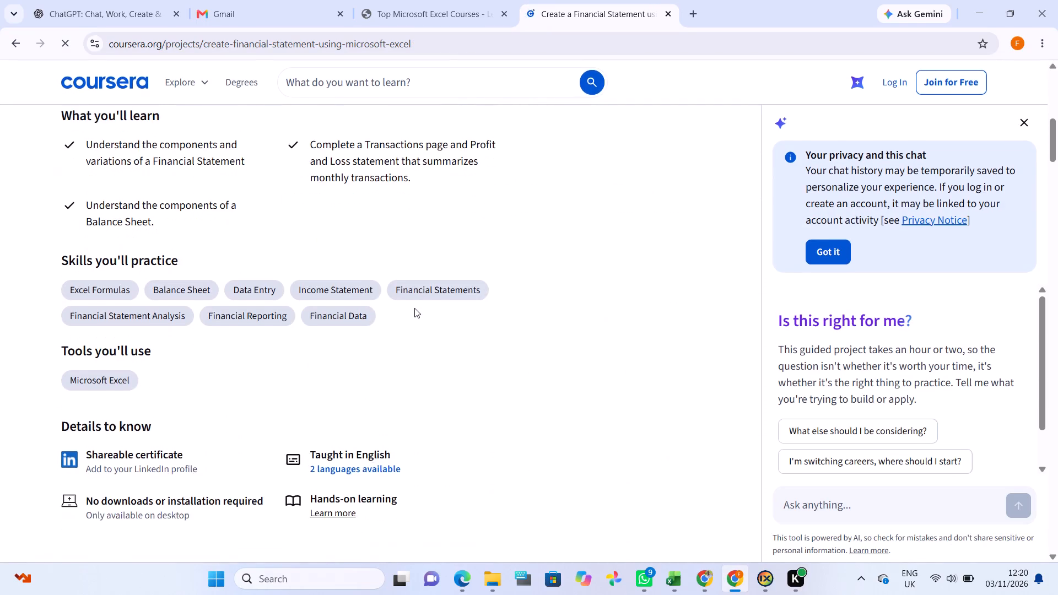
scroll(414, 308, up, 1)
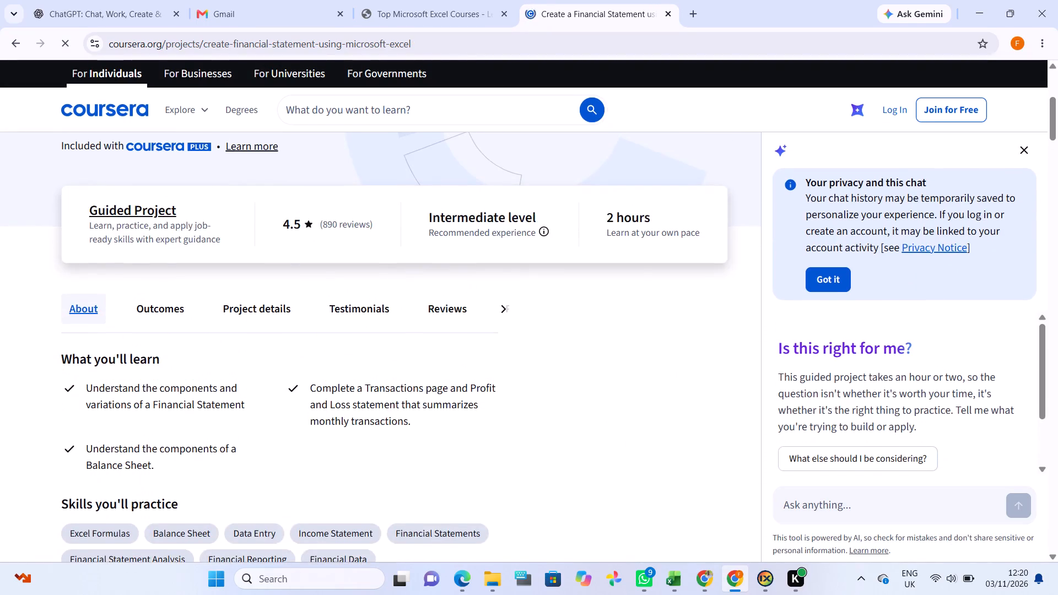
scroll(321, 410, down, 11)
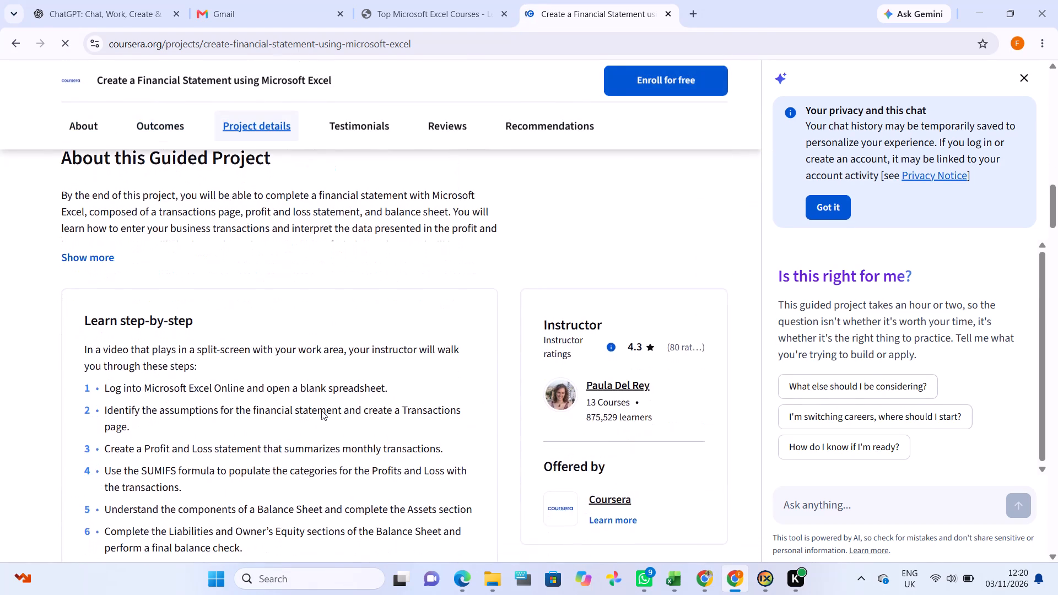
scroll(321, 410, down, 1)
View the guided project's image gallery from the first to the sixth image, and close it.
click(107, 452)
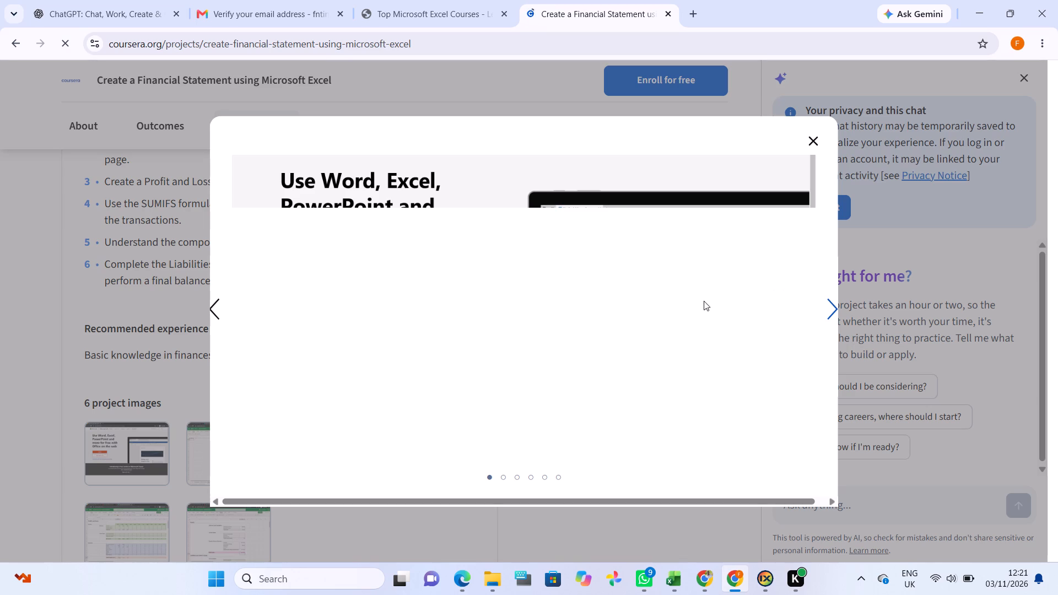
click(536, 194)
click(513, 182)
scroll(629, 244, left, 7)
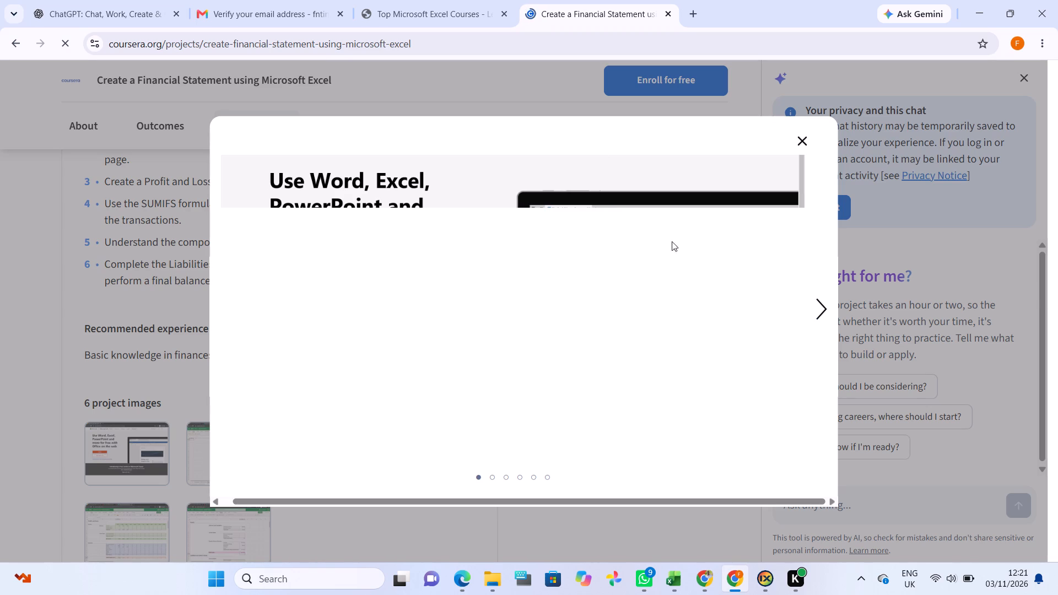
click(815, 310)
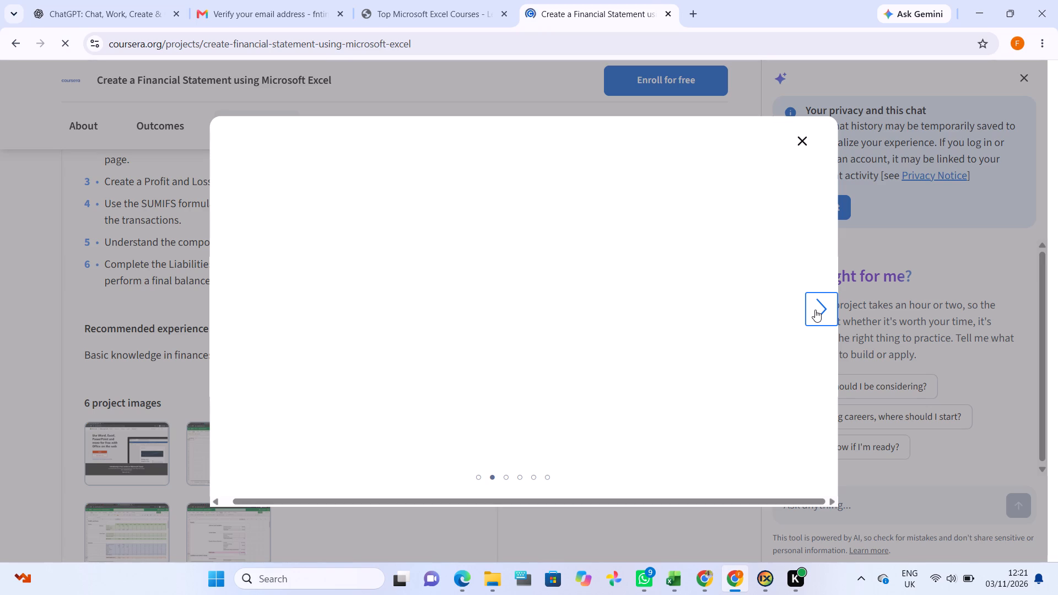
click(815, 310)
click(815, 310)
scroll(815, 310, left, 6)
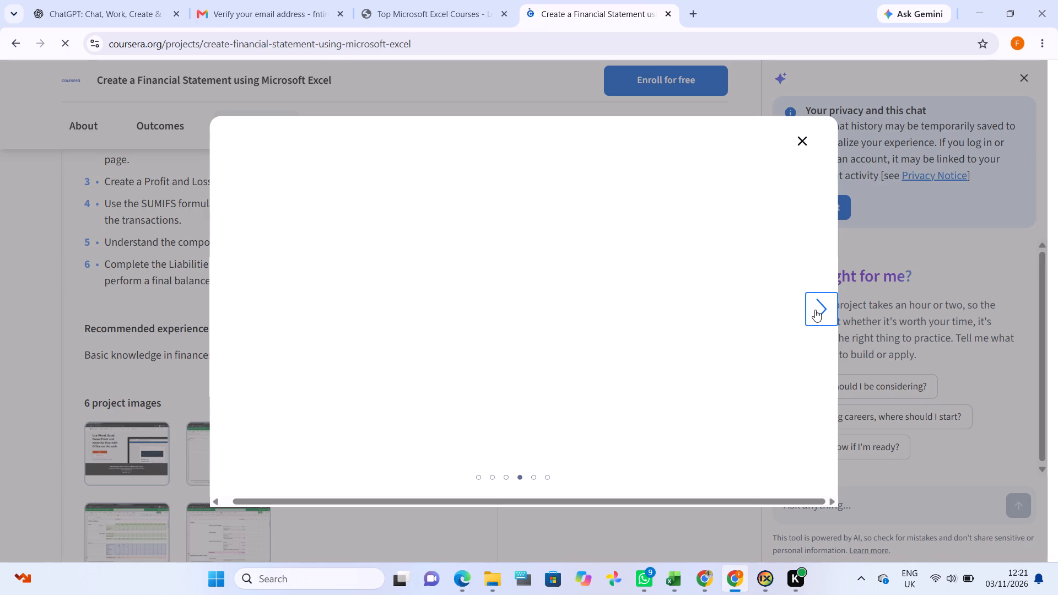
click(815, 310)
click(815, 310)
scroll(650, 329, right, 2)
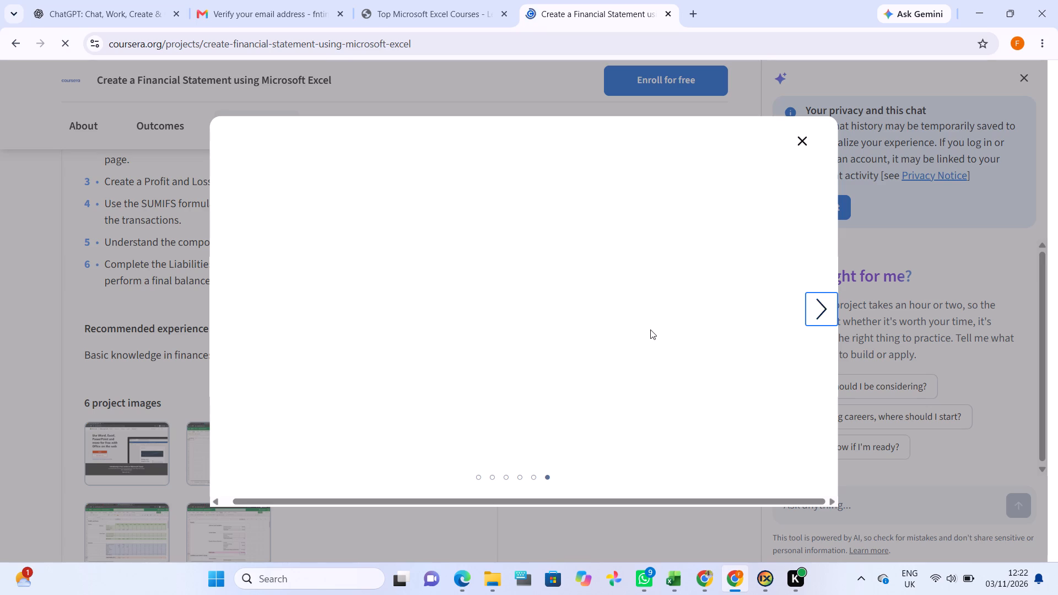
scroll(650, 329, right, 11)
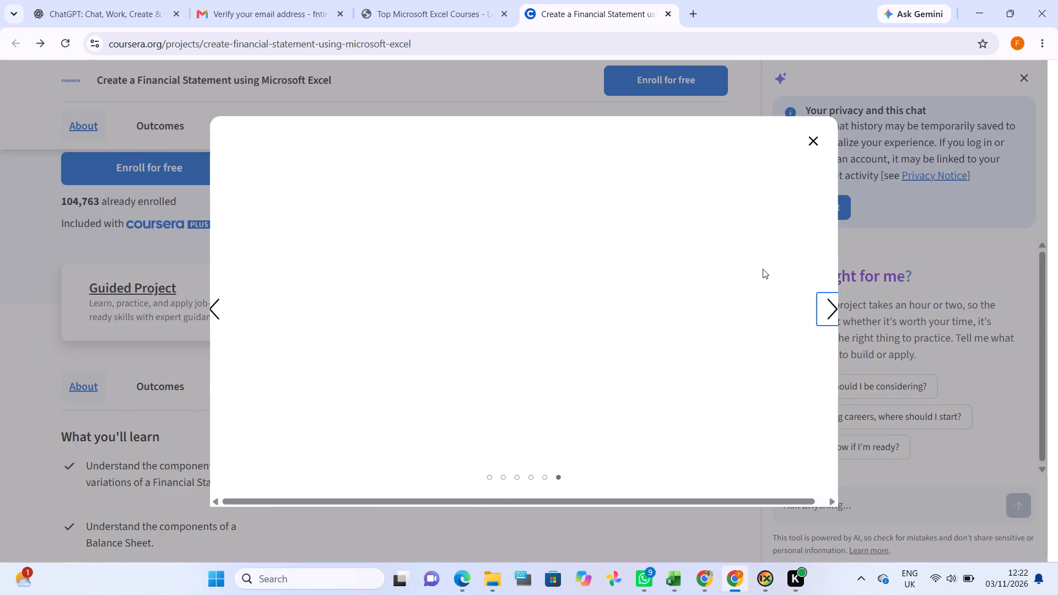
scroll(584, 301, right, 3)
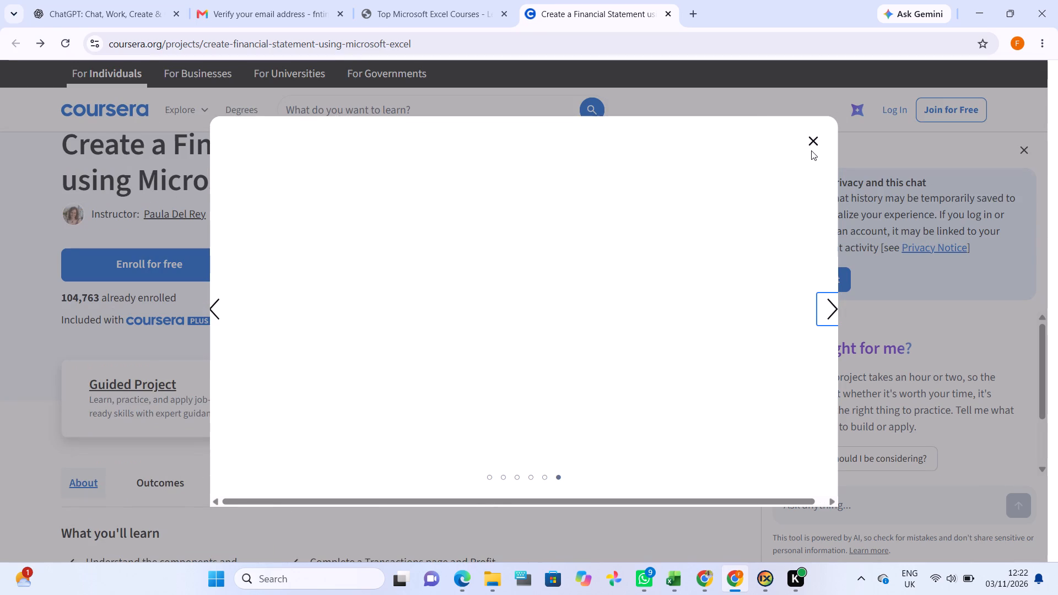
click(811, 150)
click(812, 138)
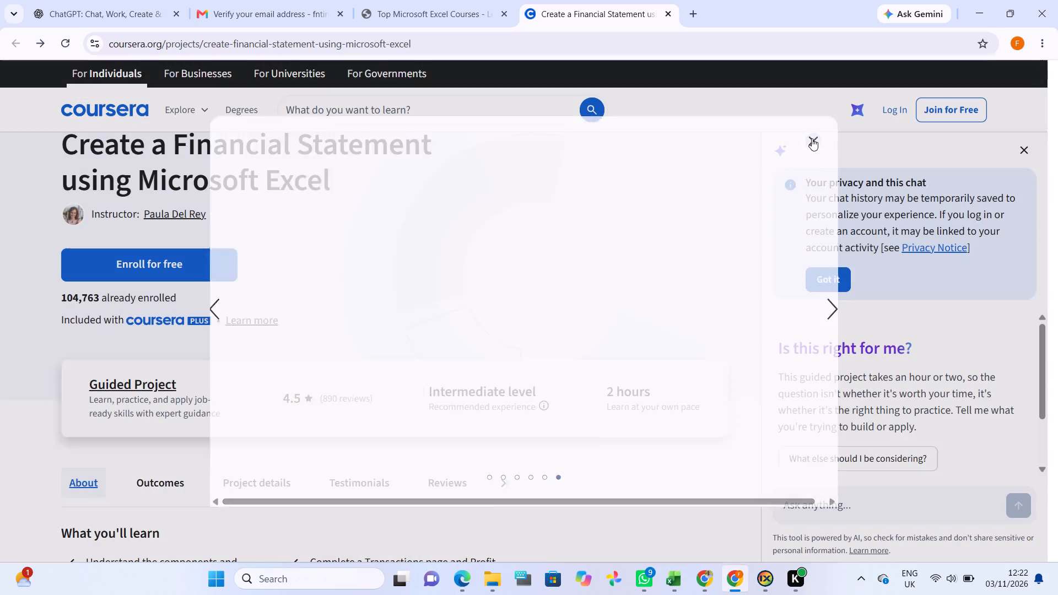
Re-examine the guided project page from the project images and step-by-step outline back through the skills, tools and details to its title.
scroll(427, 358, down, 1)
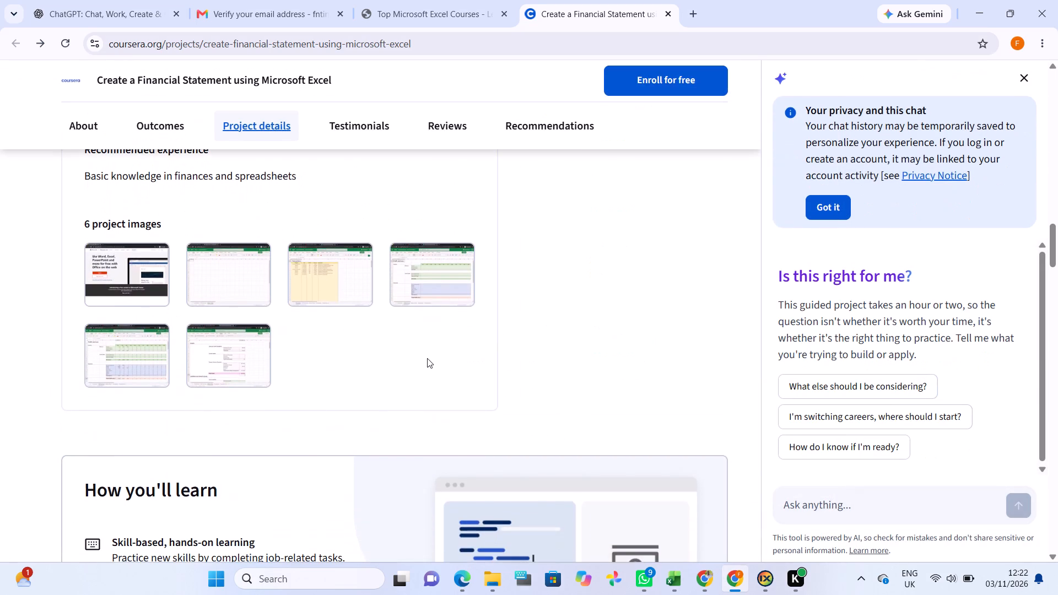
scroll(427, 358, up, 5)
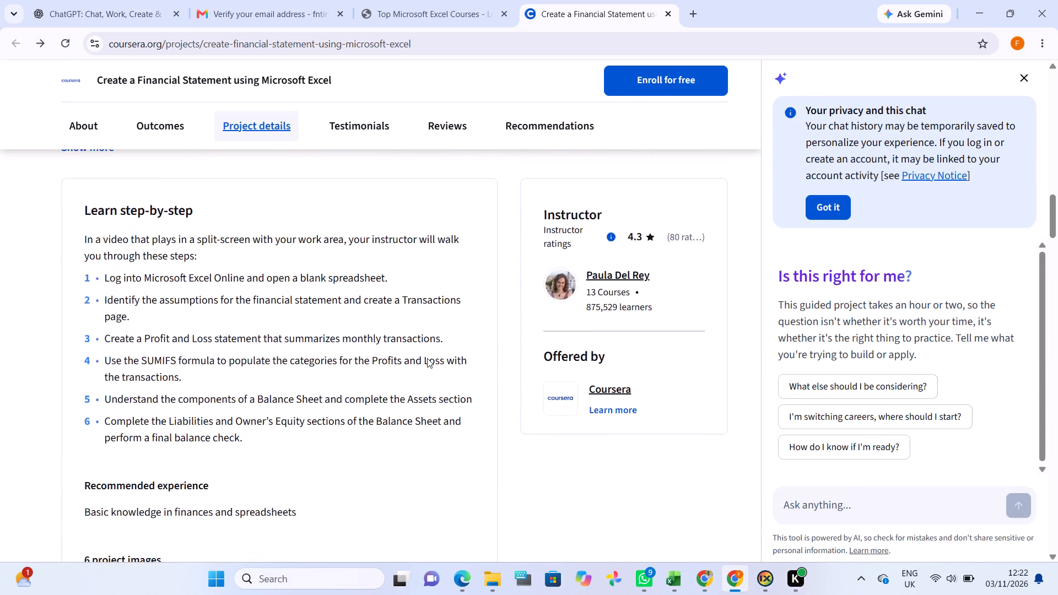
scroll(427, 358, up, 4)
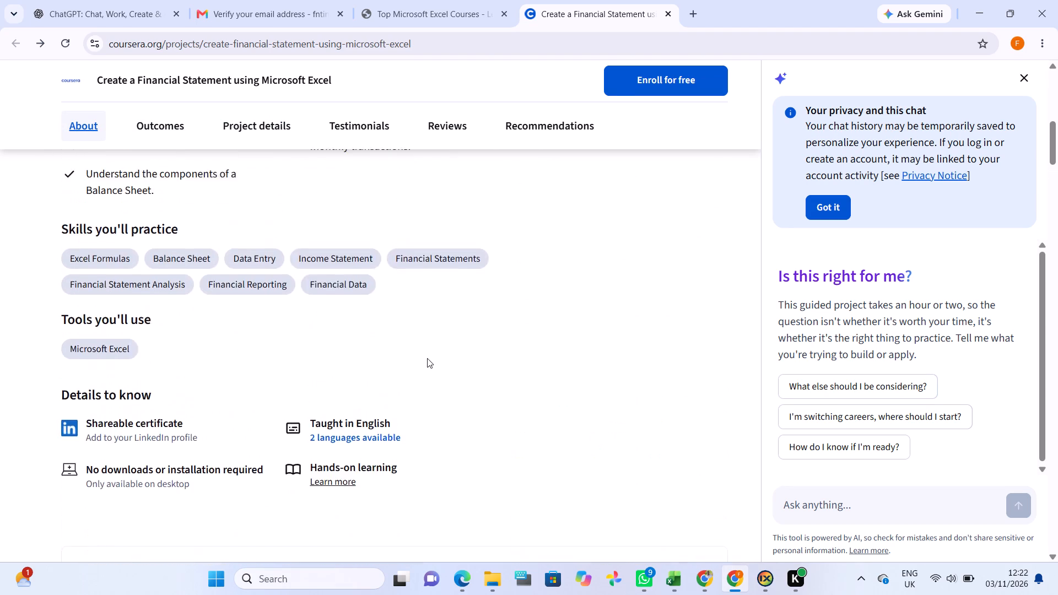
scroll(427, 358, up, 4)
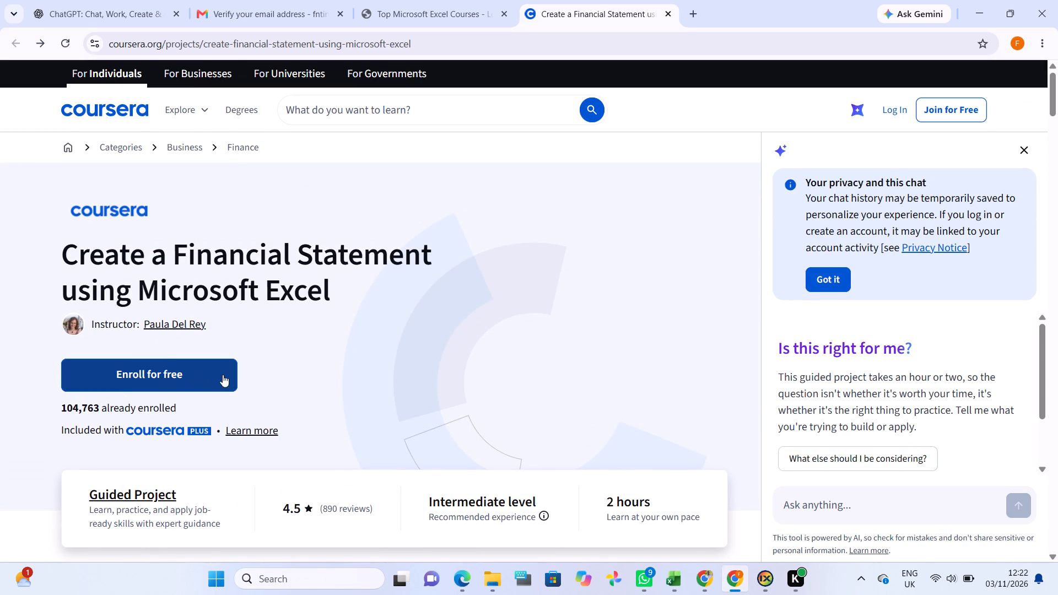
Start the free enrolment in the guided project and enter the account email address in the sign-up form.
scroll(242, 375, down, 1)
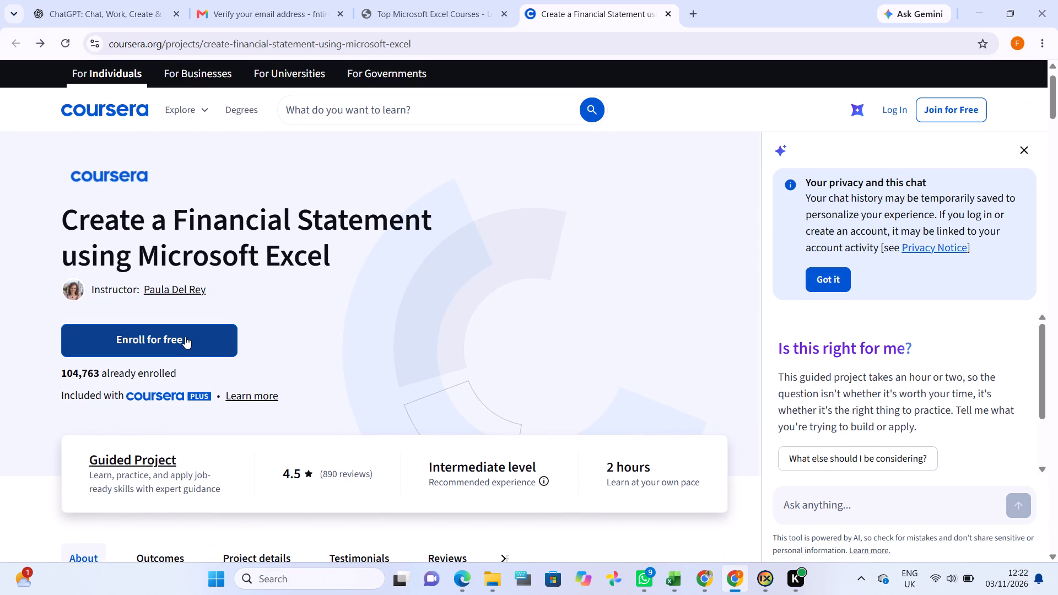
click(185, 337)
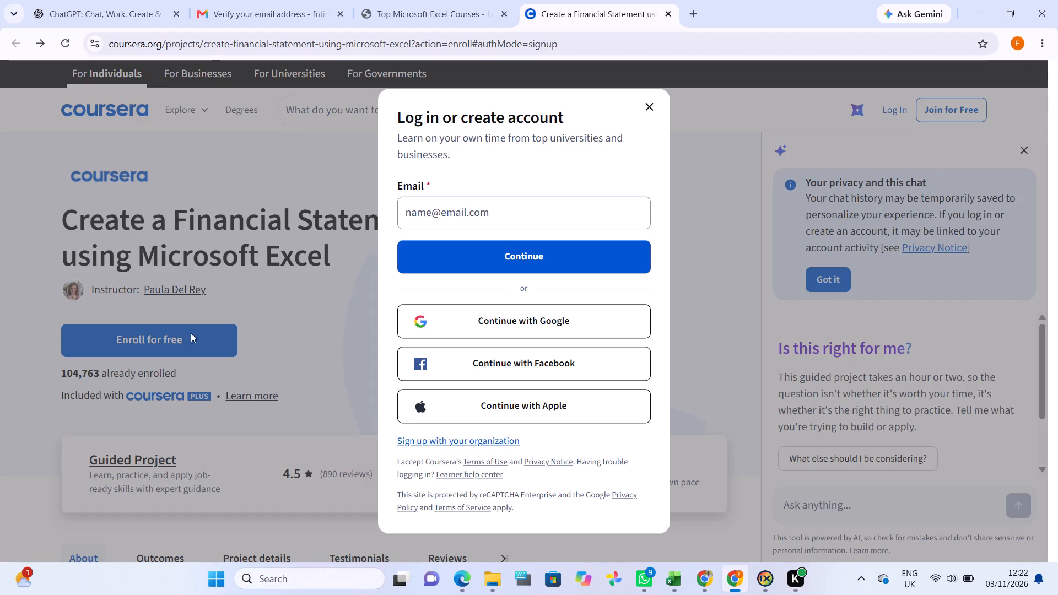
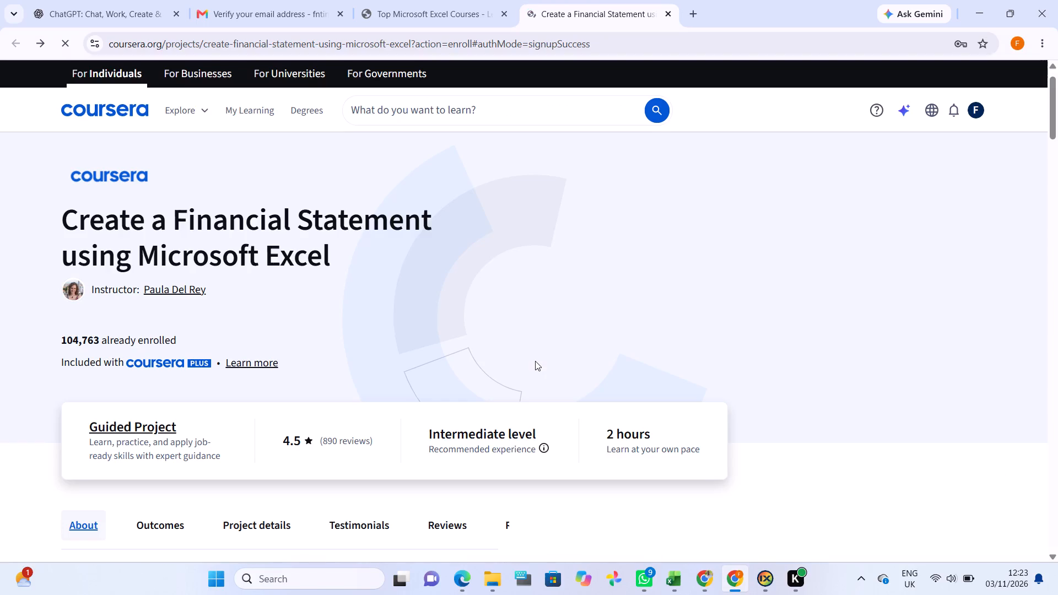
scroll(528, 329, down, 4)
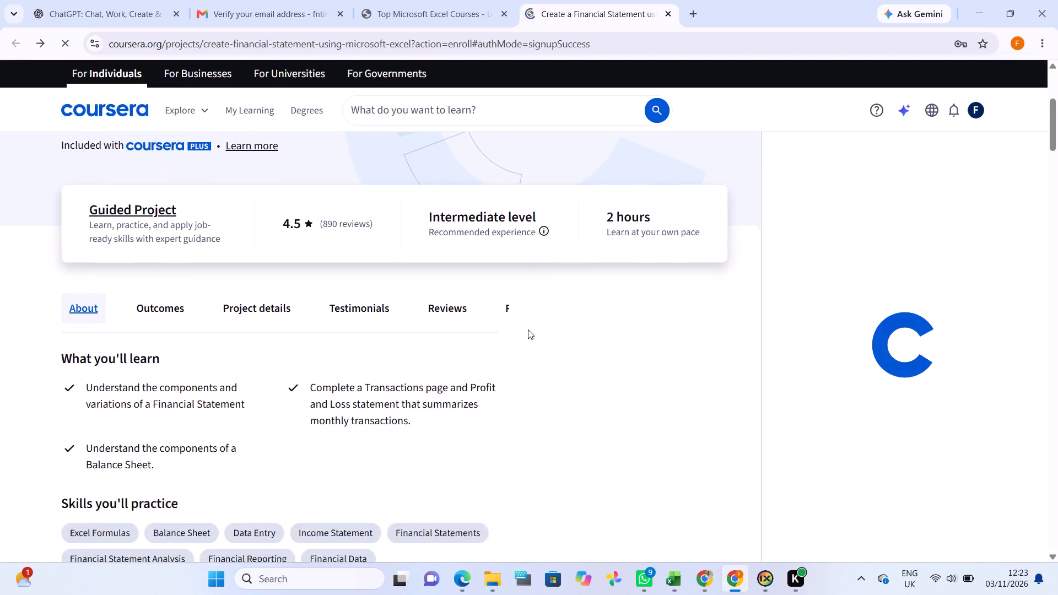
scroll(528, 329, down, 3)
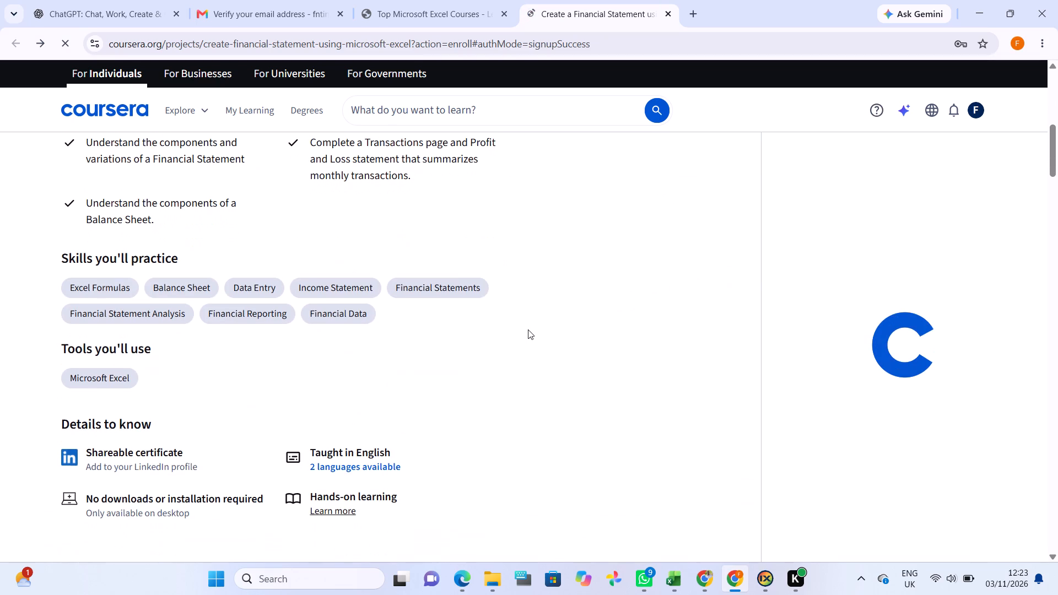
scroll(418, 430, down, 3)
scroll(418, 430, up, 4)
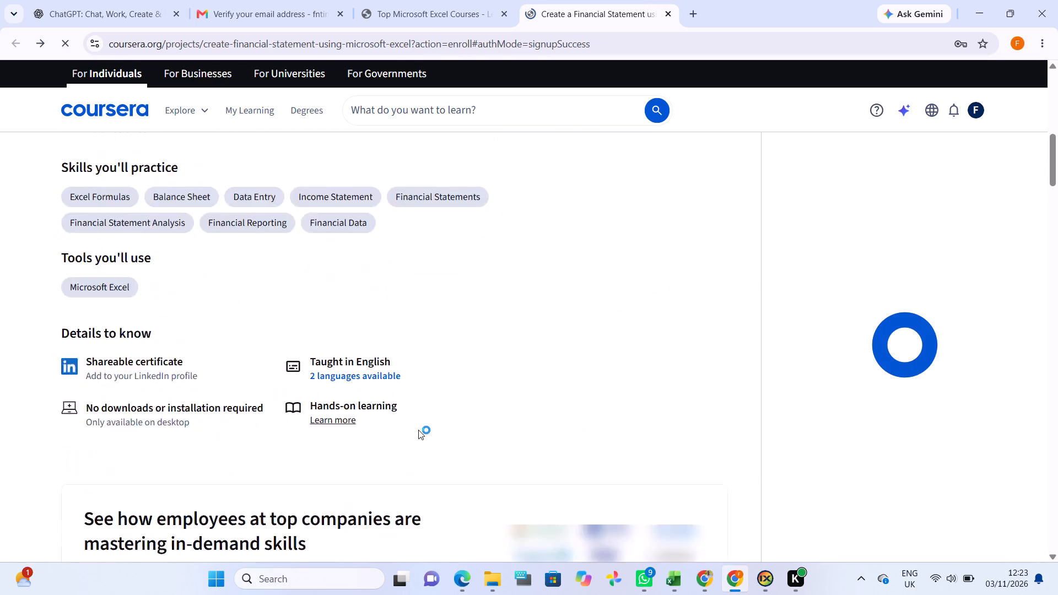
scroll(418, 430, up, 2)
scroll(418, 430, down, 3)
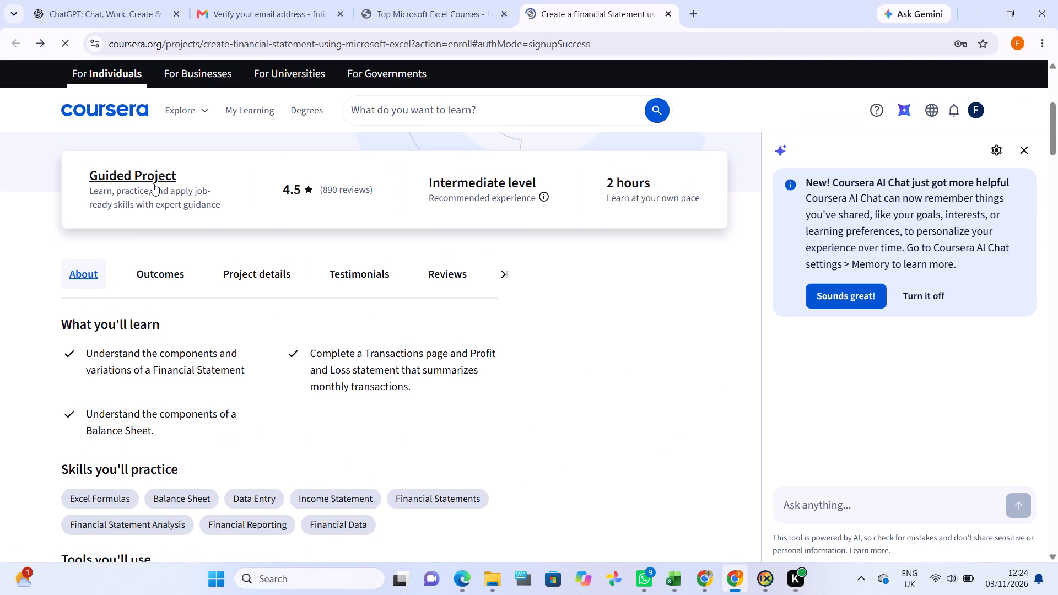
Jump from the Guided Project heading to the project details and review the step-by-step outline, recommended experience and project images.
double_click(153, 183)
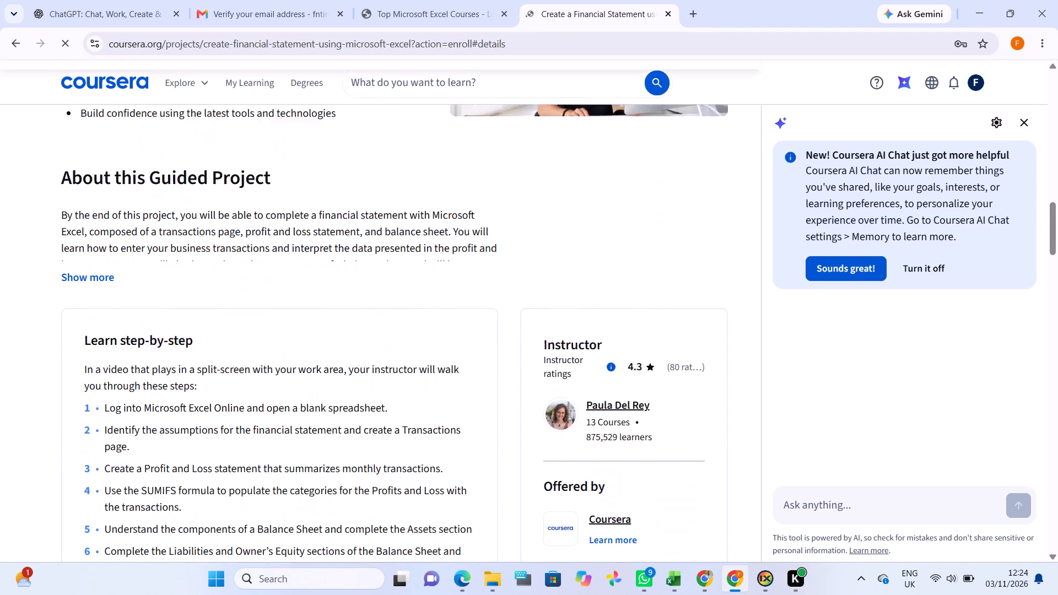
scroll(166, 241, down, 1)
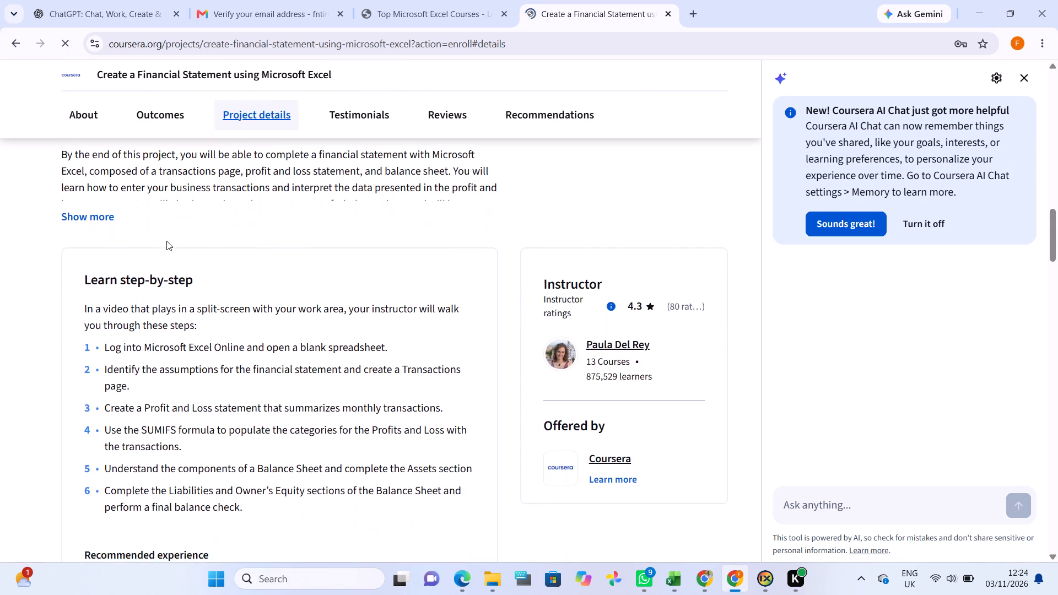
scroll(166, 241, down, 1)
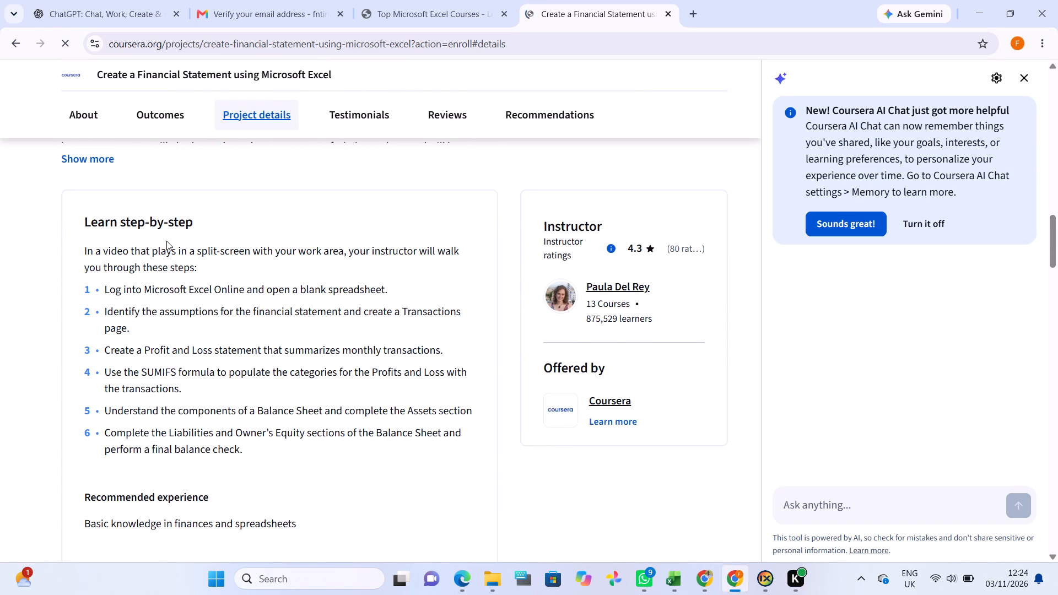
scroll(166, 241, down, 1)
scroll(127, 434, down, 1)
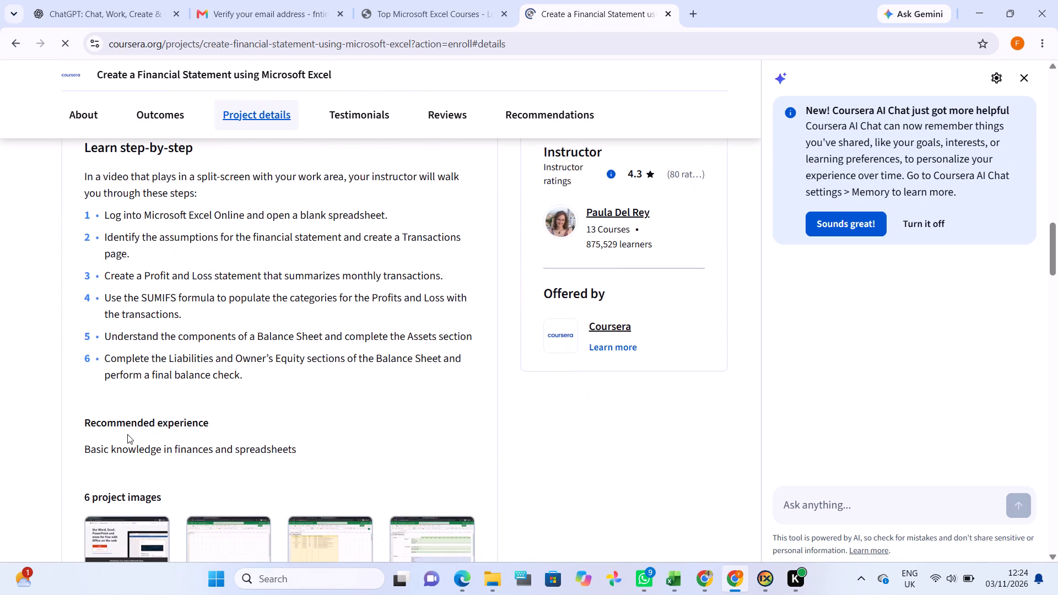
scroll(127, 434, down, 1)
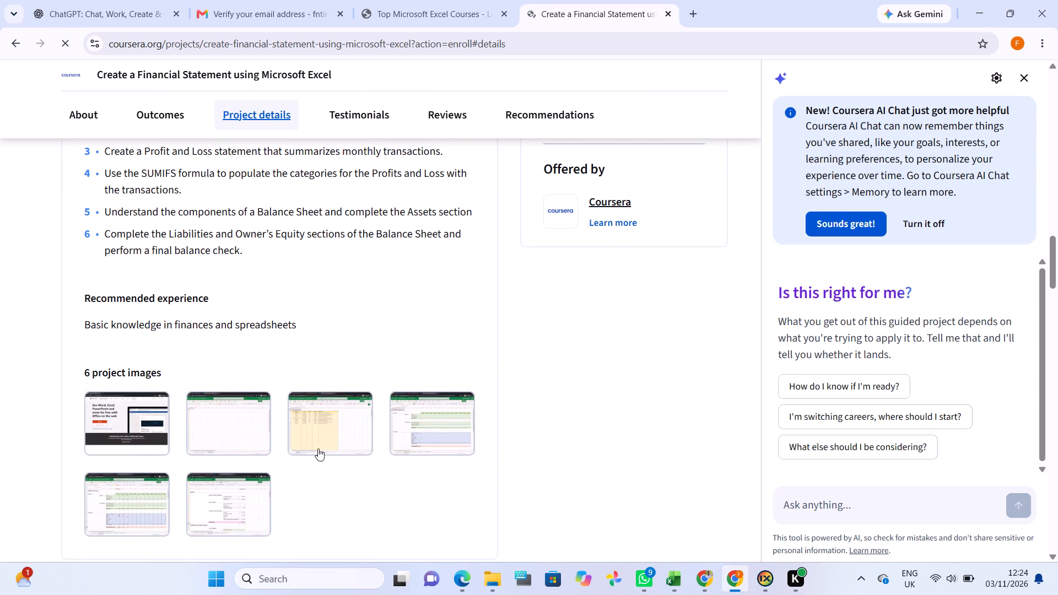
Open the third project image in the image gallery.
click(334, 418)
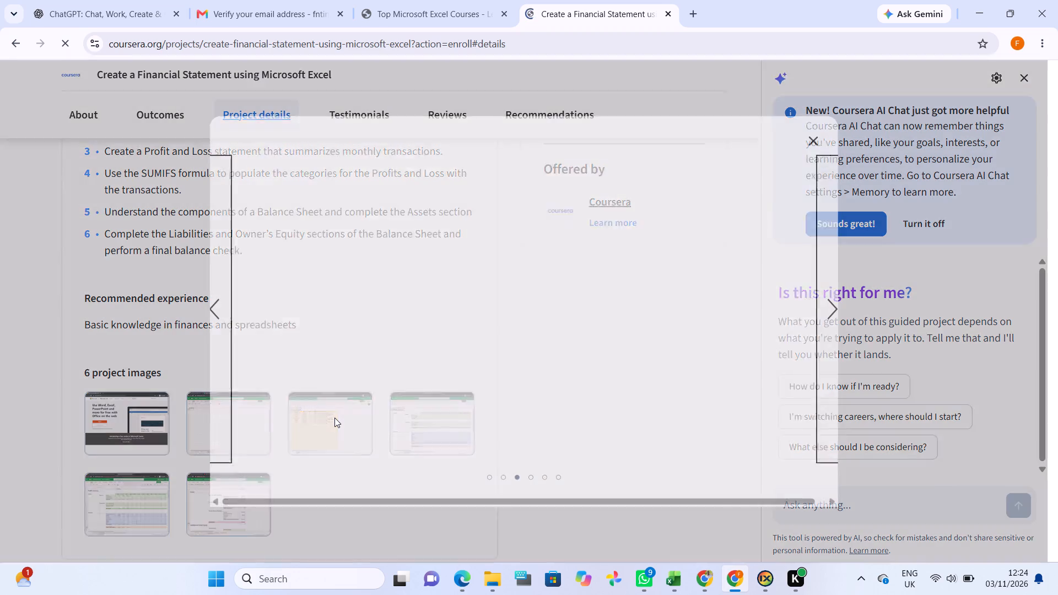
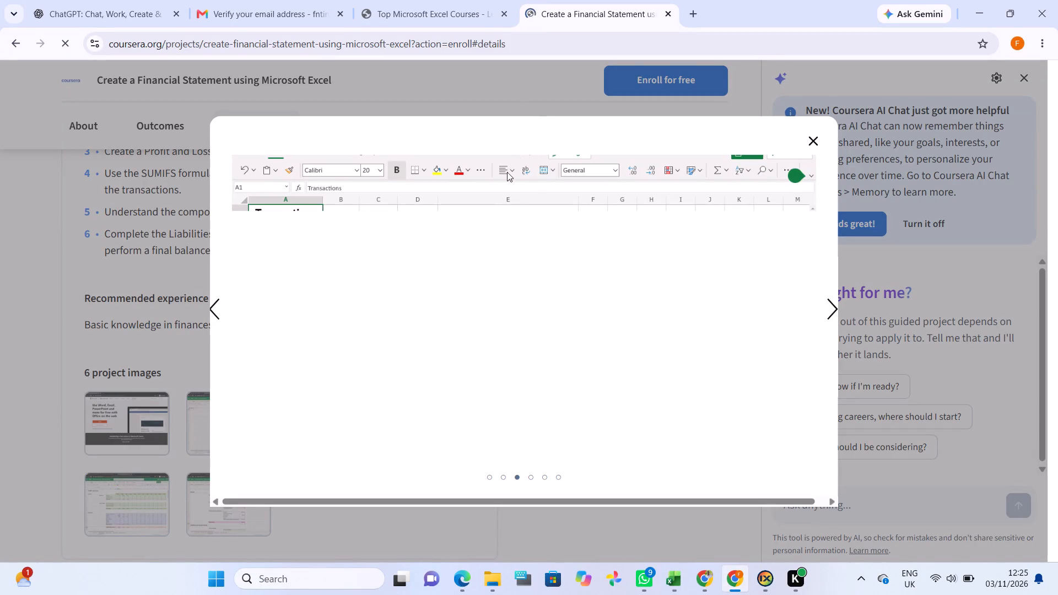
Continue into the guided project "Create a Financial Statement using Microsoft Excel" to start learning from it.
scroll(475, 257, up, 1)
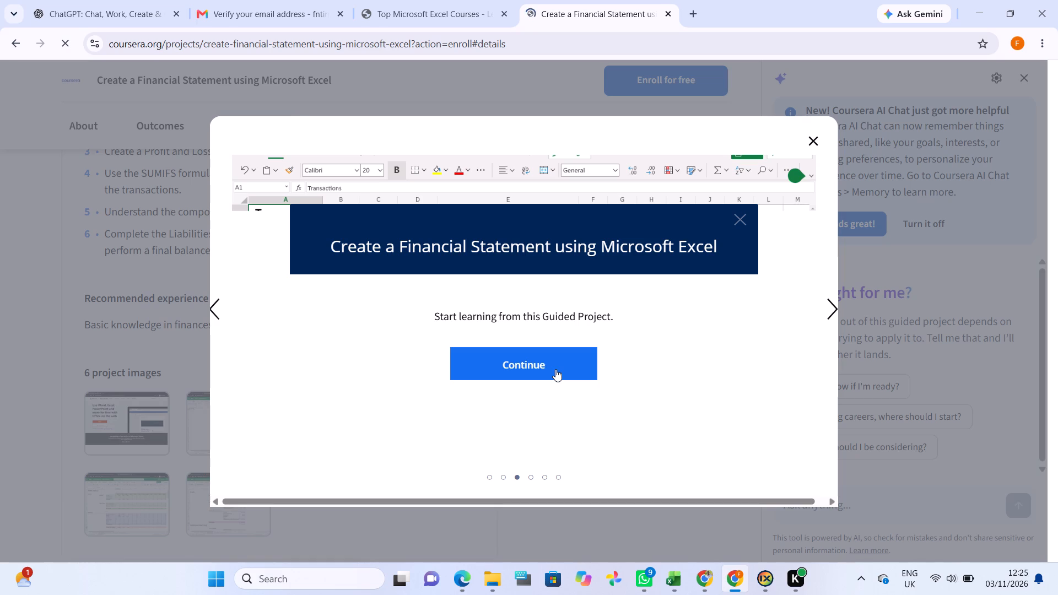
double_click(555, 369)
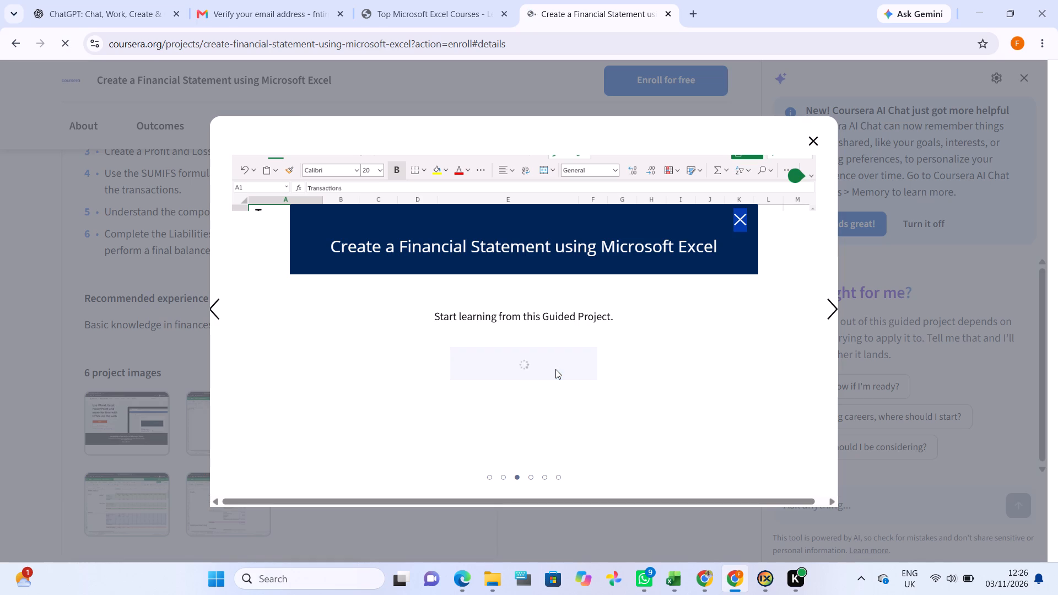
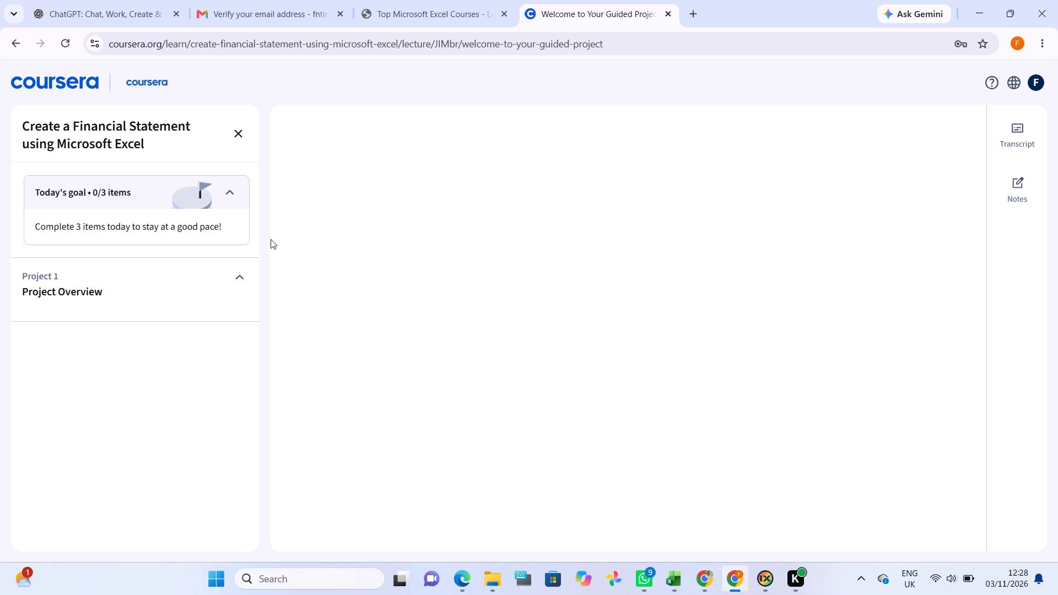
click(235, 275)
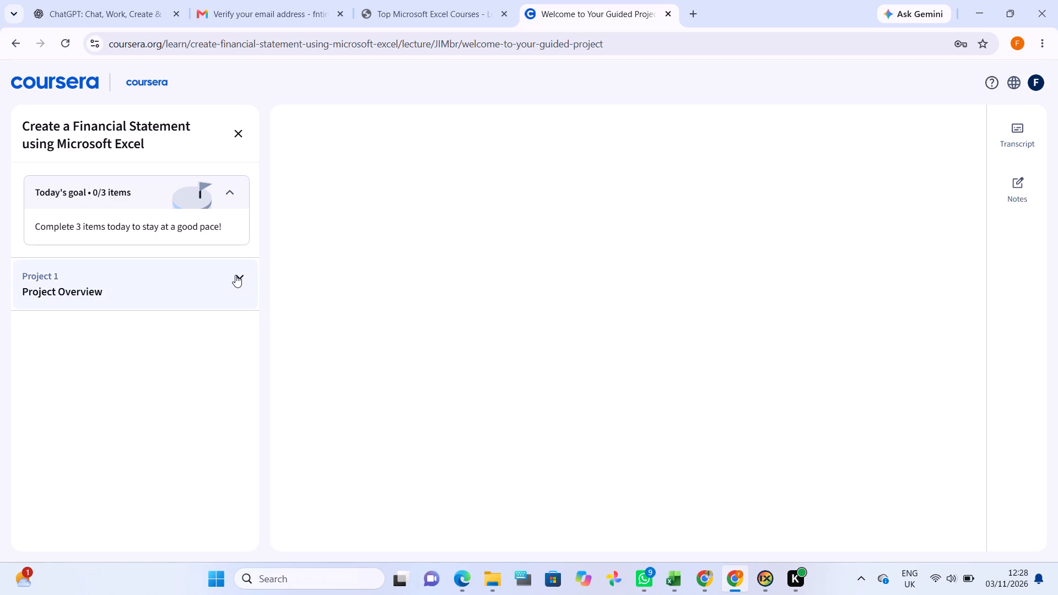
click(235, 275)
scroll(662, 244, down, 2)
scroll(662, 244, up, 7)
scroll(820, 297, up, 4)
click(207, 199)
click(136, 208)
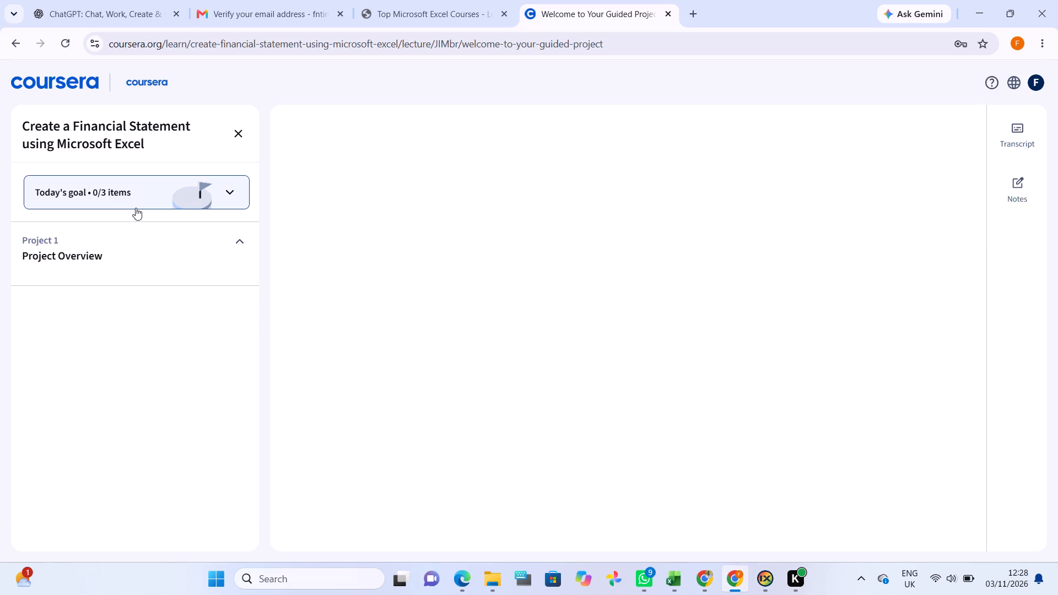
Reload the "Welcome to Your Guided Project" lecture page so its blank content area loads.
click(62, 50)
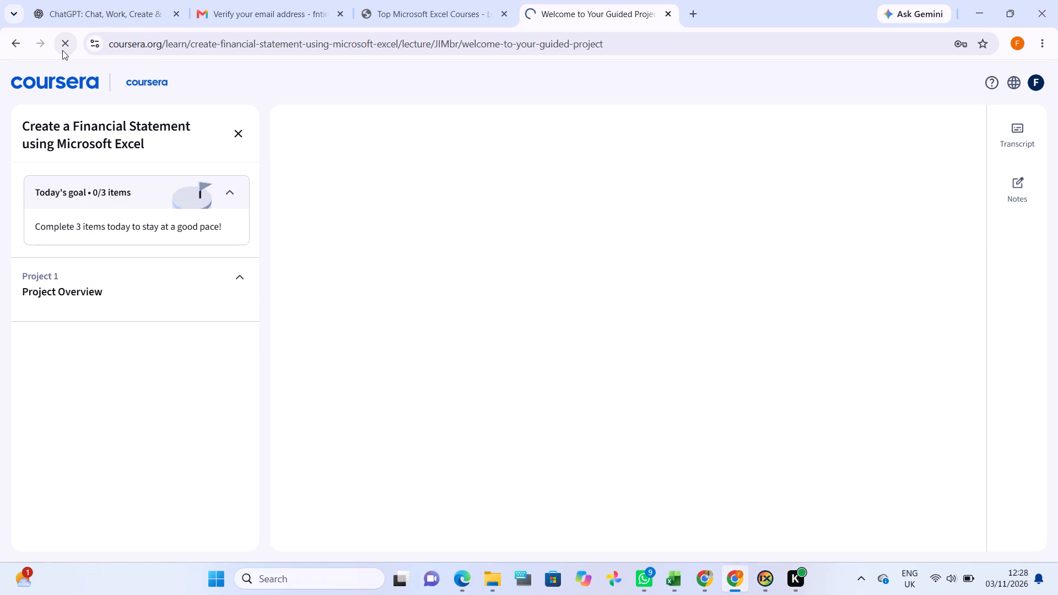
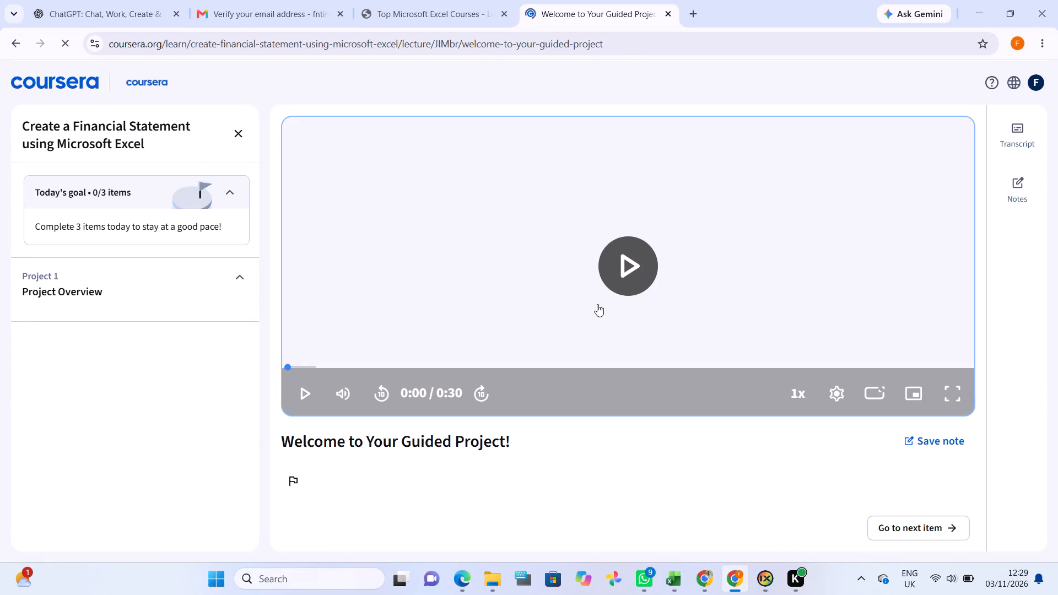
Lower the computer's sound volume slightly before starting the lecture video.
click(954, 570)
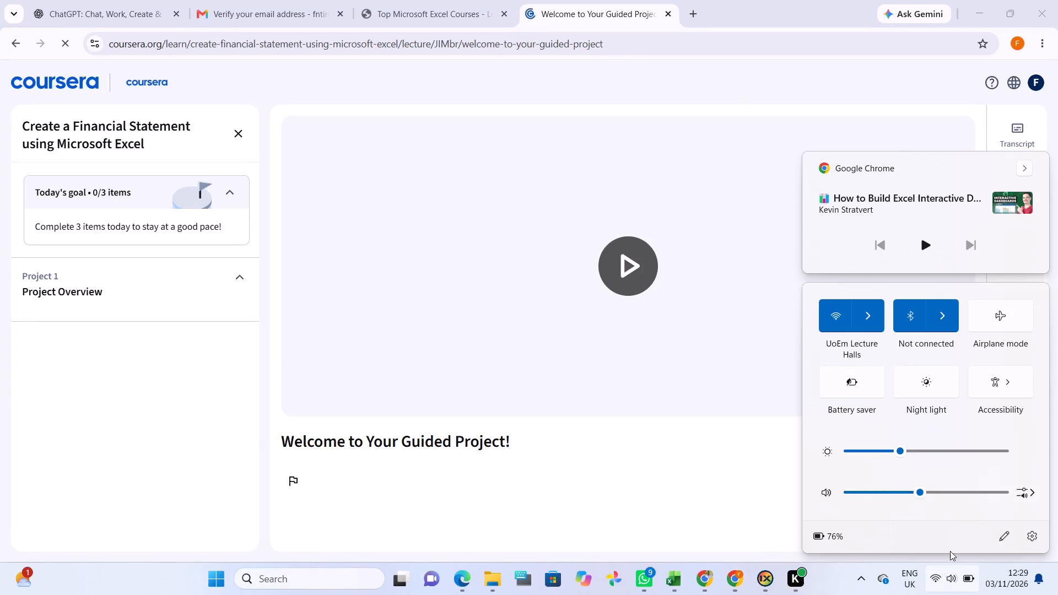
click(902, 492)
Play the "Welcome to Your Guided Project!" lecture video and look over the lecture page.
click(628, 225)
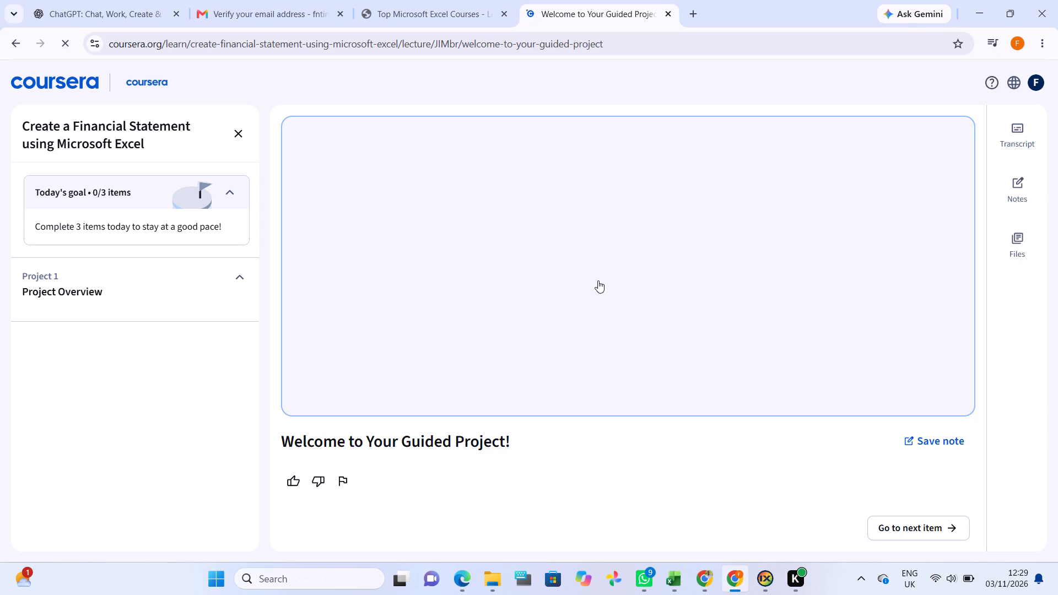
scroll(556, 365, down, 1)
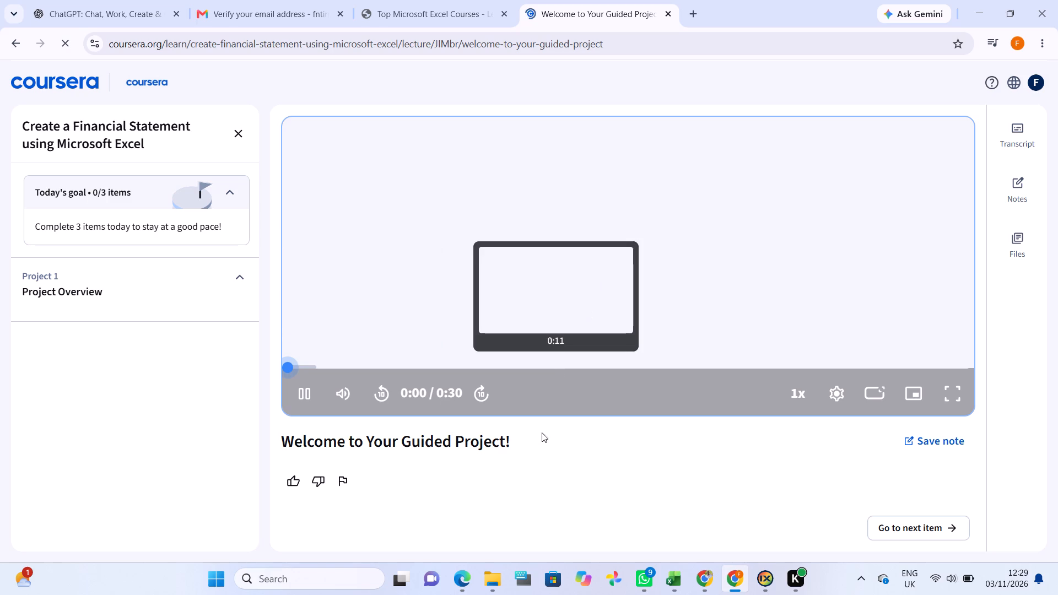
scroll(530, 420, down, 2)
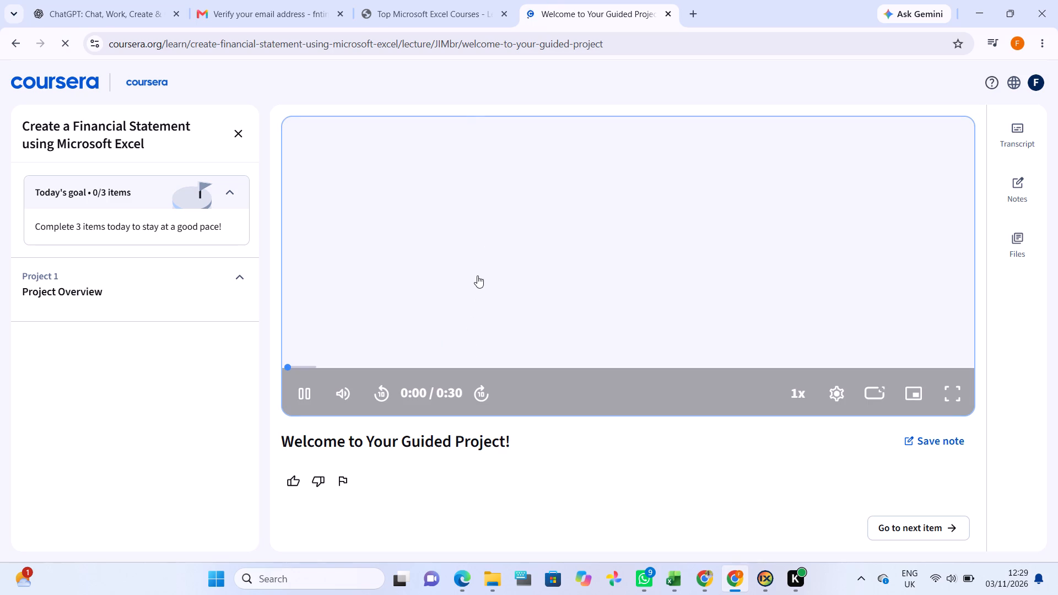
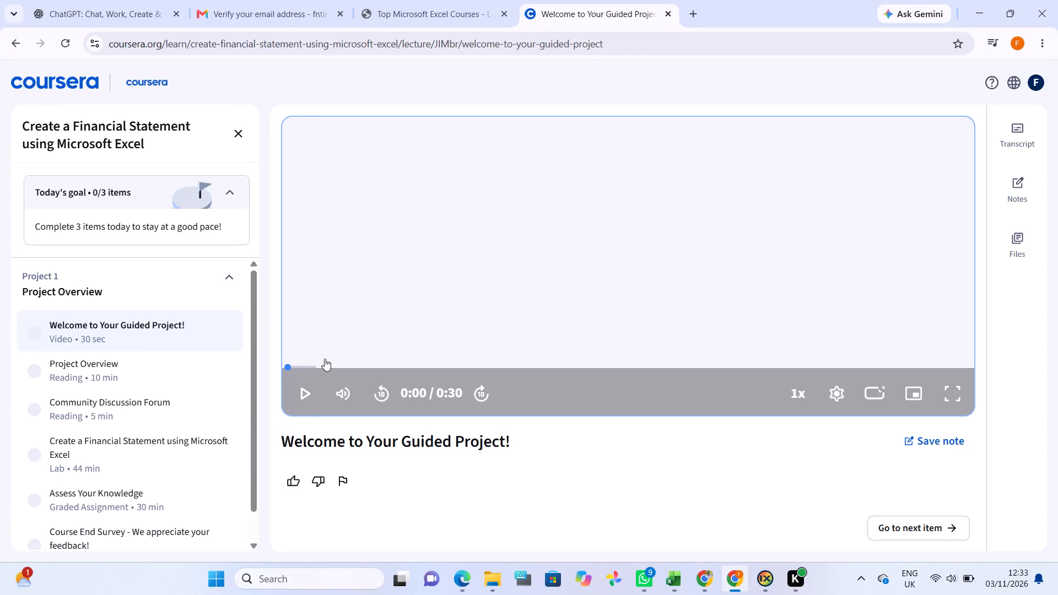
Play the "Welcome to Your Guided Project!" video and skip ahead through it to 0:18.
click(304, 393)
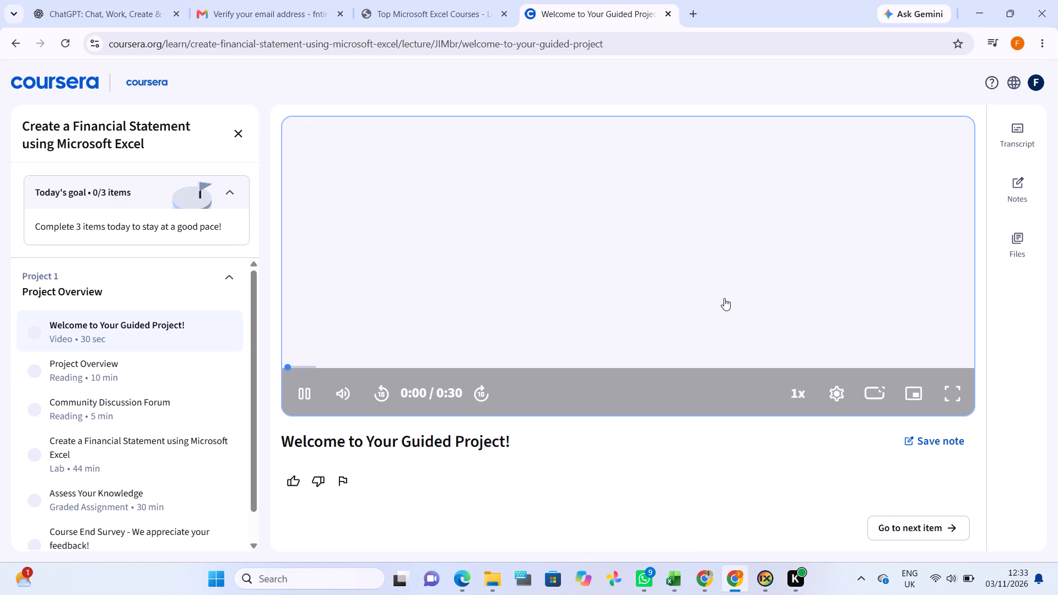
click(301, 367)
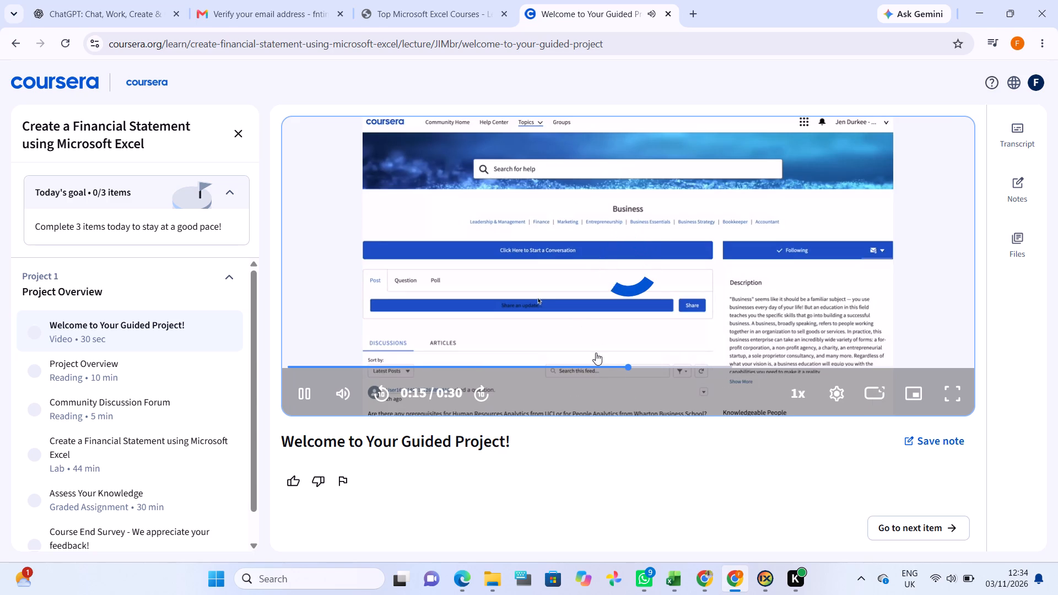
click(656, 365)
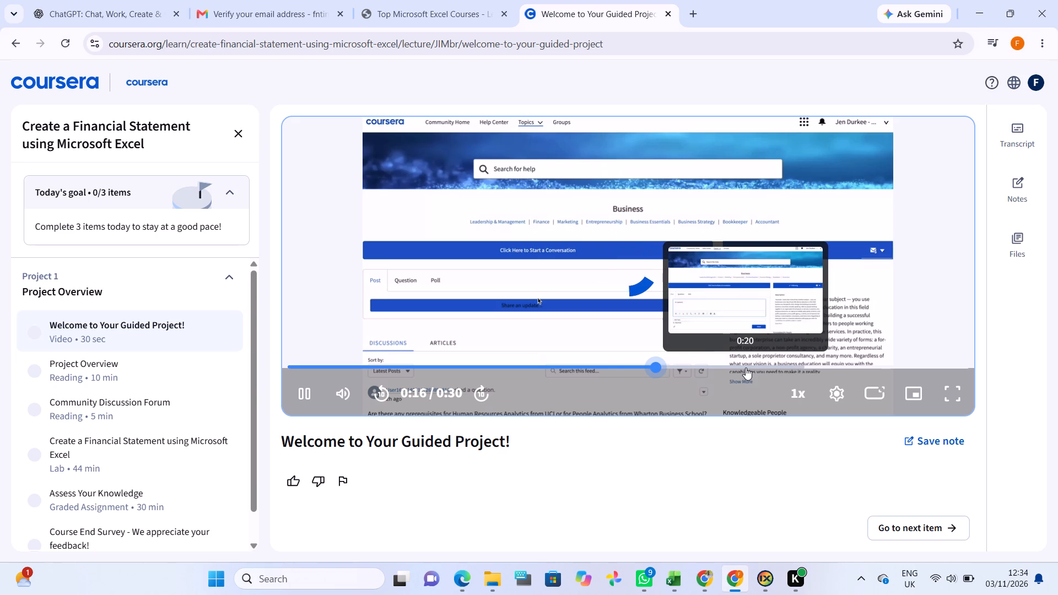
click(704, 362)
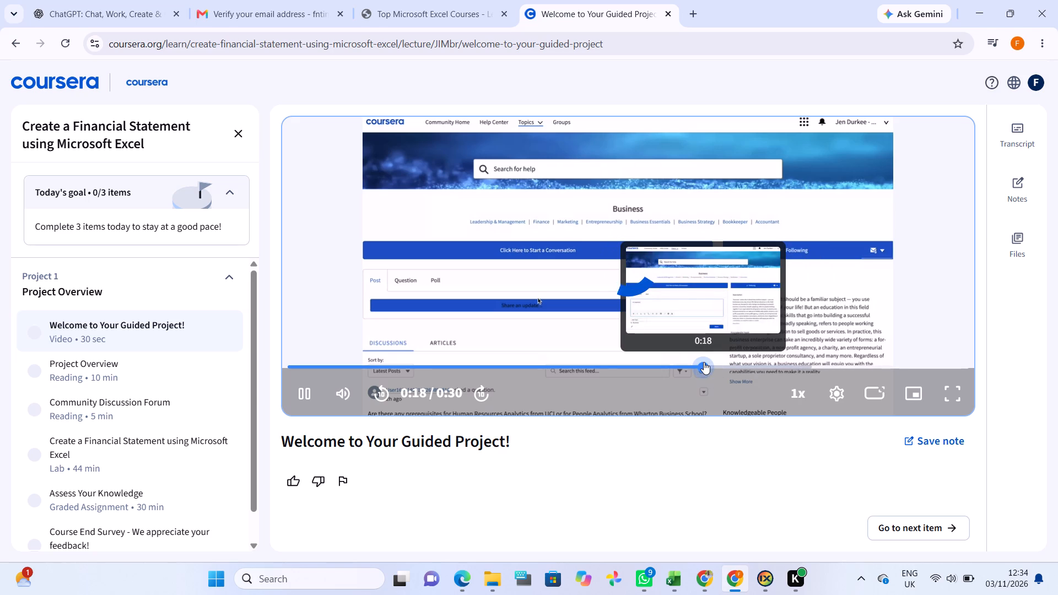
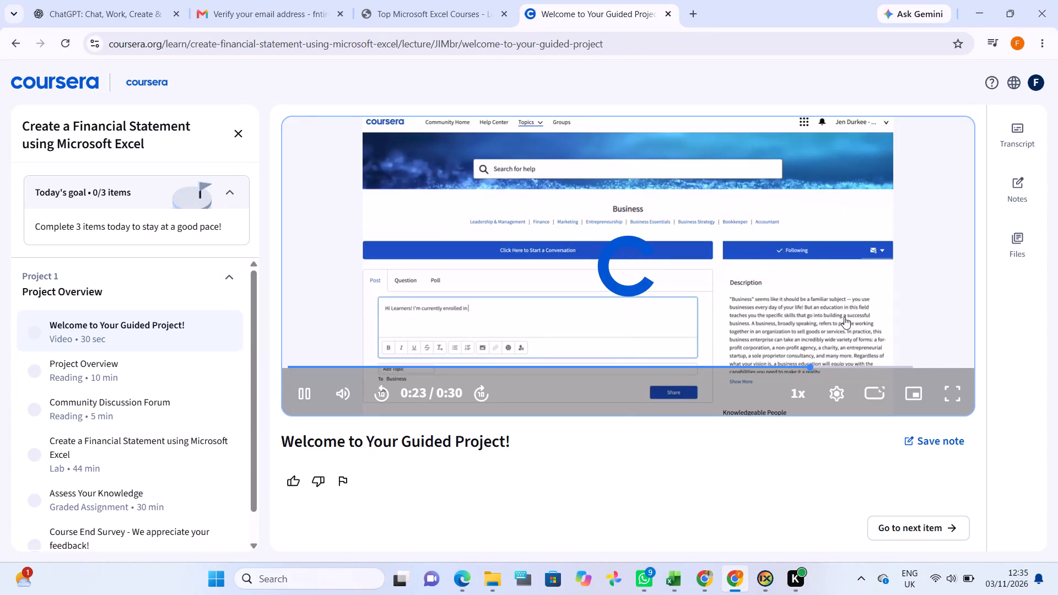
Skip through the welcome video to 0:24, the start and 0:04, and leave it paused at 0:19.
click(844, 368)
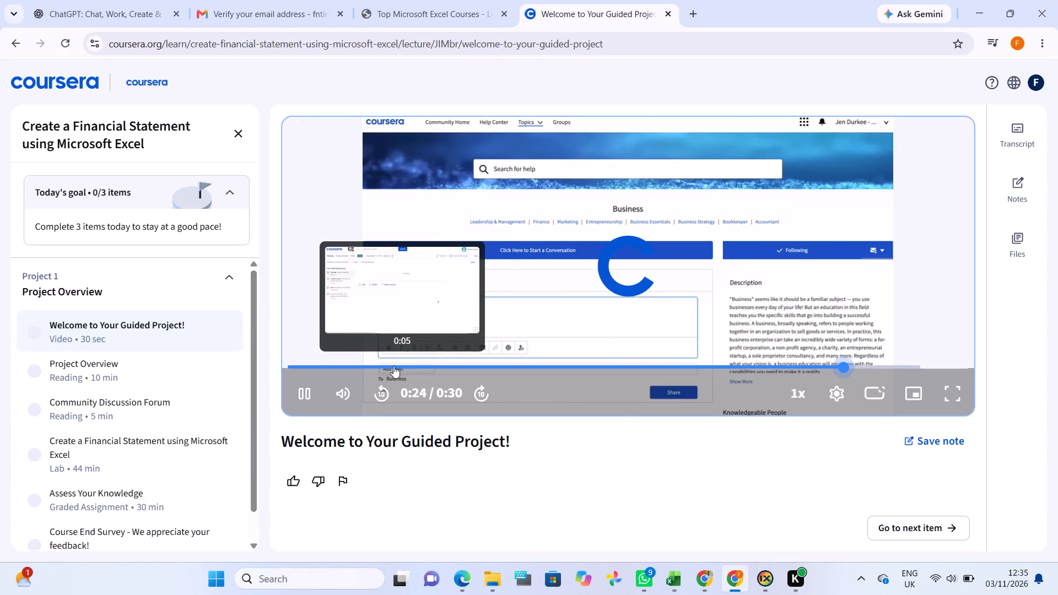
click(299, 365)
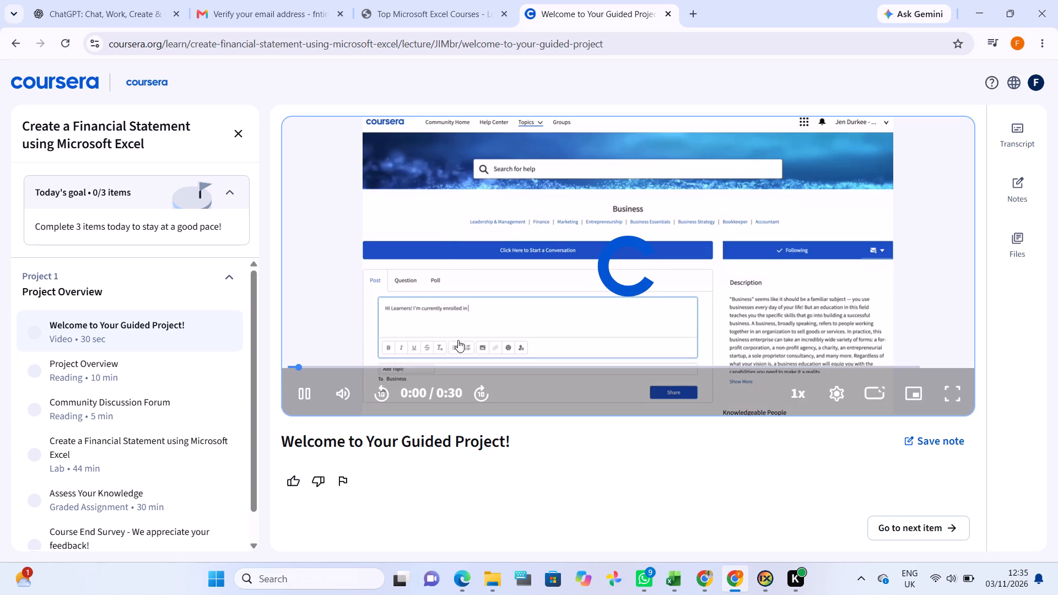
click(383, 366)
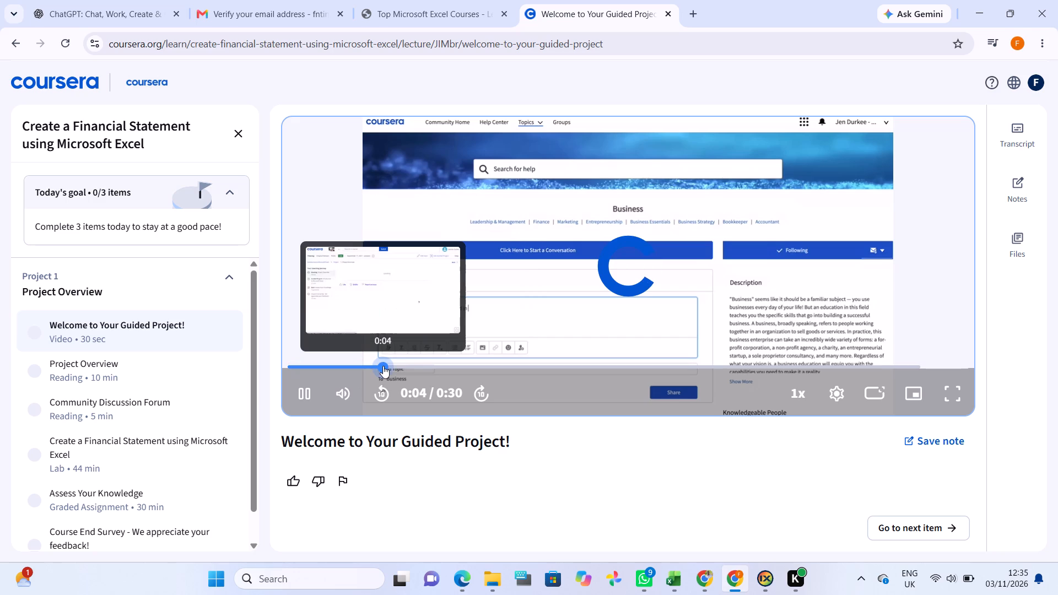
scroll(736, 176, down, 2)
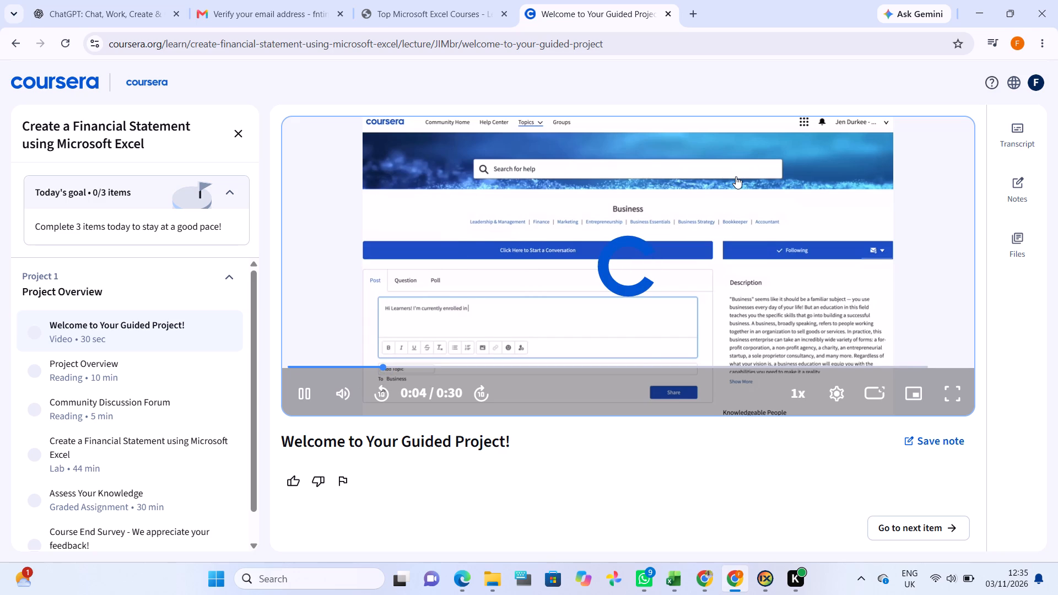
scroll(634, 469, down, 1)
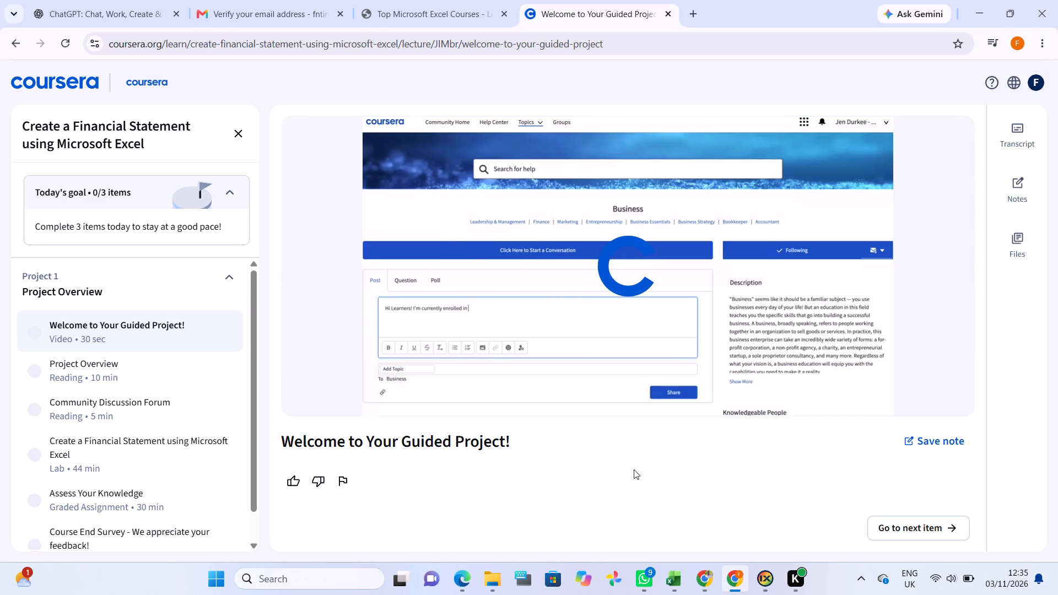
scroll(634, 469, down, 2)
scroll(634, 469, up, 2)
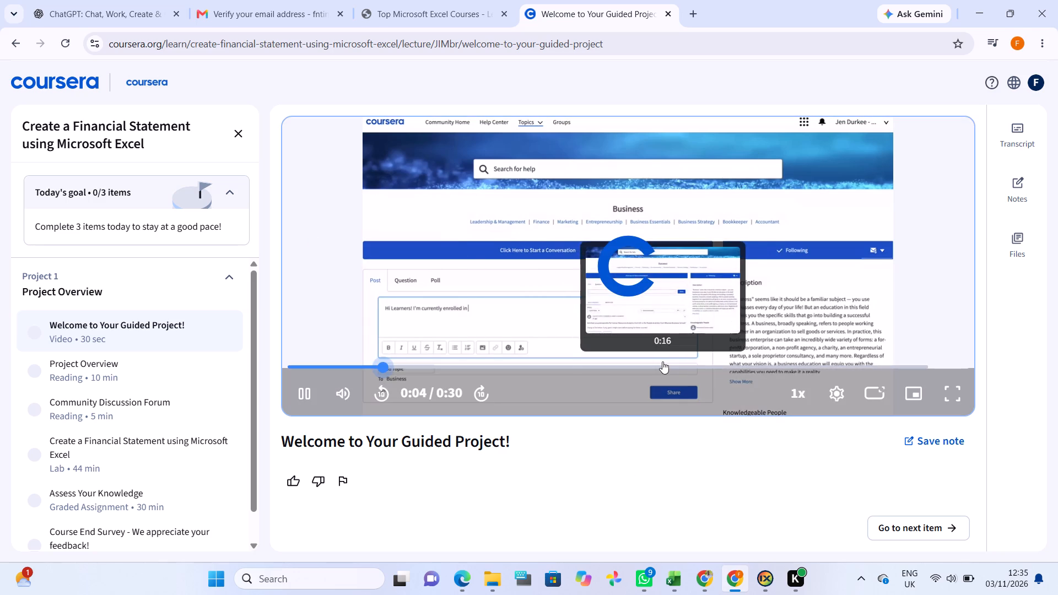
click(831, 310)
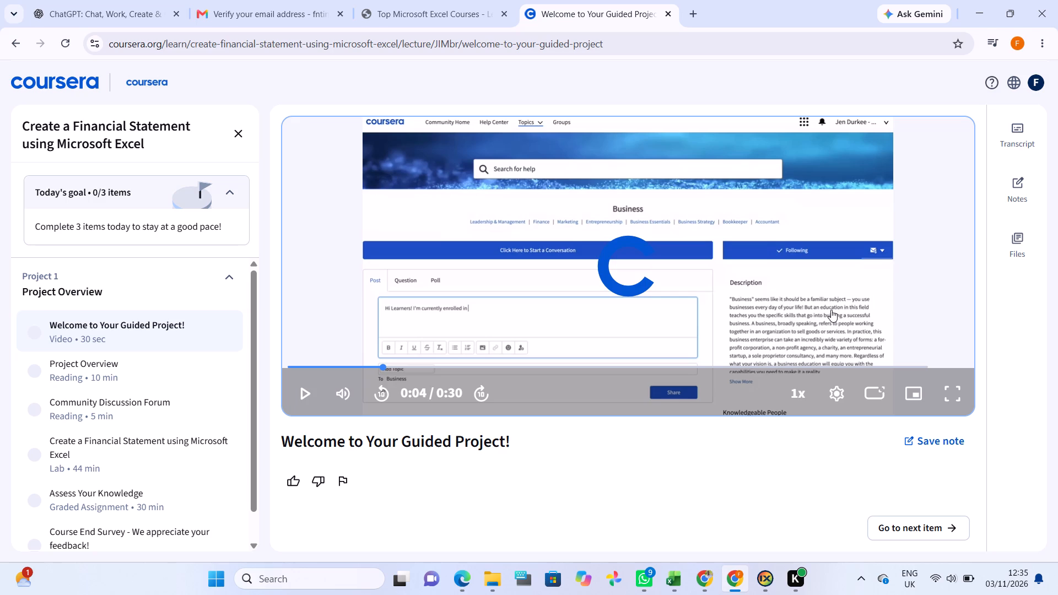
click(721, 368)
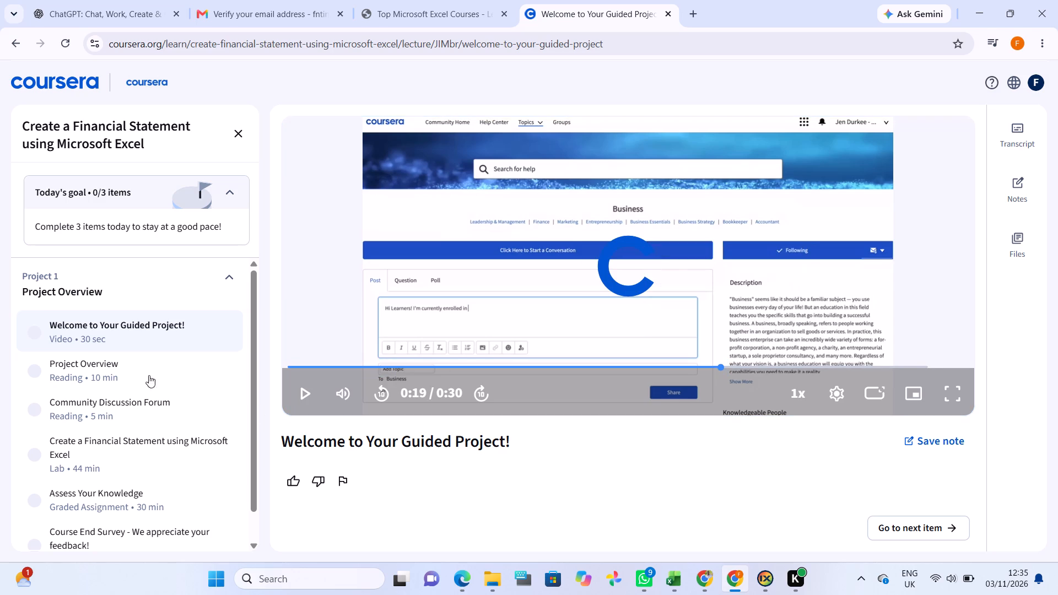
Open the Project Overview reading from the course outline.
click(97, 371)
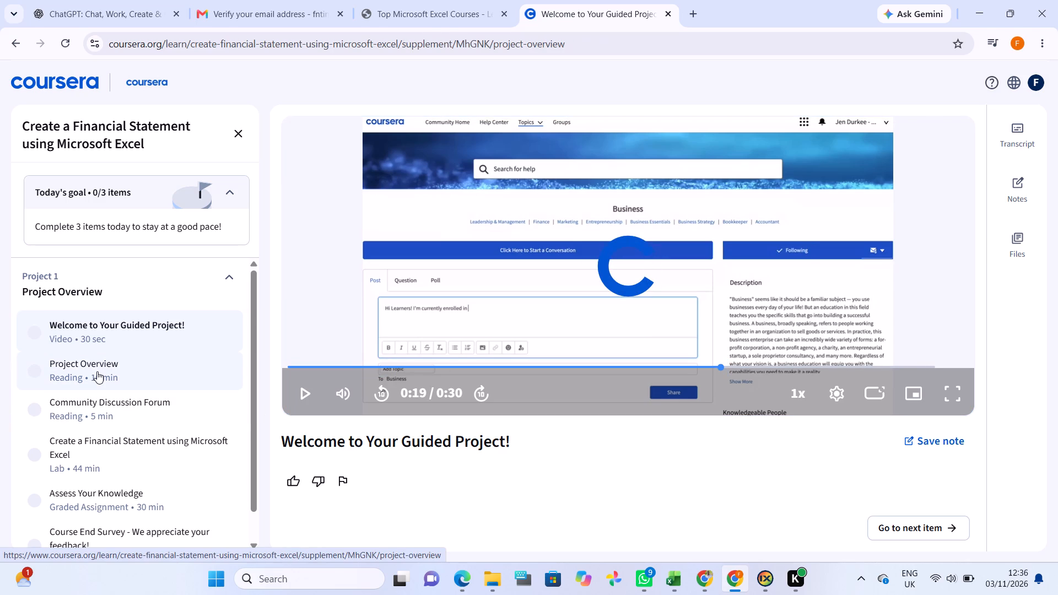
click(97, 371)
triple_click(25, 374)
double_click(25, 374)
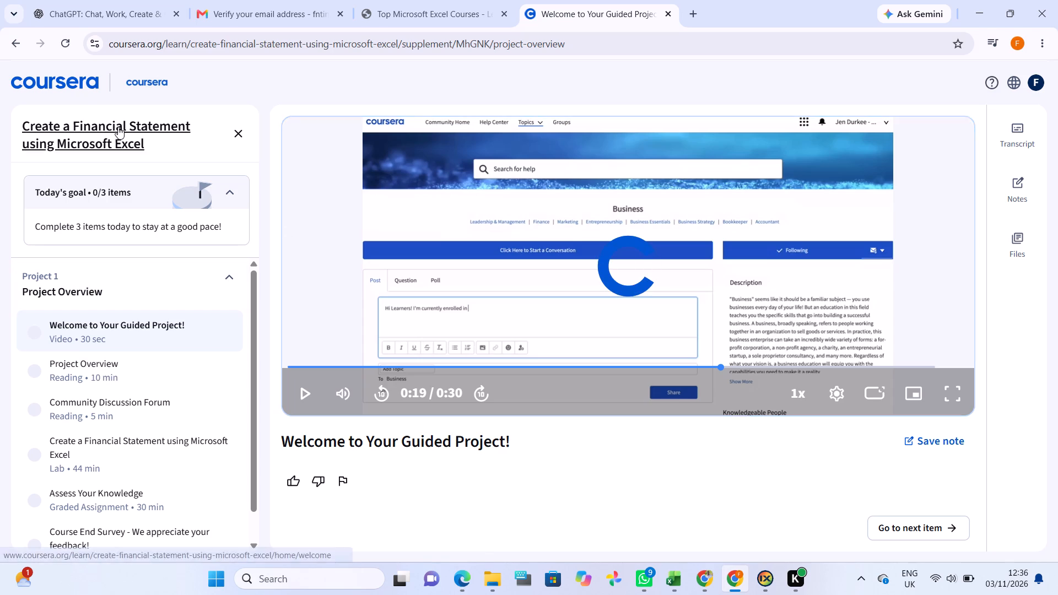
Open the "Create a Financial Statement using Microsoft Excel" lab from the course outline.
click(111, 462)
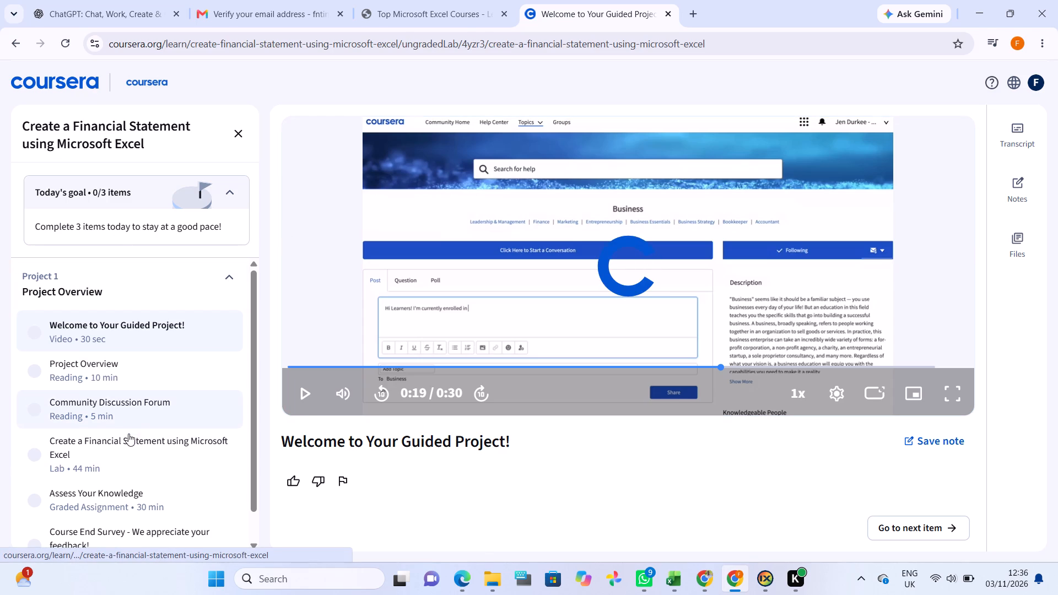
triple_click(127, 442)
triple_click(127, 442)
click(127, 442)
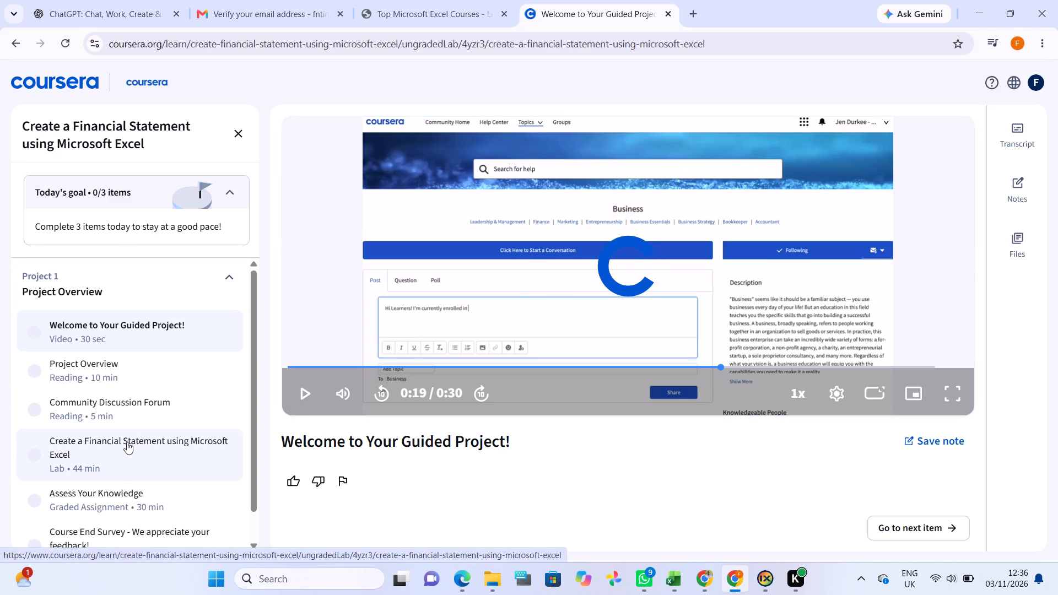
double_click(127, 442)
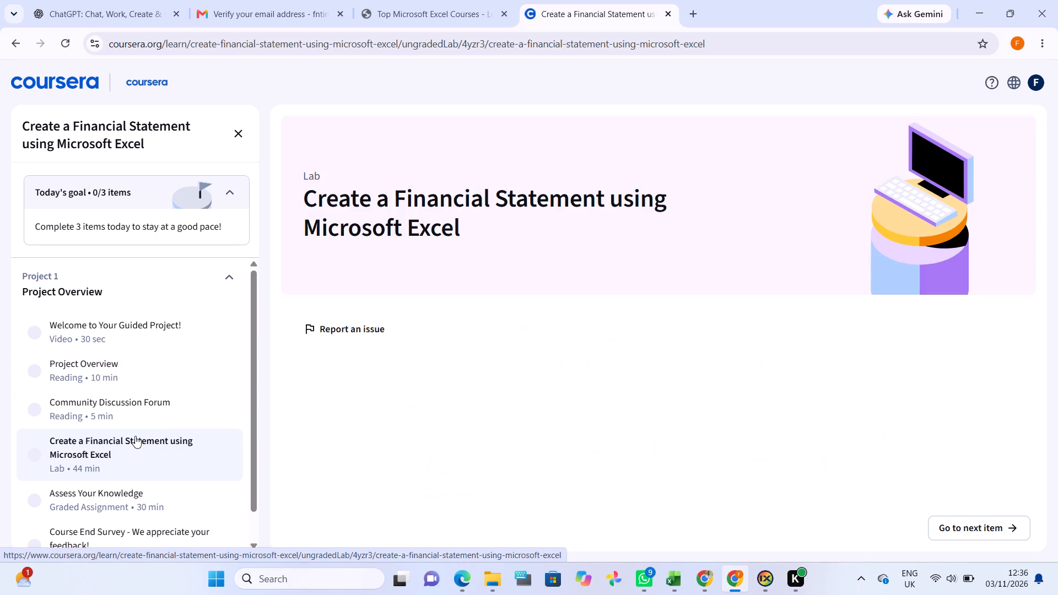
Read the lab page's instructions about guided projects and how to get started.
scroll(415, 308, down, 1)
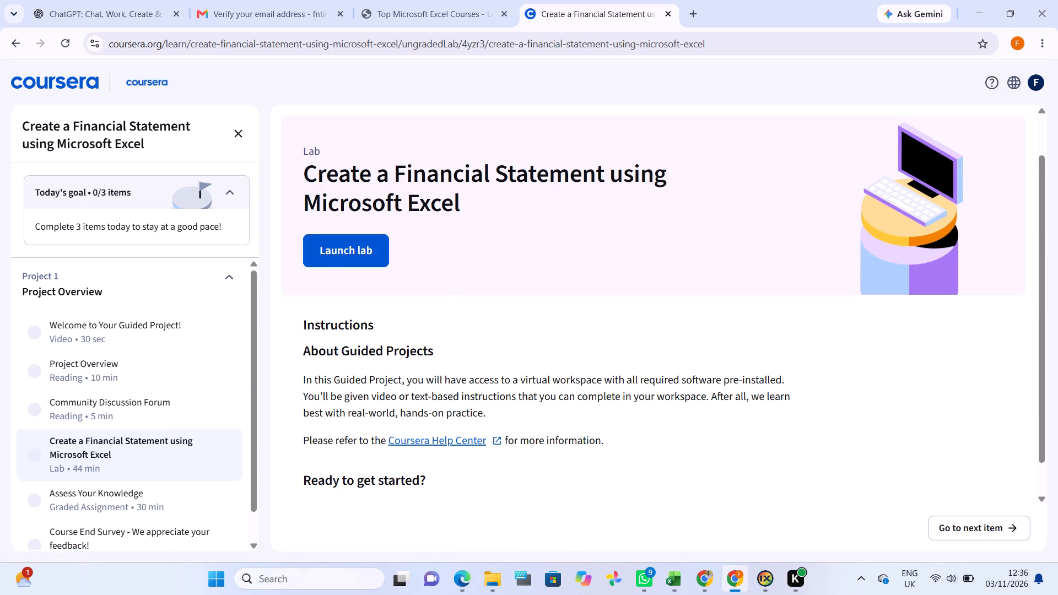
scroll(415, 308, down, 4)
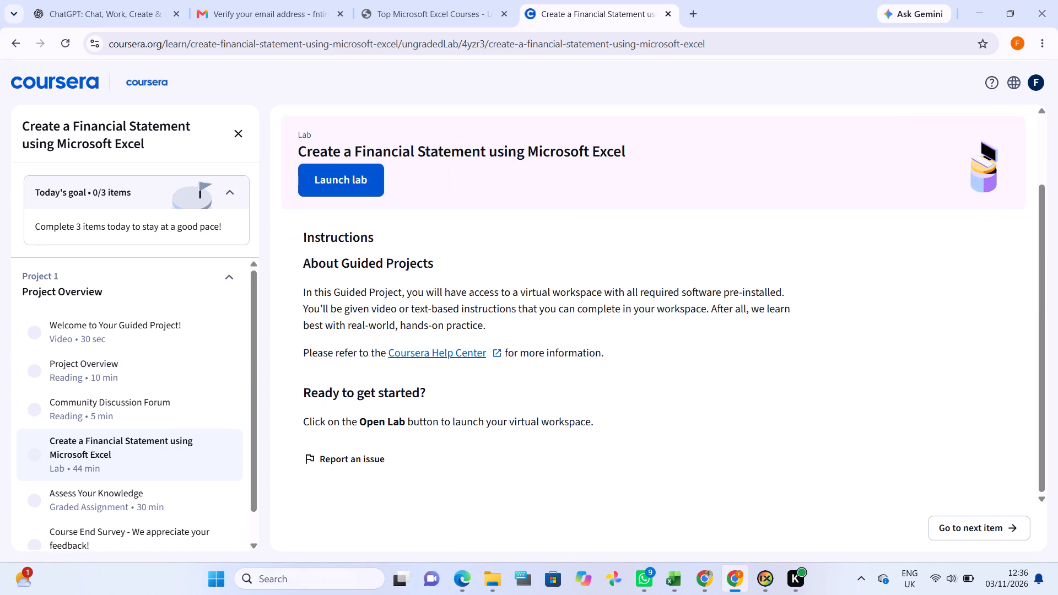
scroll(415, 308, up, 5)
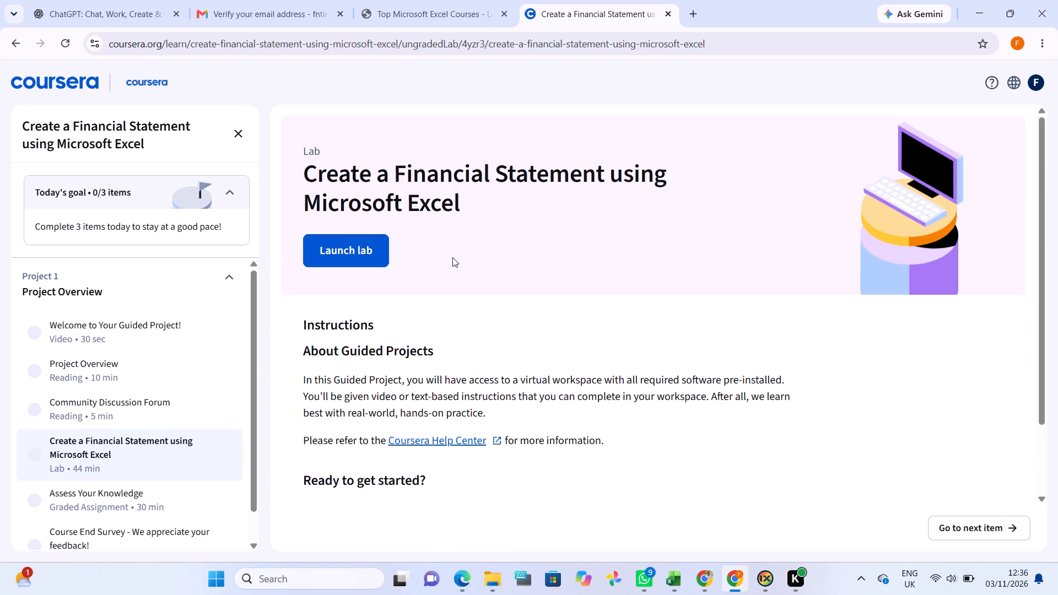
scroll(452, 257, down, 1)
scroll(452, 257, up, 2)
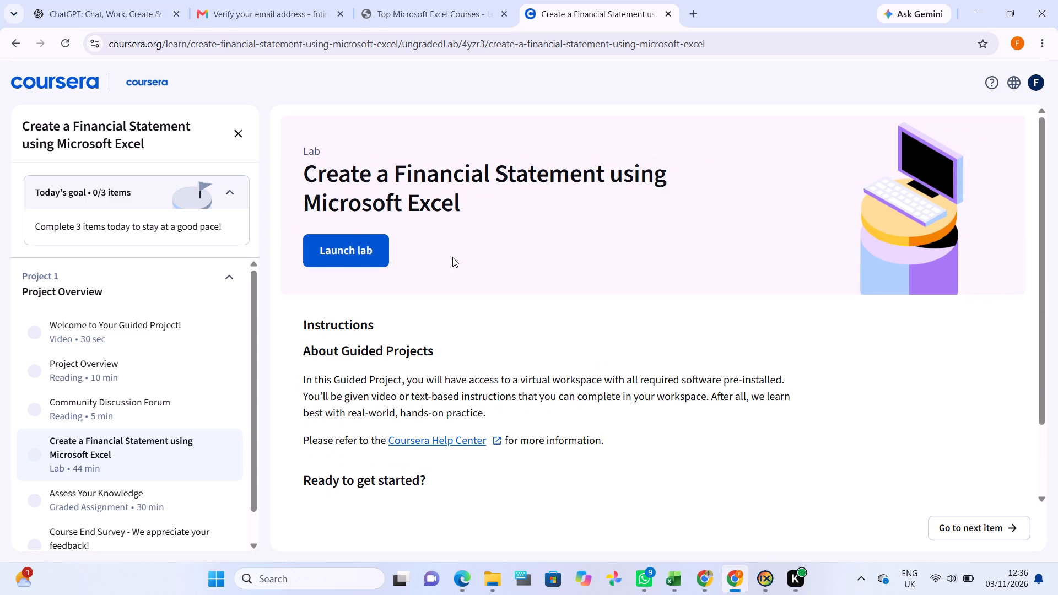
scroll(400, 375, down, 1)
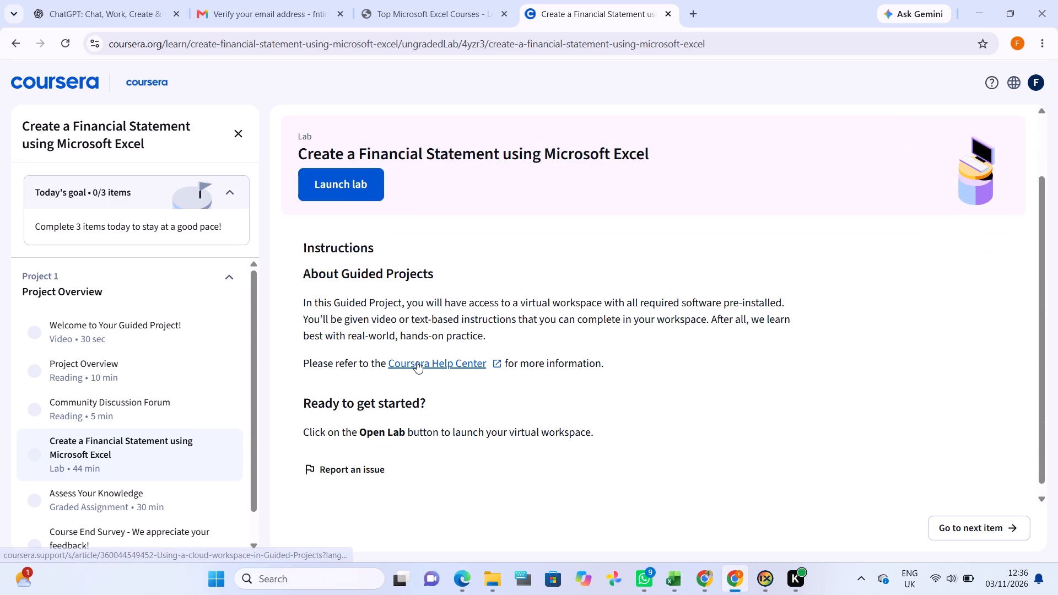
scroll(460, 313, down, 1)
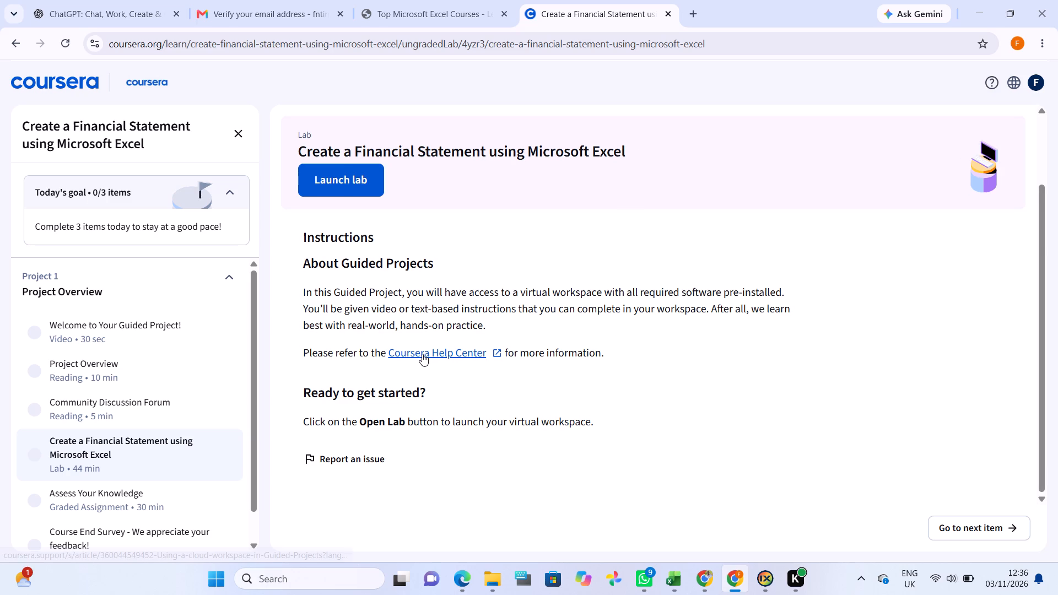
scroll(422, 354, up, 2)
scroll(536, 354, down, 3)
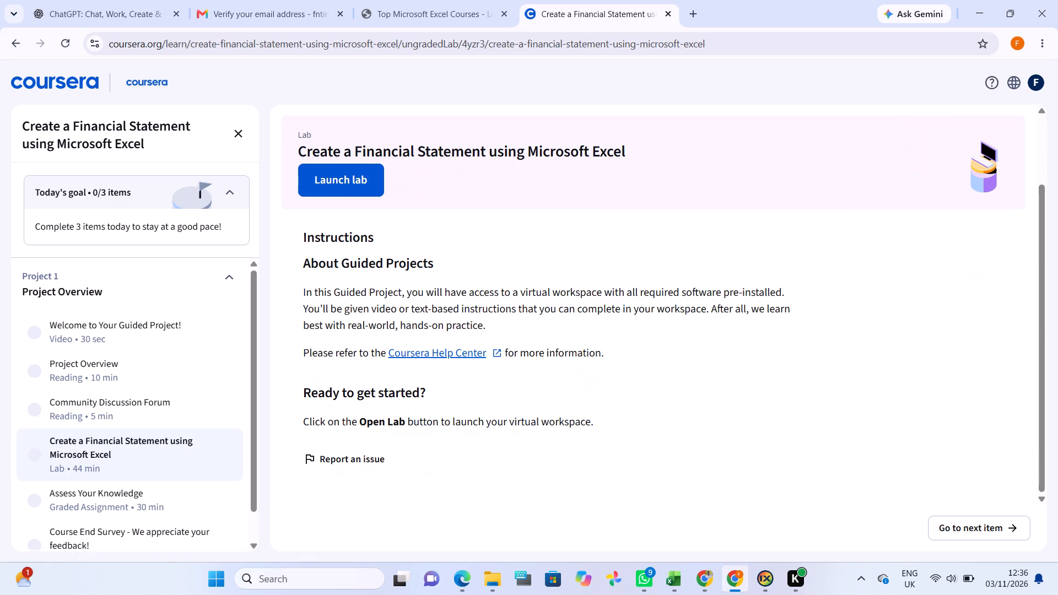
scroll(536, 354, down, 1)
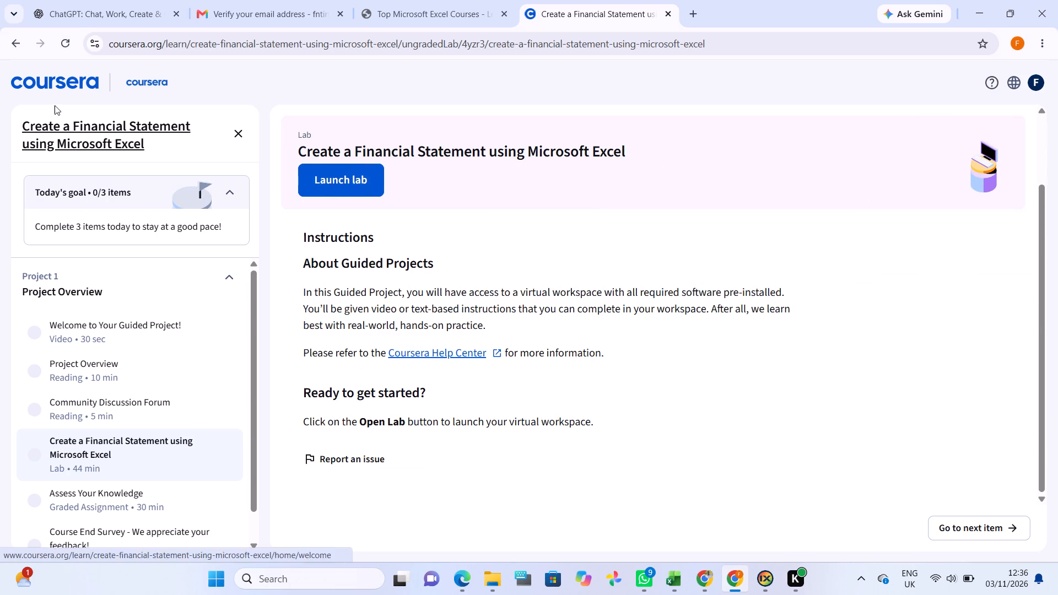
Go back to the Project Overview reading, read through it, and return to the welcome video page.
click(20, 52)
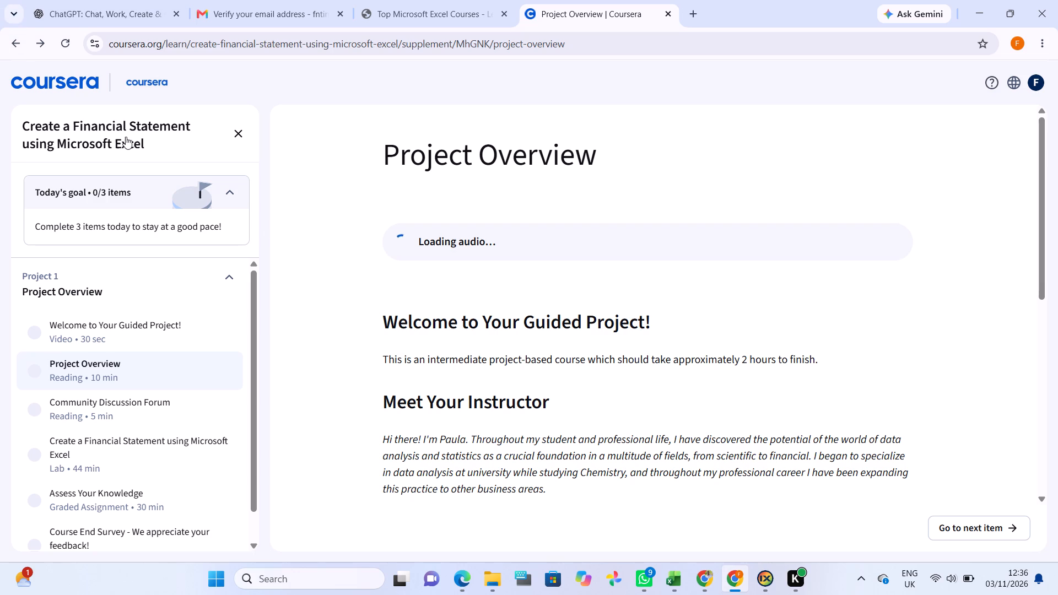
scroll(387, 288, down, 4)
scroll(514, 322, down, 1)
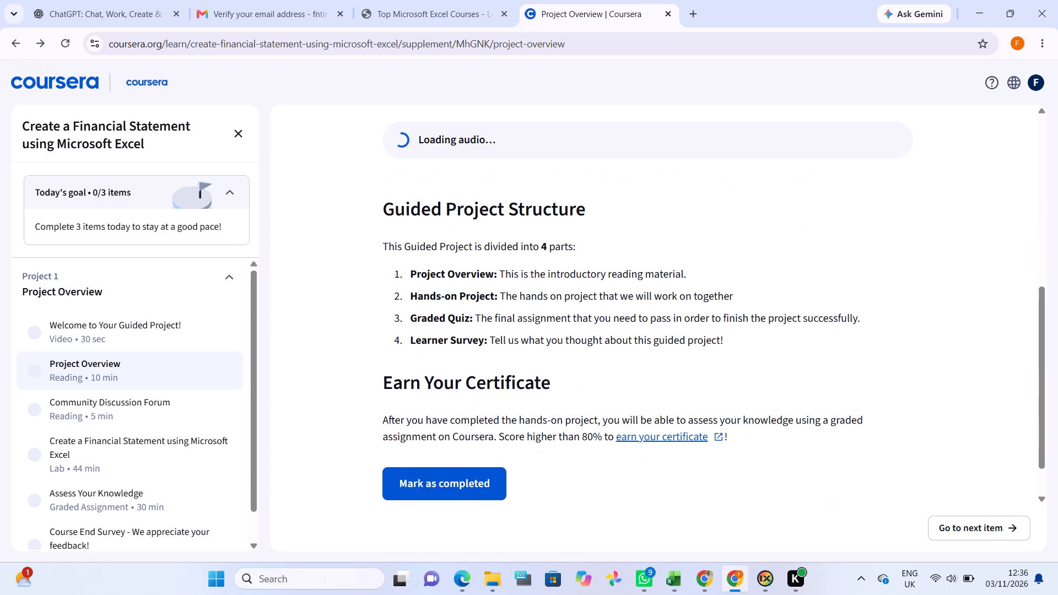
scroll(514, 322, down, 1)
scroll(514, 322, up, 2)
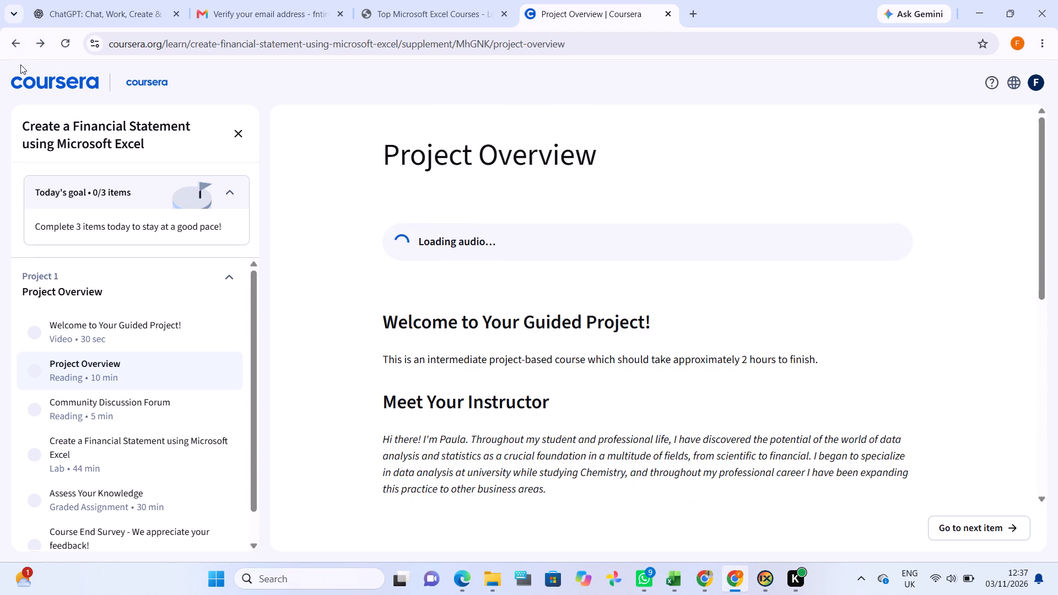
click(12, 43)
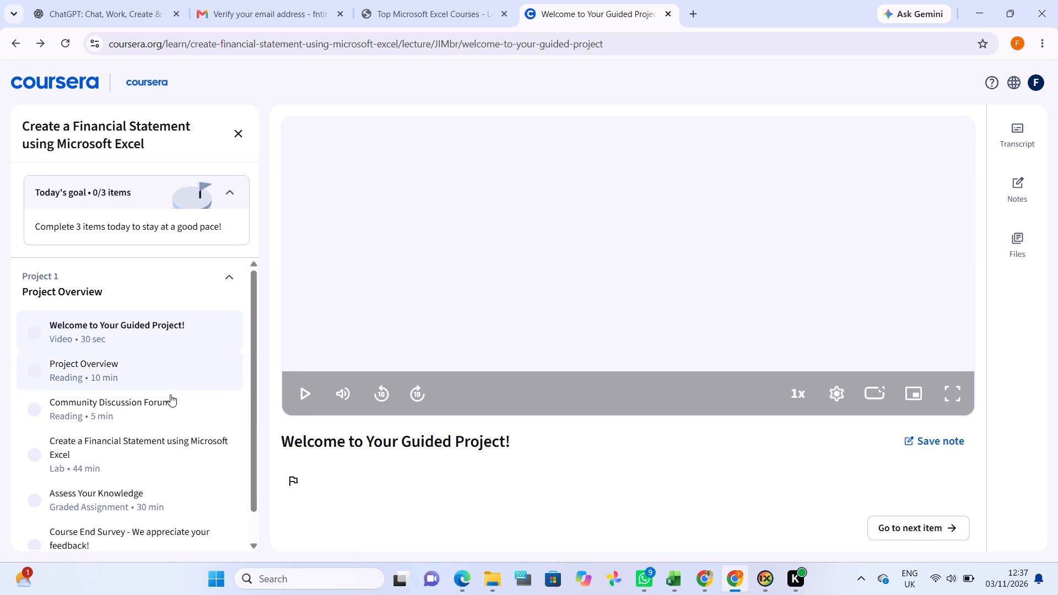
Reopen the Project Overview reading to look over the rest of the course outline, and return to the welcome video page.
click(148, 378)
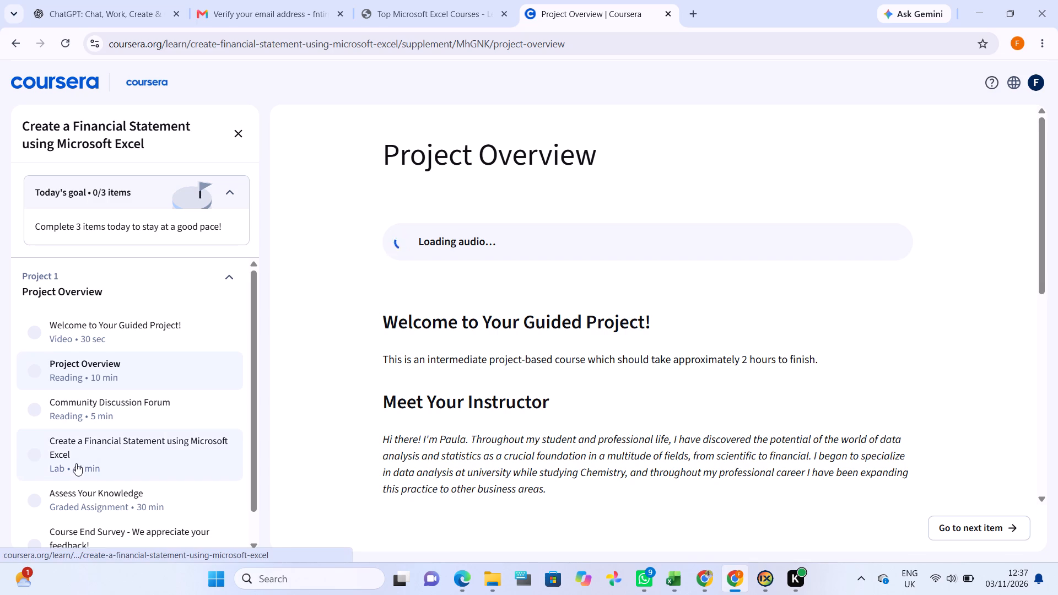
scroll(76, 463, down, 4)
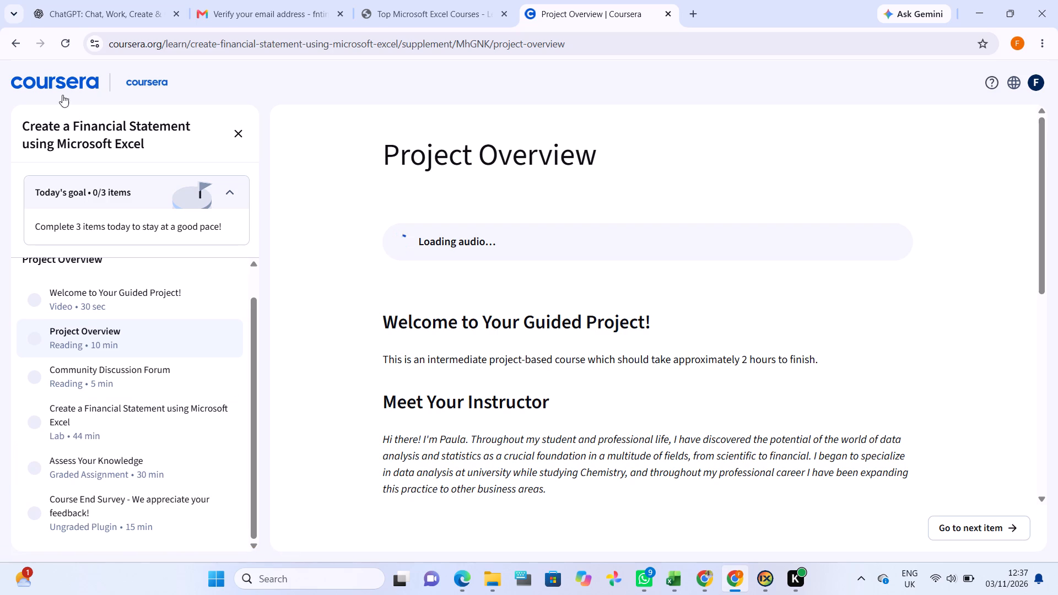
click(20, 43)
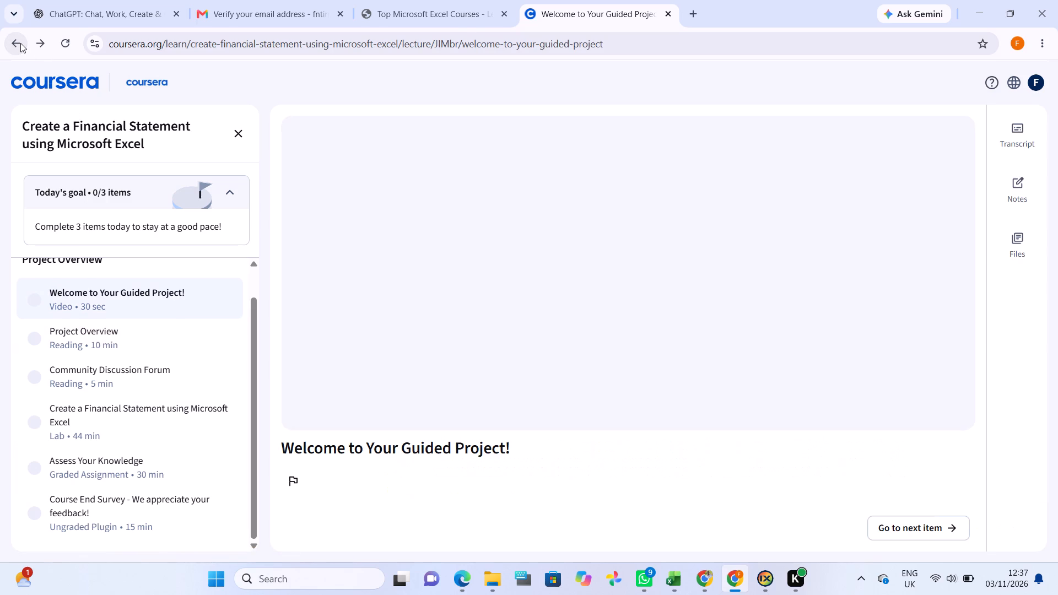
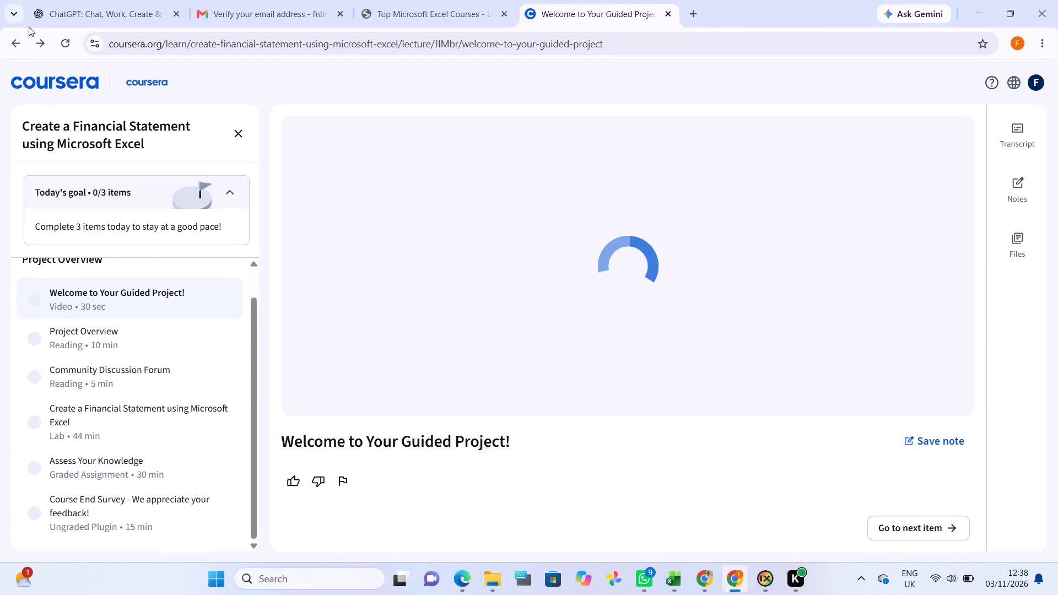
Go back to the course home page, dismiss the timezone mismatch notice, and look over the Project Overview module's items.
click(15, 49)
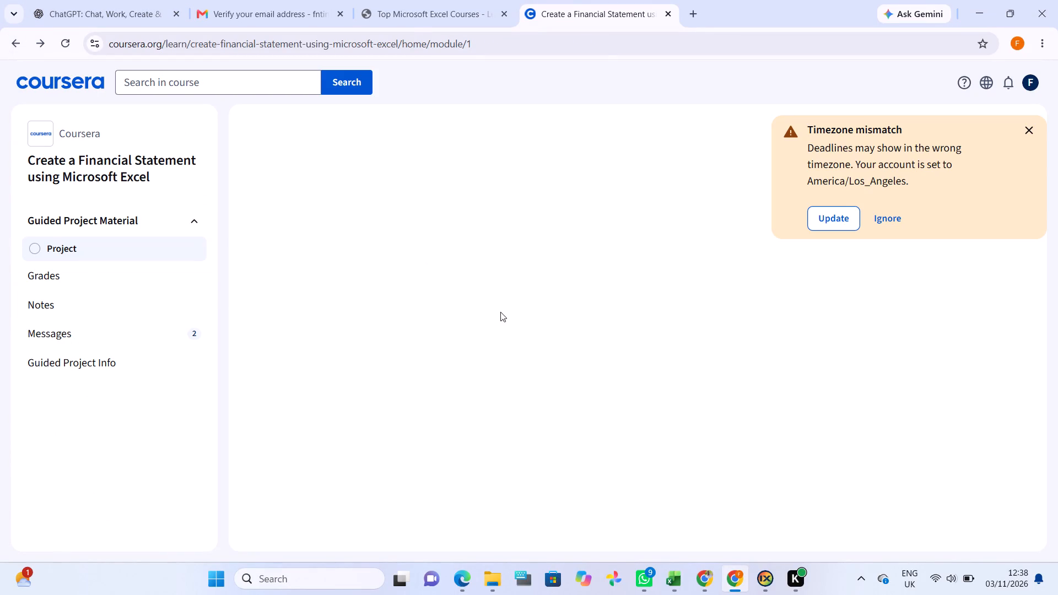
click(1027, 132)
scroll(625, 356, down, 2)
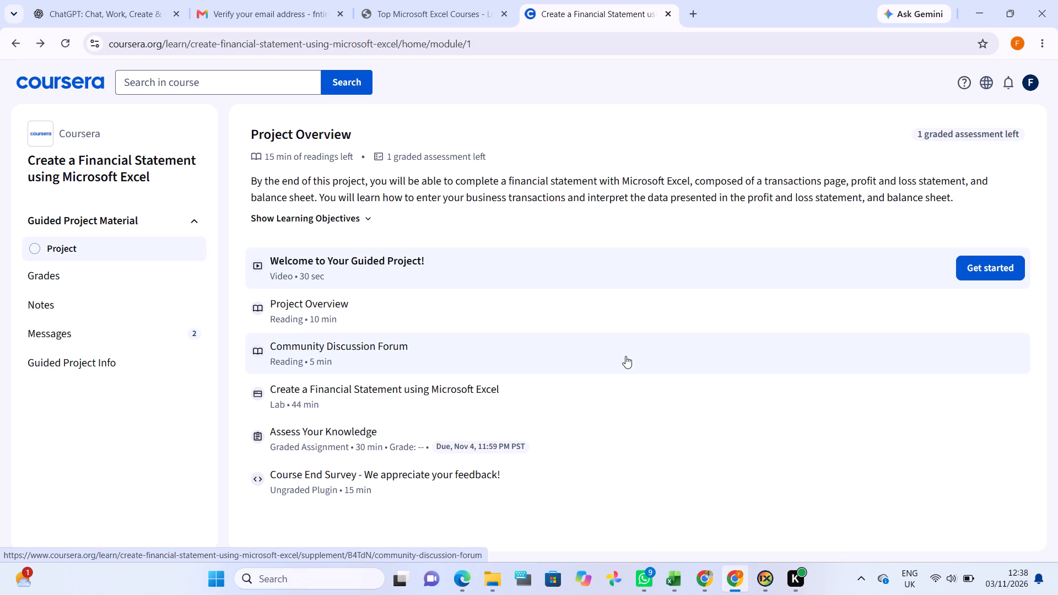
scroll(625, 356, down, 2)
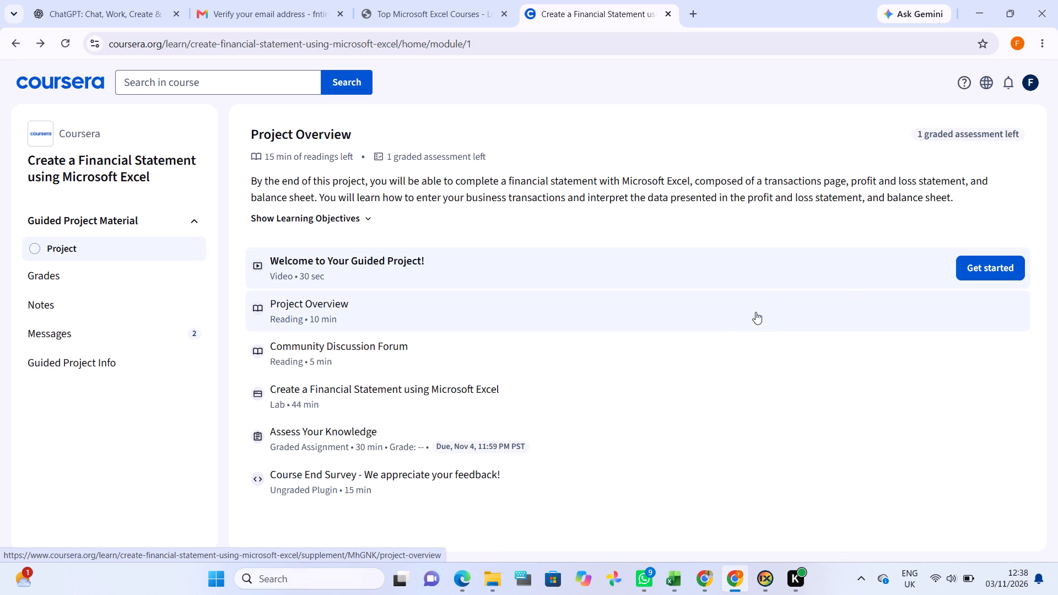
scroll(684, 378, down, 1)
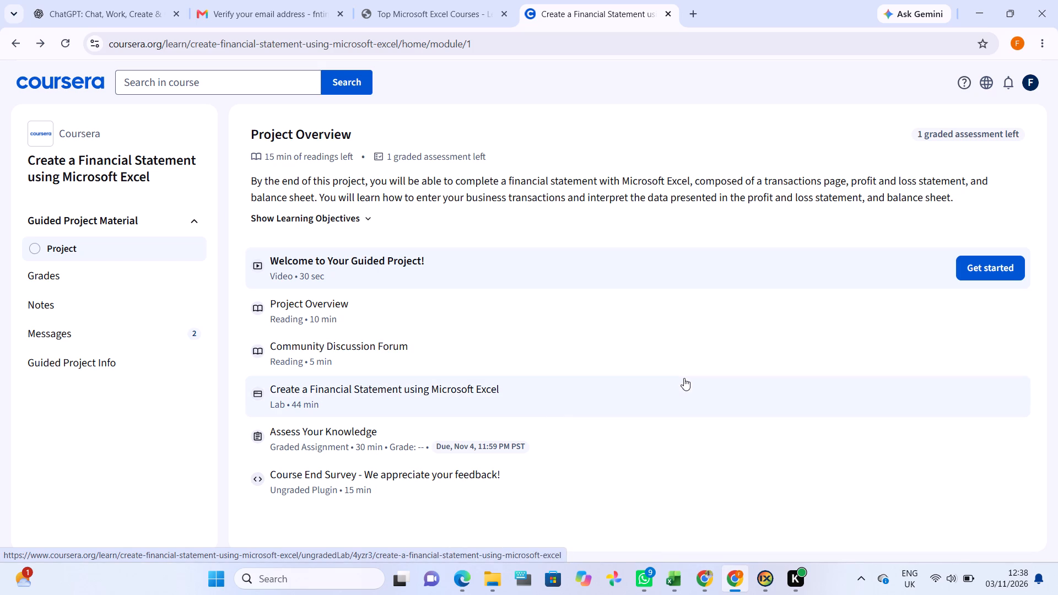
scroll(684, 378, down, 1)
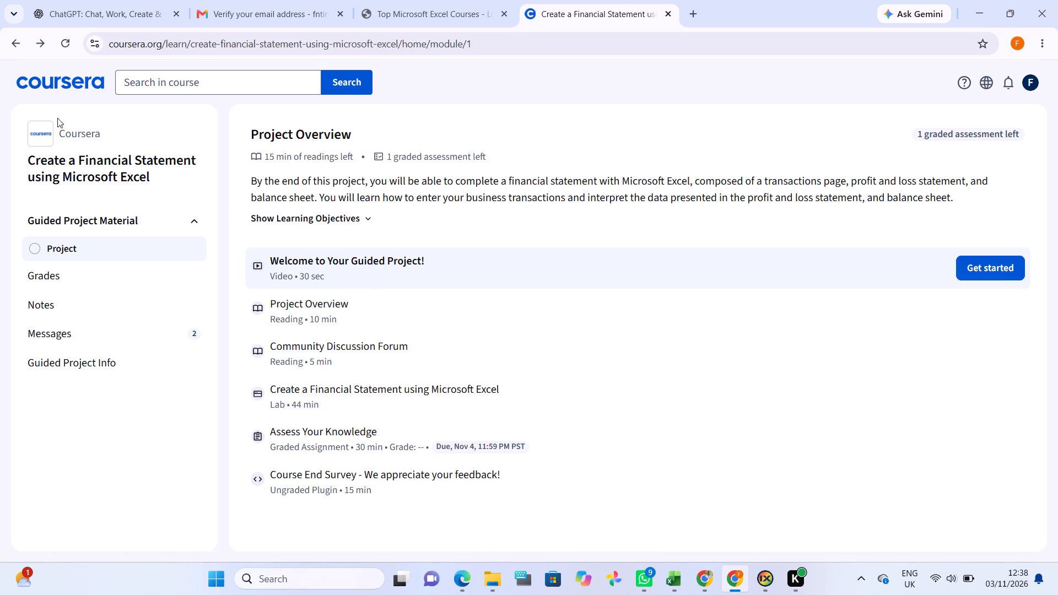
click(8, 42)
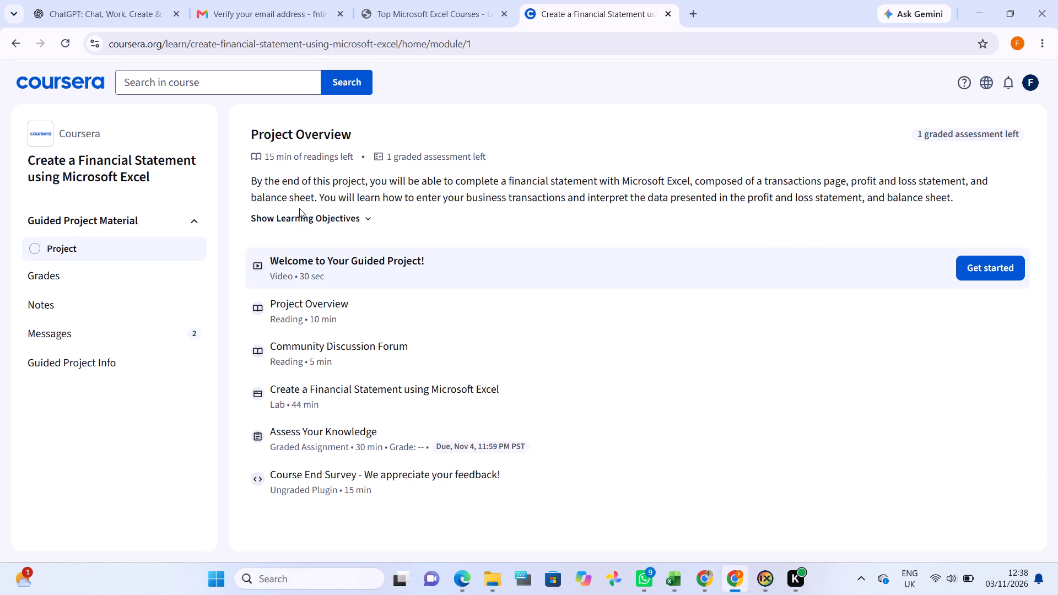
scroll(371, 292, down, 2)
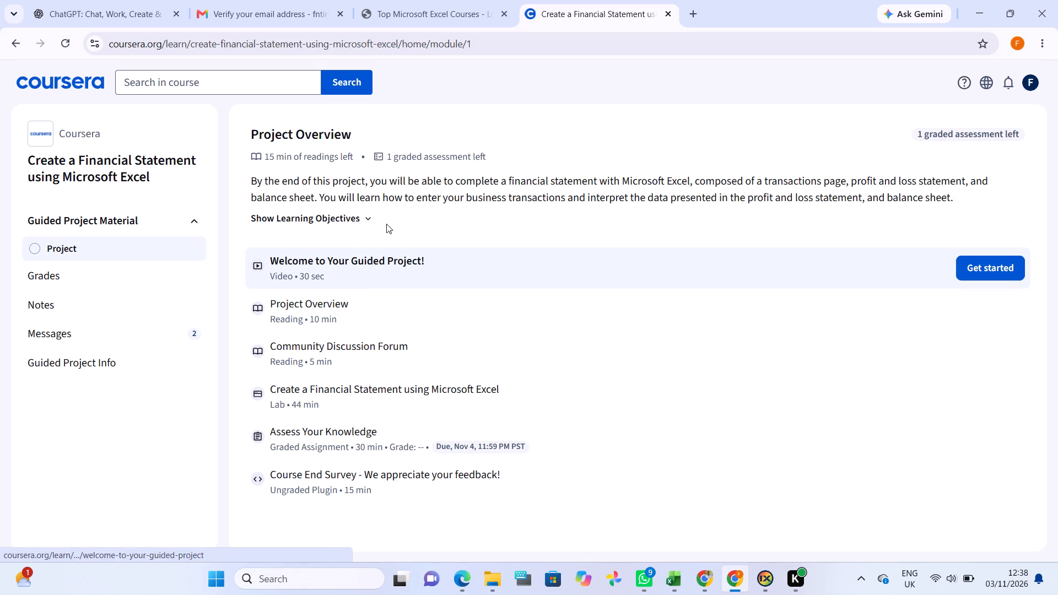
scroll(329, 348, down, 4)
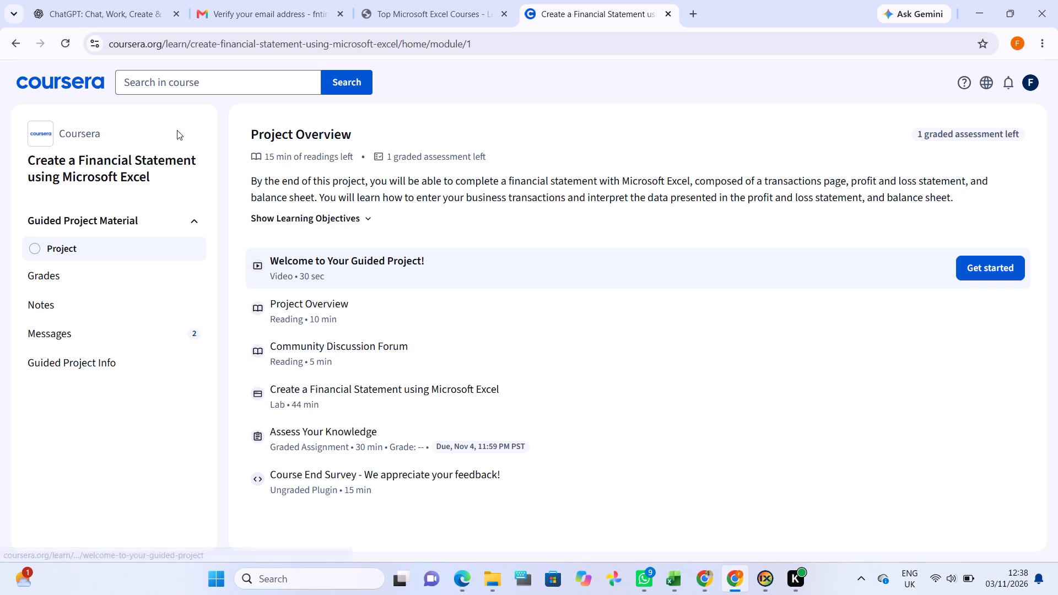
scroll(387, 383, down, 1)
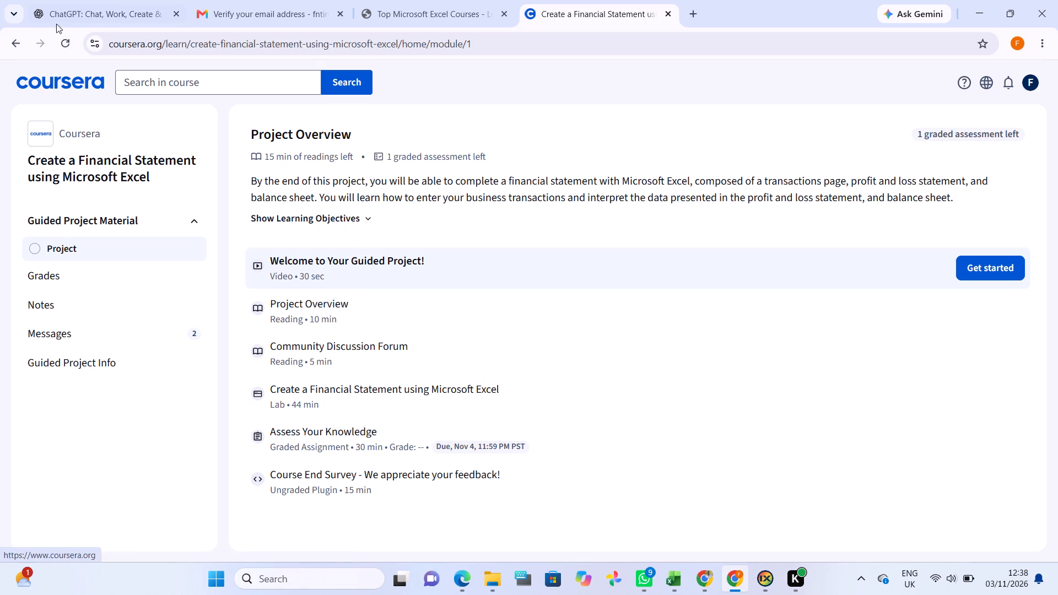
Return to the guided project's description page and read what it teaches, its skills and details, and the Learn step-by-step section.
click(22, 42)
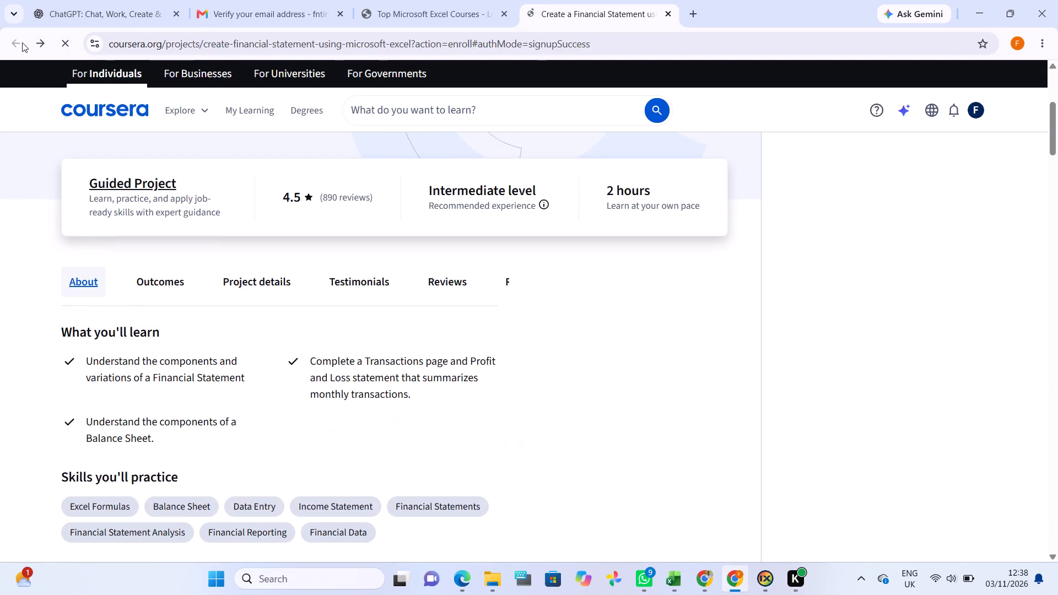
scroll(285, 213, down, 2)
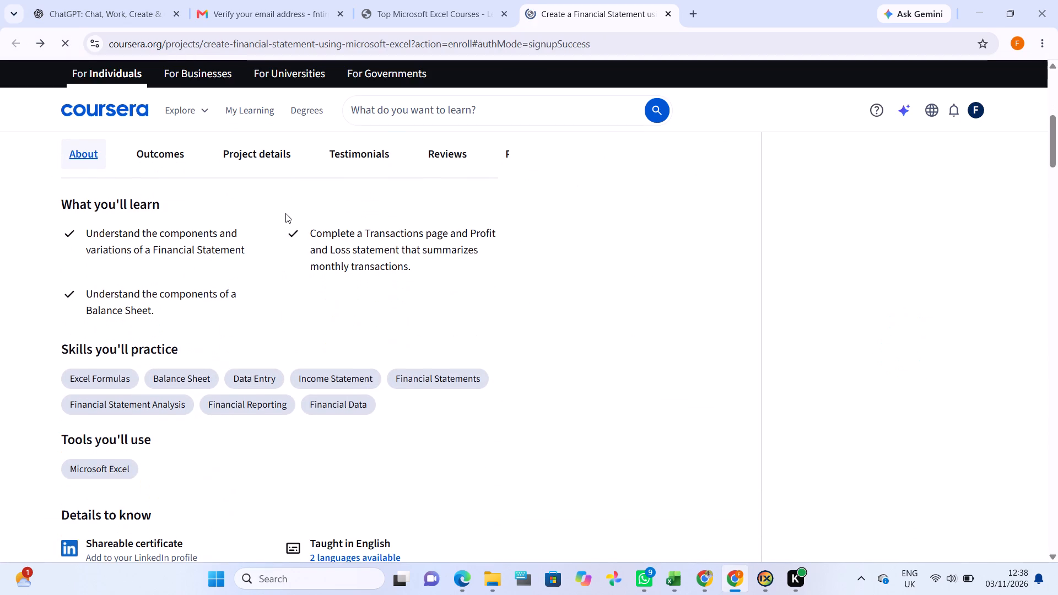
scroll(285, 213, down, 1)
scroll(457, 285, up, 2)
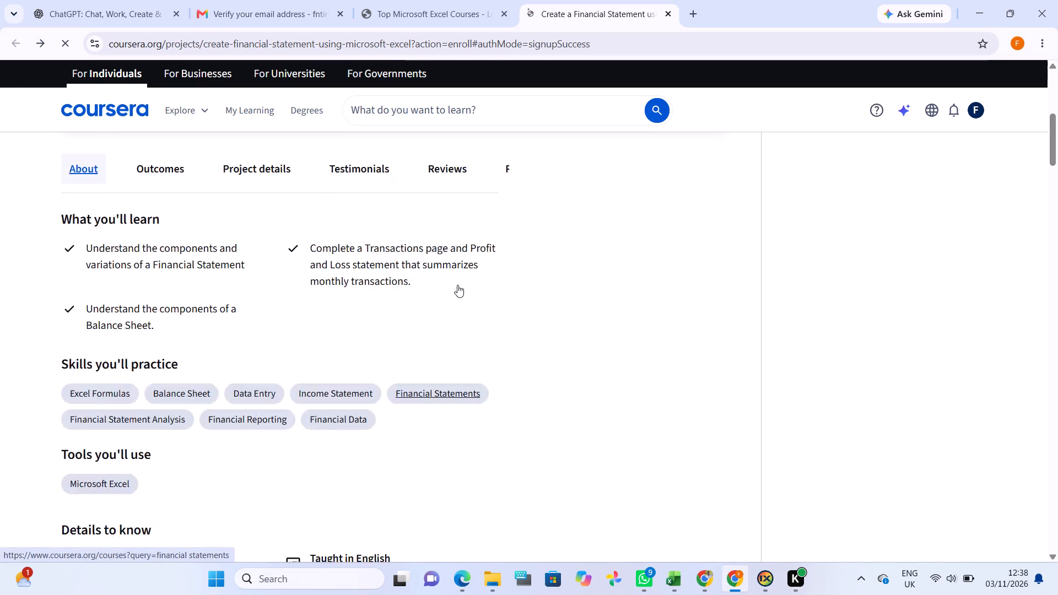
scroll(457, 285, up, 1)
scroll(457, 272, down, 2)
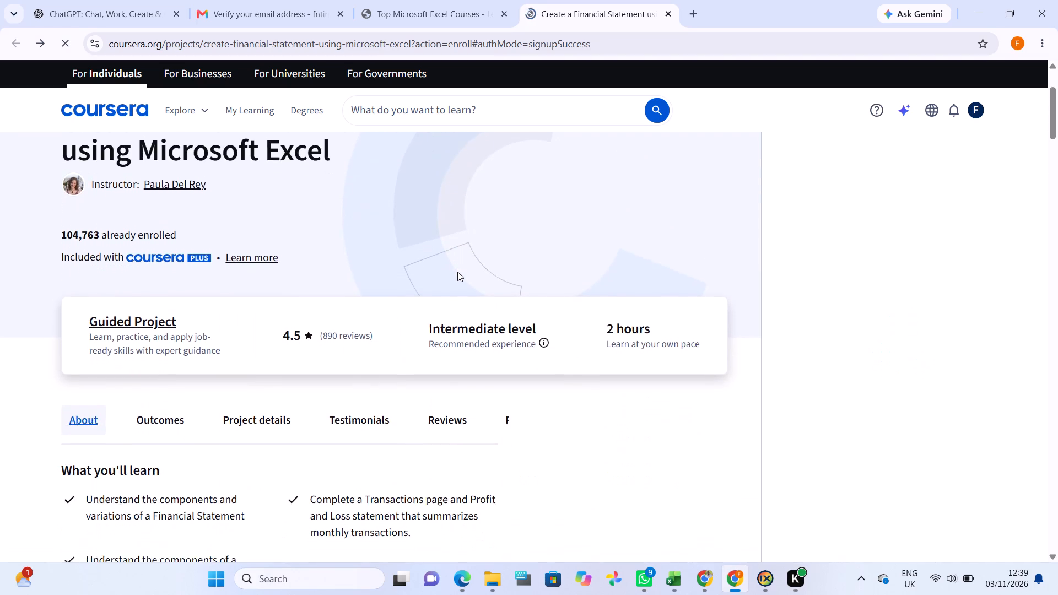
scroll(457, 272, down, 5)
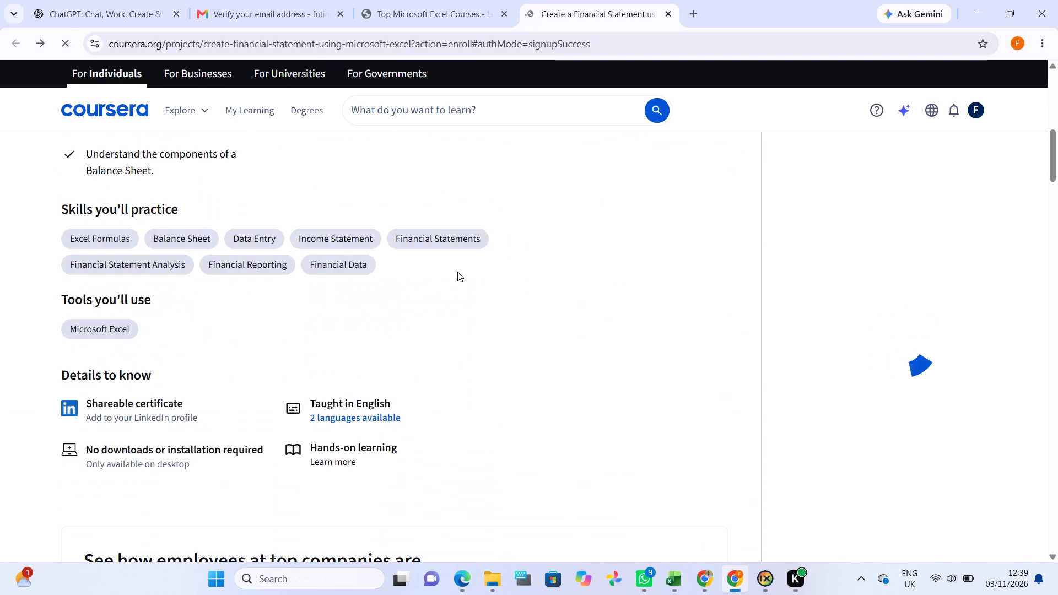
scroll(457, 272, down, 1)
scroll(361, 370, down, 6)
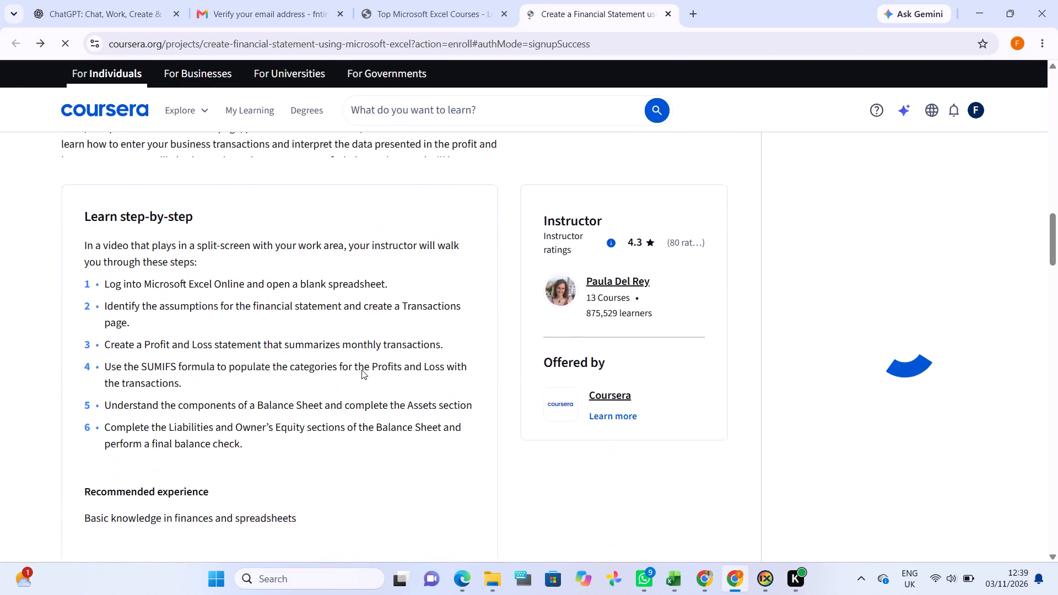
scroll(361, 370, down, 2)
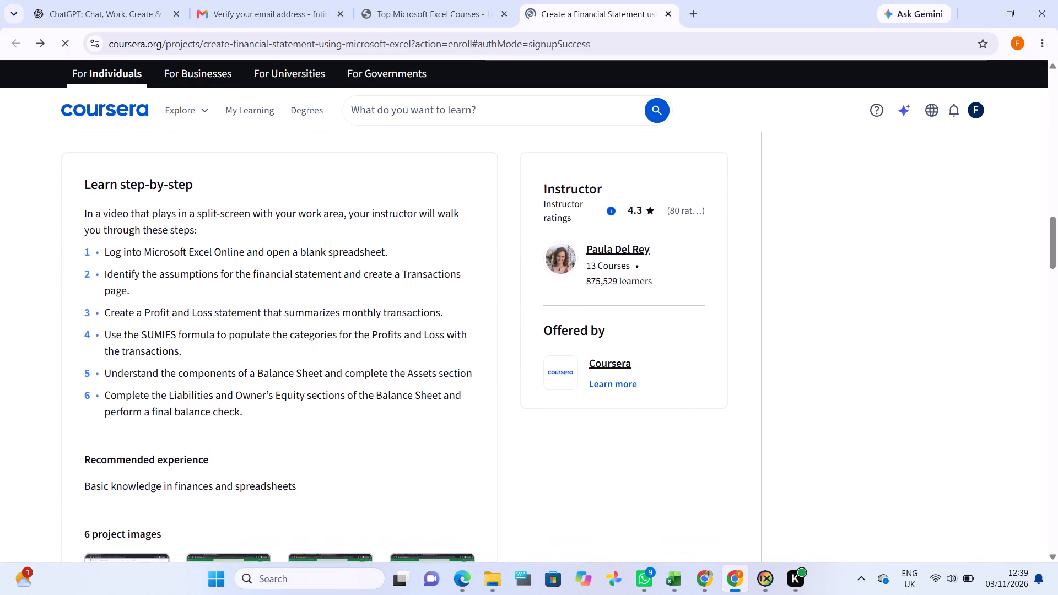
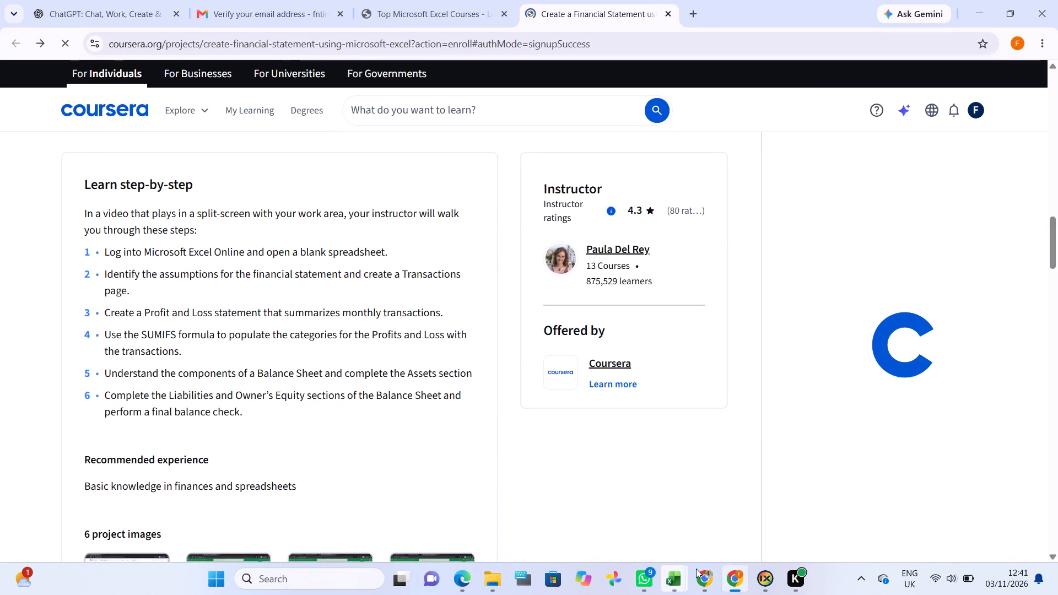
Switch to Excel and create a new blank workbook.
click(682, 580)
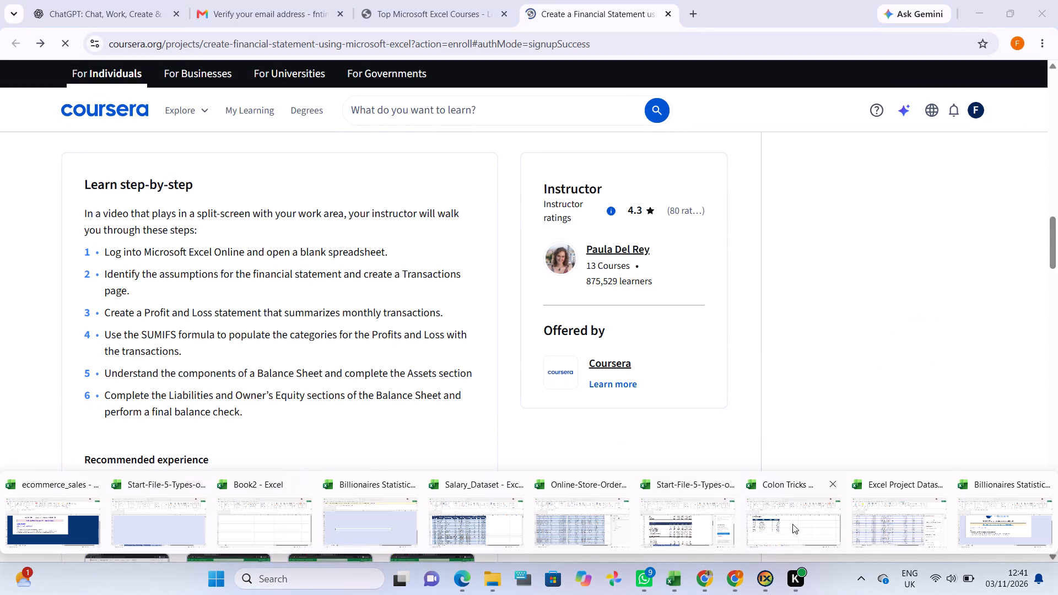
click(803, 543)
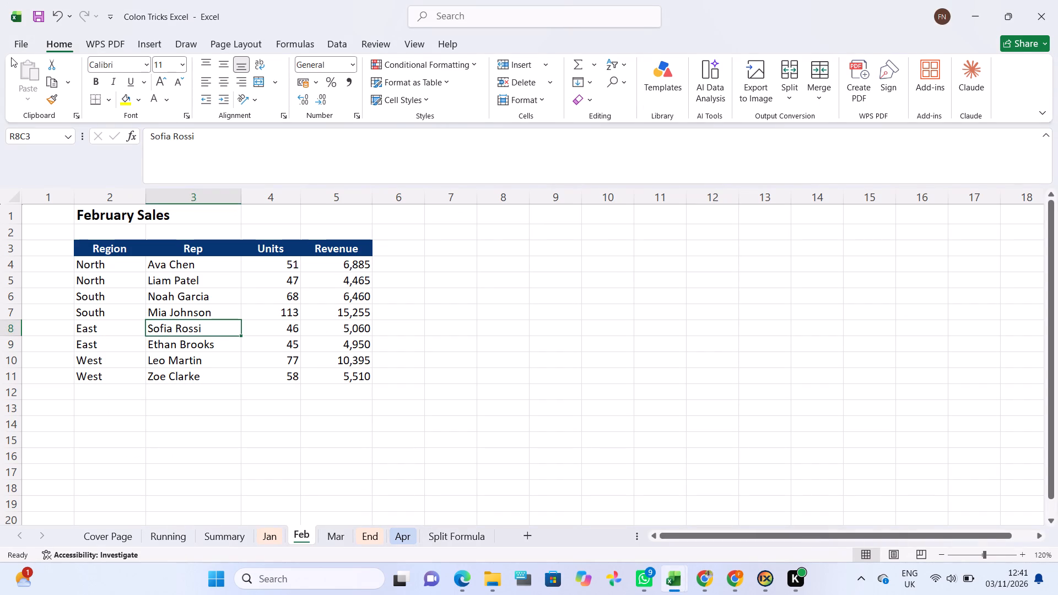
click(25, 42)
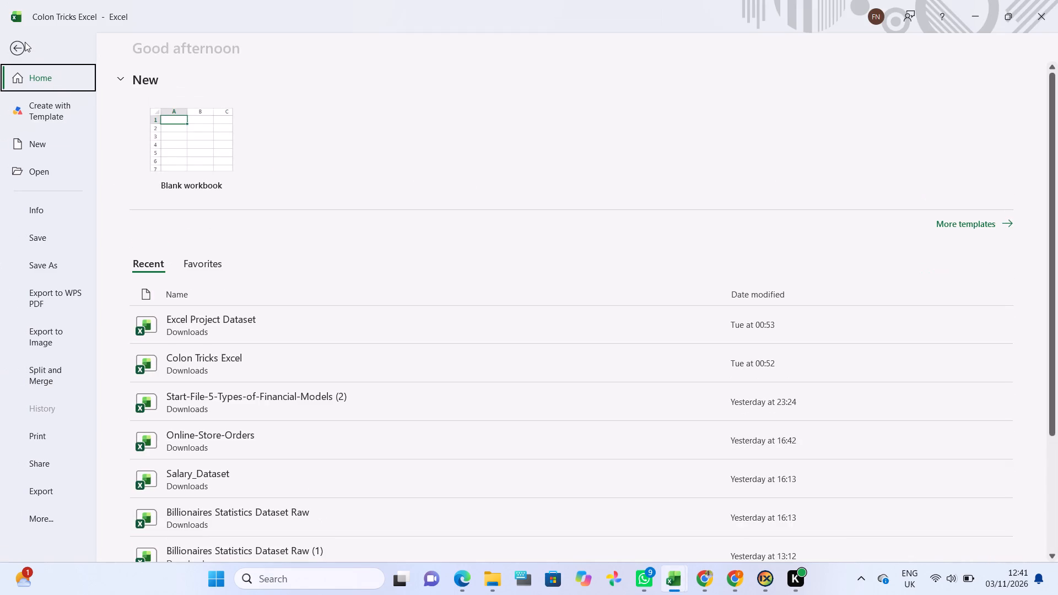
click(208, 160)
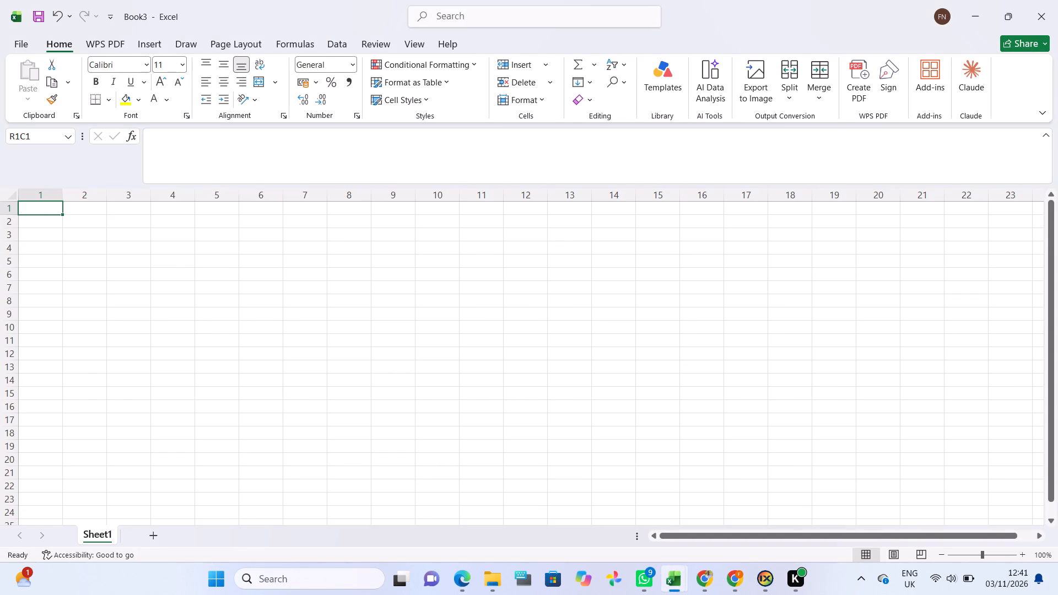
Widen column 1 to about two and a half times its default width and column 2 to about 60.
drag(63, 199, 190, 215)
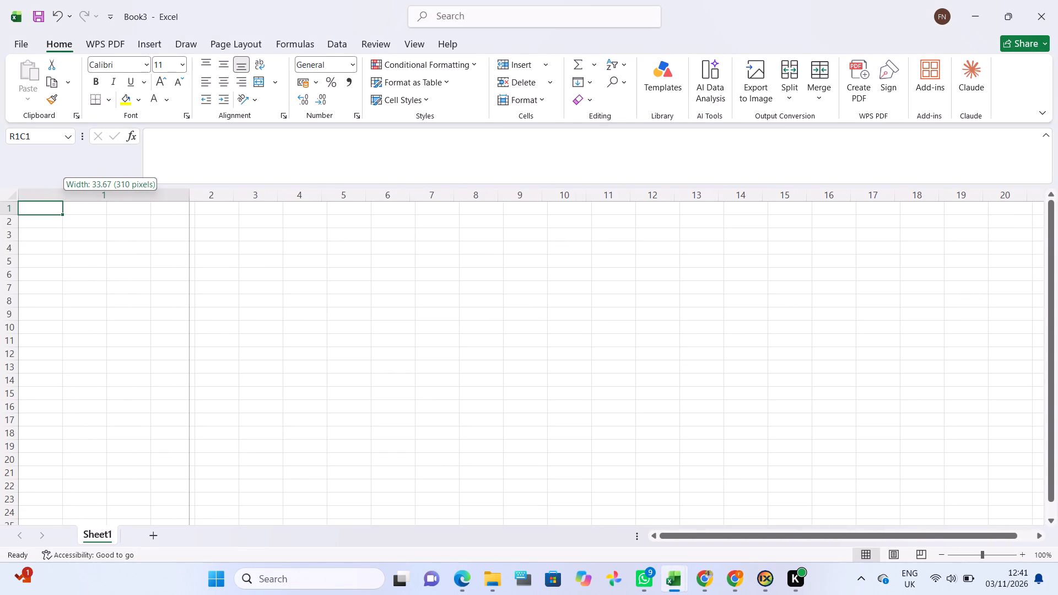
drag(190, 215, 132, 215)
click(132, 215)
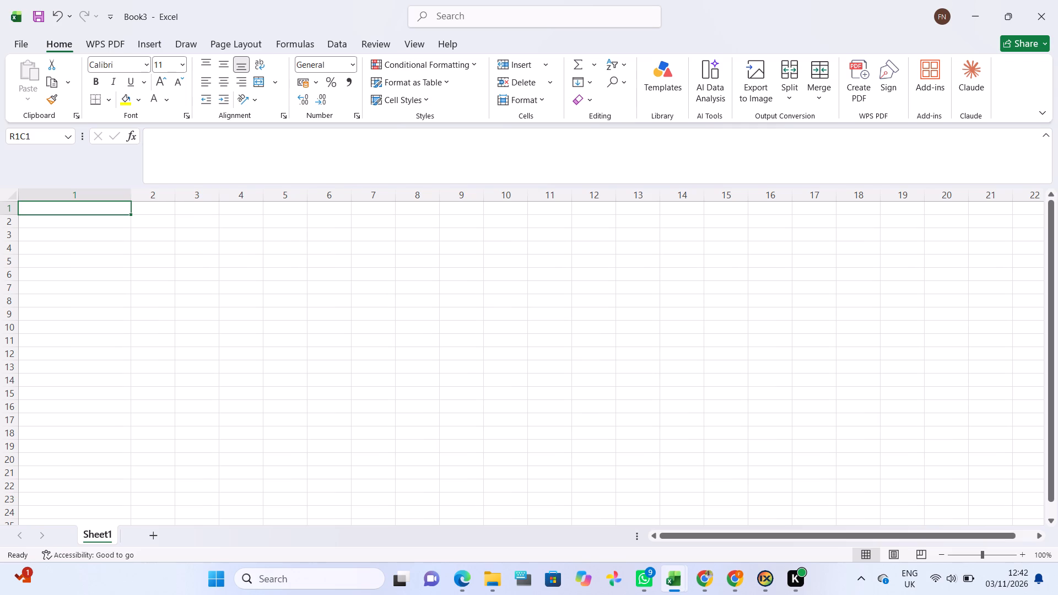
drag(174, 196, 433, 223)
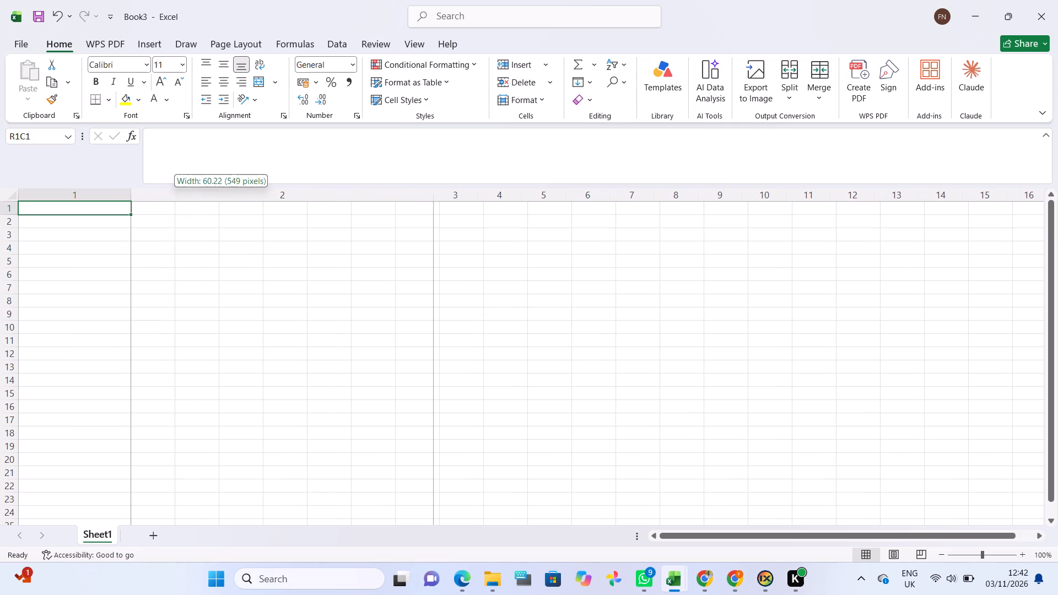
drag(433, 223, 438, 218)
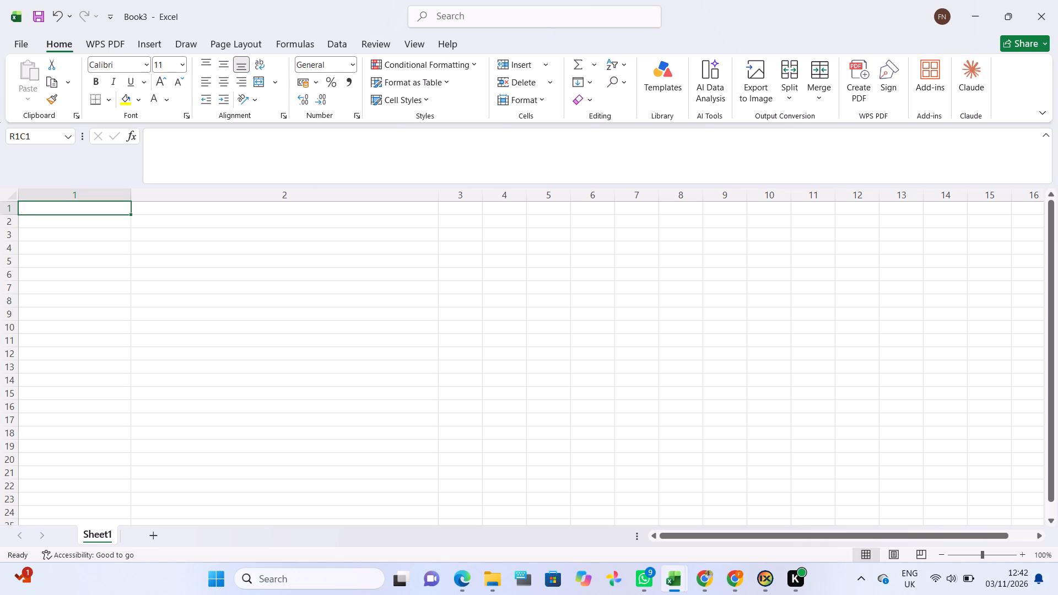
Enter the headers "Assumption" and "Description" in the first two cells of row 1.
text(ssumption)
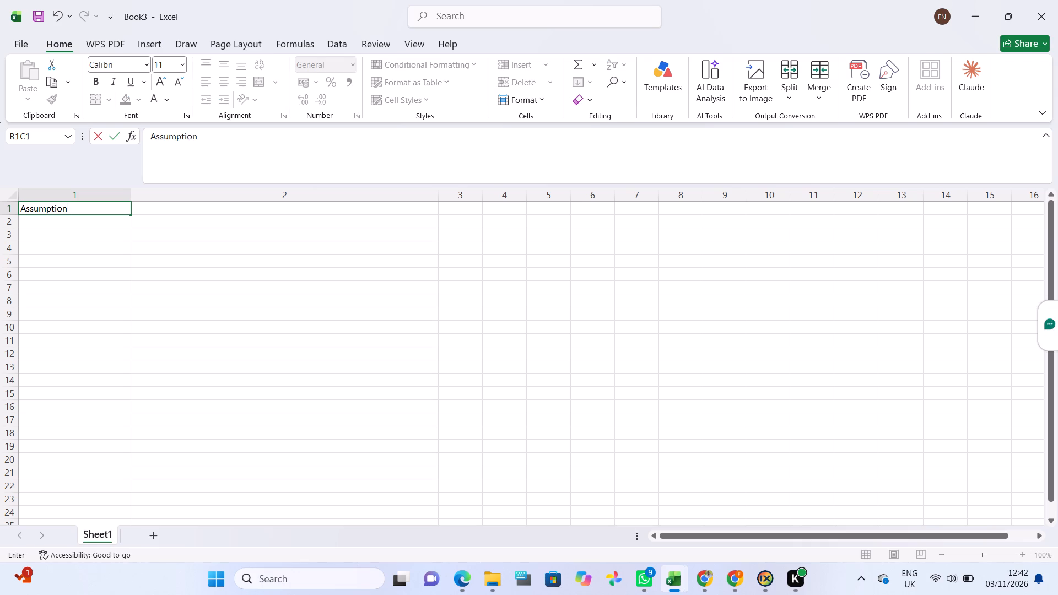
click(163, 209)
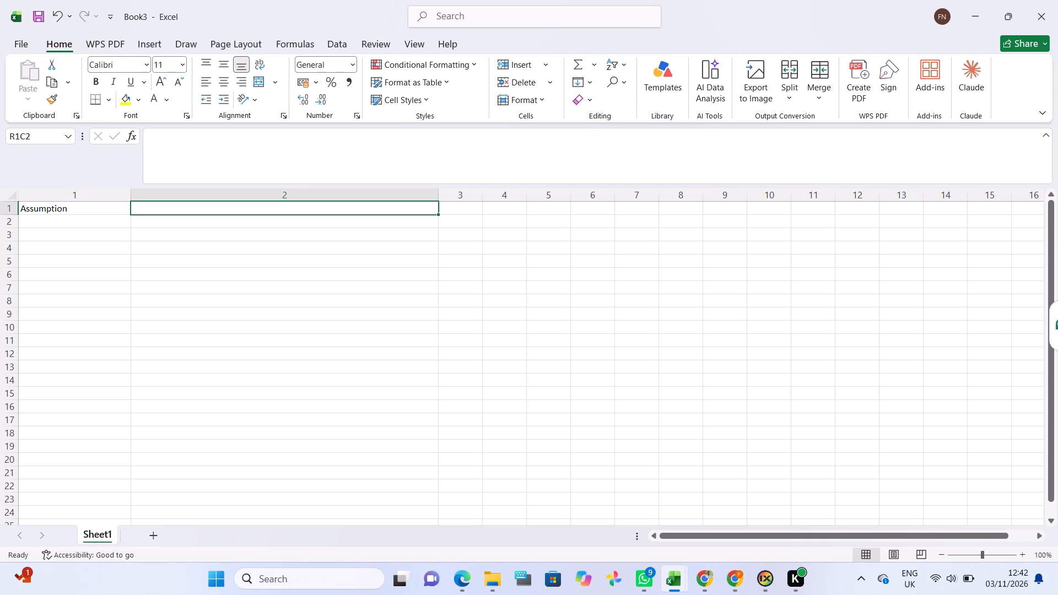
key(d)
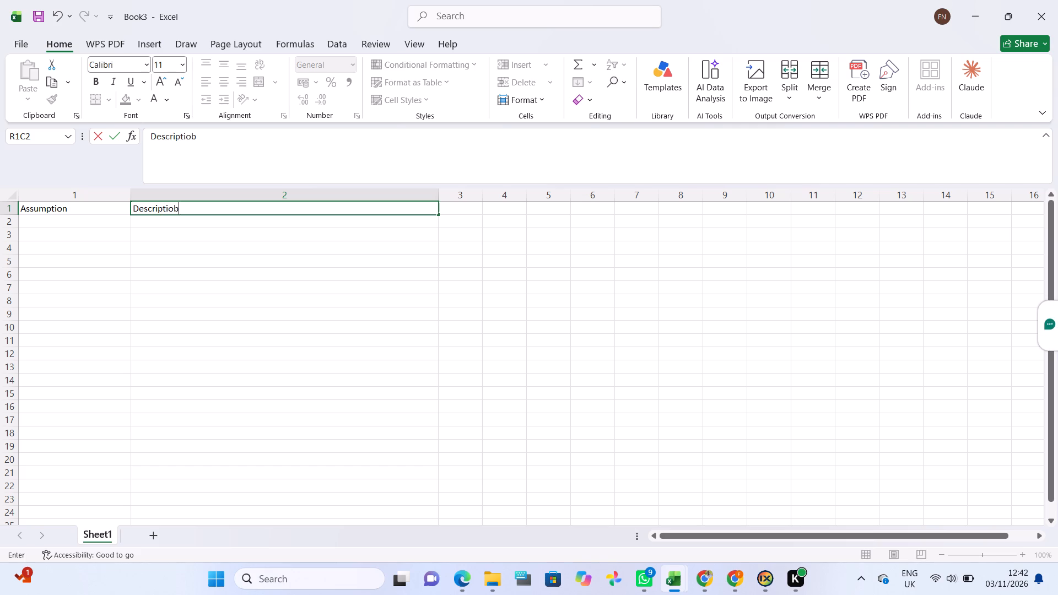
key(BackSpace)
key(n)
Fill row 2 with the assumption "Accounting Period" and the description "The financial year or reporting period covered".
click(94, 220)
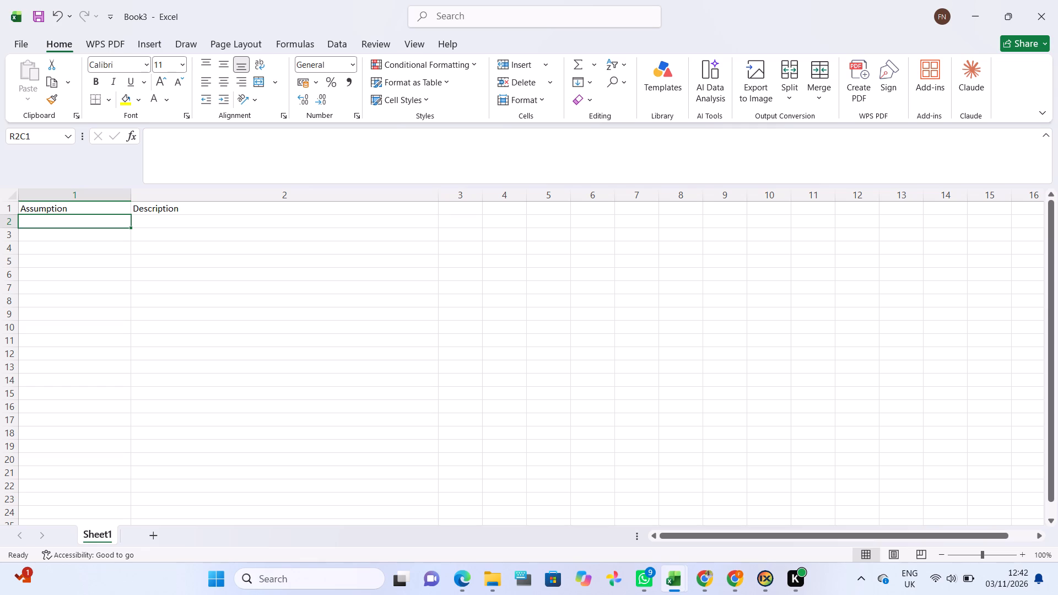
key(a)
text(ccounting)
key(space)
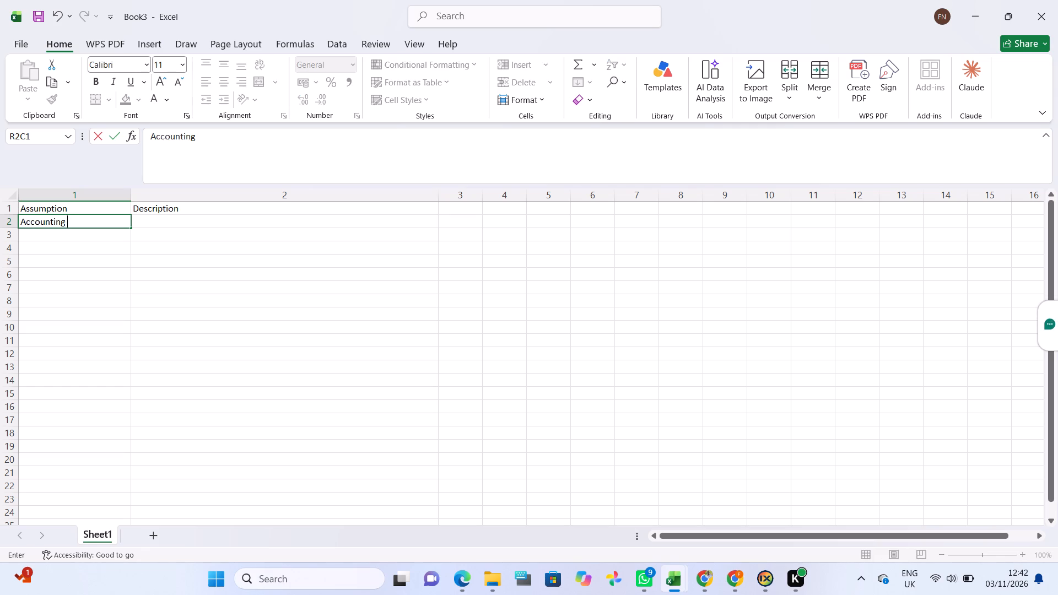
text(eriod)
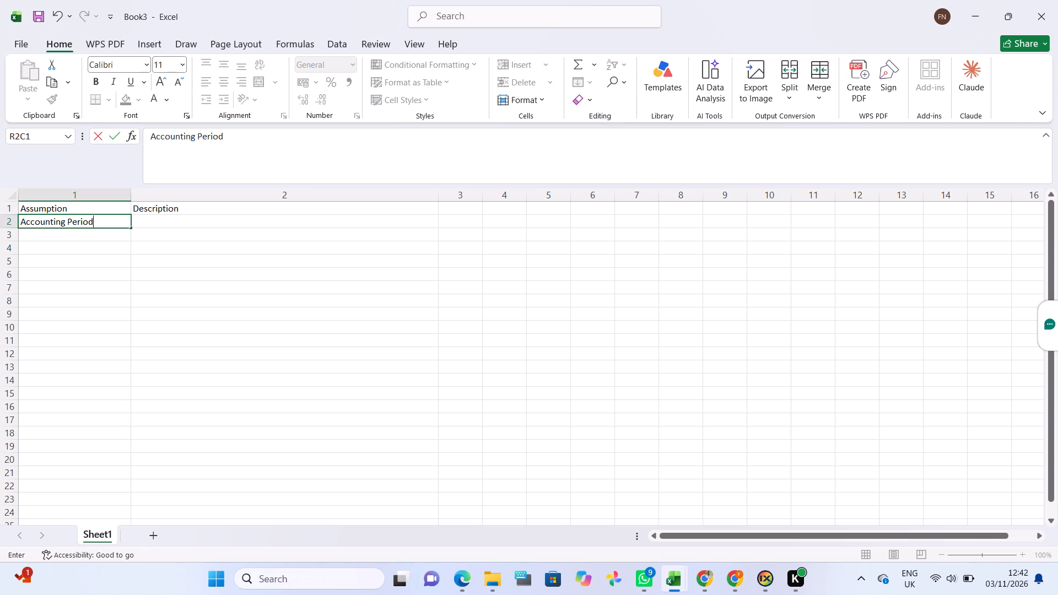
click(142, 224)
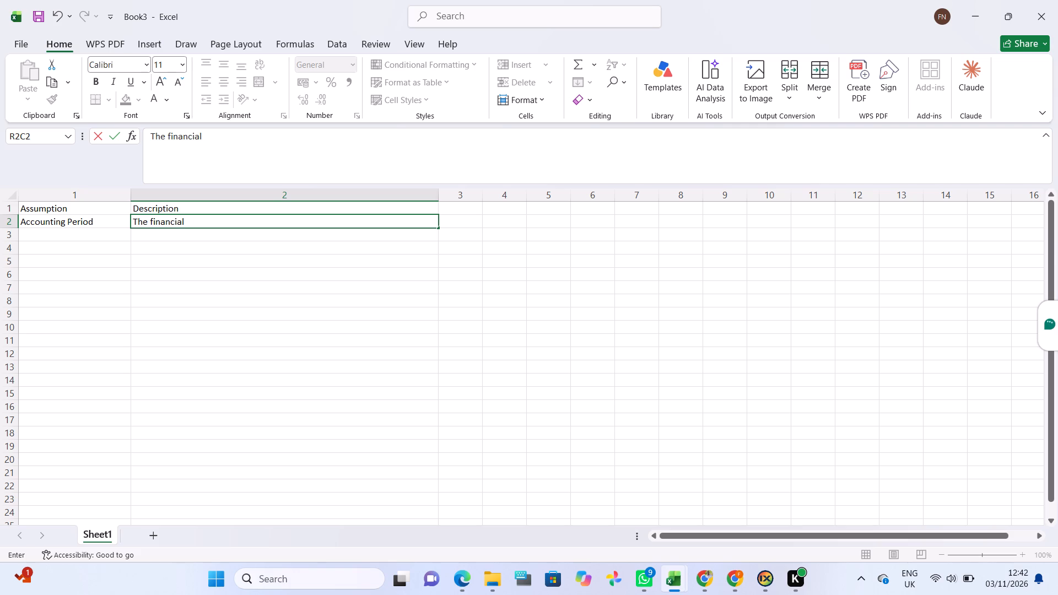
text(year)
key(space)
text(or)
key(space)
text(reporting)
key(space)
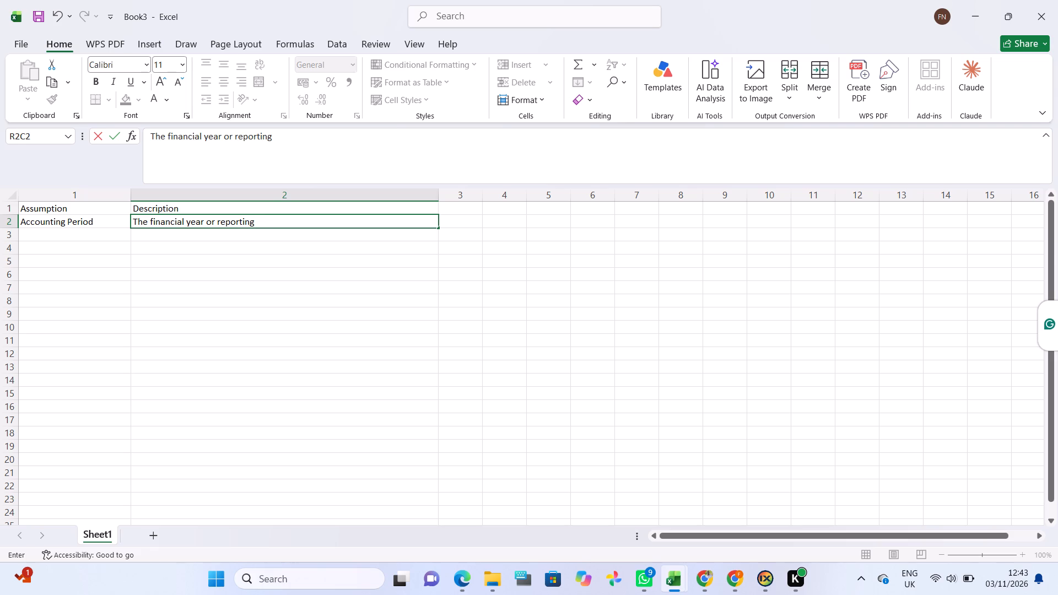
text(period covered)
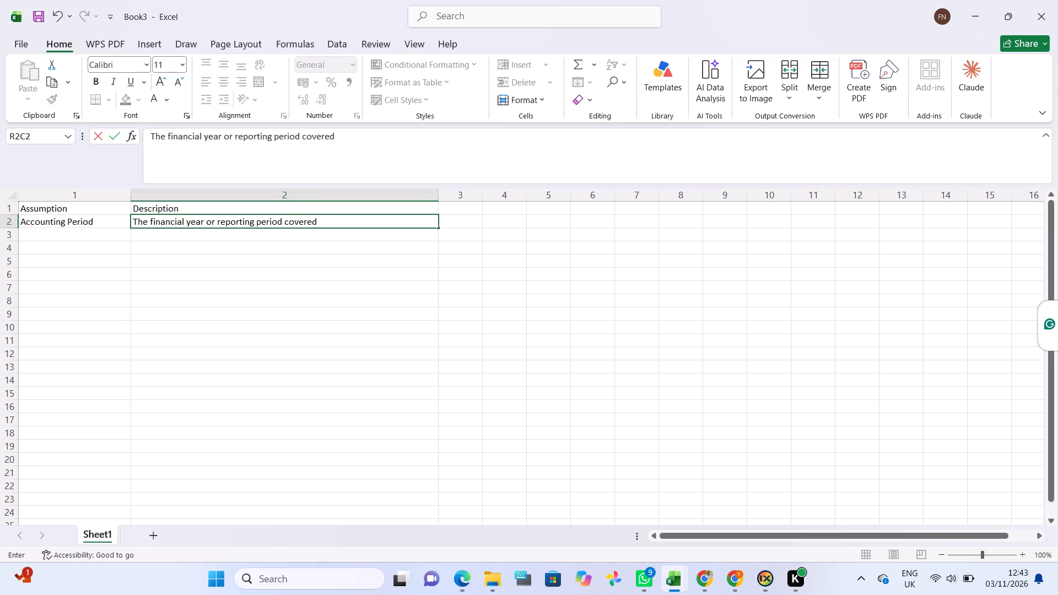
Fill row 3 with the assumption "Acconting Basis" and the description "Accrual basis or Cash basis of Accounting".
click(111, 235)
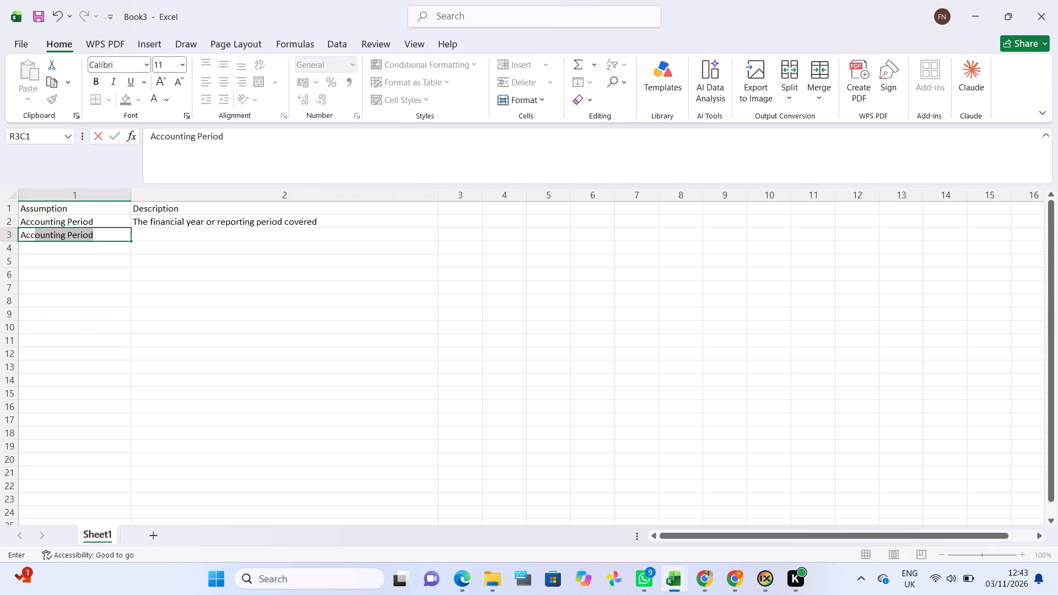
text(ting)
key(space)
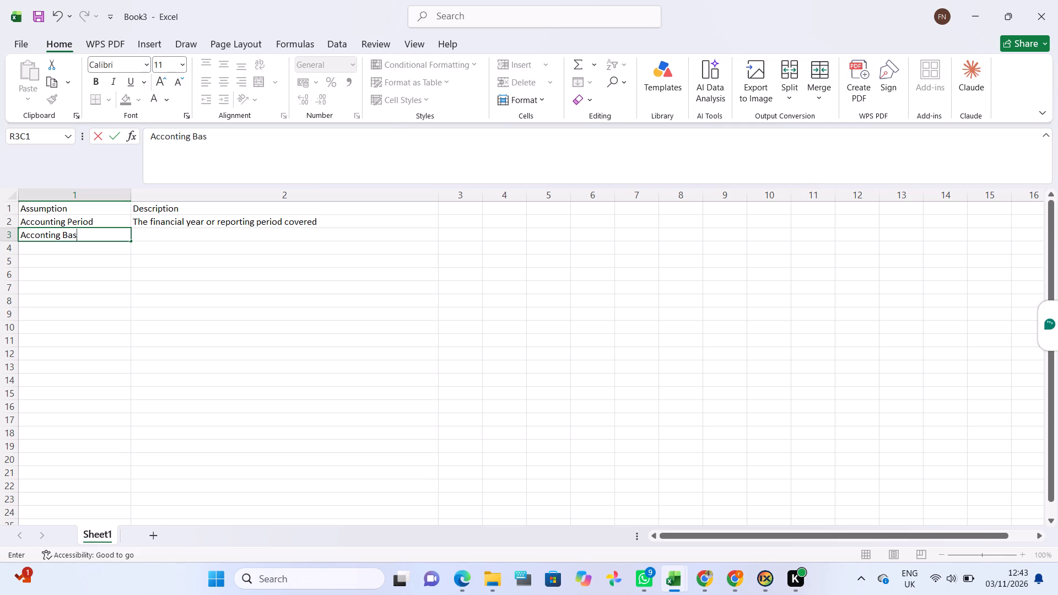
key(Right)
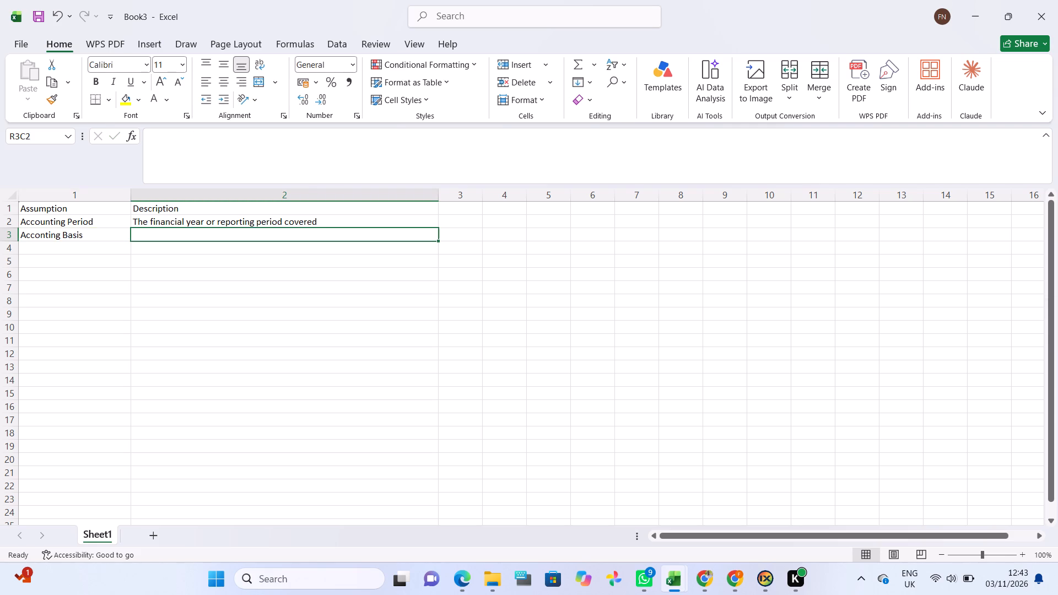
text(cc)
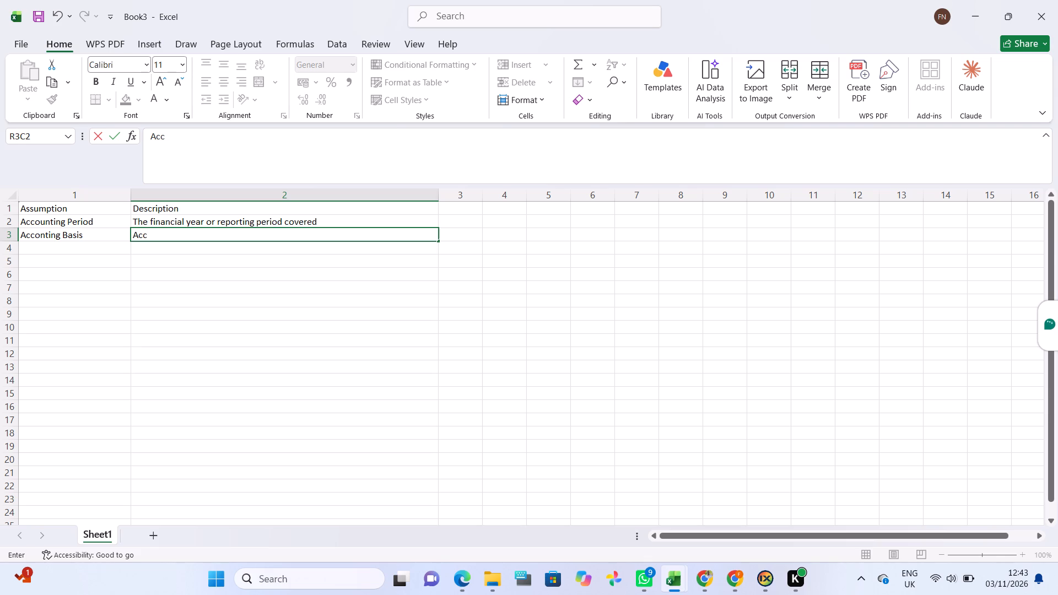
text(rual)
key(space)
text(basis)
key(space)
text(or)
key(space)
text(ash)
key(space)
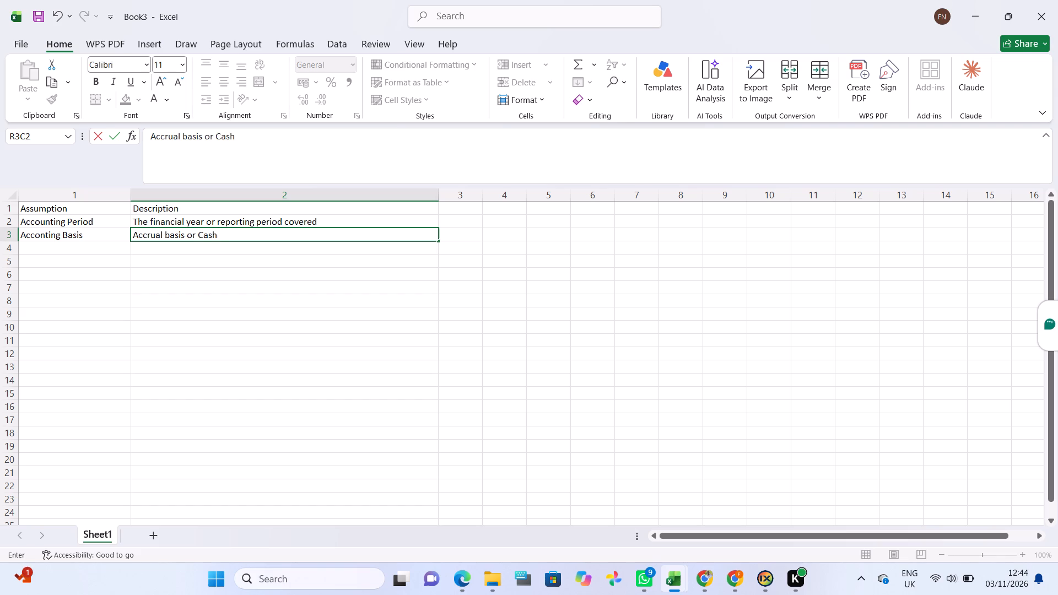
text(basis of)
key(space)
text(ccounting)
Fill row 4 with the assumption "Currency" and the description "Currency used for recording transactions ,e.g. KES".
click(73, 245)
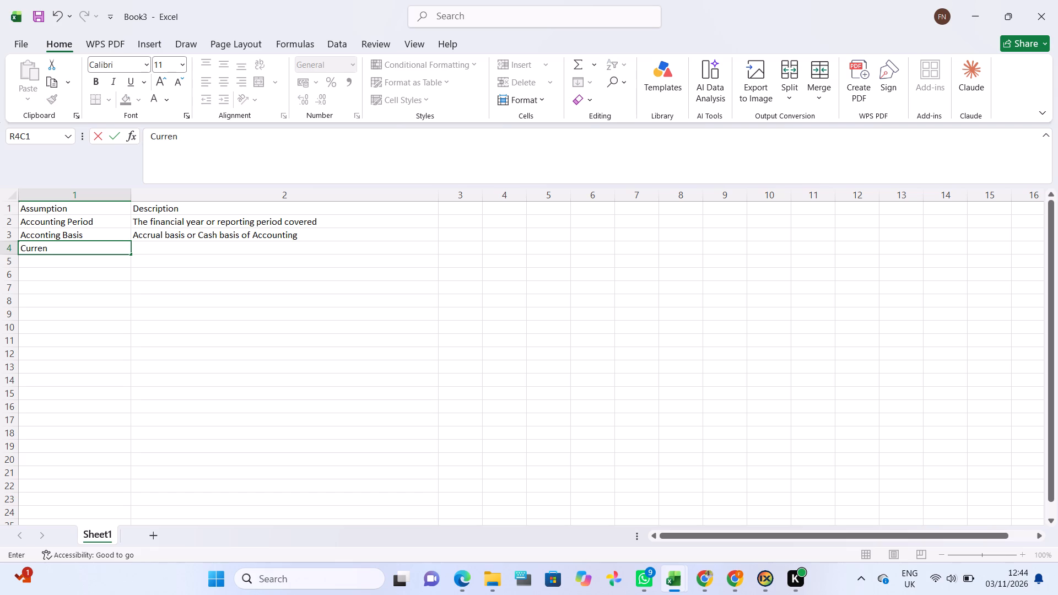
text(cy)
key(Right)
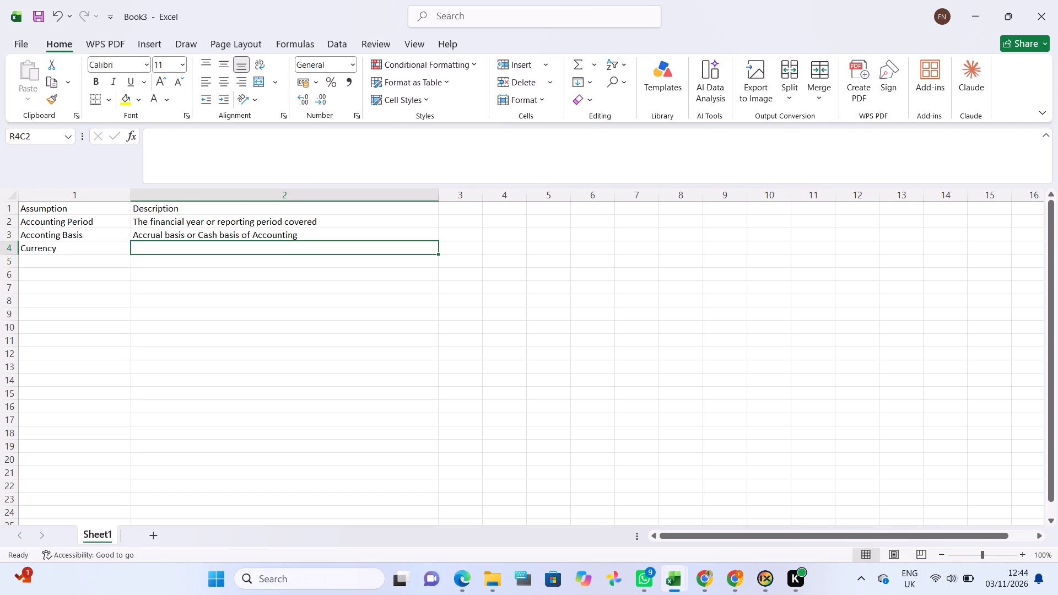
text(ncy used for recording transactions)
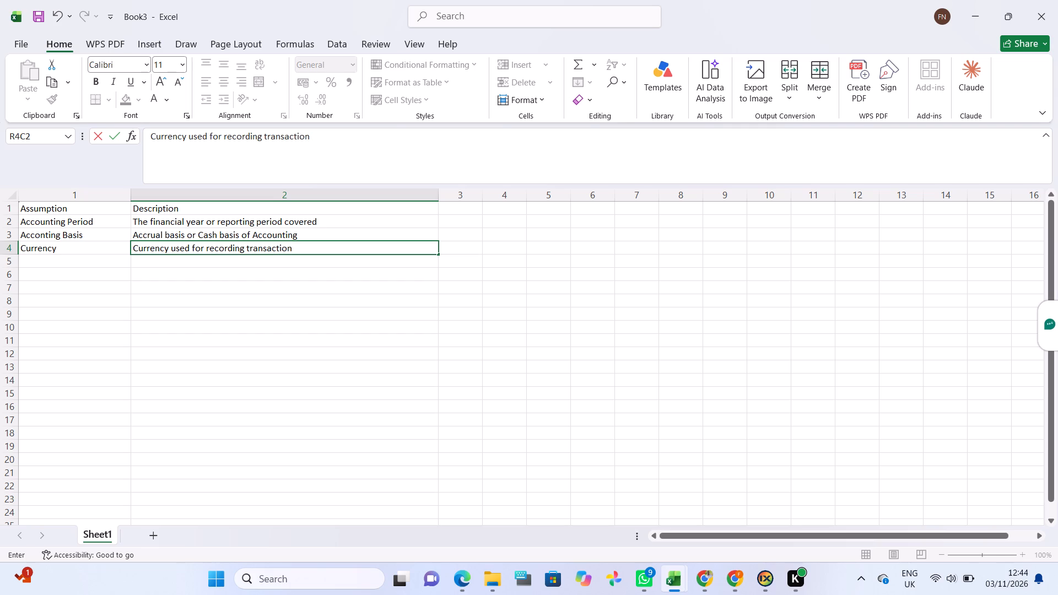
key(space)
text(,e)
text(.g.)
key(space)
key(Right)
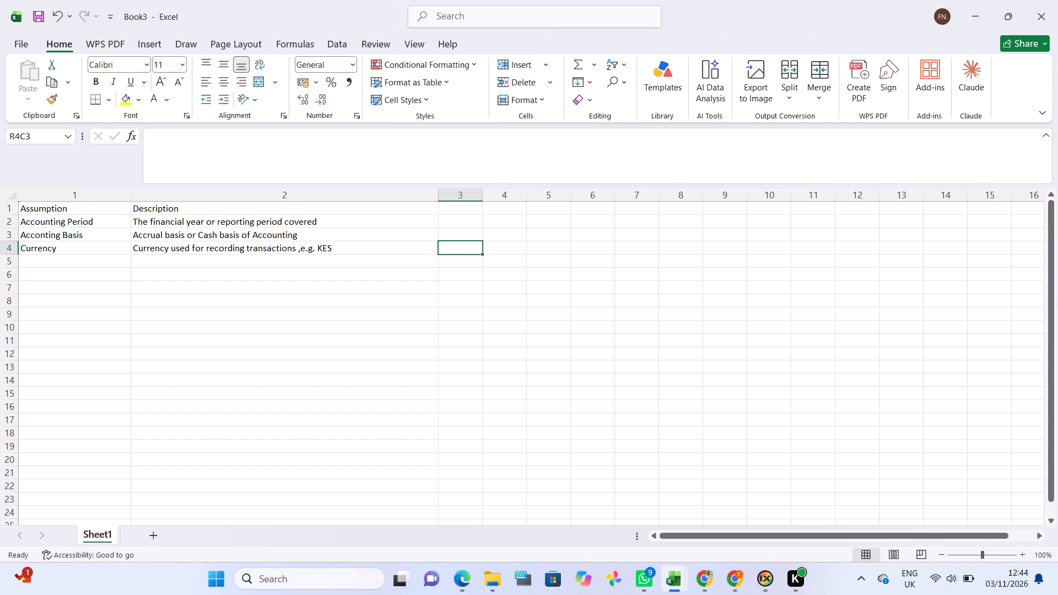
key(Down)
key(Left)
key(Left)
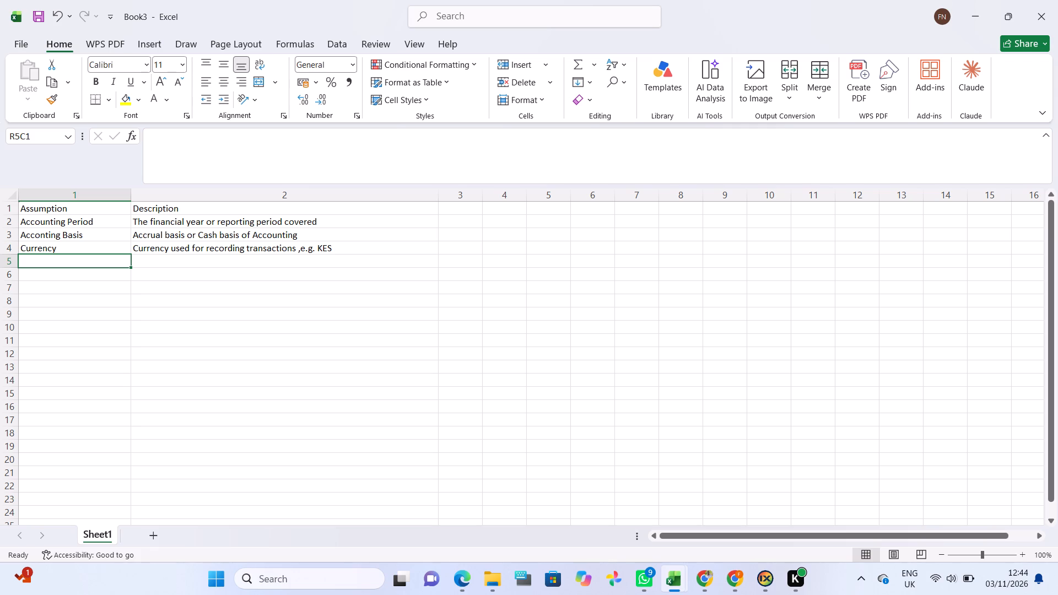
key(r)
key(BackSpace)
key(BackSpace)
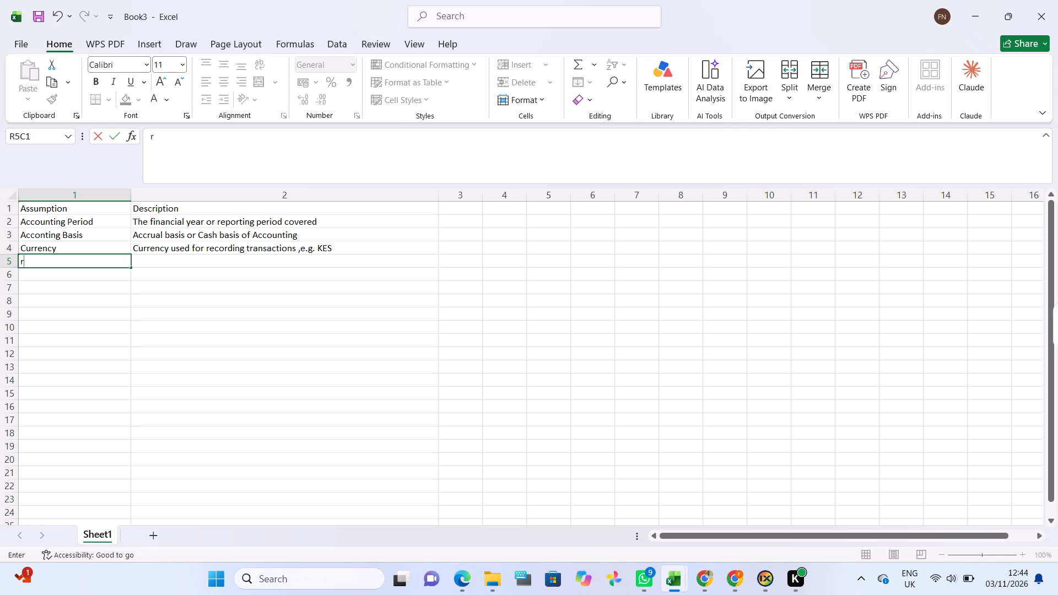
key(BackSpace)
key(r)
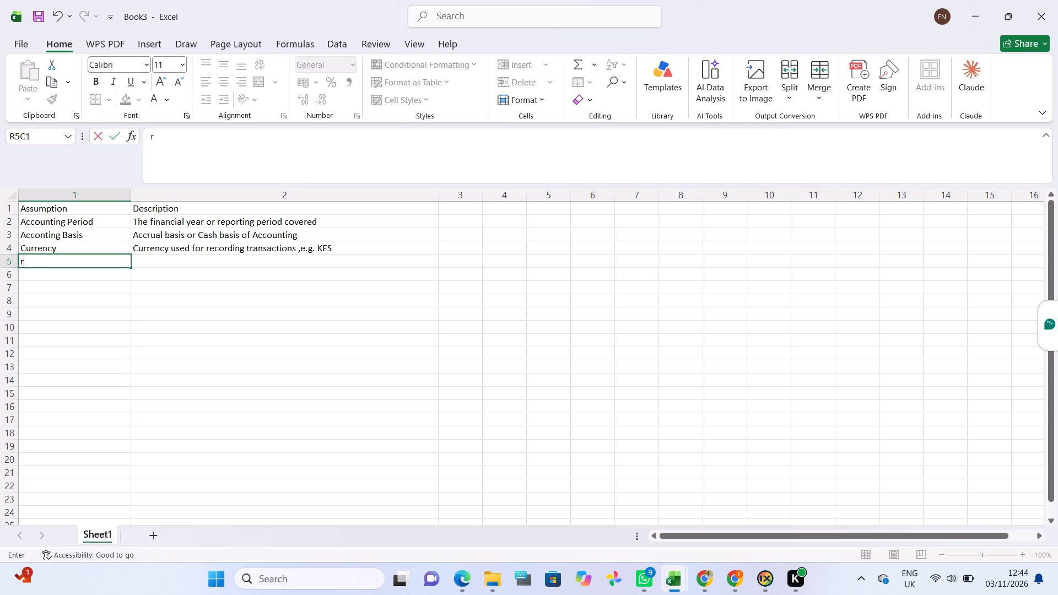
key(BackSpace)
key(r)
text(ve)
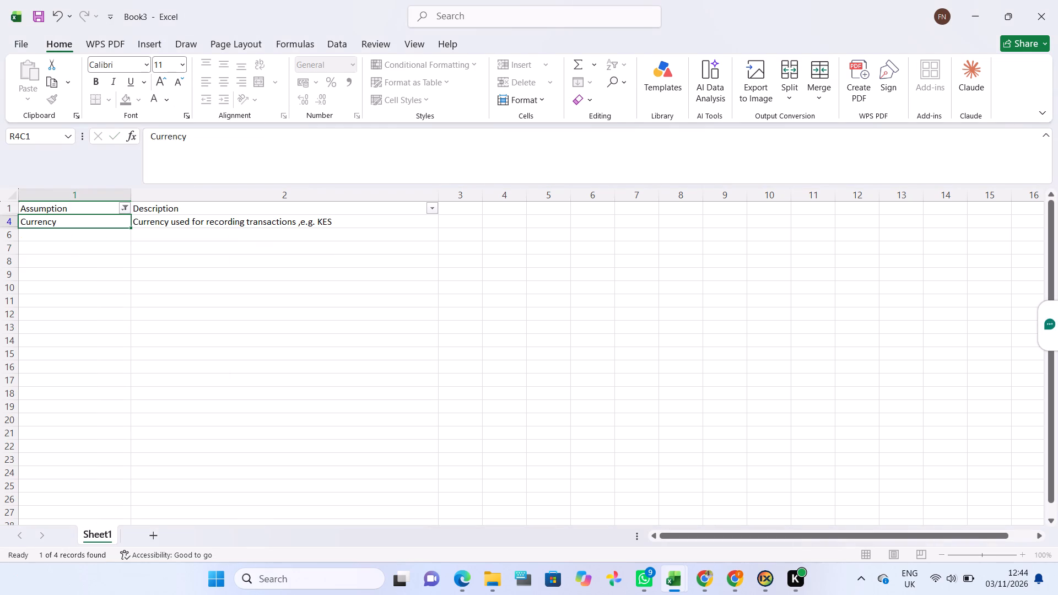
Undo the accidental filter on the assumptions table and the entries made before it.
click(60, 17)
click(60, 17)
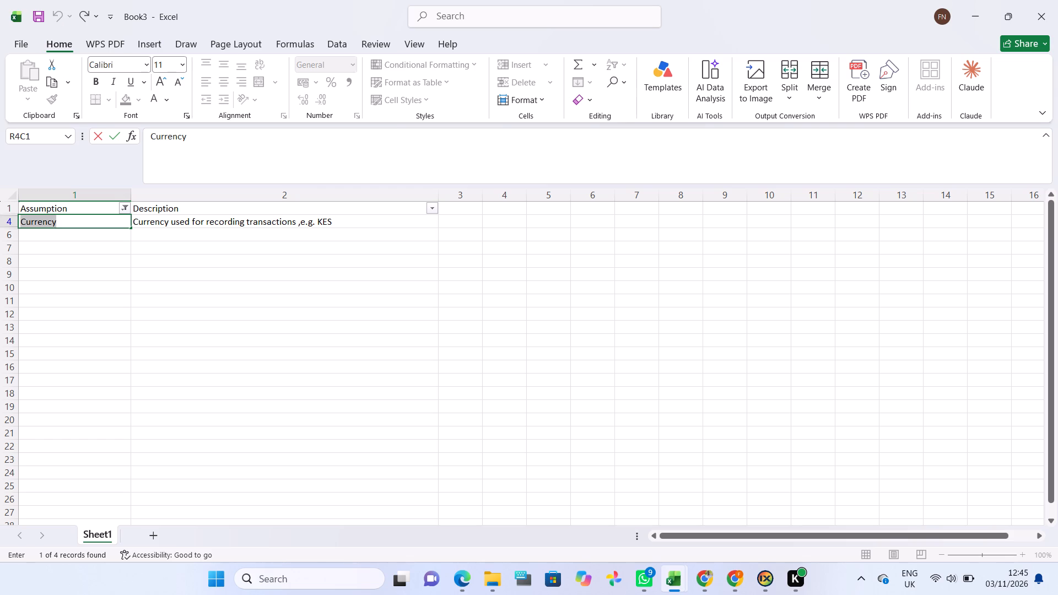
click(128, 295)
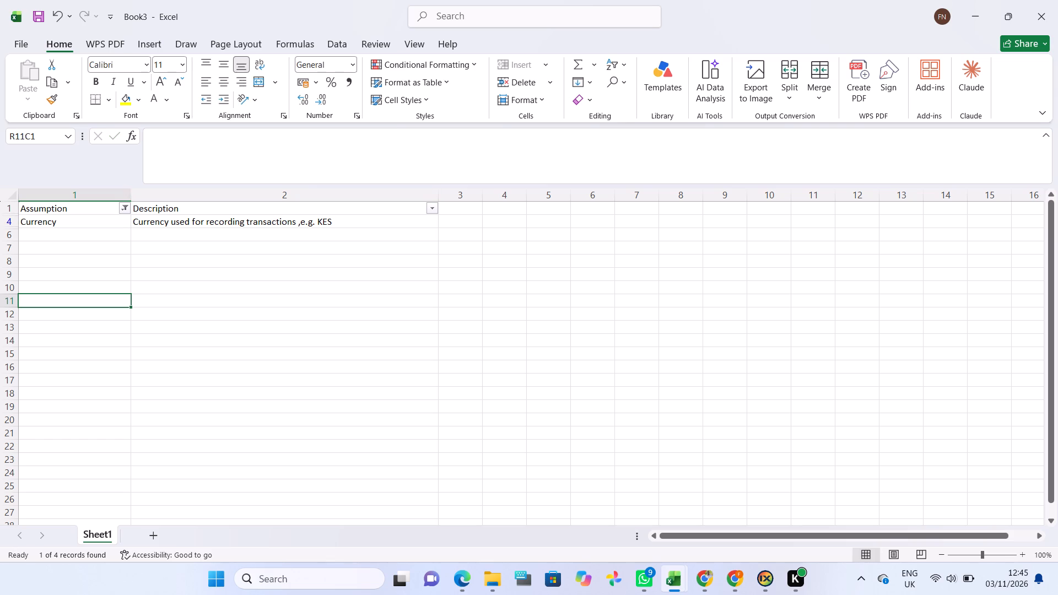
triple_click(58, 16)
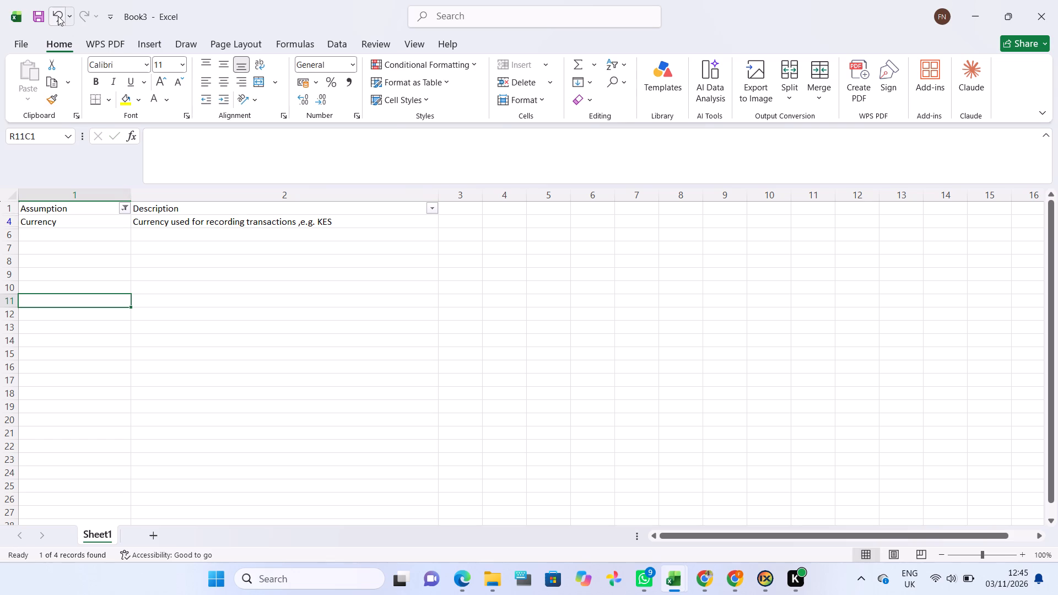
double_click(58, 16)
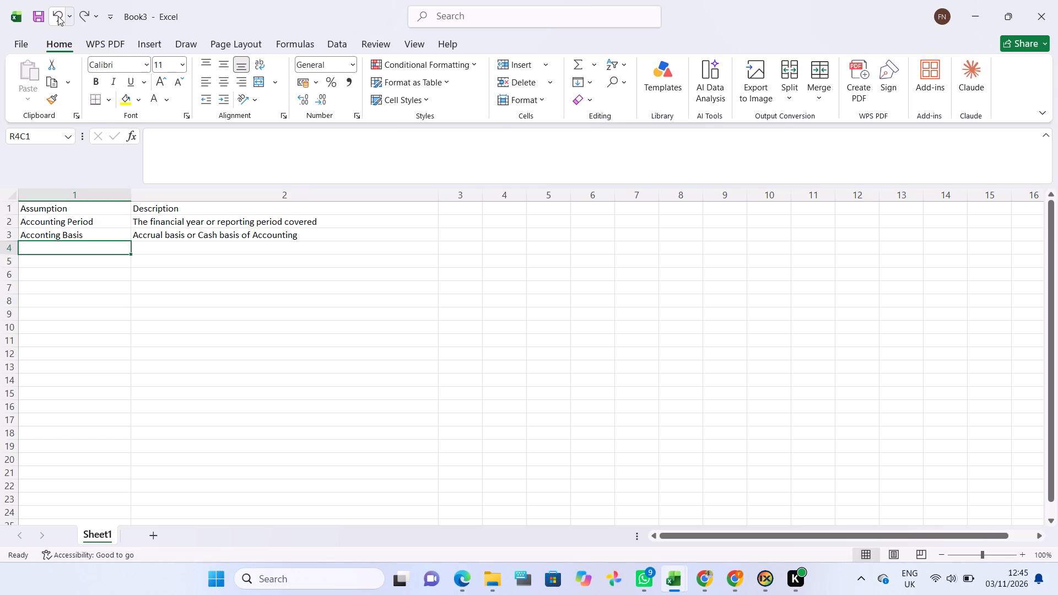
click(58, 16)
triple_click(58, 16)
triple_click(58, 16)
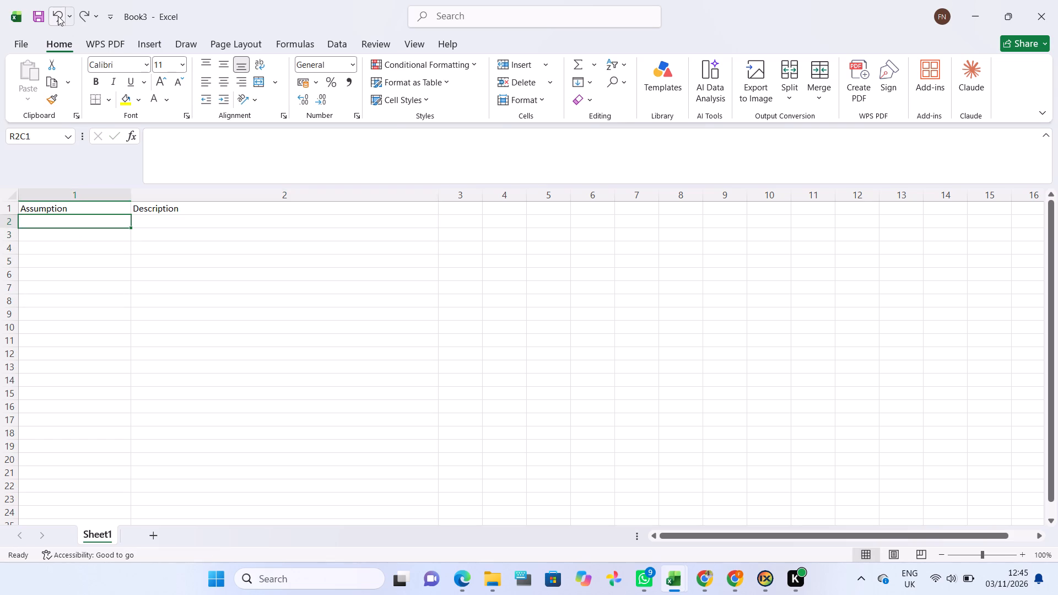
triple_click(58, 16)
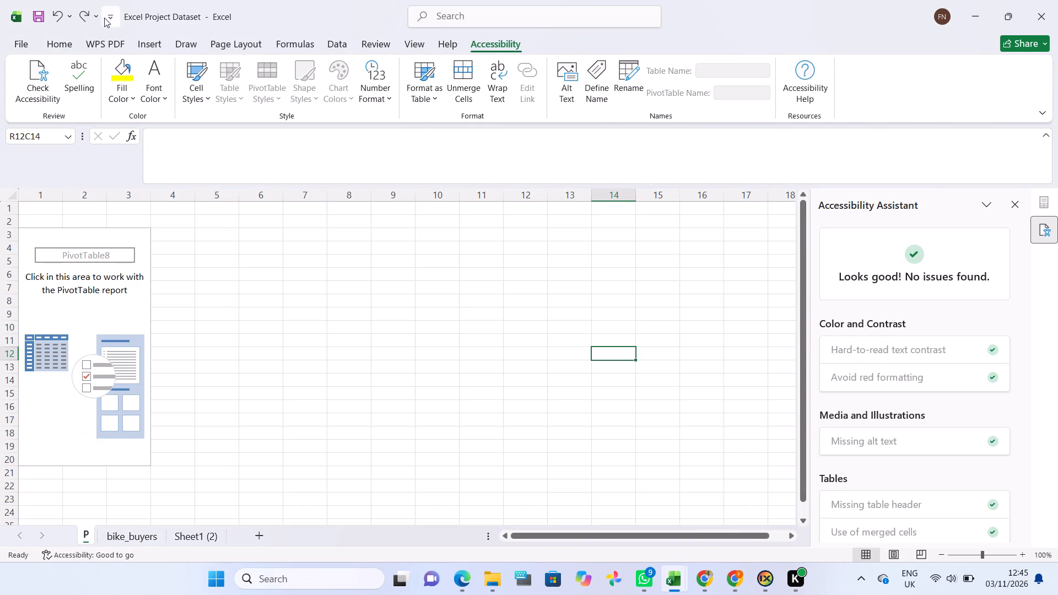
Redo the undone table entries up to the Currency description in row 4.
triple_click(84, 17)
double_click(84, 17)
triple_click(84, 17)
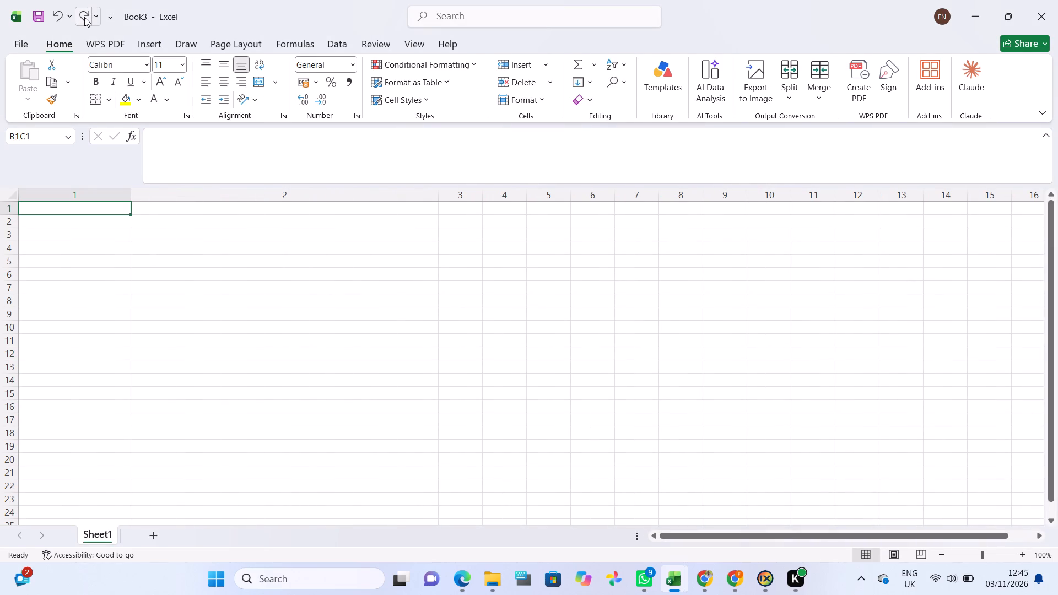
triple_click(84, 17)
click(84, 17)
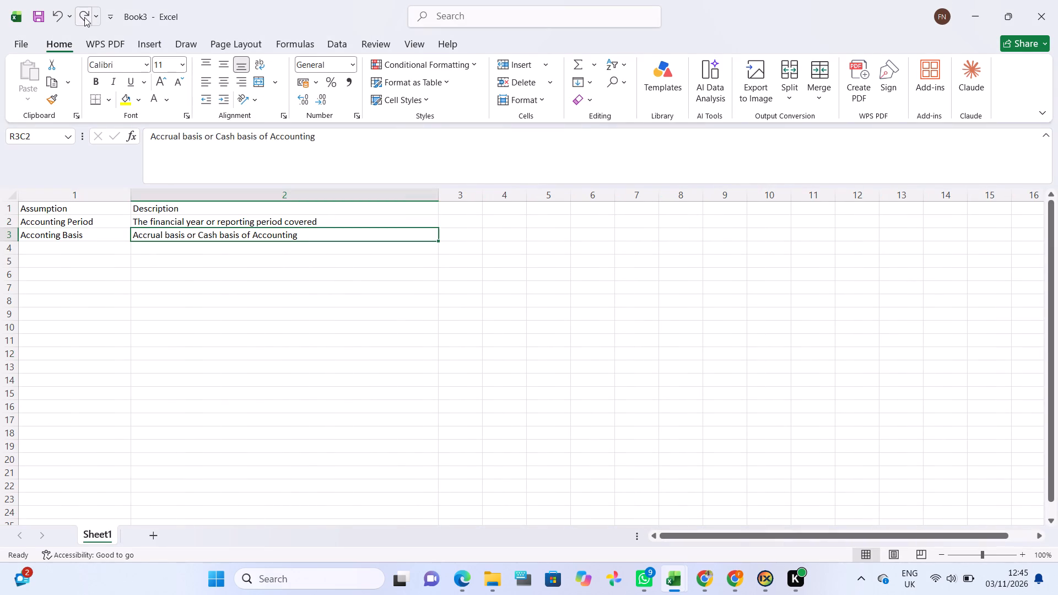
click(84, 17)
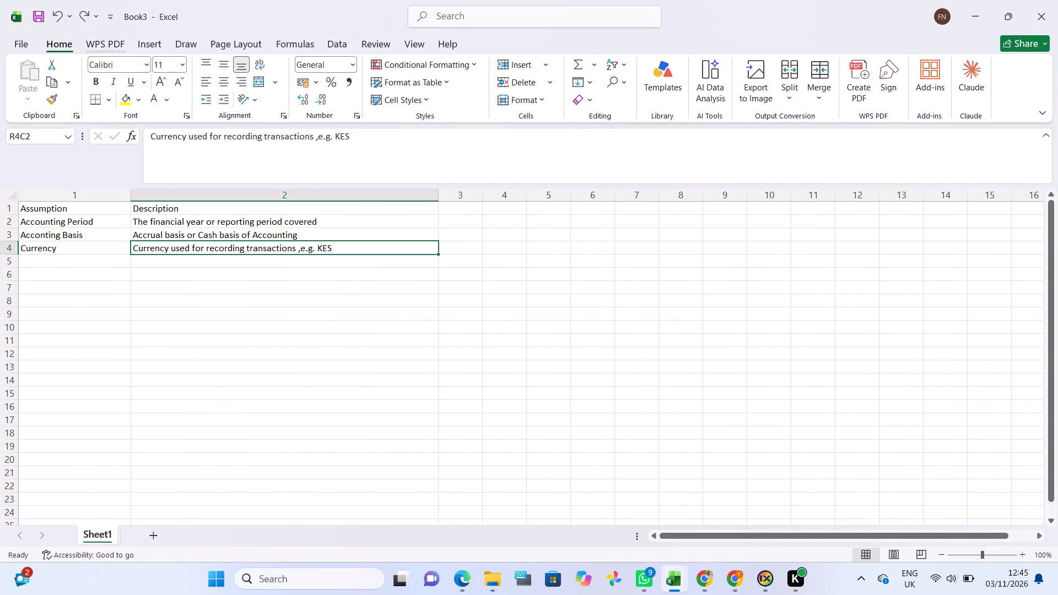
Fill row 5 with the assumption "Revenue Recognition" and the description "Expenses are recorded when earned".
click(53, 263)
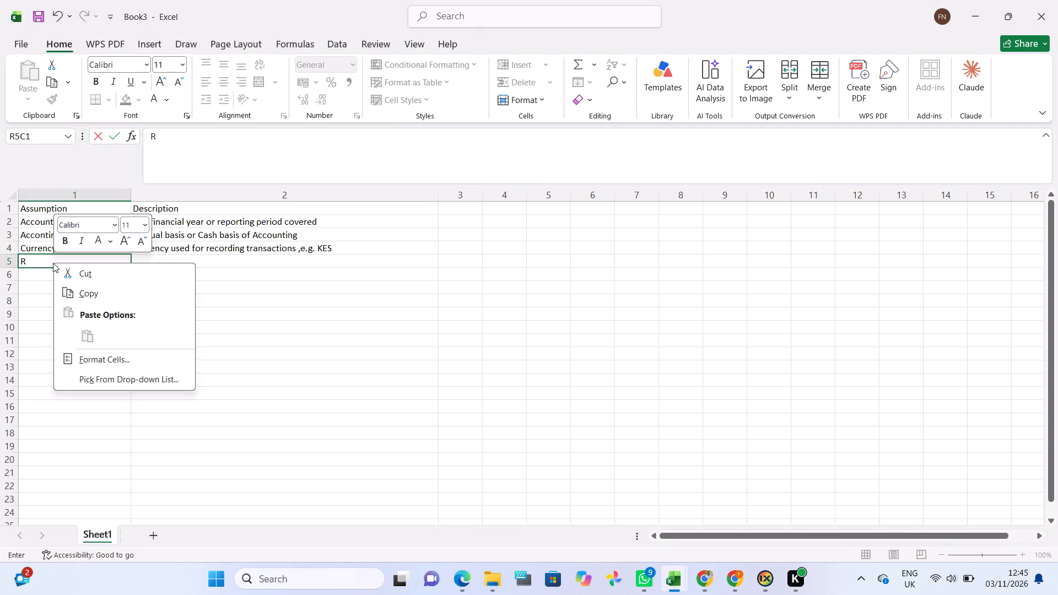
text(evenue)
key(space)
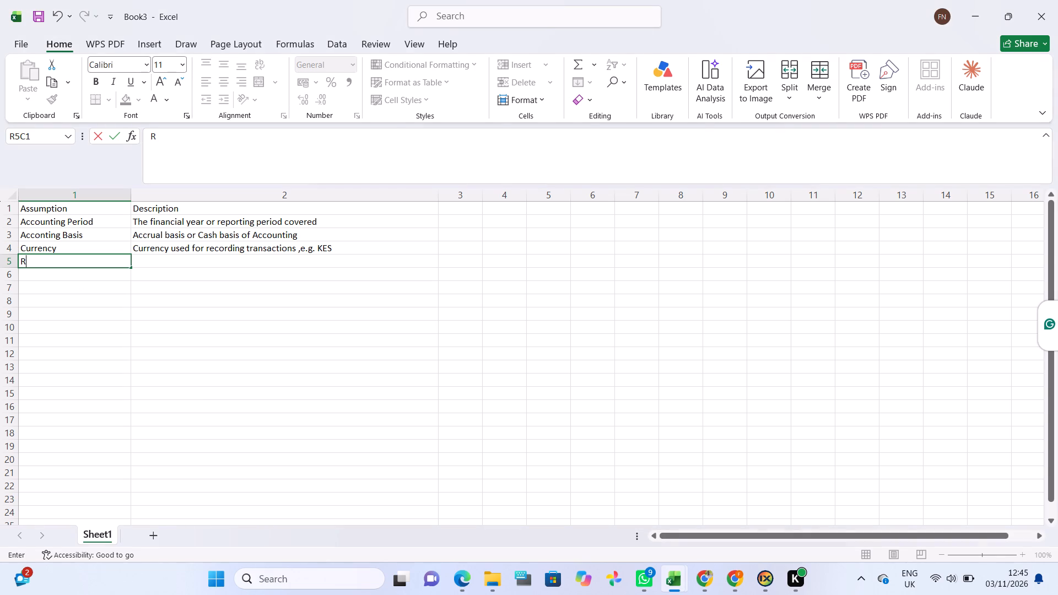
text(evenue)
key(space)
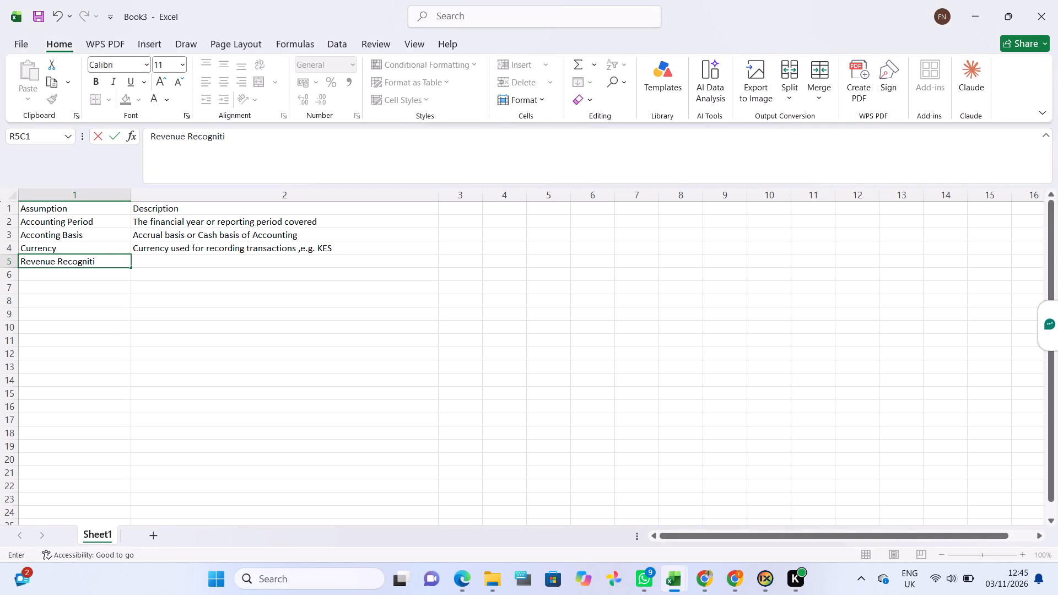
key(Right)
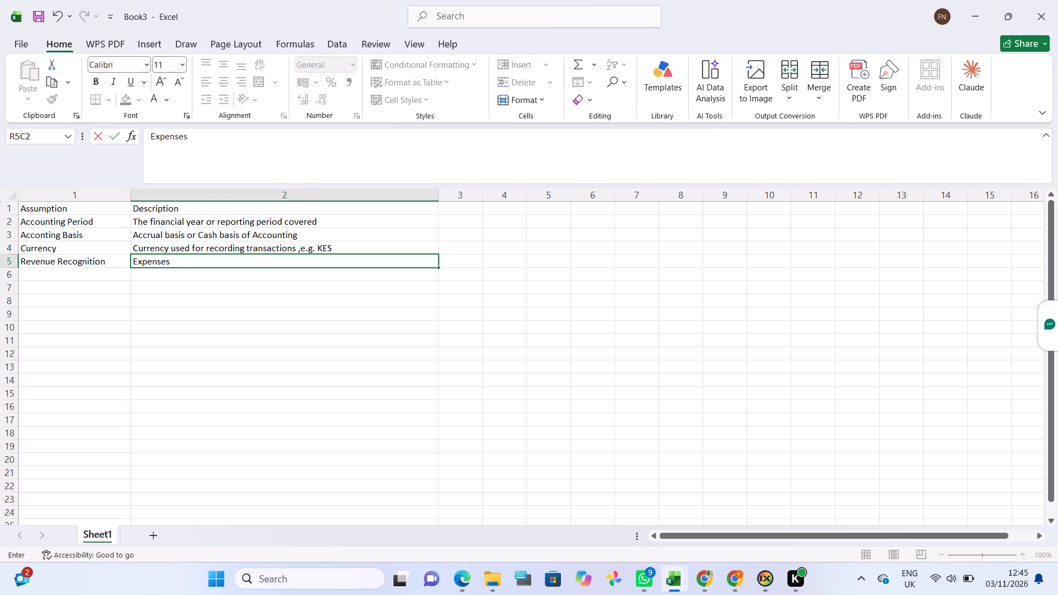
key(space)
text(are)
key(space)
text(recorded)
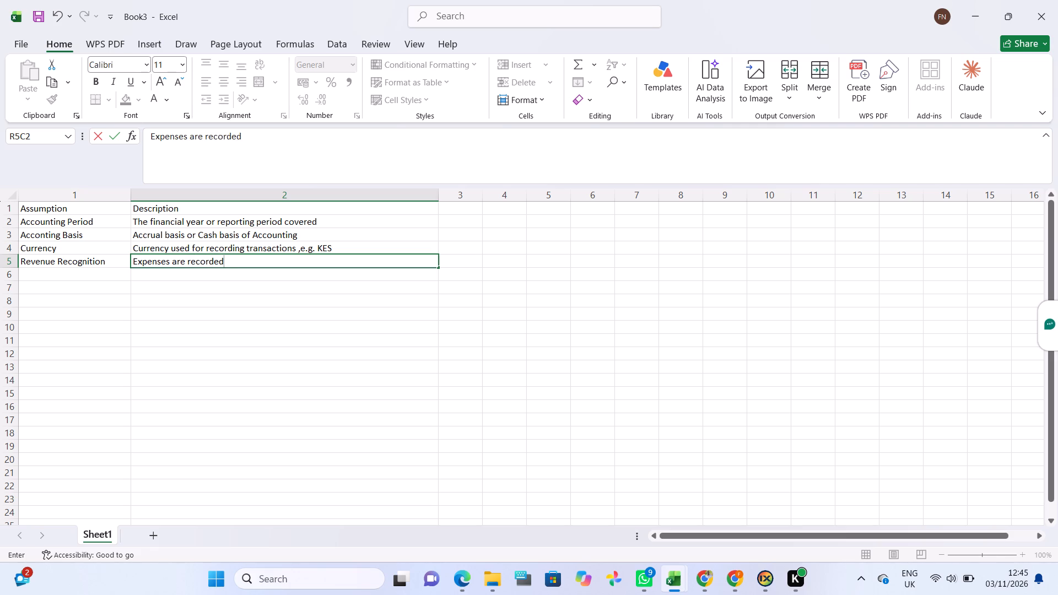
key(space)
text(when)
key(space)
text(ear)
text(ned)
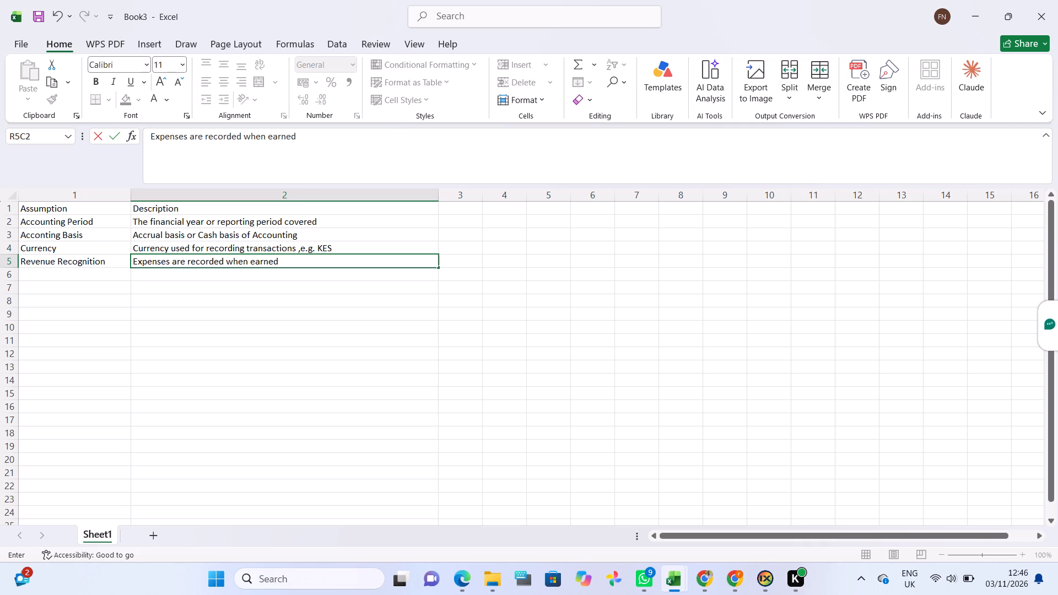
Enter the assumption "Depreciationd" in the first cell of row 6.
click(34, 274)
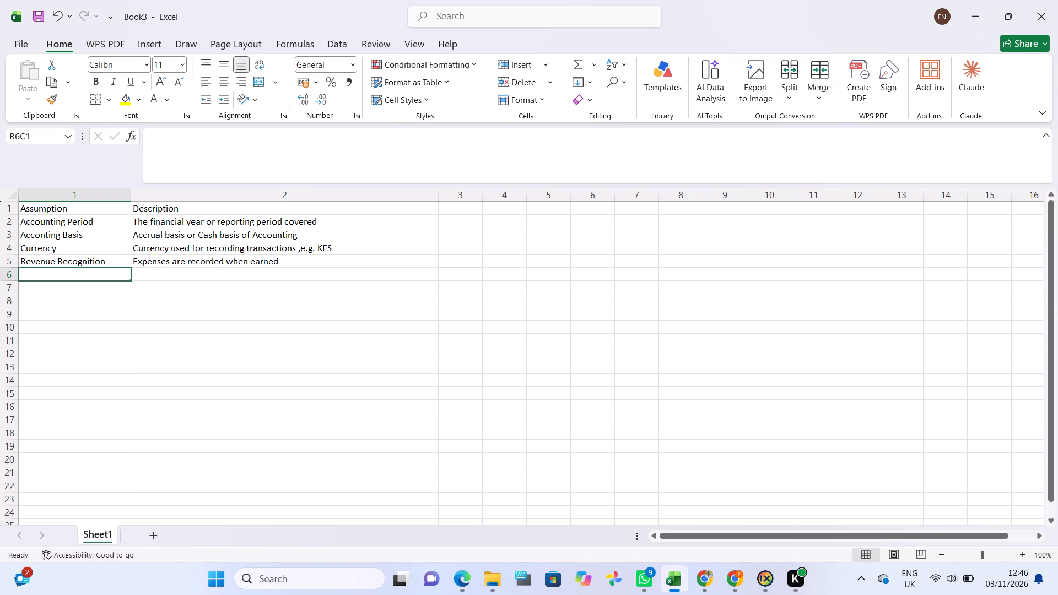
text(epreciationd)
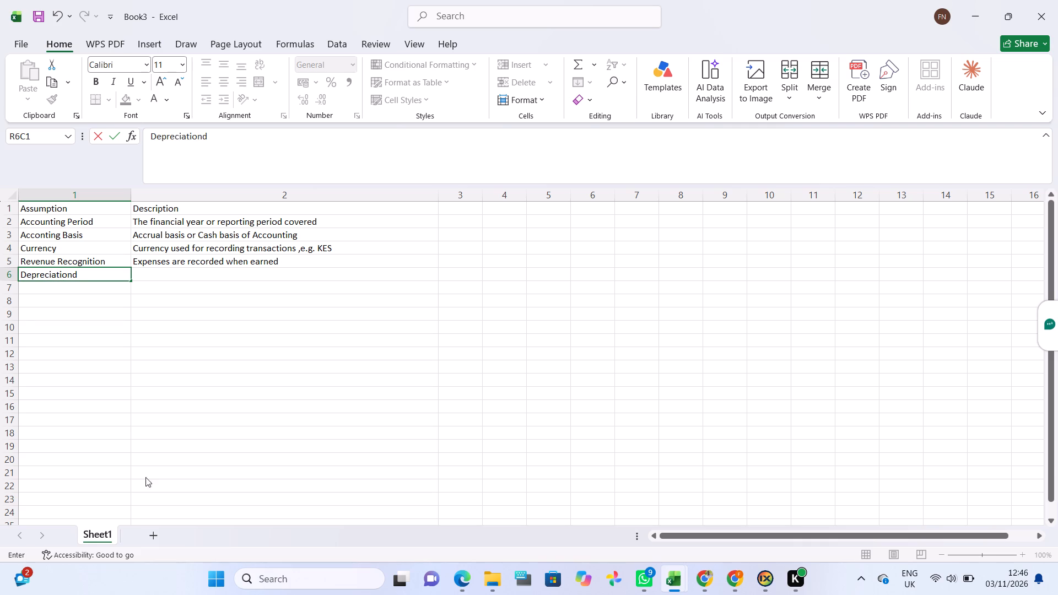
Switch to File Explorer and look through the files in the Downloads folder.
click(490, 572)
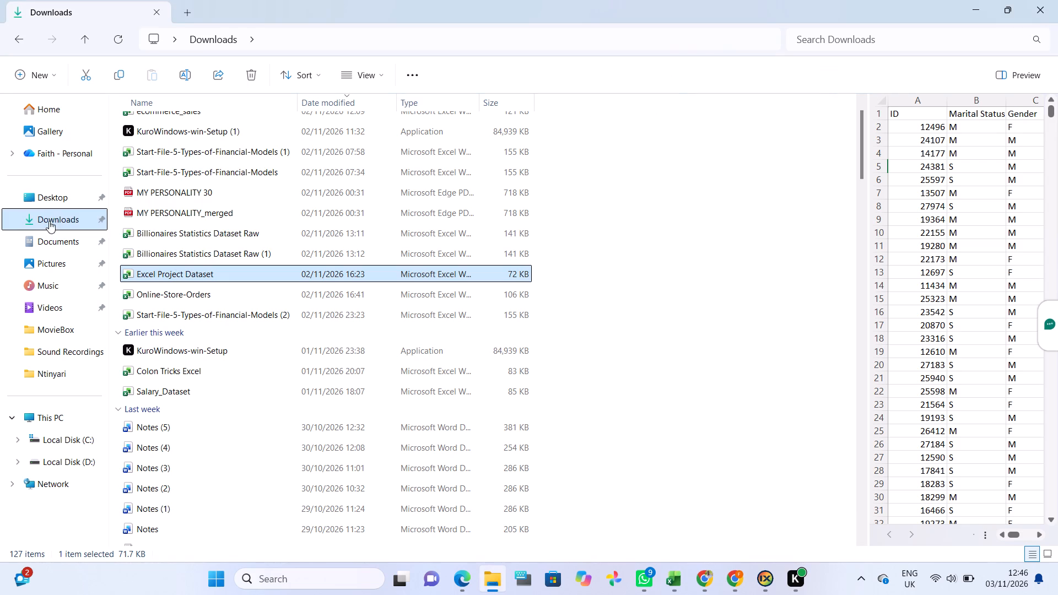
scroll(218, 221, down, 2)
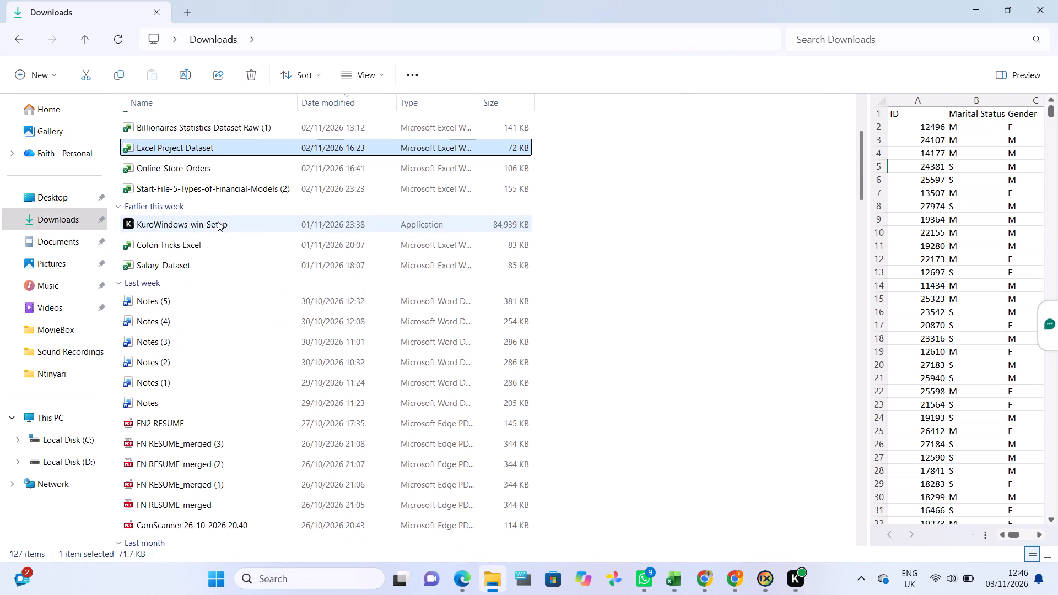
scroll(218, 221, down, 3)
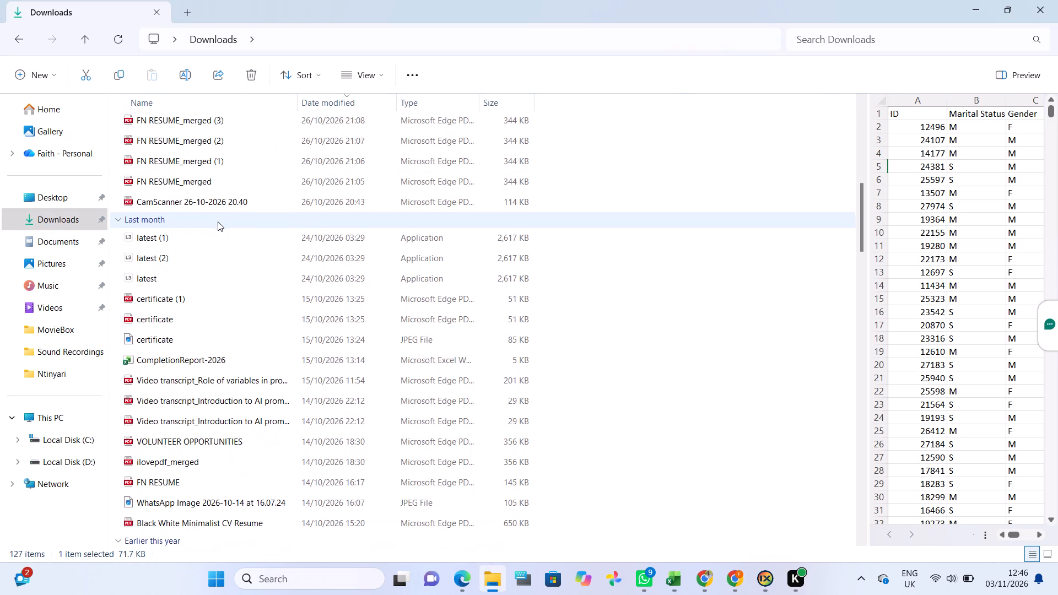
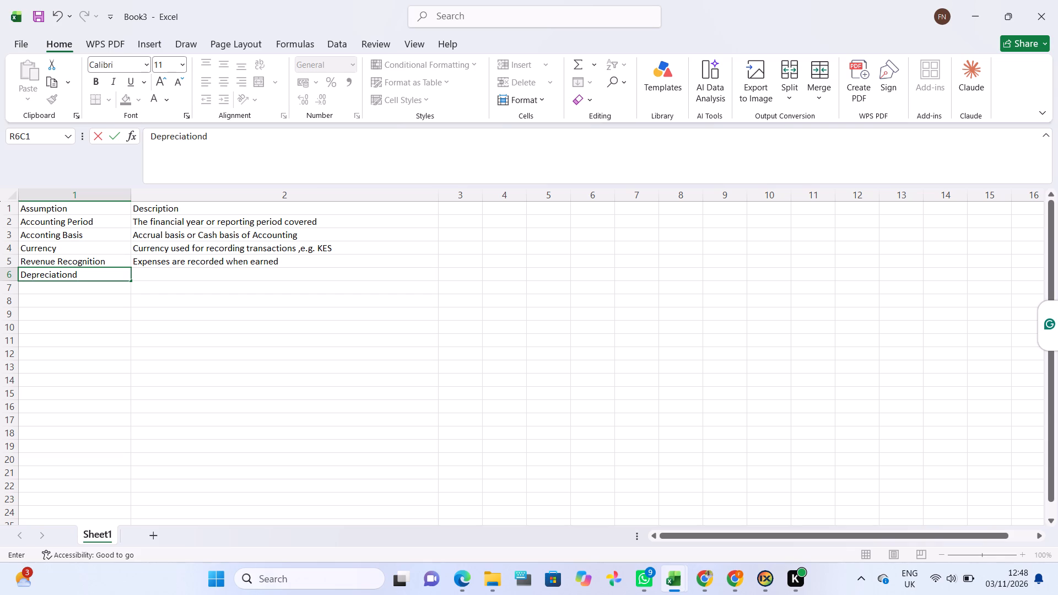
Correct the assumption in the first cell of row 6 to "Depreciation".
key(BackSpace)
Enter the row 6 description "Depreciationis calculated using an appropriate method such as straight line".
click(143, 278)
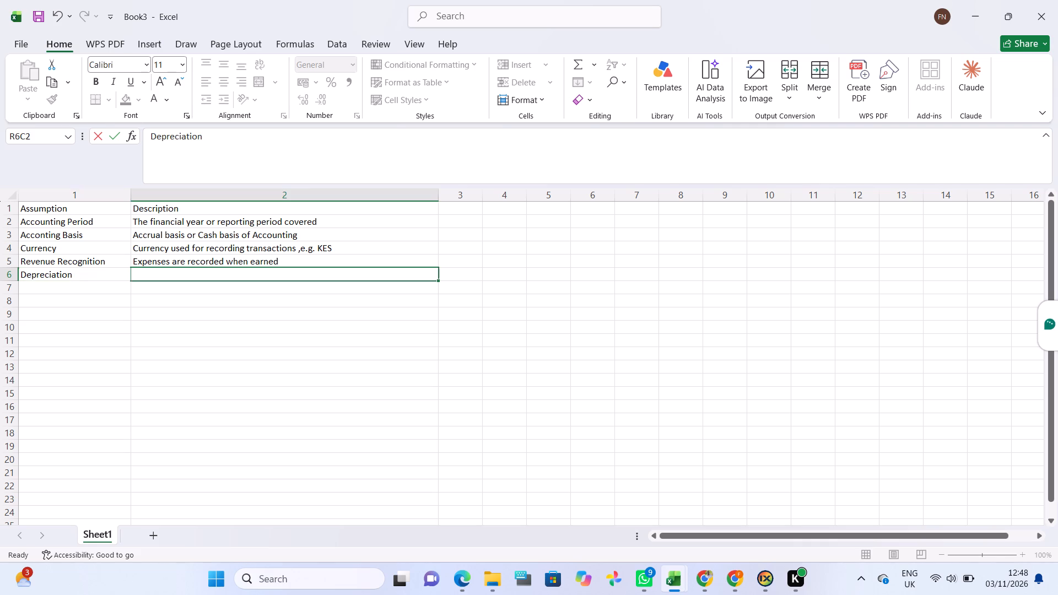
key(d)
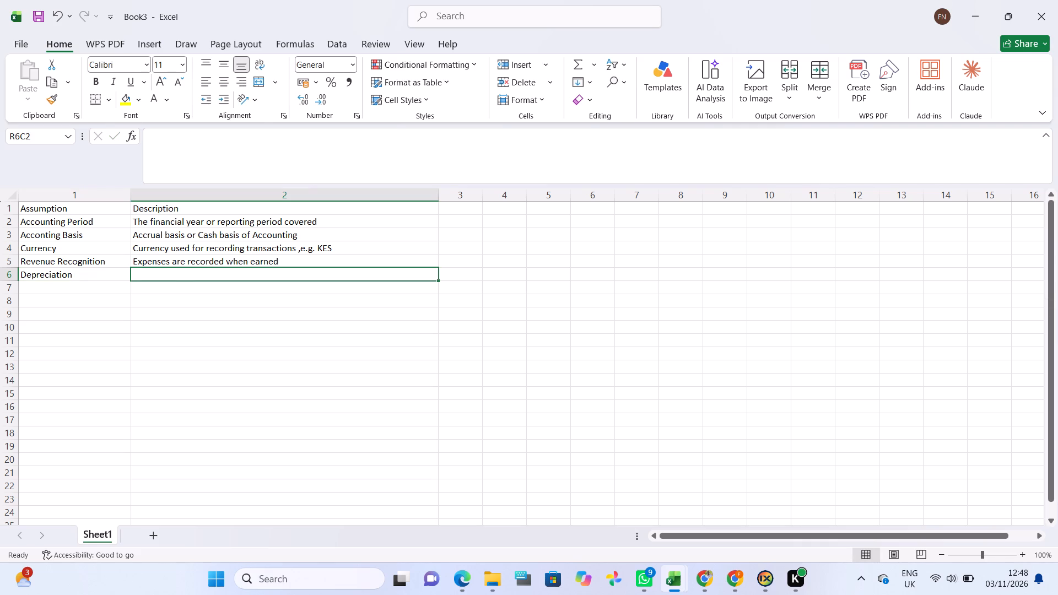
text(preciation)
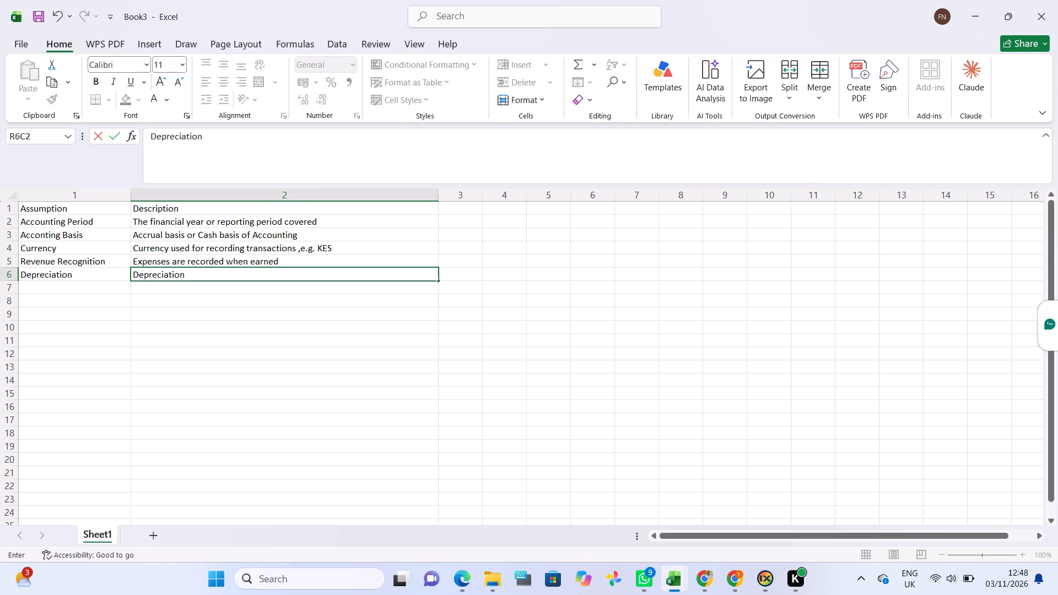
text(is calculated using)
key(space)
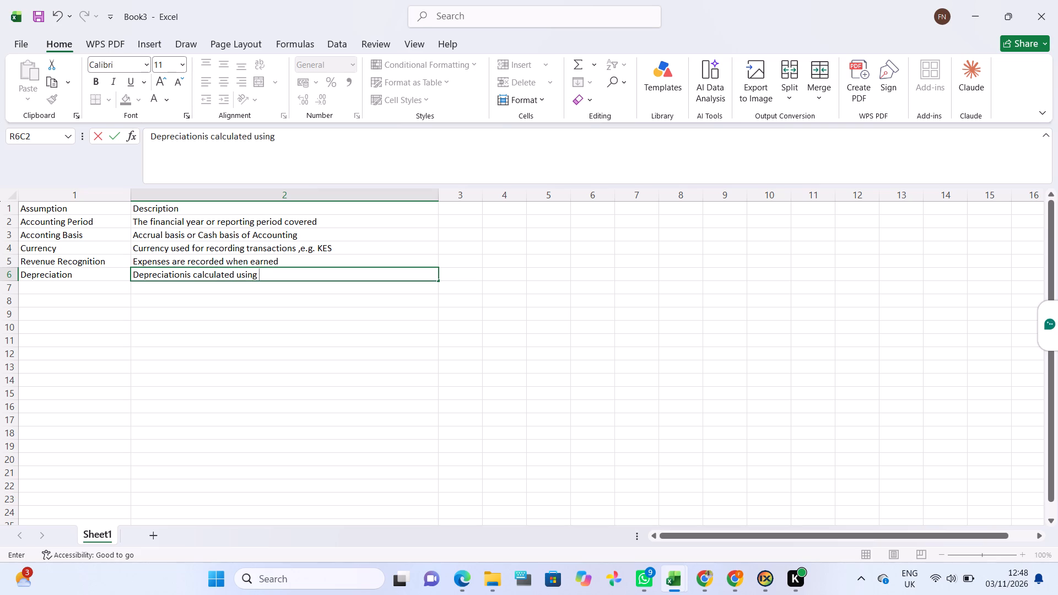
text(an appropriate)
key(space)
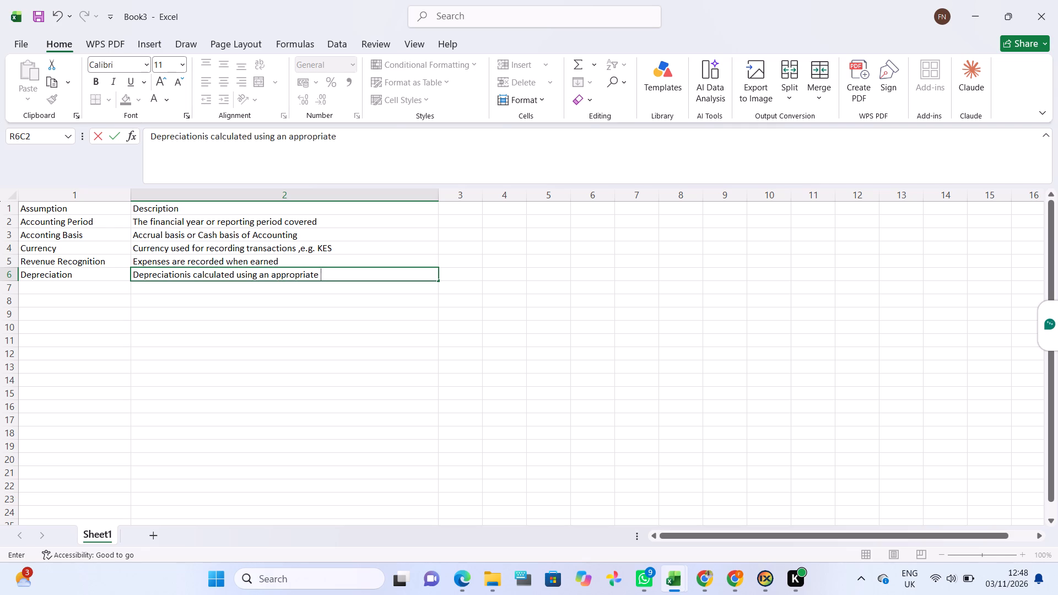
text(methos)
key(space)
key(BackSpace)
key(BackSpace)
text(dn)
key(BackSpace)
key(space)
text(such as straight line)
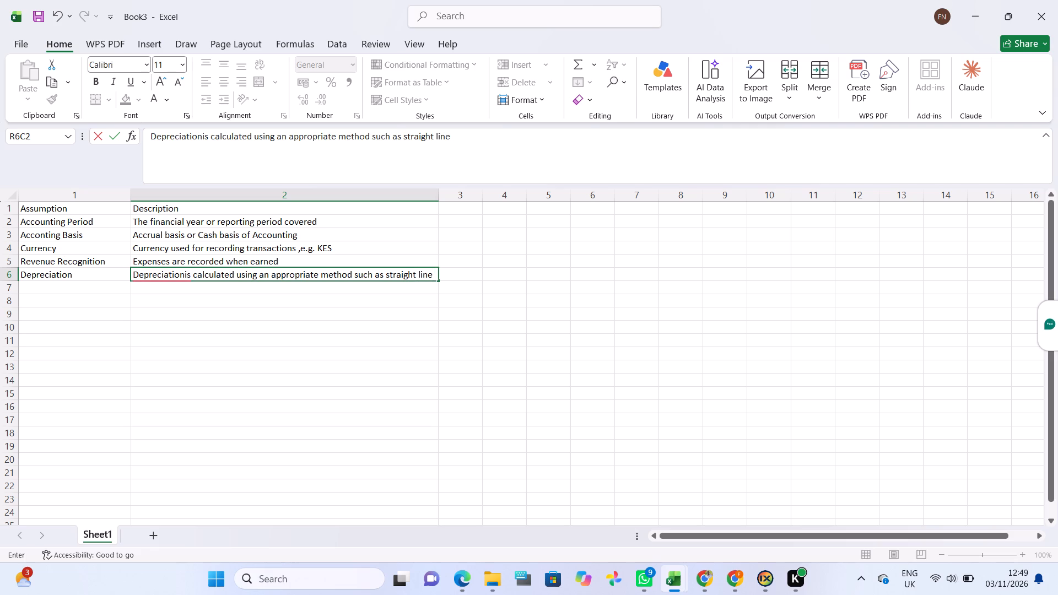
Enter the assumption "Inventory Valuation" in the first cell of row 7.
click(37, 293)
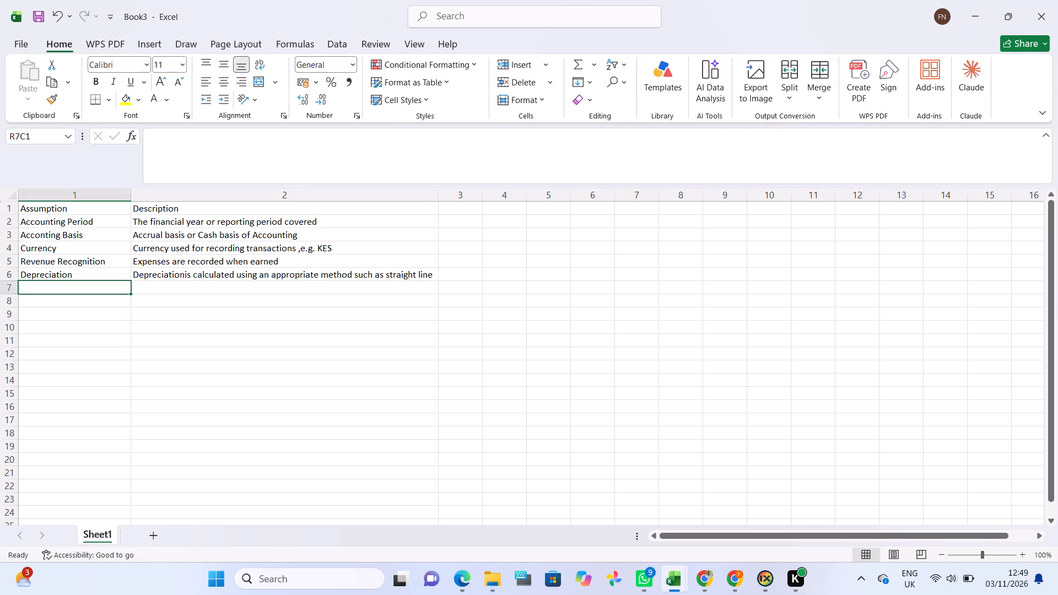
key(i)
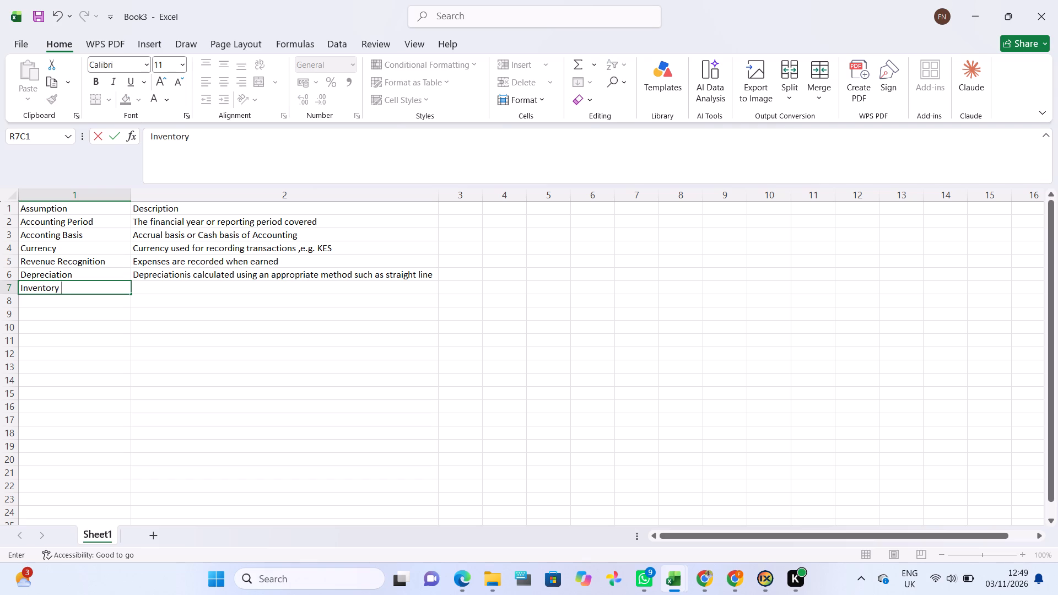
text(aluatio)
key(m)
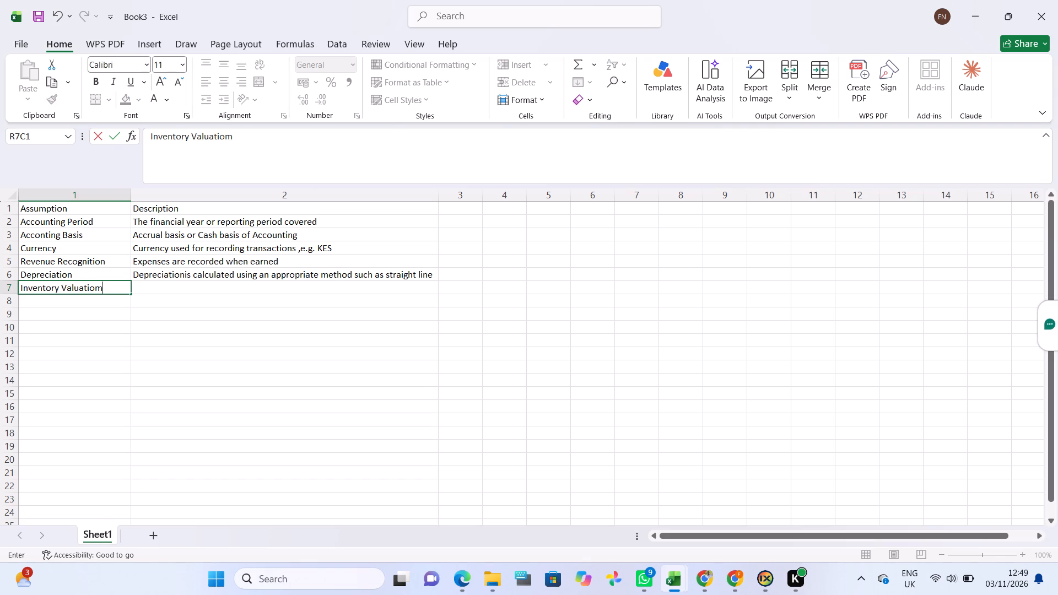
key(BackSpace)
key(n)
Enter the row 7 description "Inventory is valued using FIFO or weighted average , where applicable".
click(148, 289)
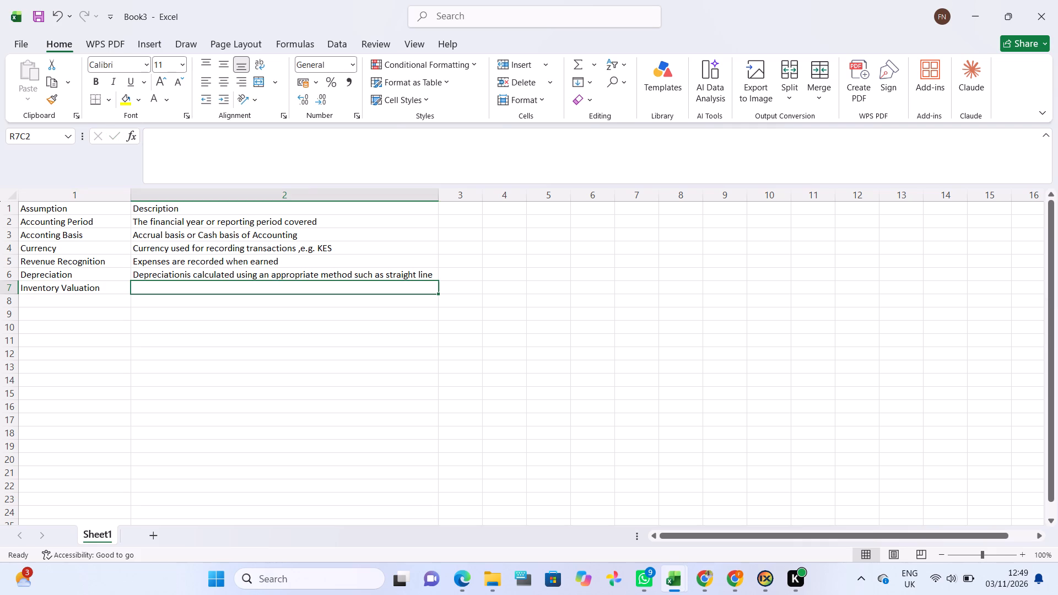
key(i)
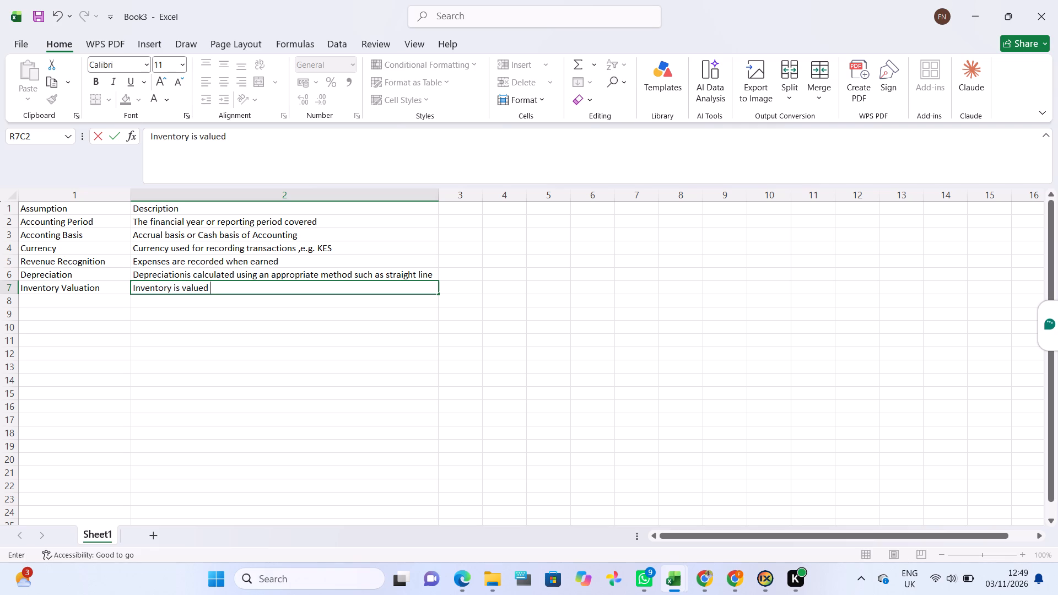
text(using)
key(space)
key(space)
text(or weighted averah)
key(BackSpace)
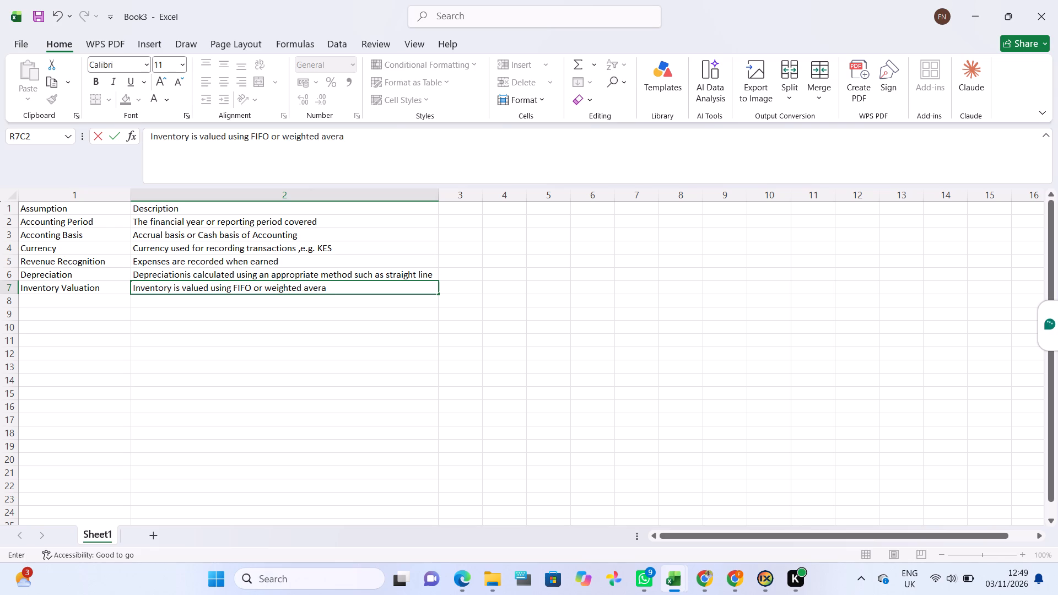
key(e)
key(BackSpace)
text(ge)
key(space)
key(comma)
key(space)
text(whwre)
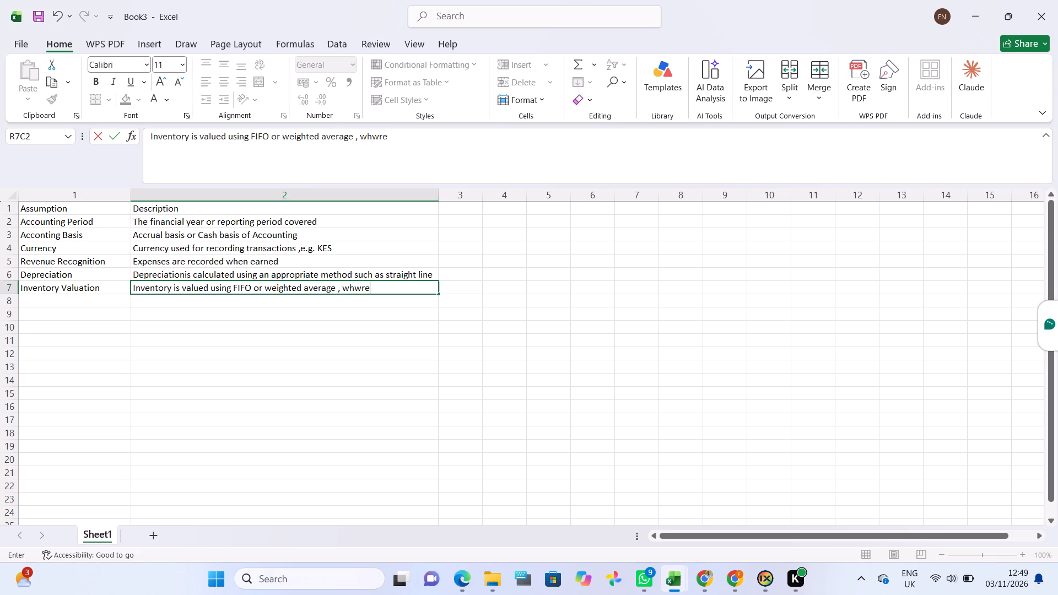
key(space)
key(BackSpace)
key(BackSpace)
key(BackSpace)
key(BackSpace)
text(ere applicable)
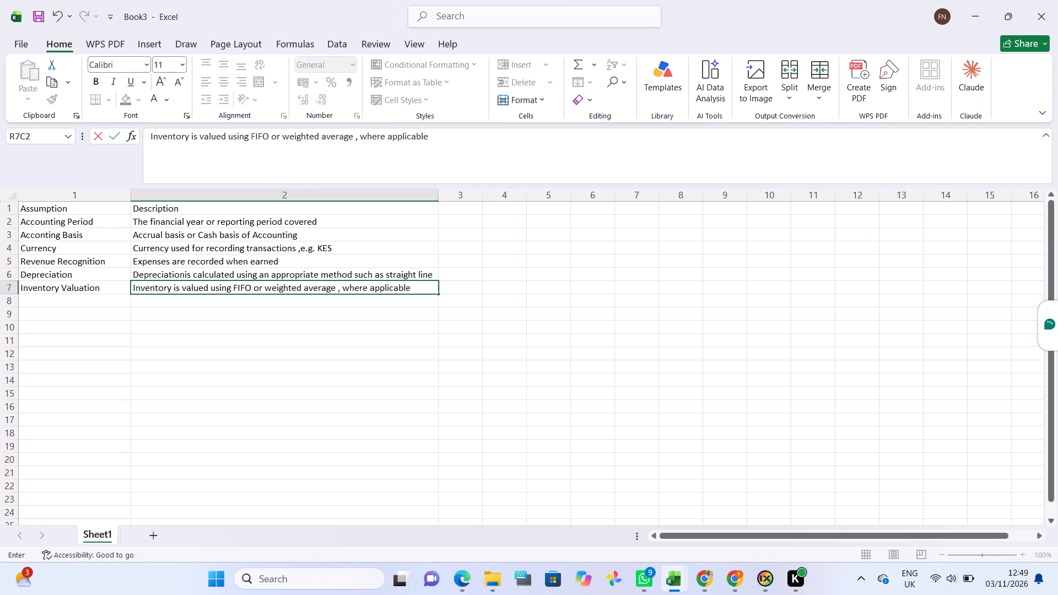
Enter the assumption "Accounts Receivable" in the first cell of row 8.
click(54, 298)
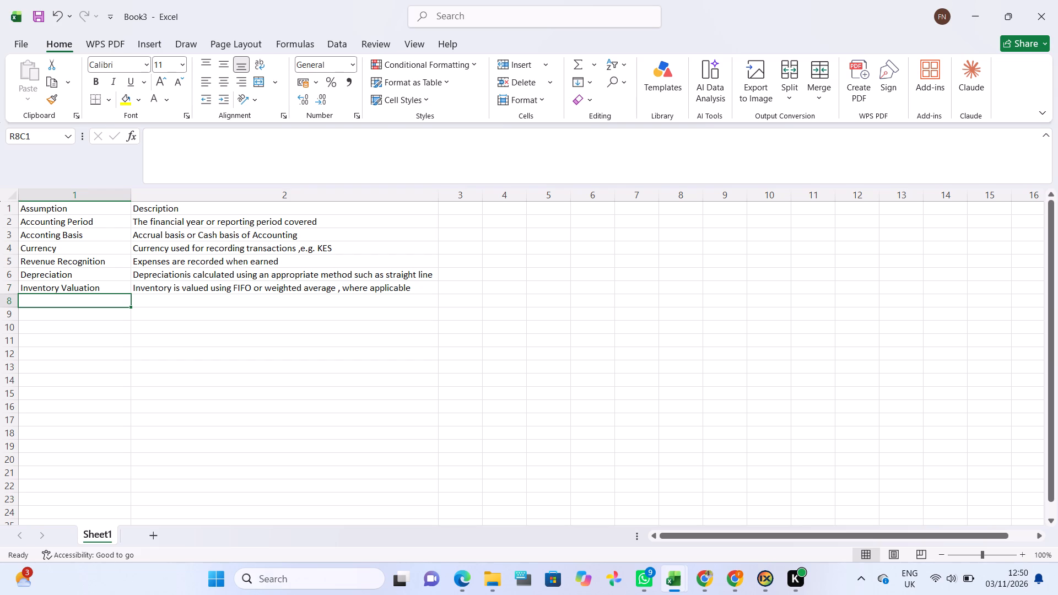
text(ccoo)
key(BackSpace)
text(ub)
key(BackSpace)
text(nts)
key(space)
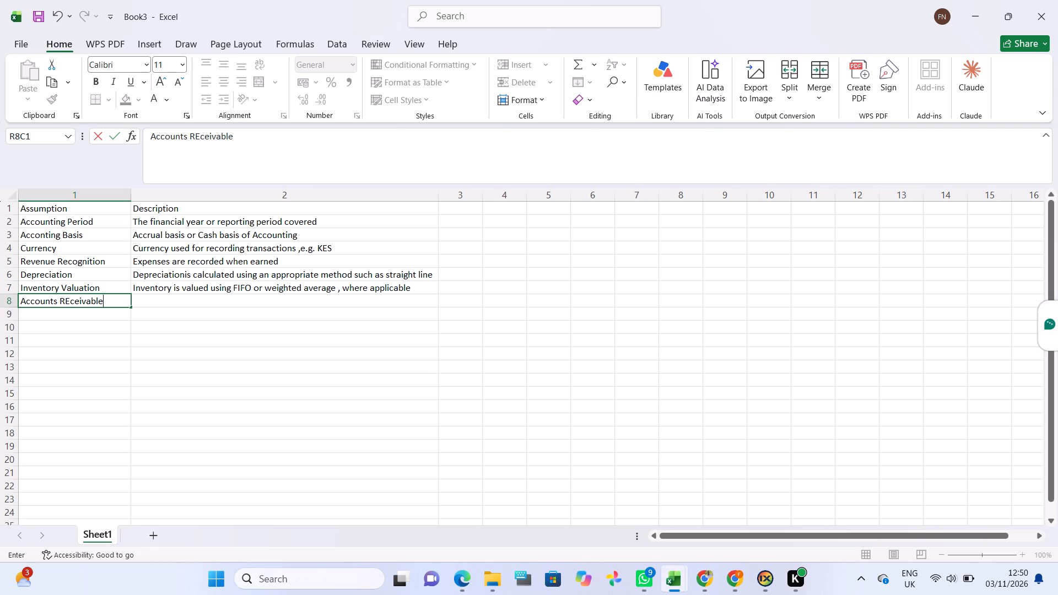
click(69, 301)
key(BackSpace)
key(e)
Enter the row 8 description "Outstanding customer balances are recognized as assets".
click(145, 297)
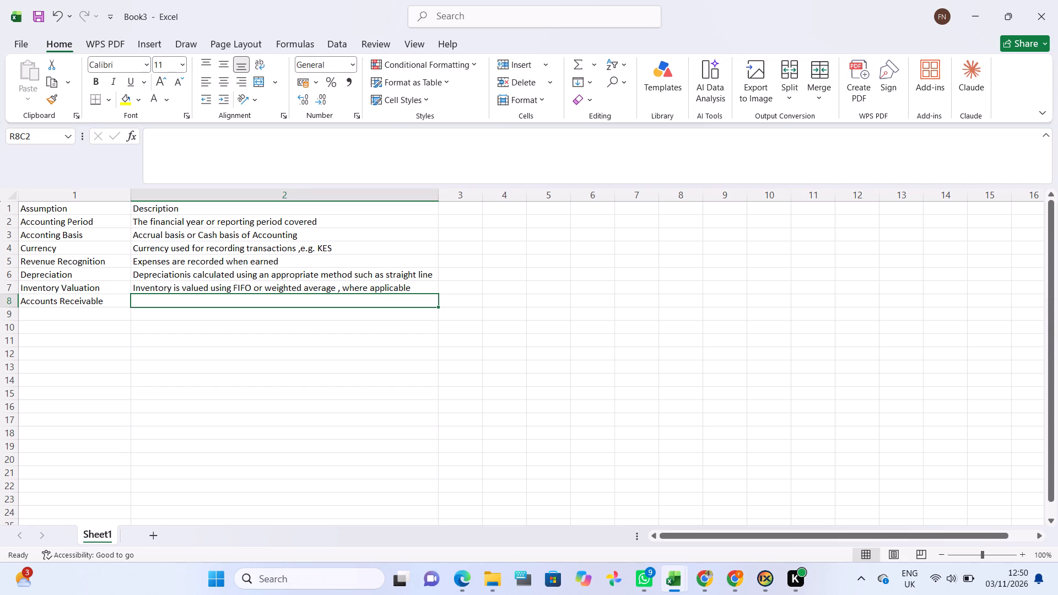
text(utstanding)
key(space)
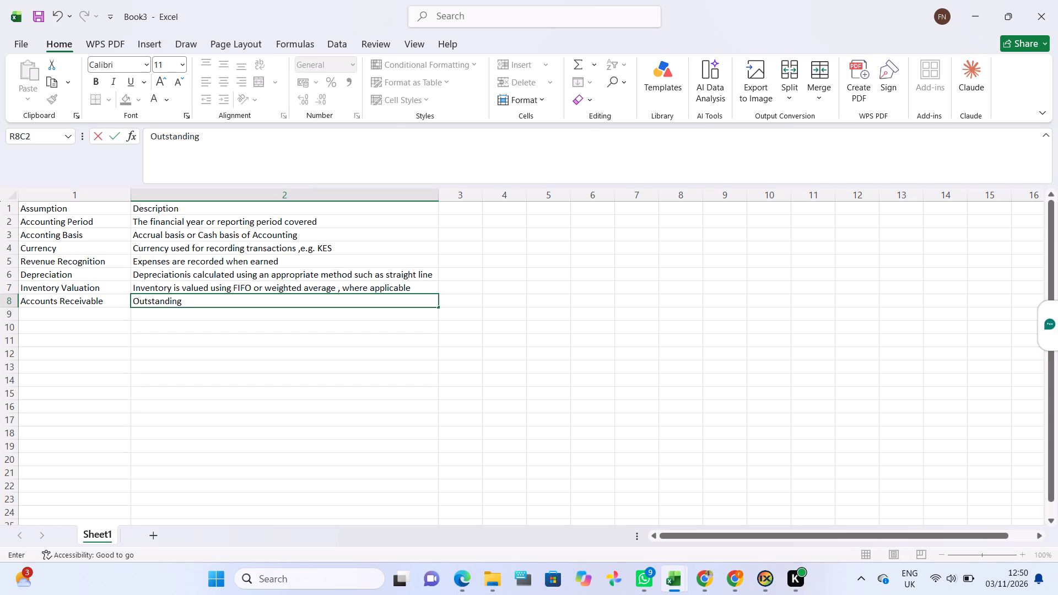
text(customer balances)
key(space)
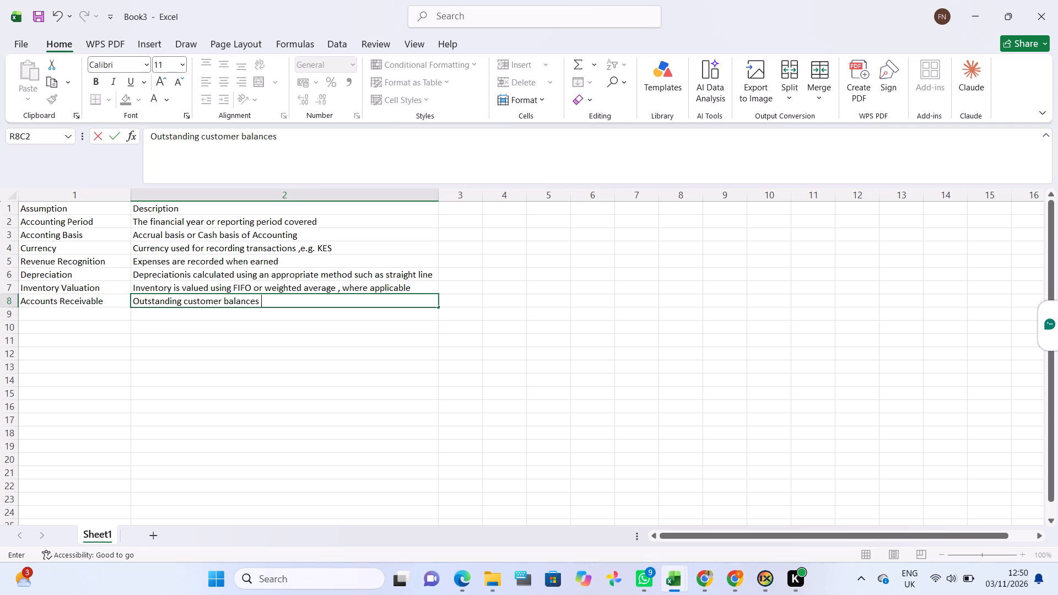
scroll(145, 297, left, 1)
text(are rc)
key(BackSpace)
text(ecogni)
text(zed)
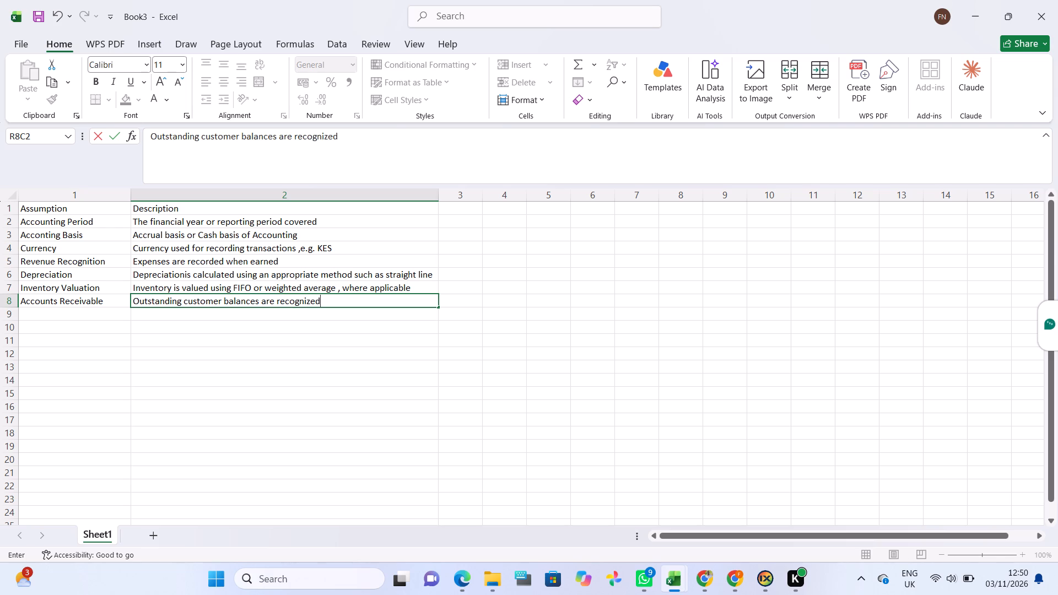
key(space)
text(as assets)
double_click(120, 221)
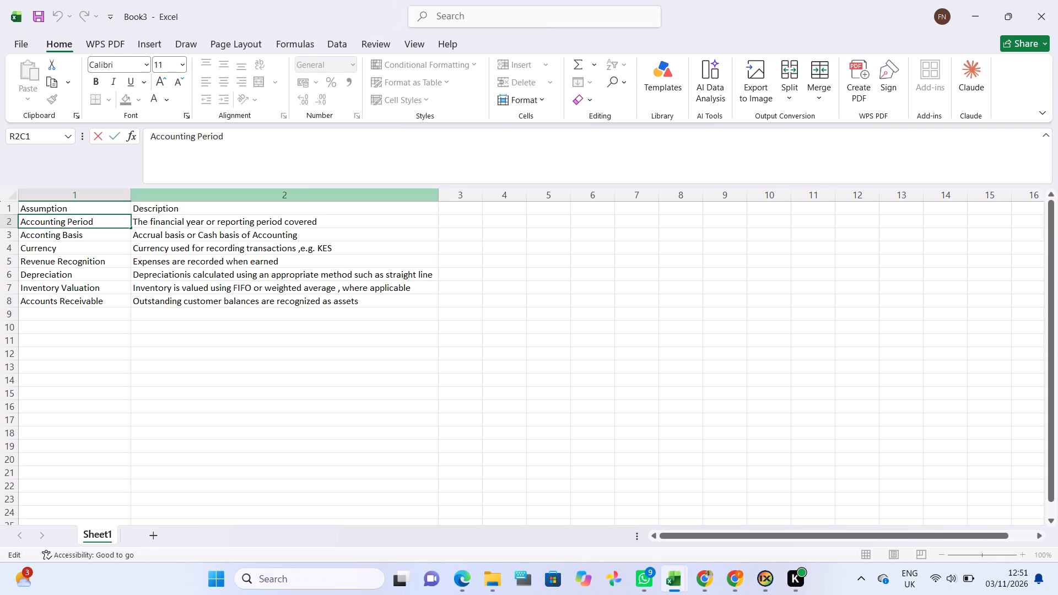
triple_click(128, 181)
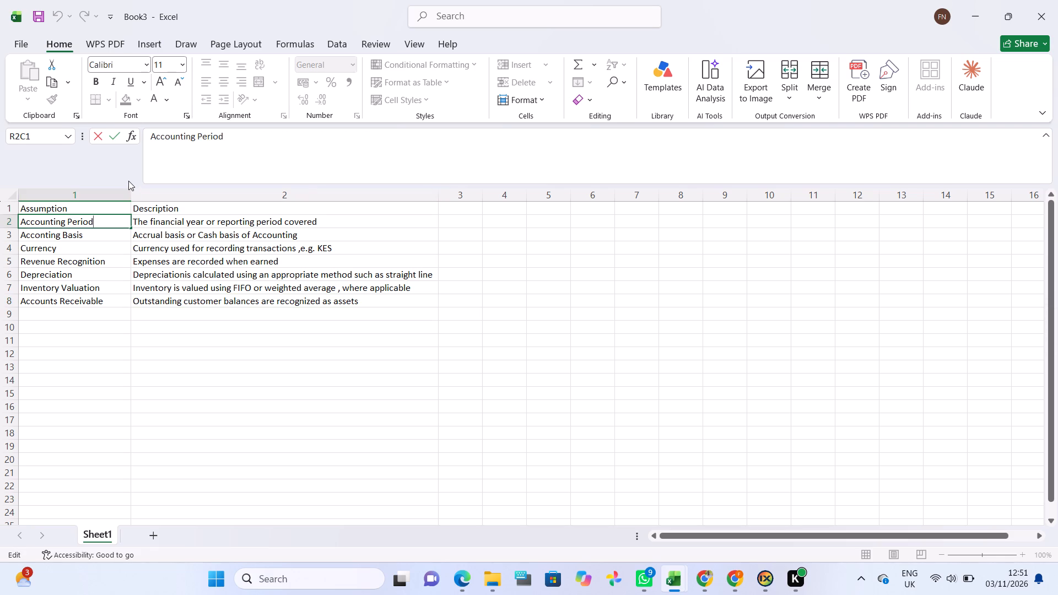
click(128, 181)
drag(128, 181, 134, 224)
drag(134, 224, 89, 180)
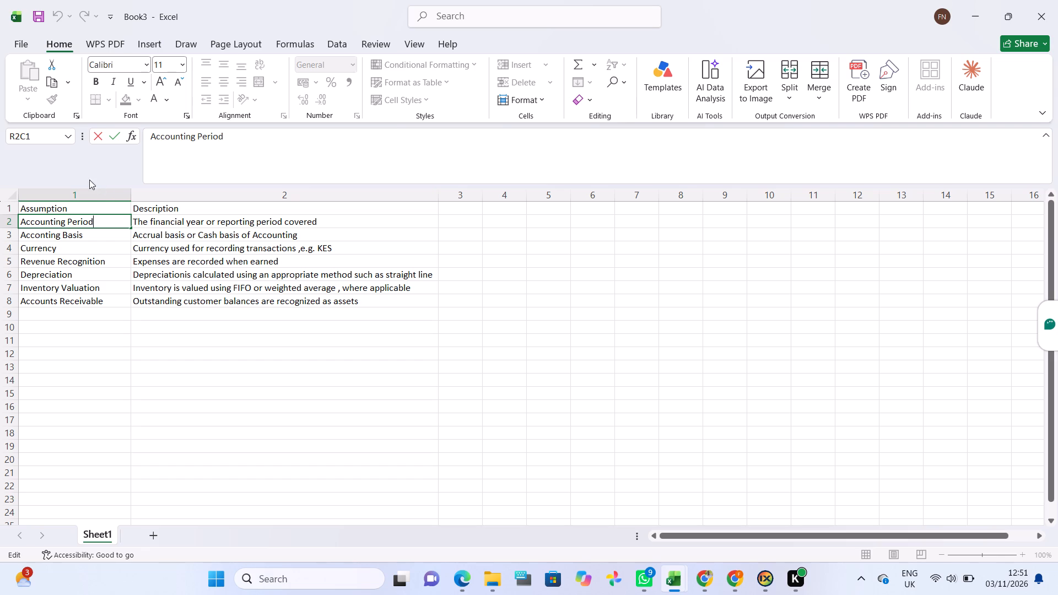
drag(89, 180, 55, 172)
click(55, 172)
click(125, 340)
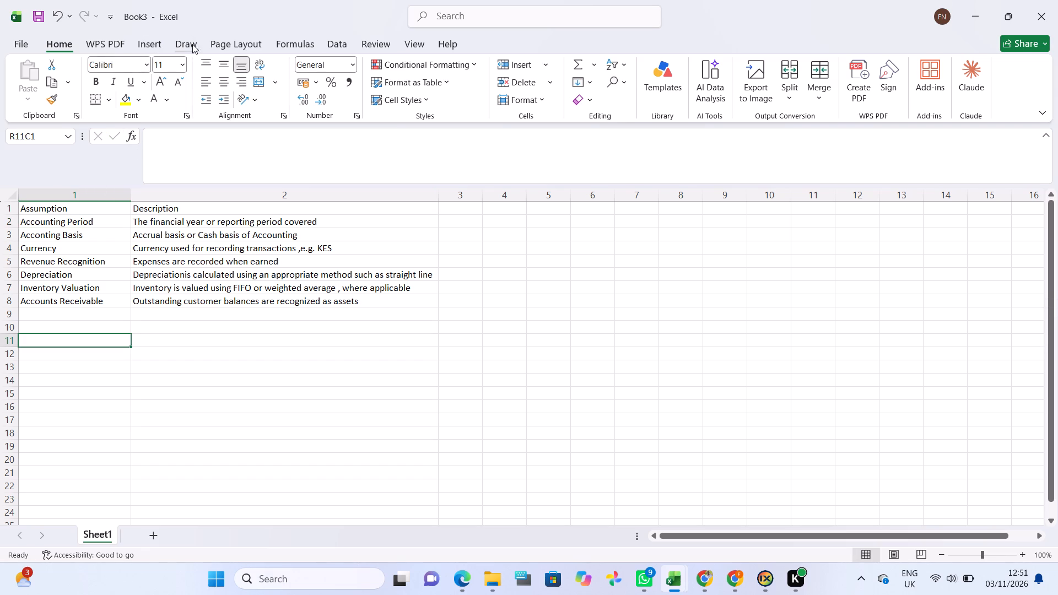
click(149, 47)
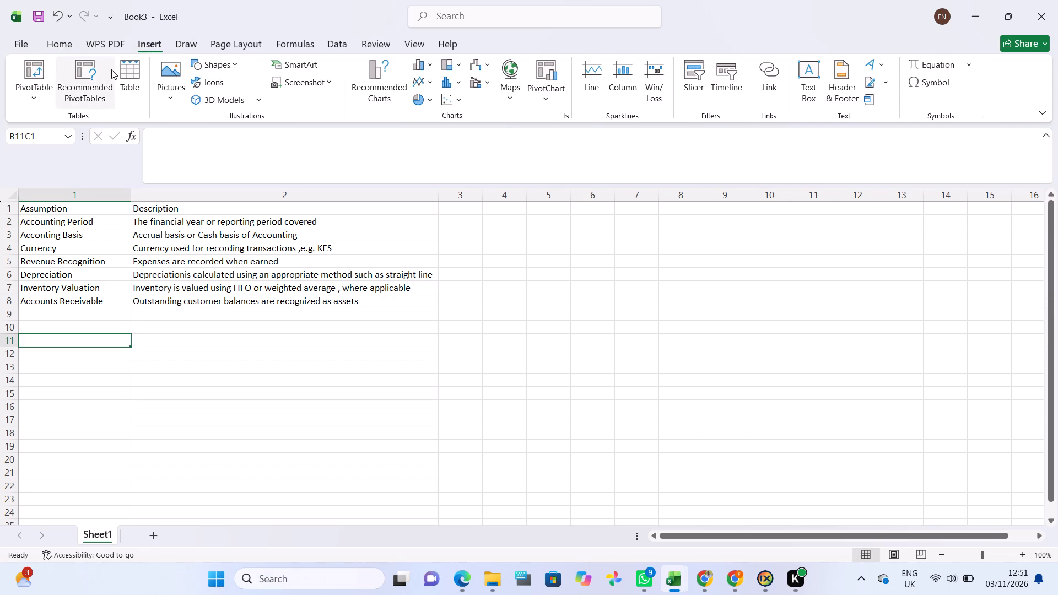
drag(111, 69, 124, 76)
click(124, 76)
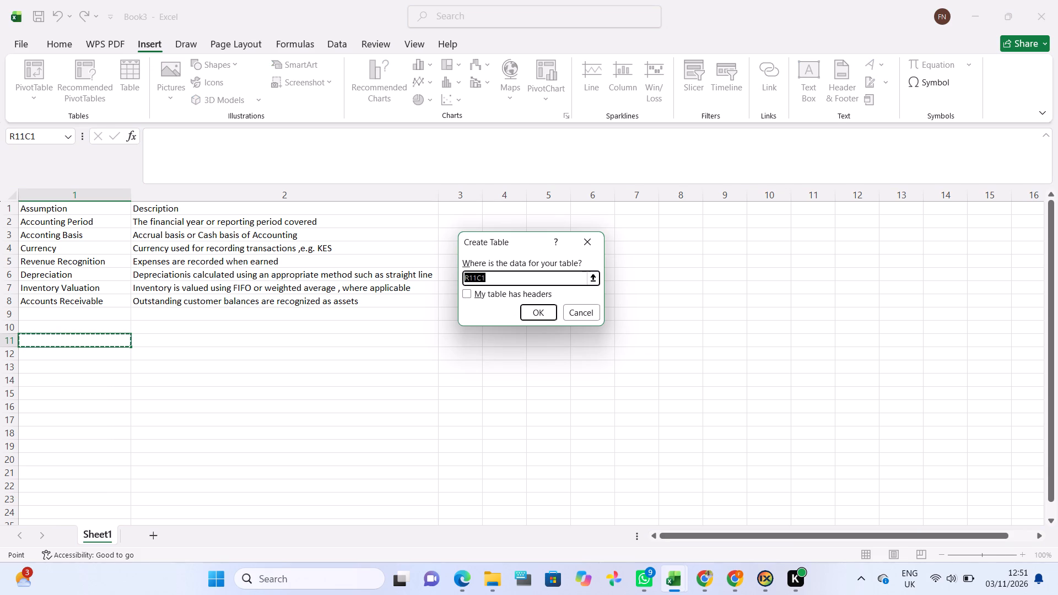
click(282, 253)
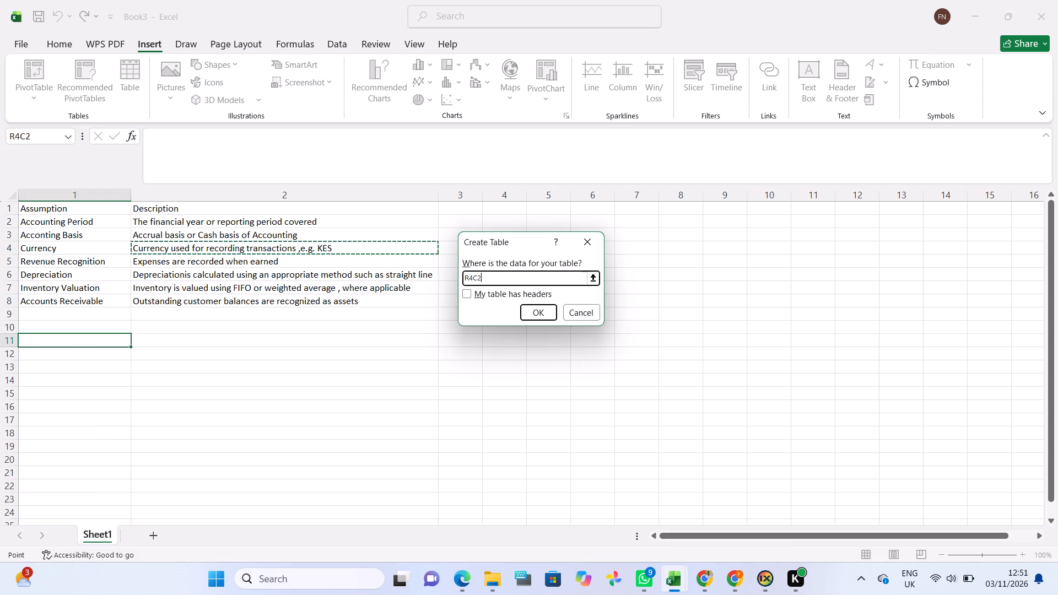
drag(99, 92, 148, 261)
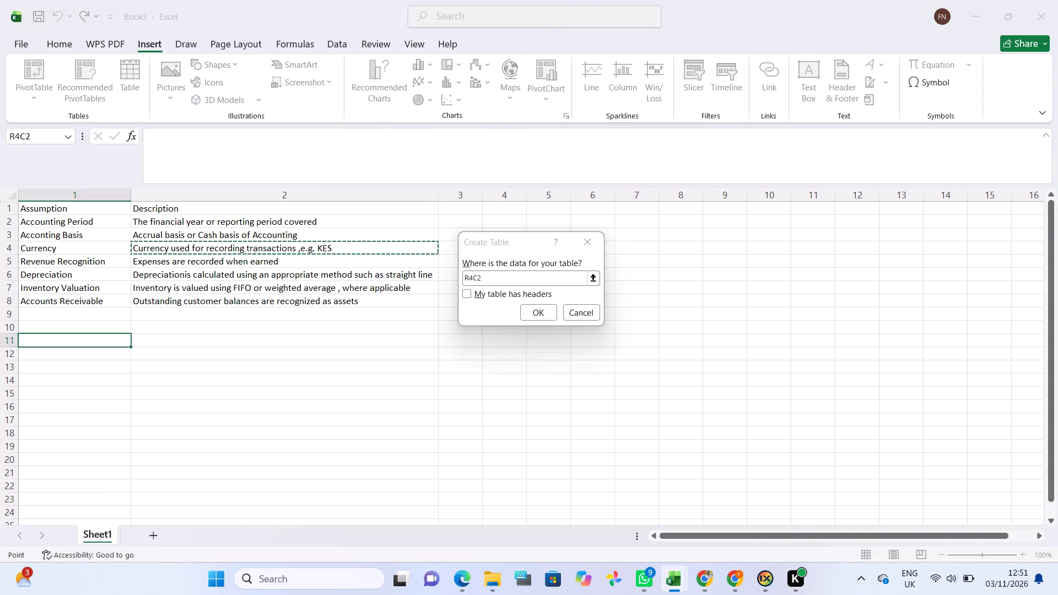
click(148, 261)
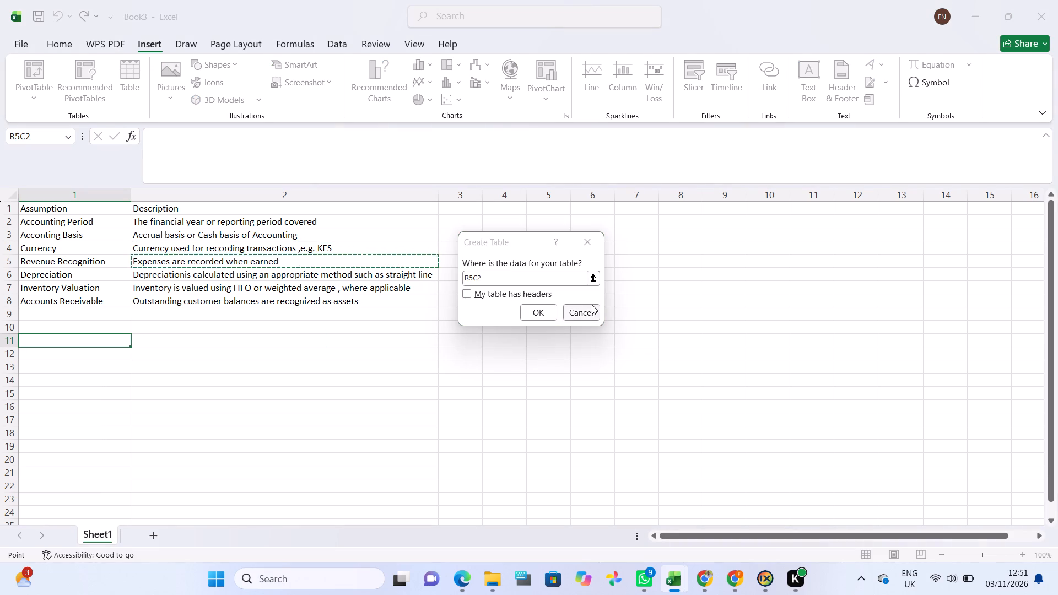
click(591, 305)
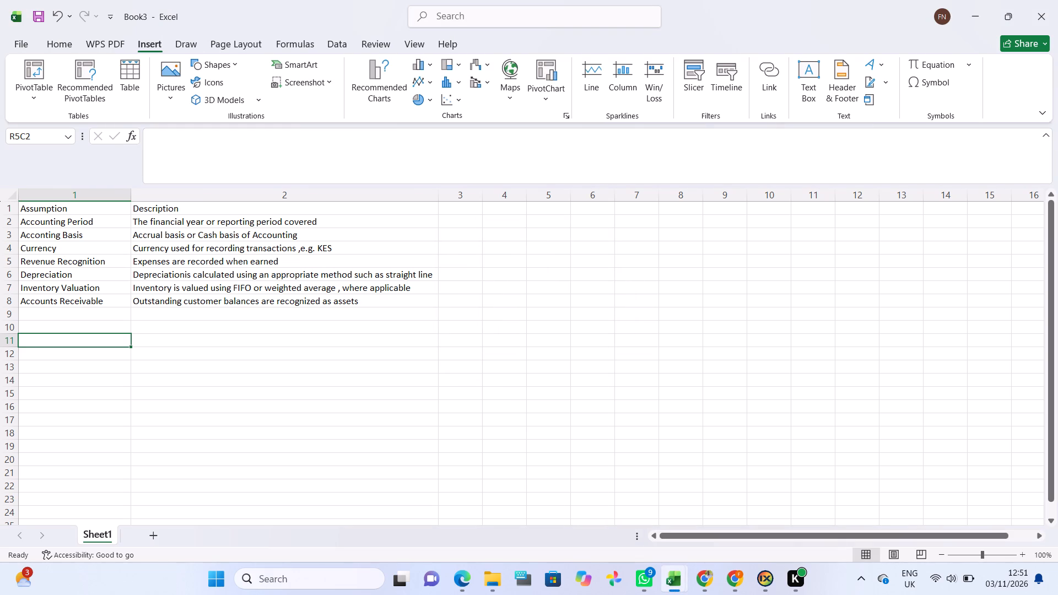
Narrow the Assumption column so it just fits its longest entry.
drag(132, 195, 104, 197)
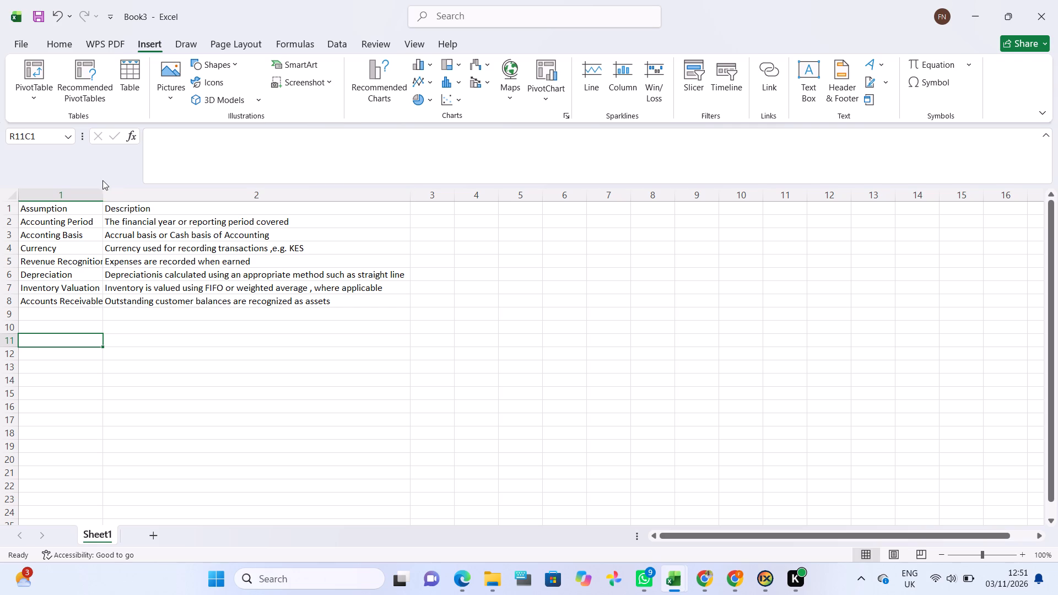
drag(105, 200, 114, 202)
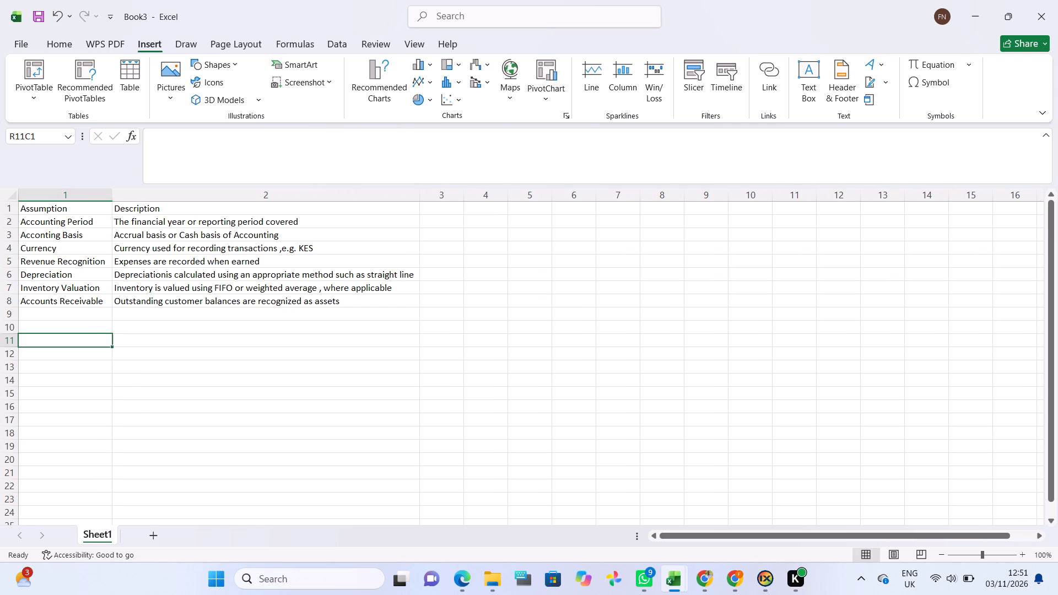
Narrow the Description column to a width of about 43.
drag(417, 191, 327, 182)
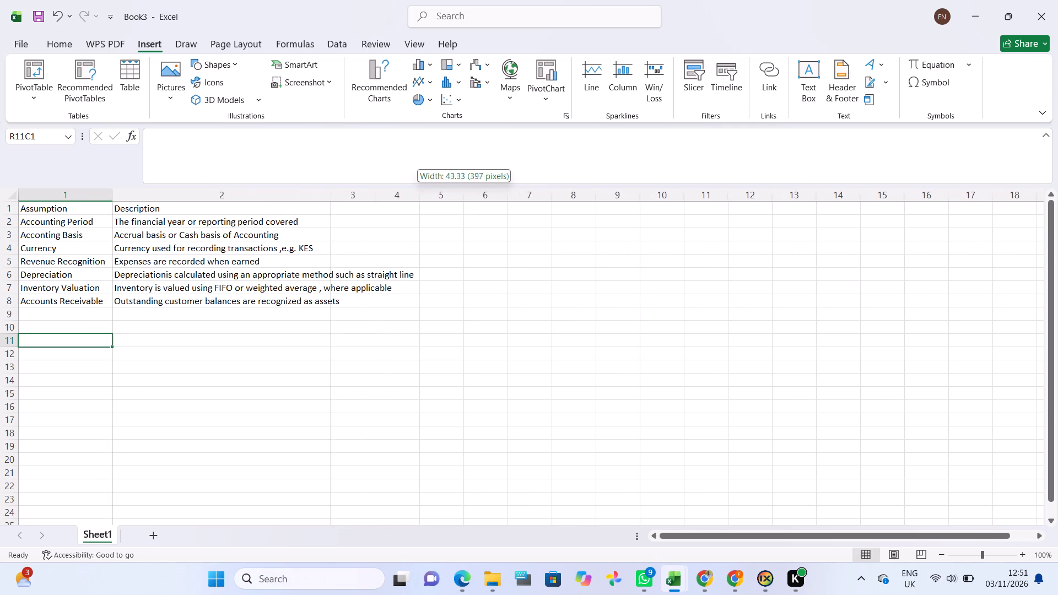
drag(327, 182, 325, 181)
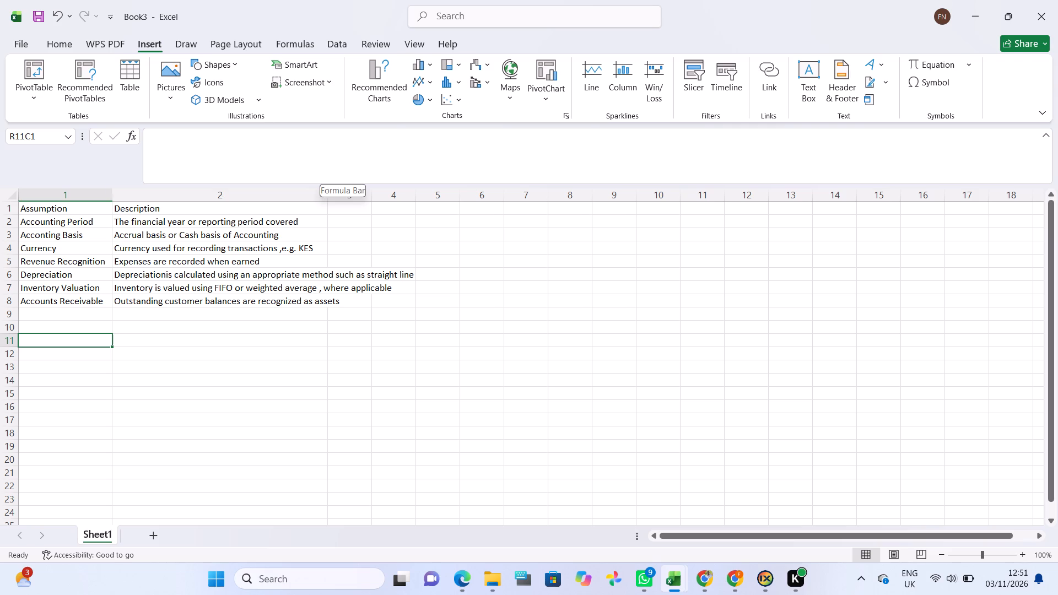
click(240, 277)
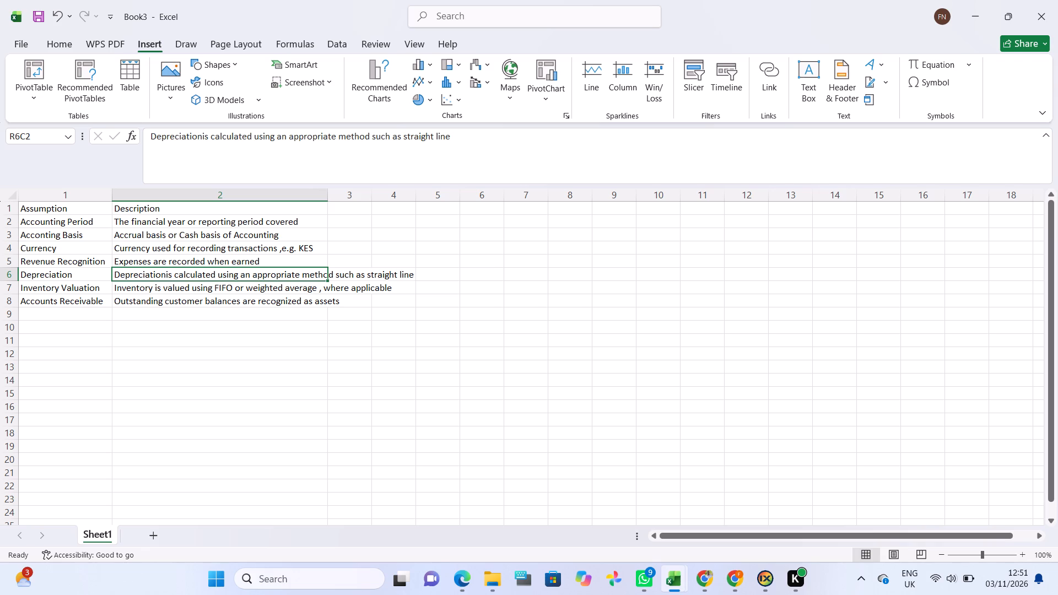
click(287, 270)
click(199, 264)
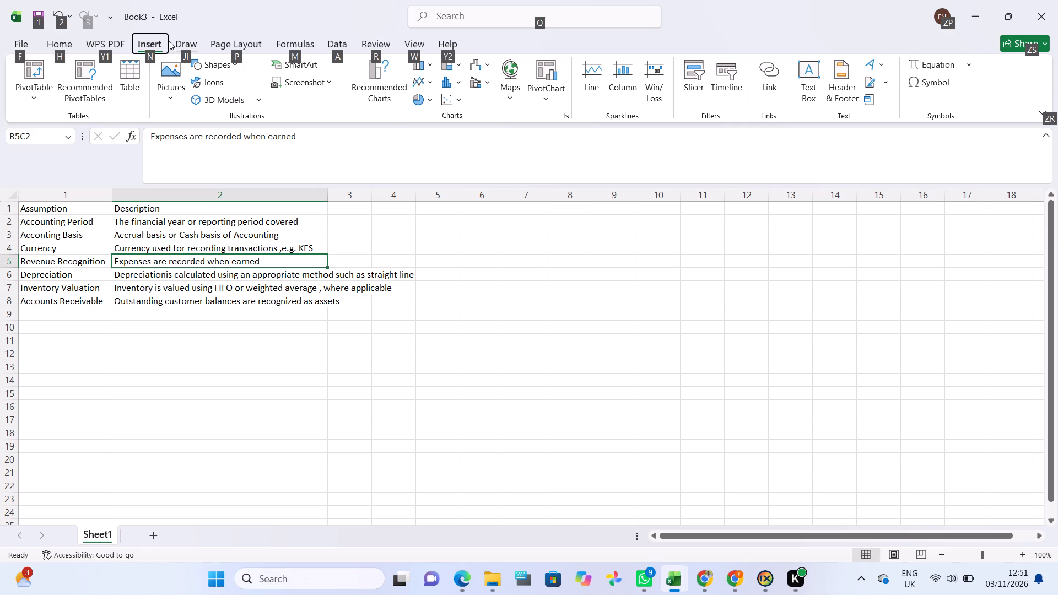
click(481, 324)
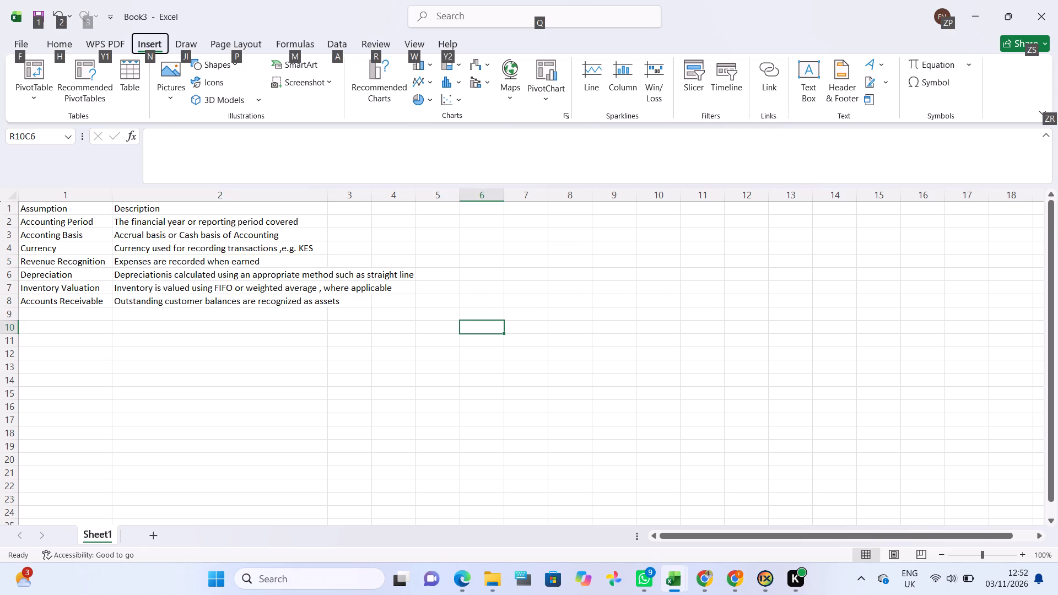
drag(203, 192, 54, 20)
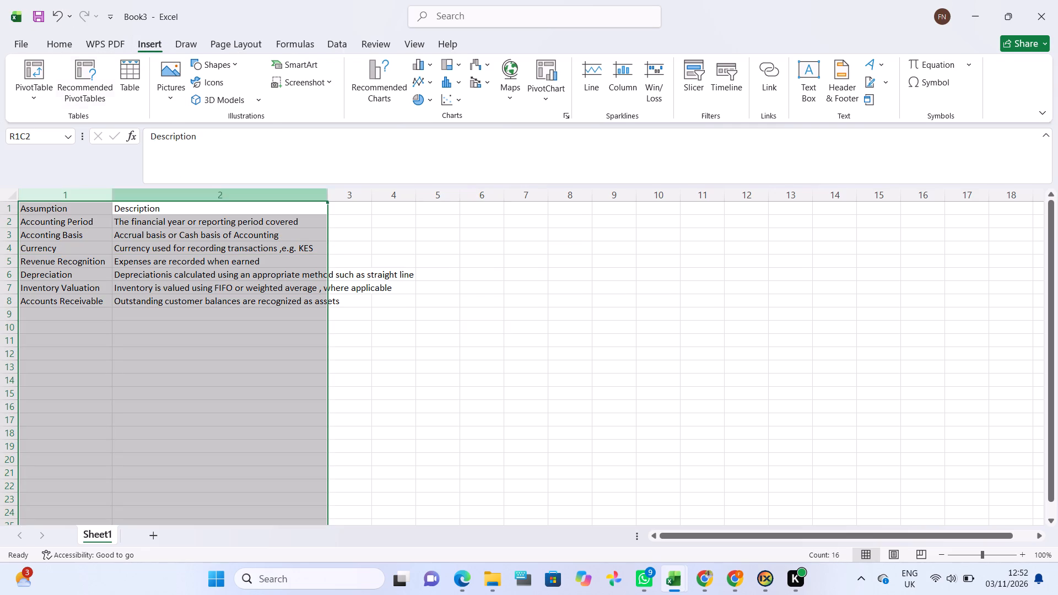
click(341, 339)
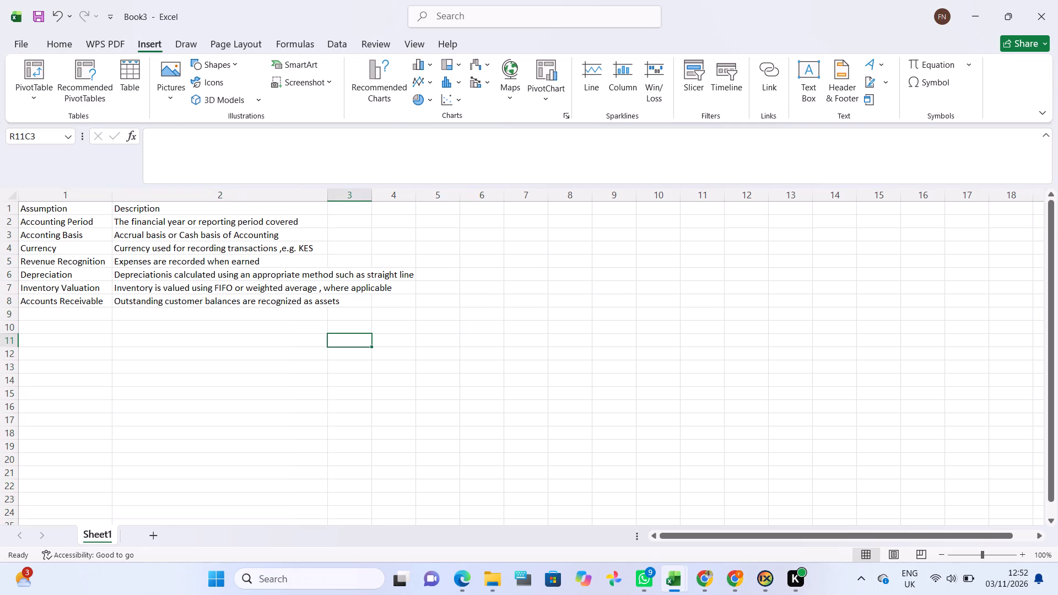
Widen the Description column so the longest description, in the Depreciation row, fits inside it.
drag(329, 188, 382, 218)
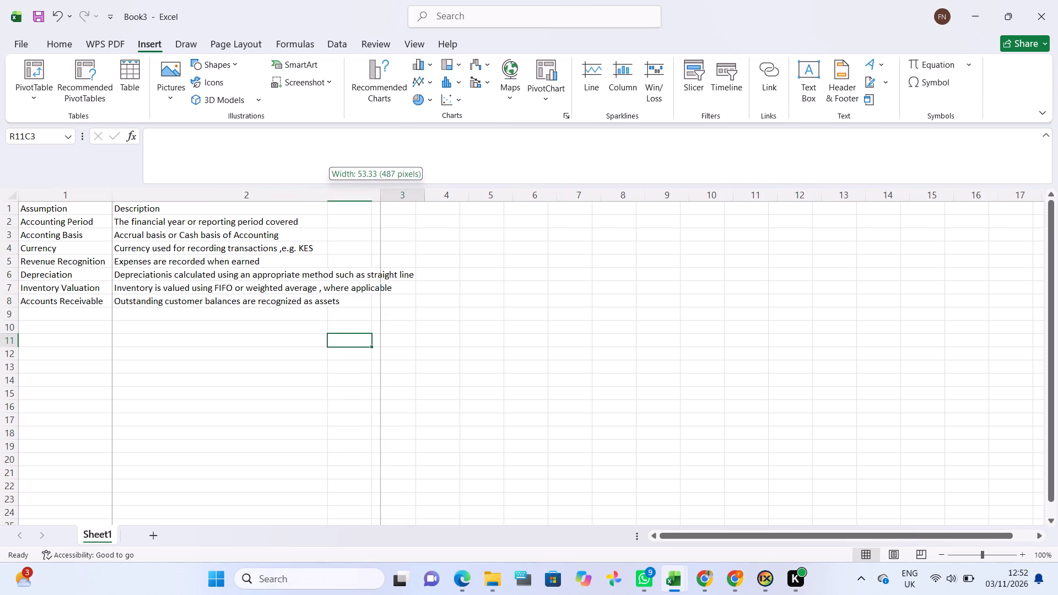
drag(382, 218, 418, 209)
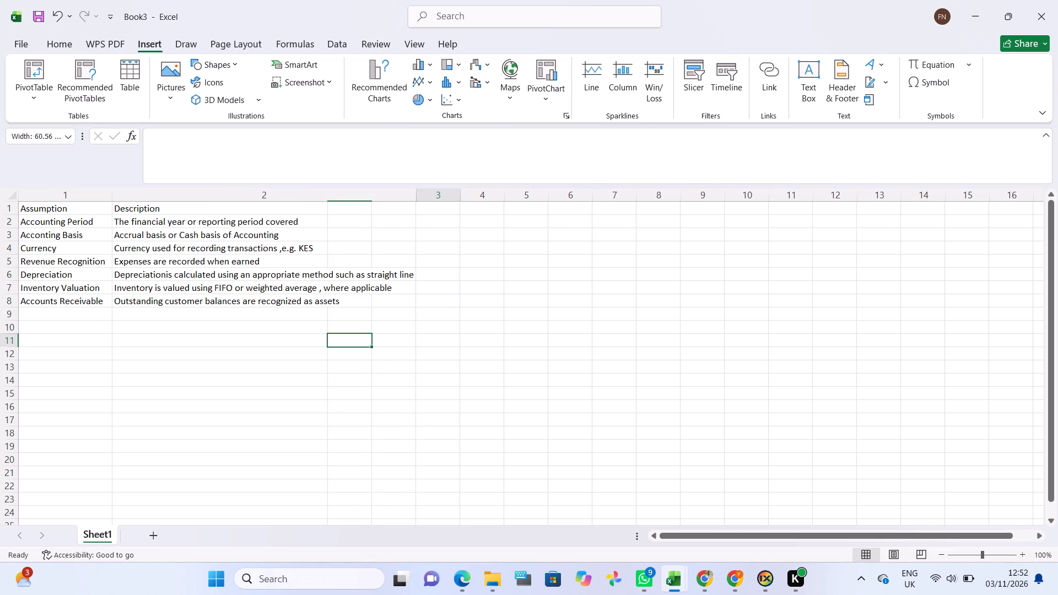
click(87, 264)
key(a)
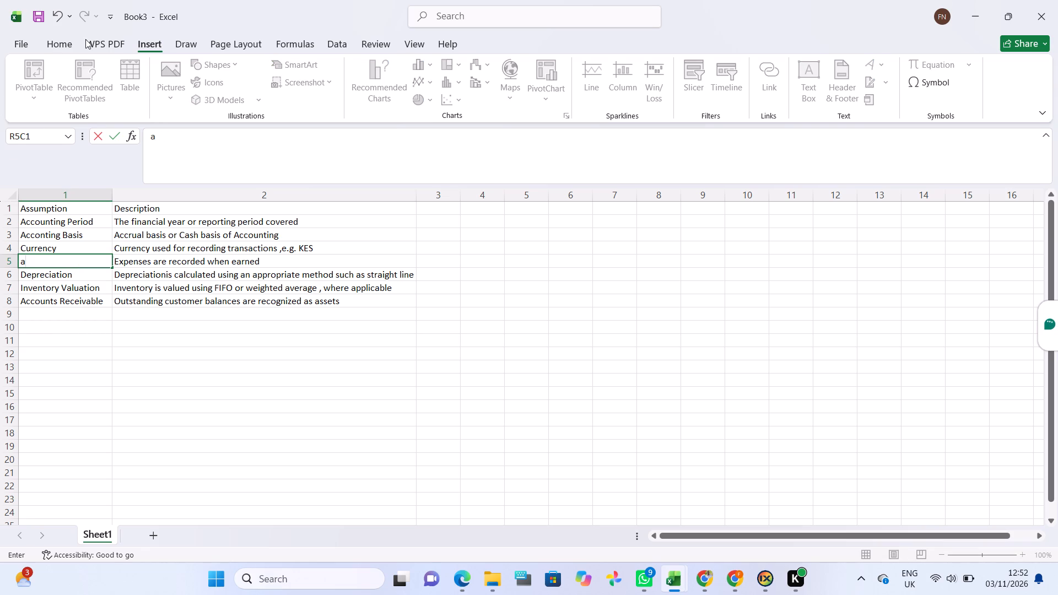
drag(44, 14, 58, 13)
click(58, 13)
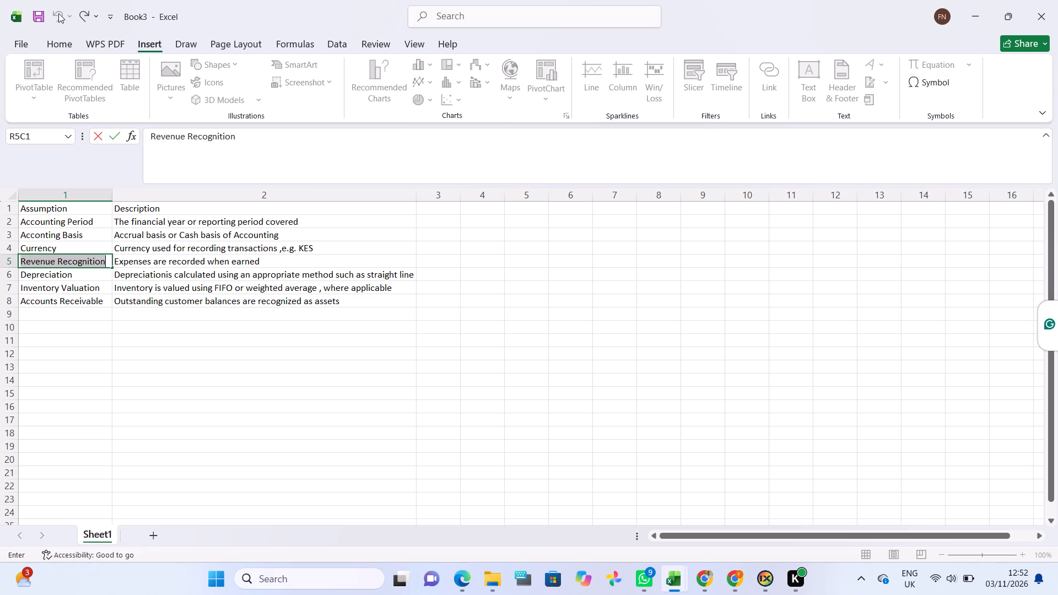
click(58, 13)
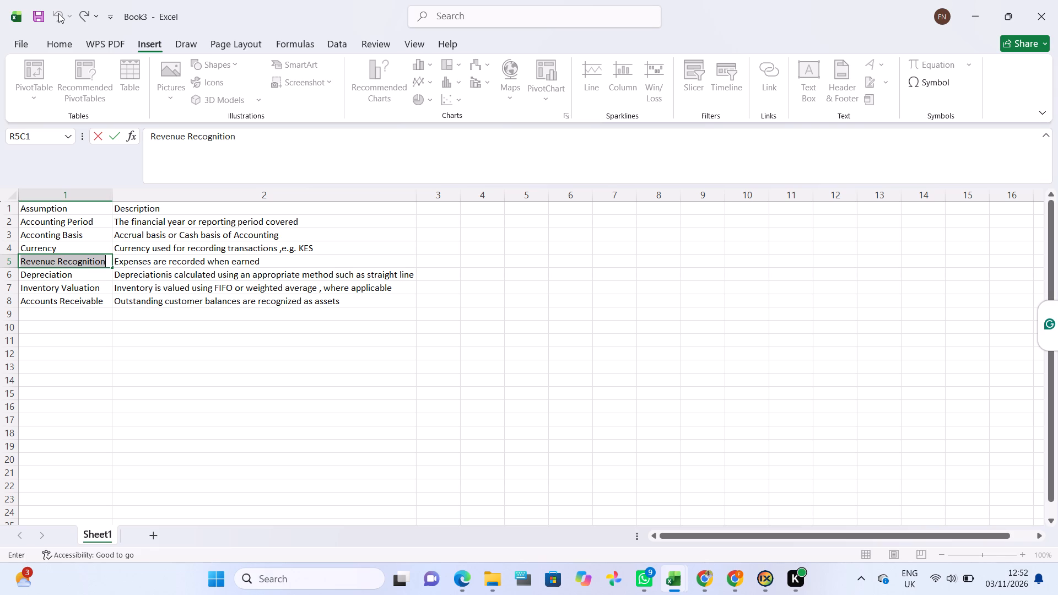
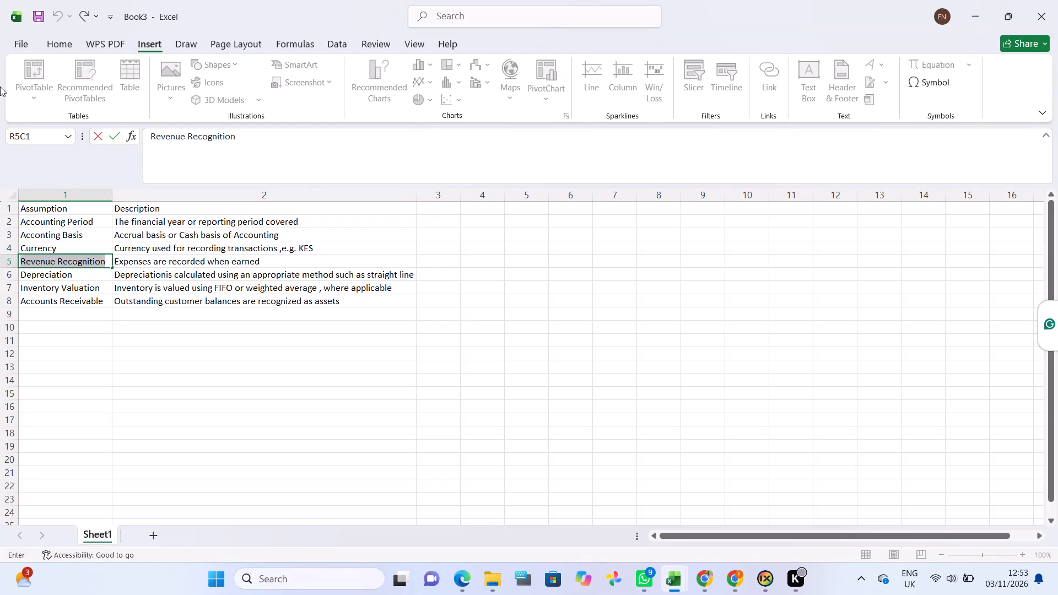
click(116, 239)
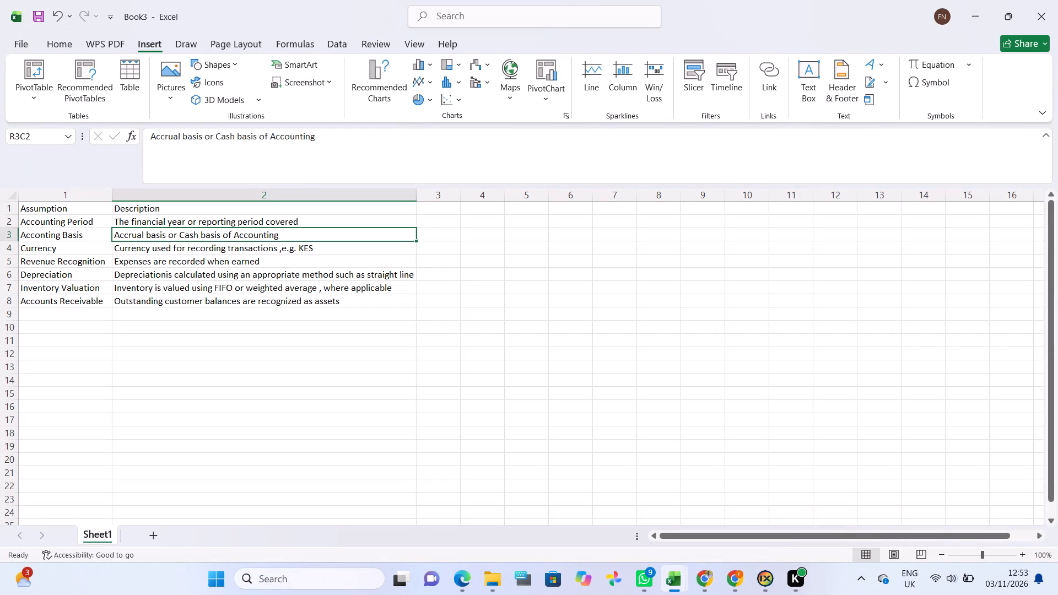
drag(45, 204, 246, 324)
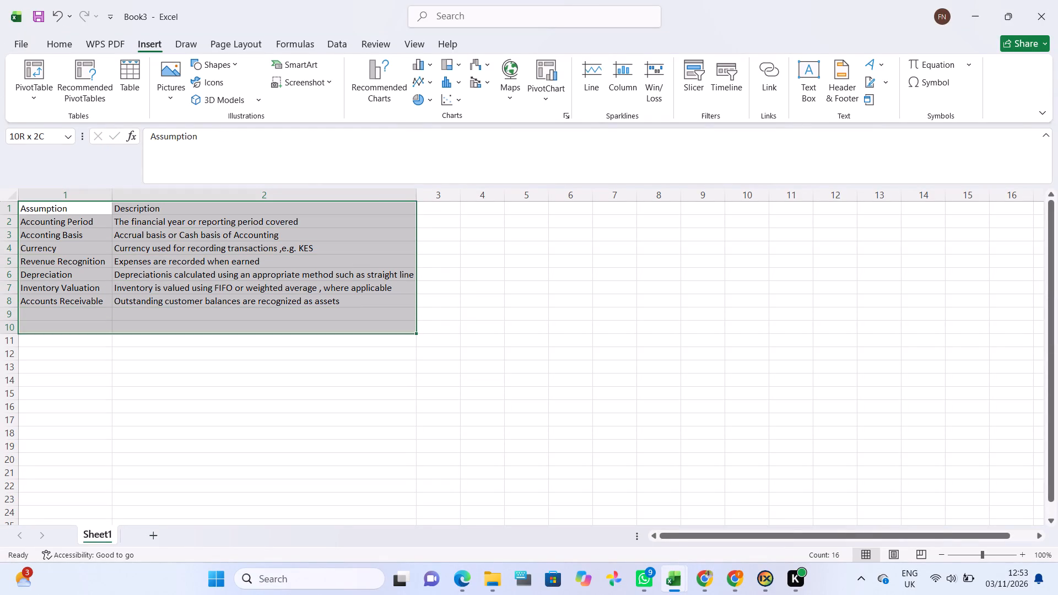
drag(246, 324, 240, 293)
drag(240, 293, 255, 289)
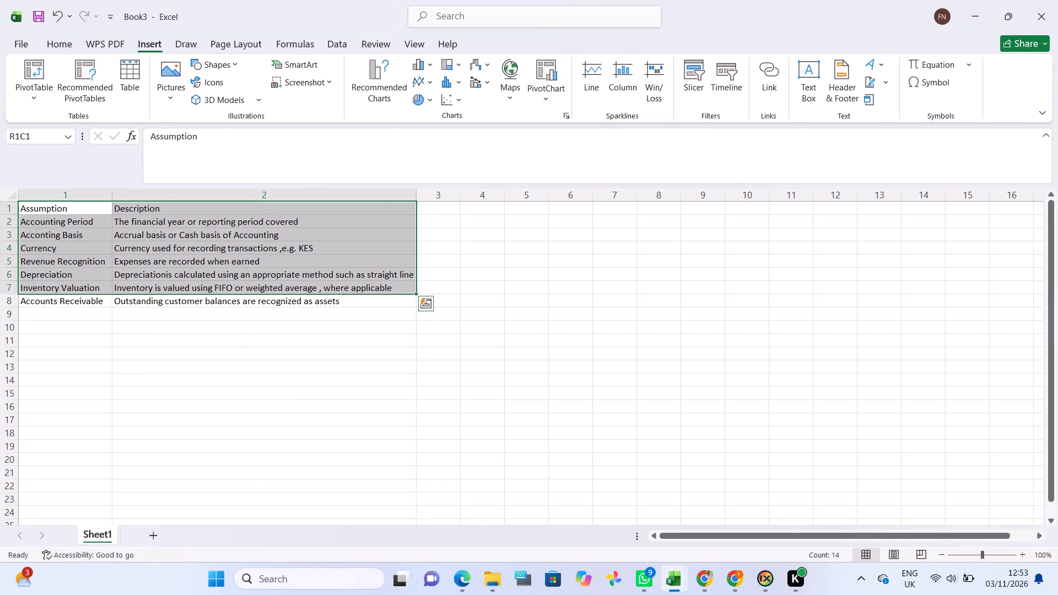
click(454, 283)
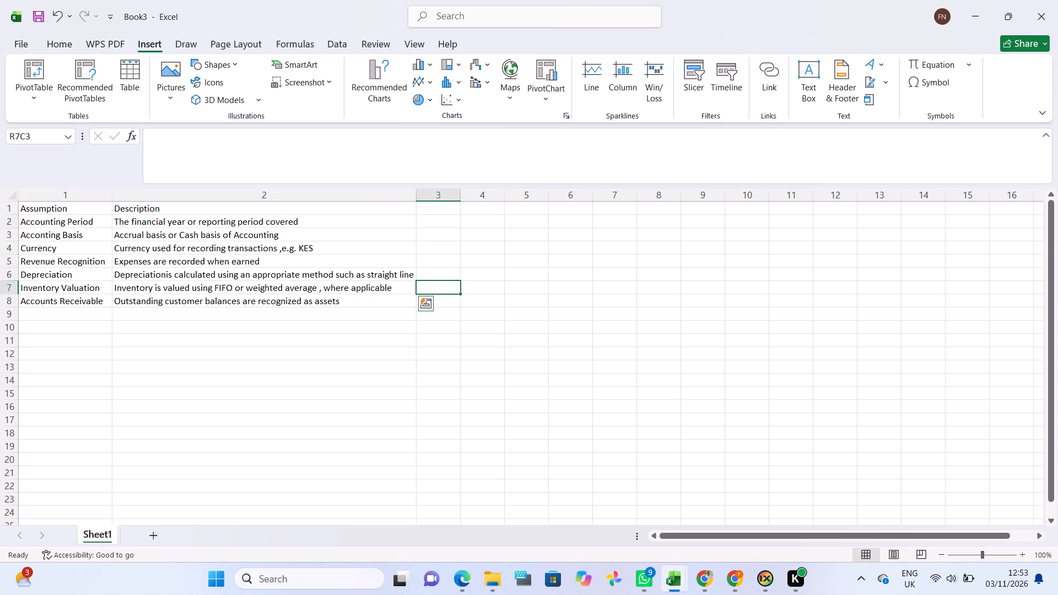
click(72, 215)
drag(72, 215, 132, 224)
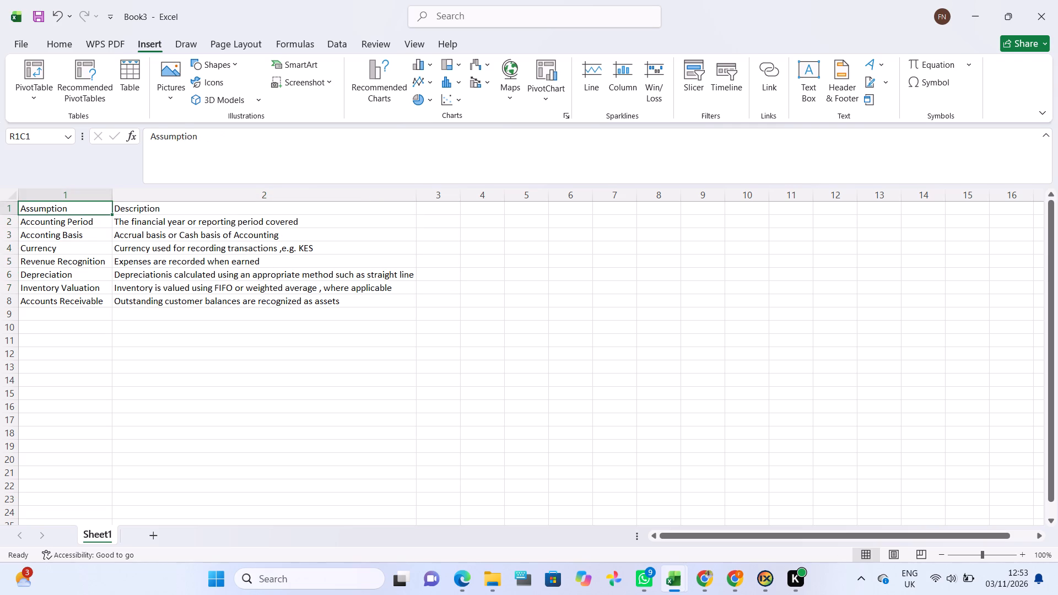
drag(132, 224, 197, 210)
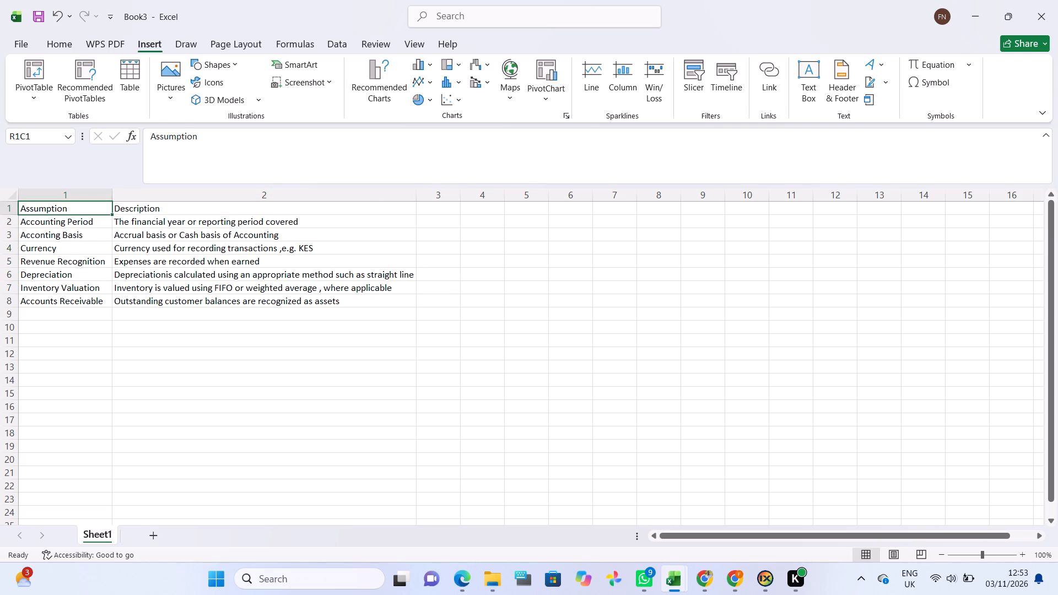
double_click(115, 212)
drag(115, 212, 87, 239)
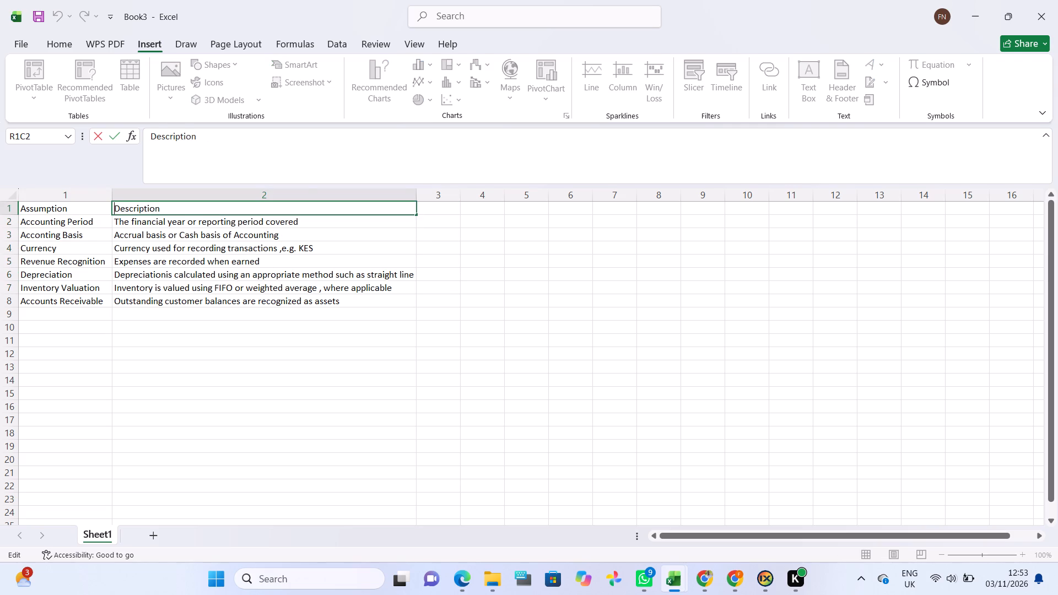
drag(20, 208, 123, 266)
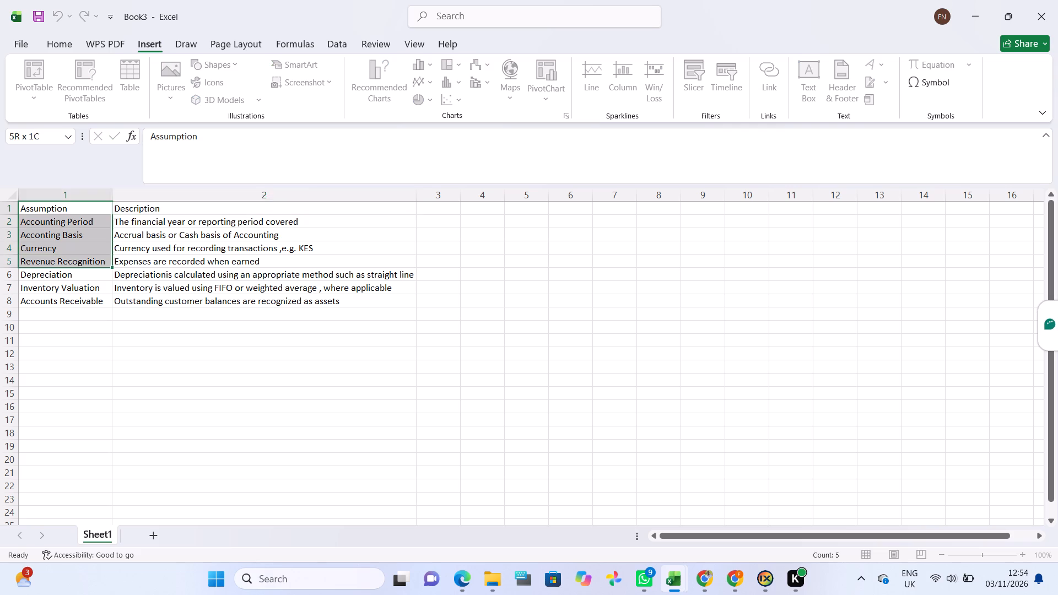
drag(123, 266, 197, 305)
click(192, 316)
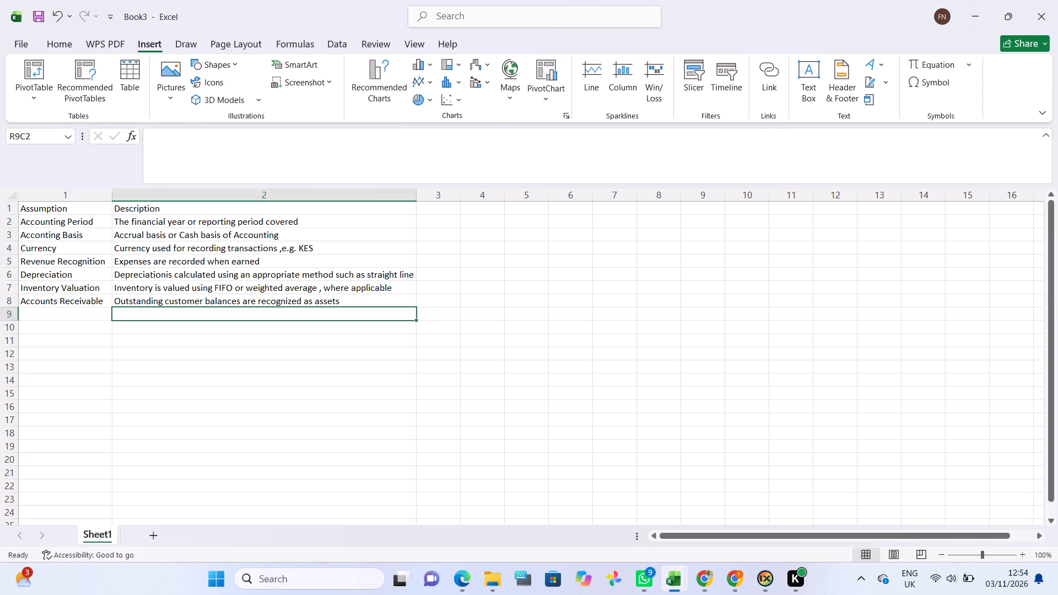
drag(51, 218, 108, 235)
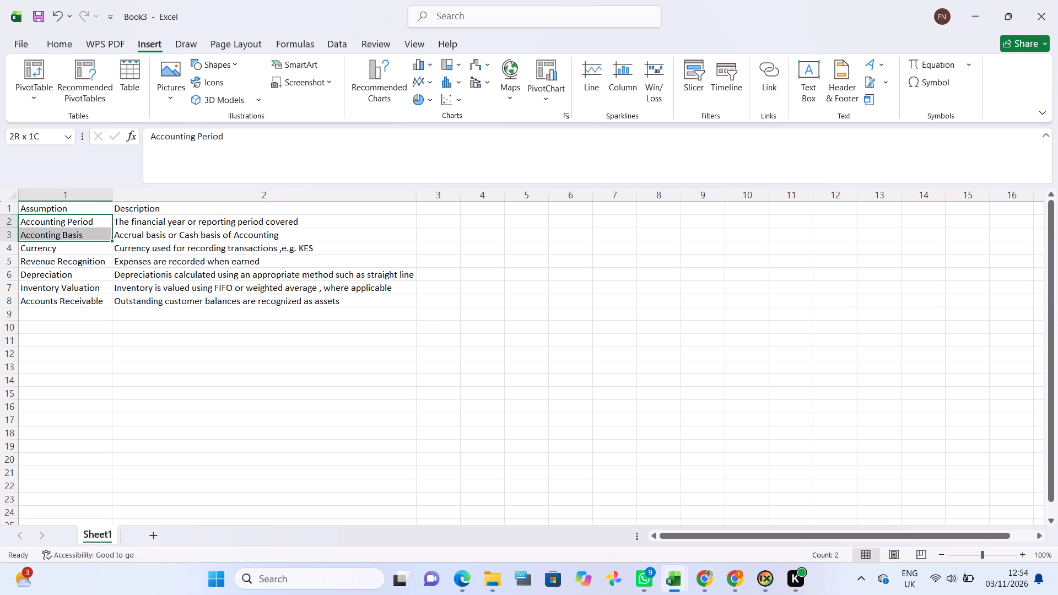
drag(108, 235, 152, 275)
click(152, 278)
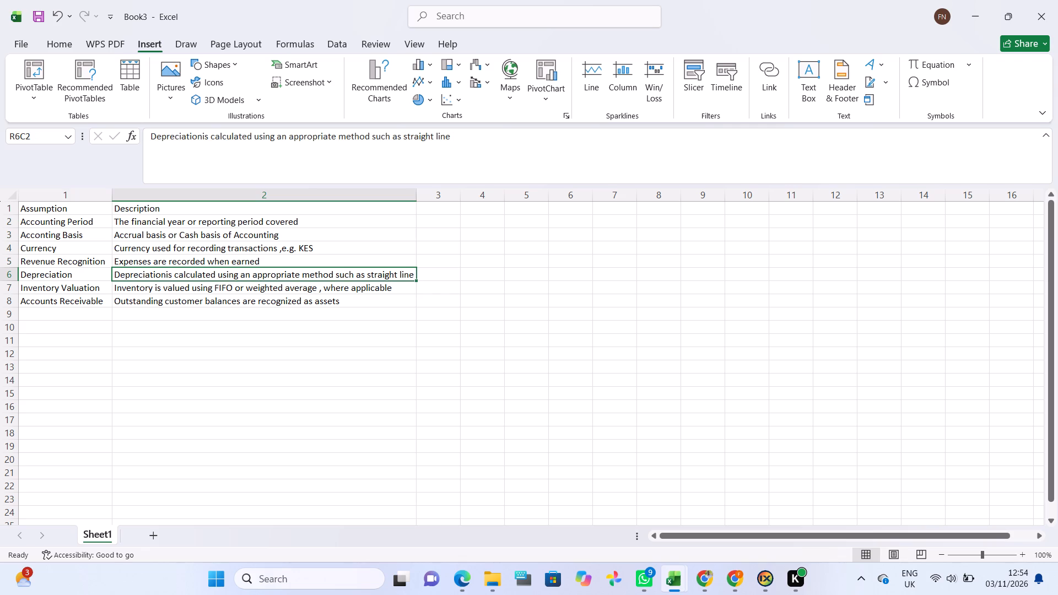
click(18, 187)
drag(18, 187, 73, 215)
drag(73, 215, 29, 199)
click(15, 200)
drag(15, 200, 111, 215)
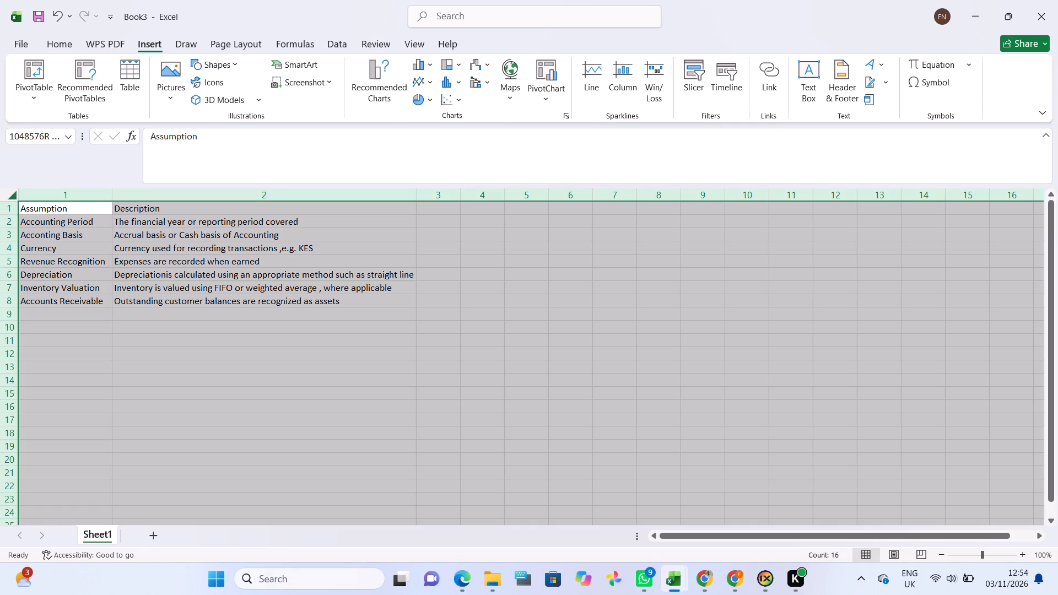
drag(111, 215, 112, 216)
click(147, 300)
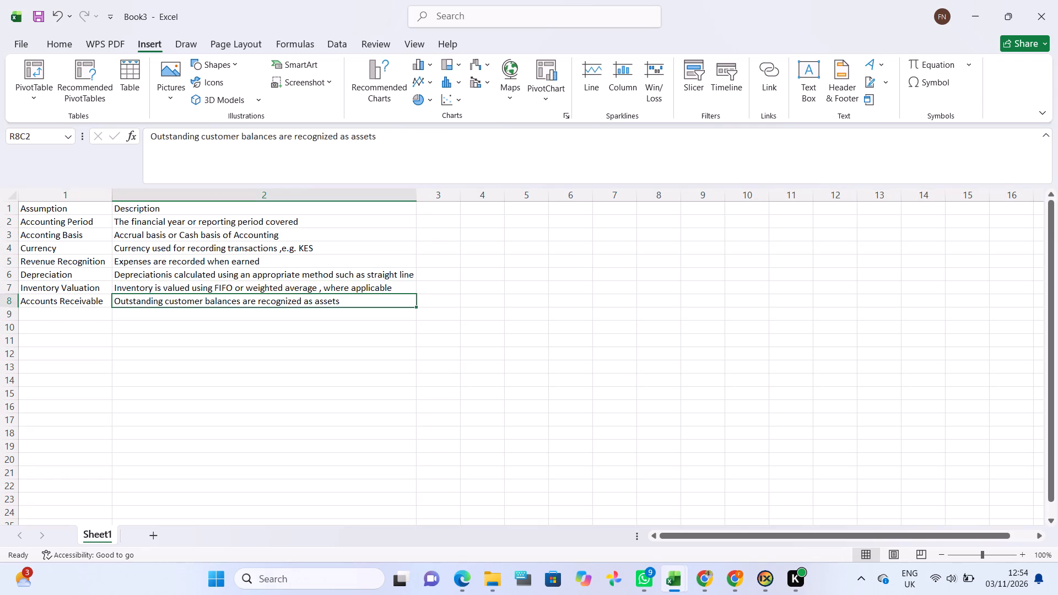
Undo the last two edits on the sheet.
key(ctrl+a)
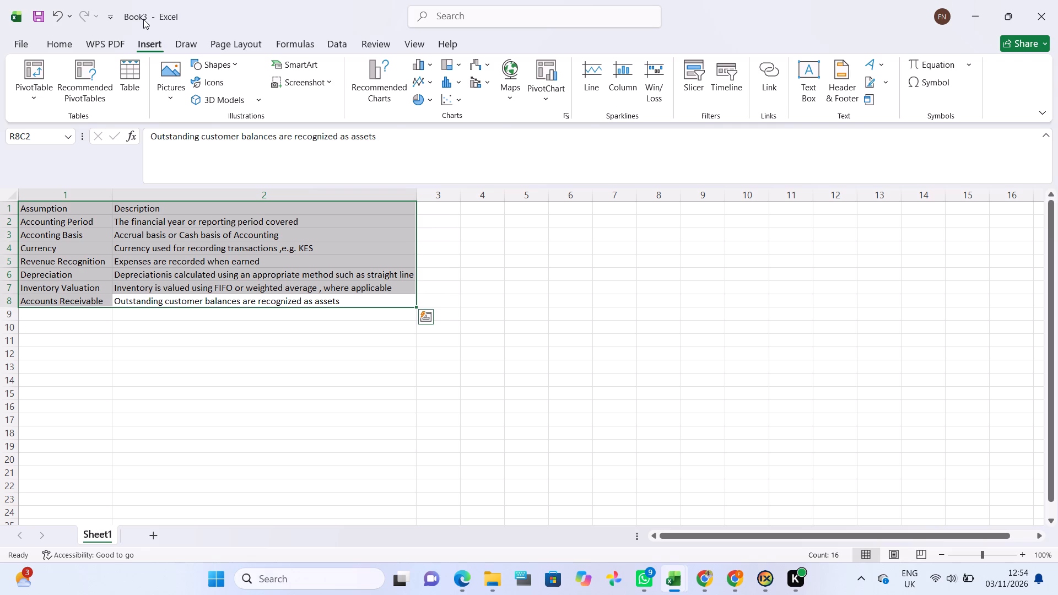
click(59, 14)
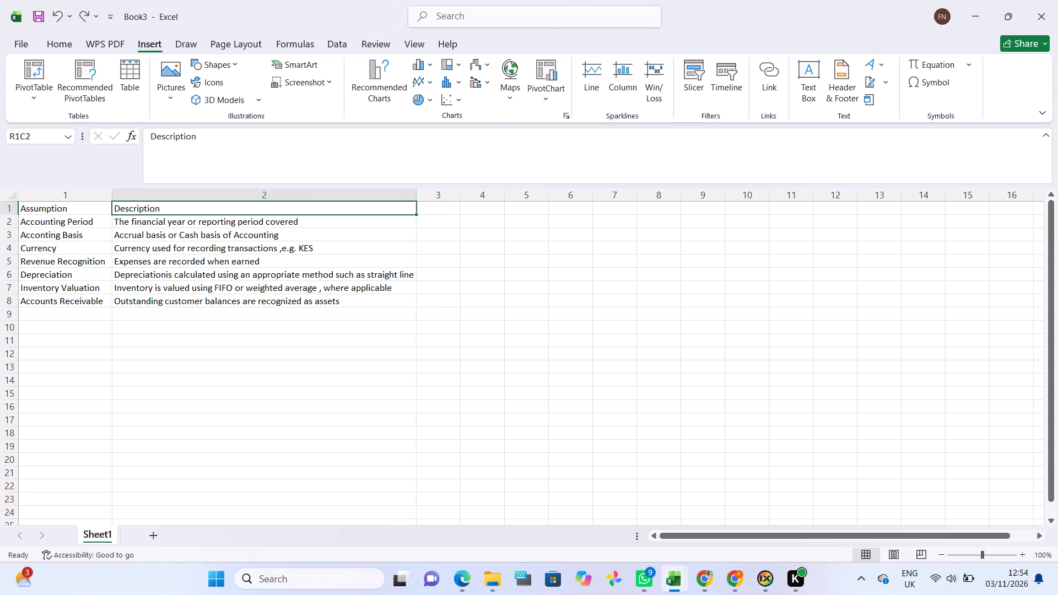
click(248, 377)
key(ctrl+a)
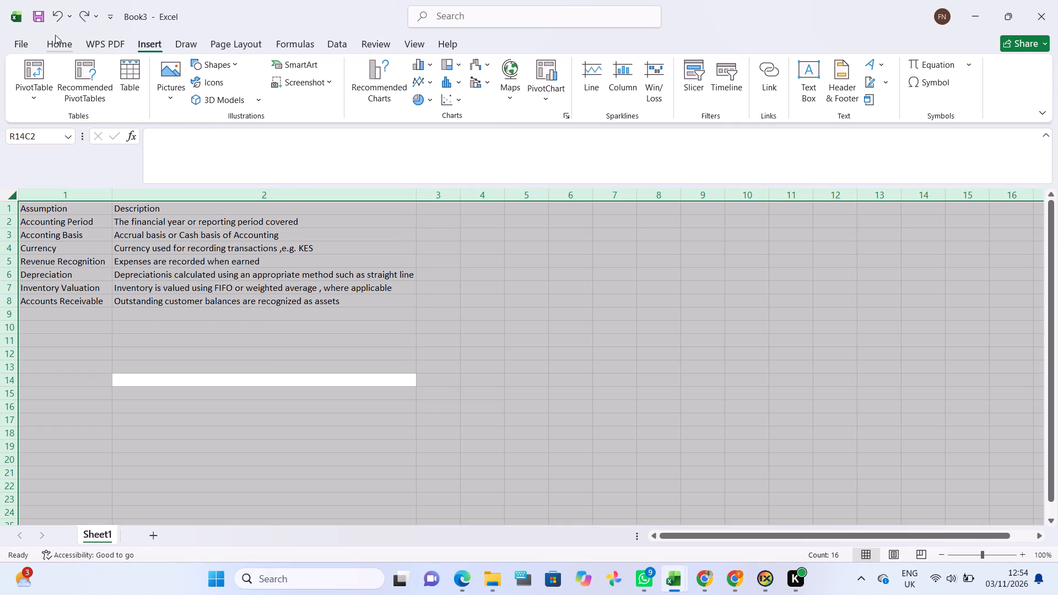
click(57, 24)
Convert the whole assumptions range, R1C1:R8C2, into a table that uses its first row as headers.
click(172, 268)
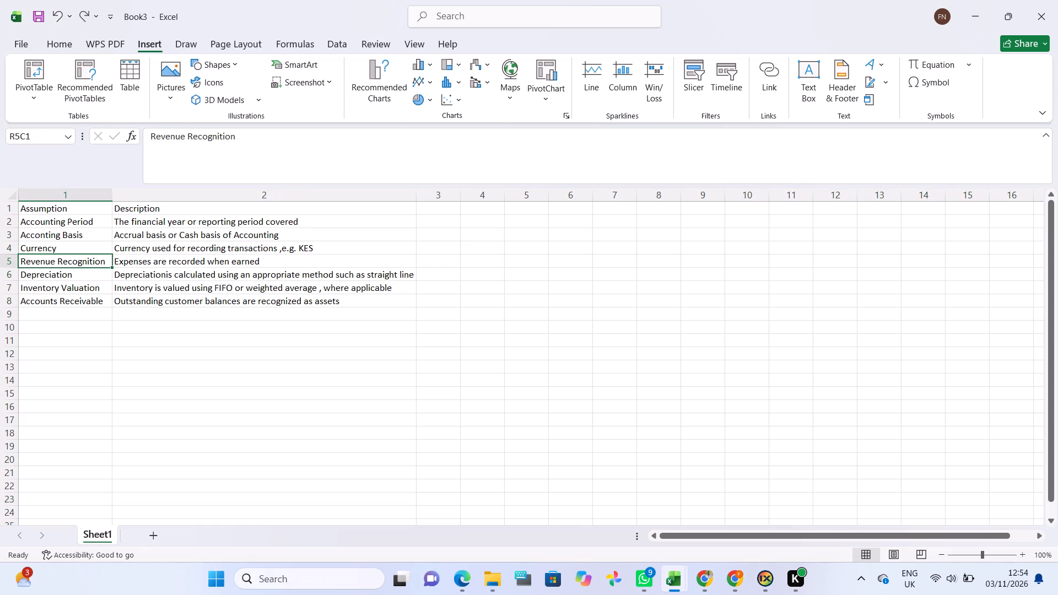
key(ctrl+a)
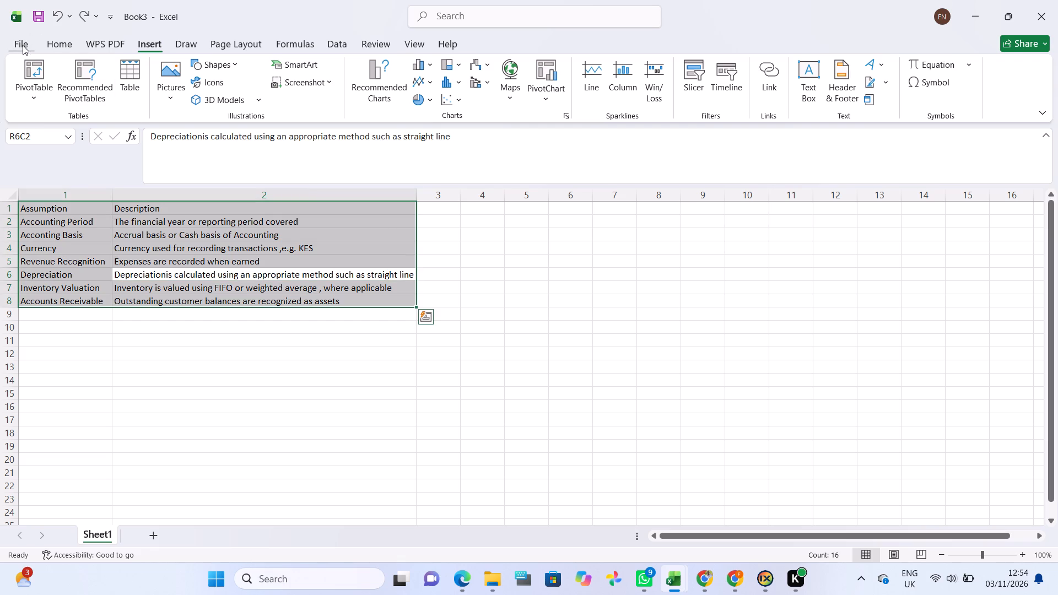
click(132, 84)
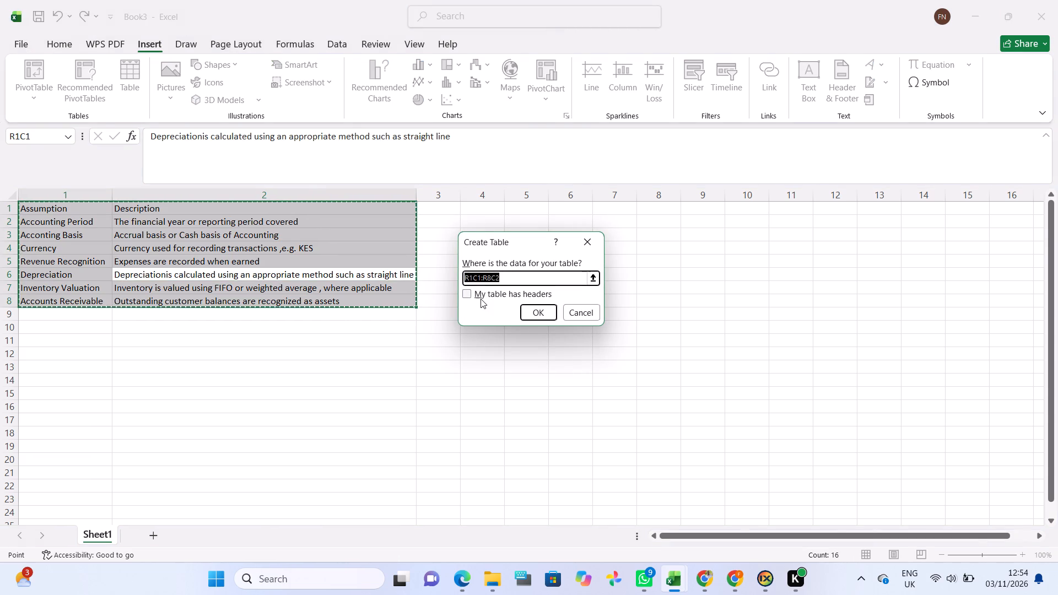
click(465, 294)
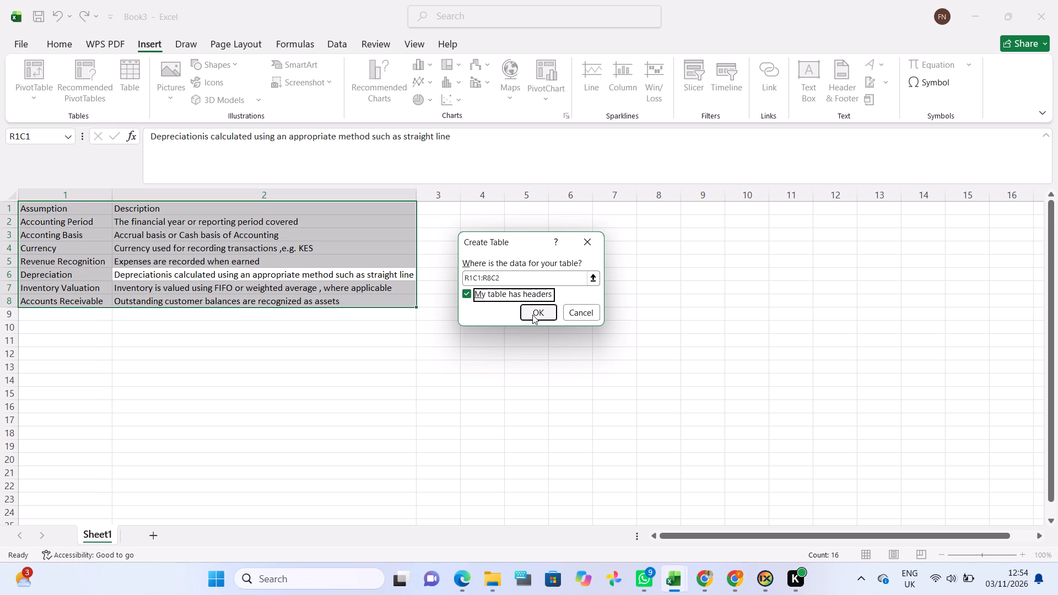
click(536, 315)
click(419, 348)
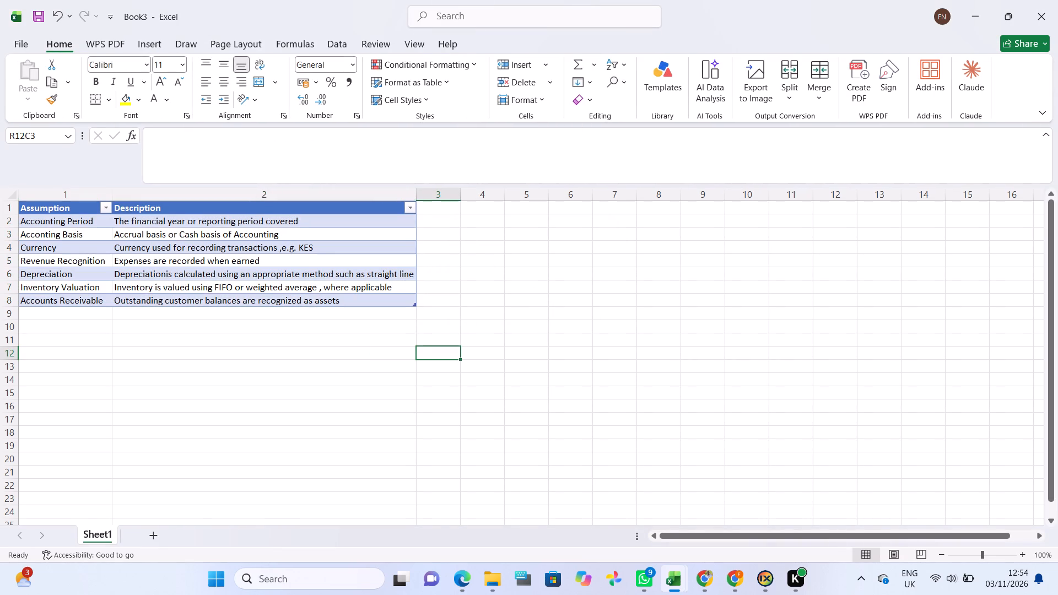
Hide the gridlines on the assumptions sheet.
click(426, 46)
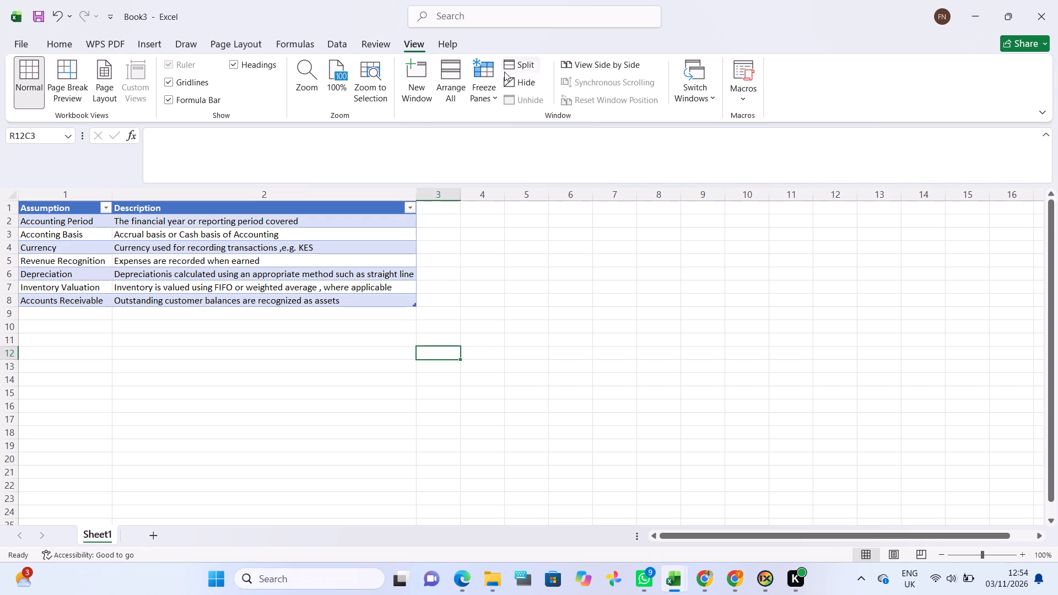
click(168, 81)
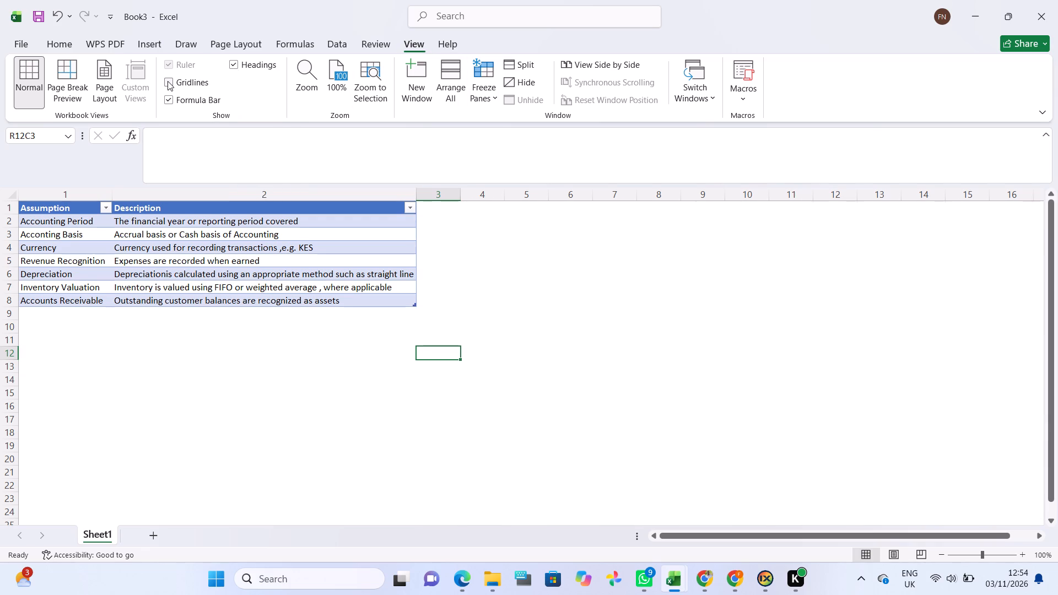
click(306, 334)
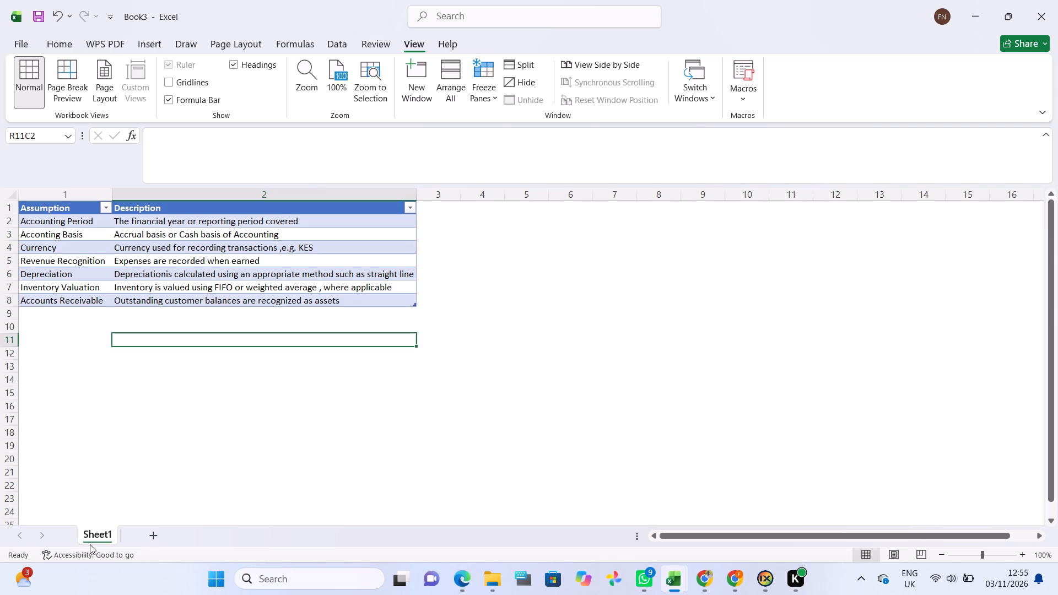
Rename Sheet1 as "Financial Statement Assumptions".
click(97, 537)
double_click(97, 537)
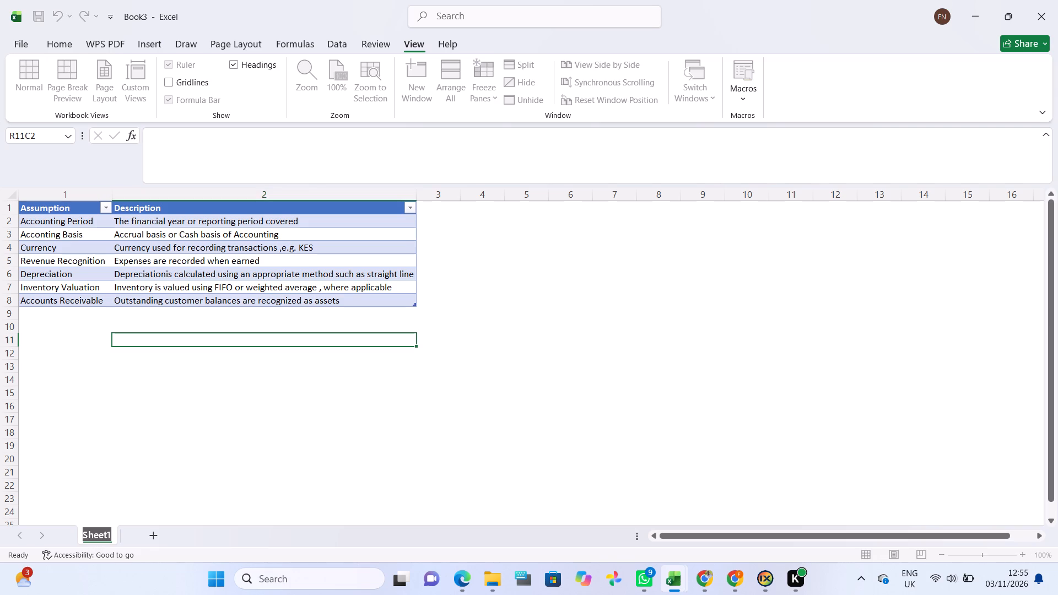
key(BackSpace)
key(u)
key(m)
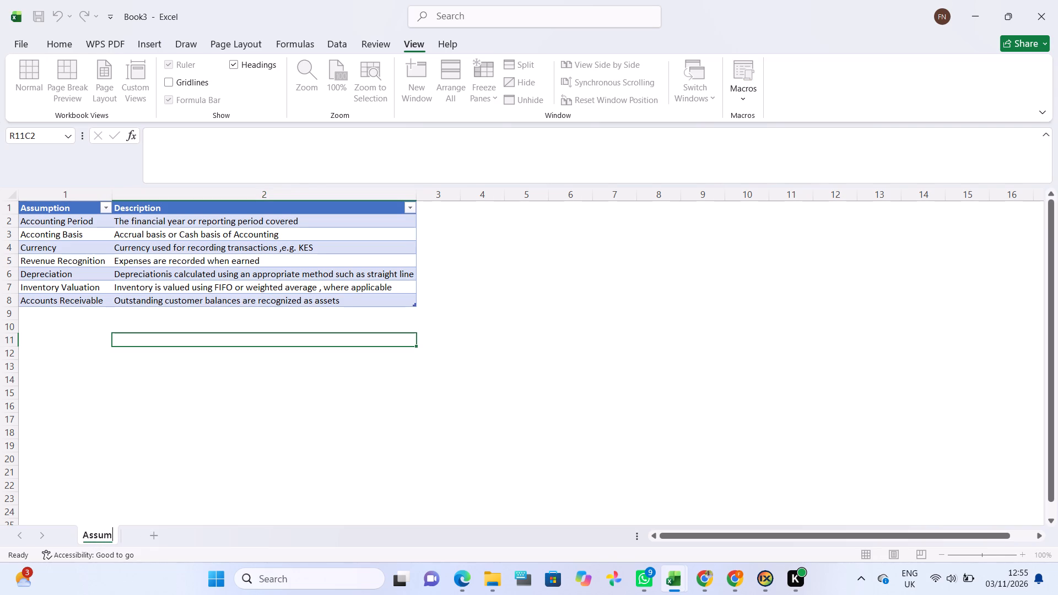
key(p)
key(BackSpace)
key(BackSpace)
key(BackSpace)
key(BackSpace)
key(BackSpace)
key(BackSpace)
key(BackSpace)
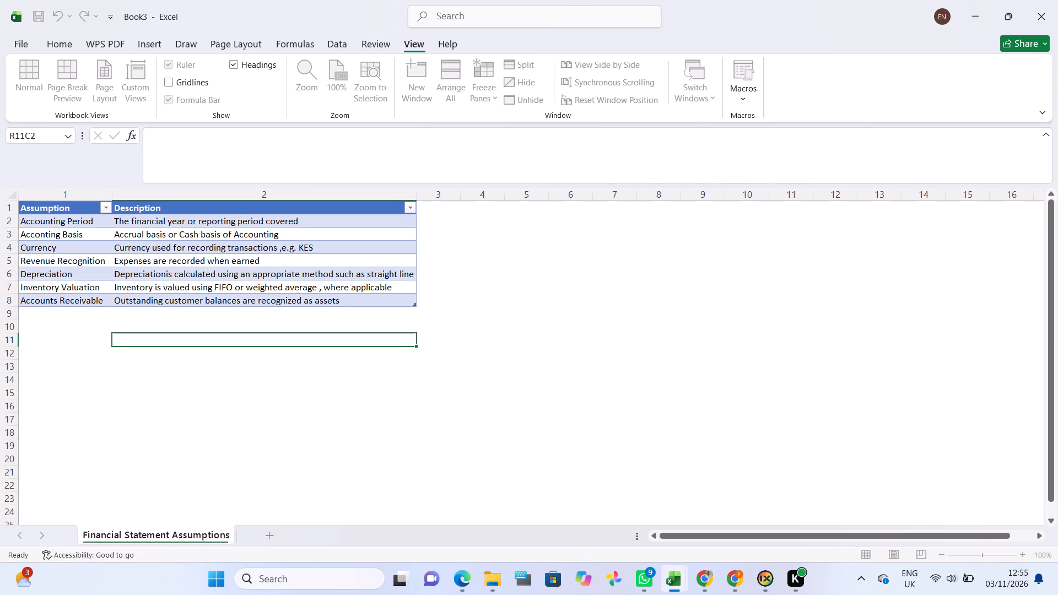
click(209, 435)
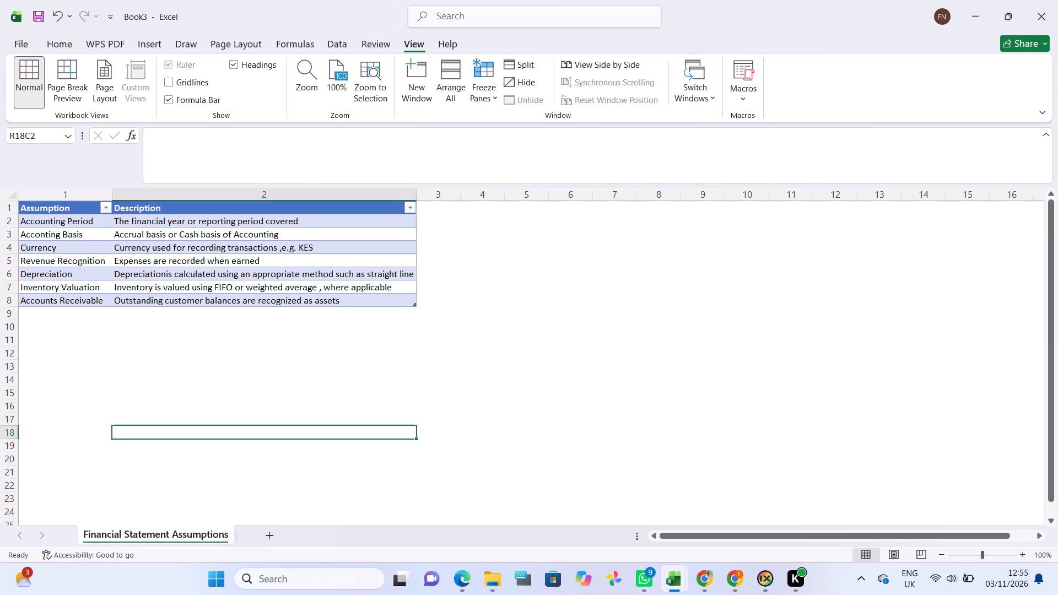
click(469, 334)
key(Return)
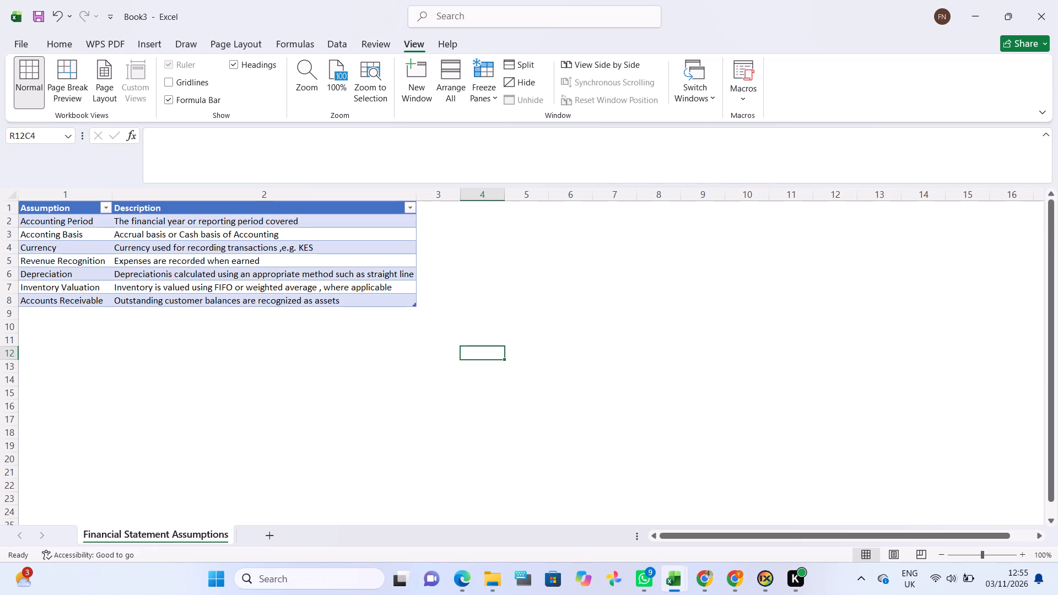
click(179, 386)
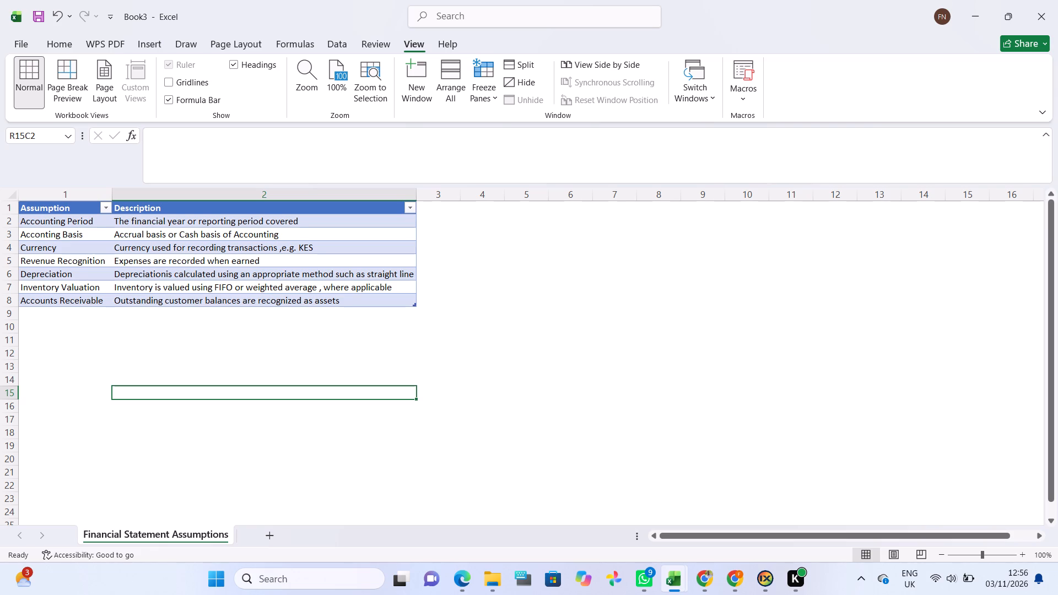
Add a new blank worksheet after the Financial Statement Assumptions sheet.
click(268, 533)
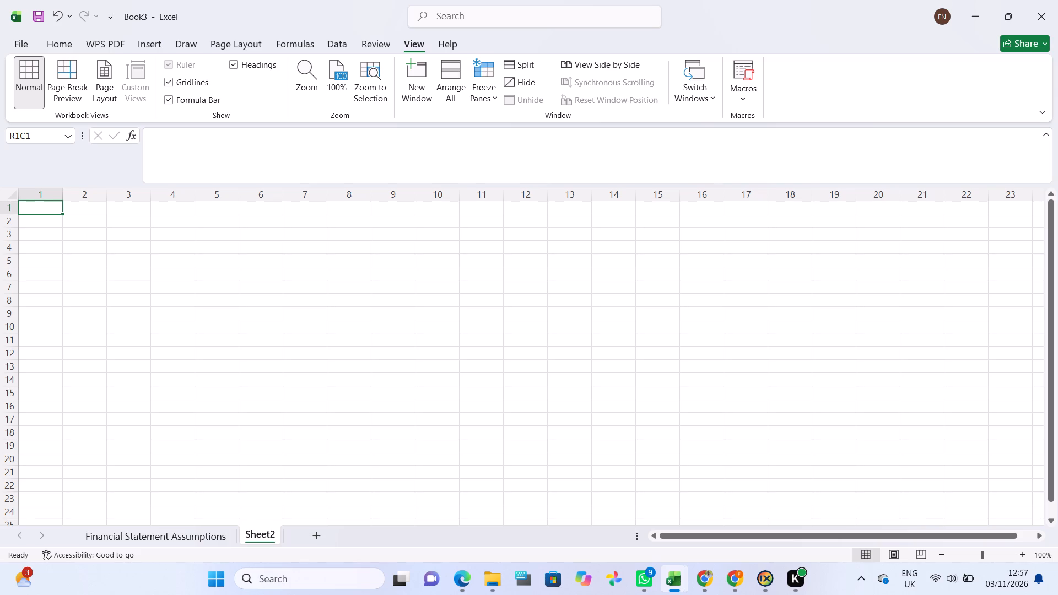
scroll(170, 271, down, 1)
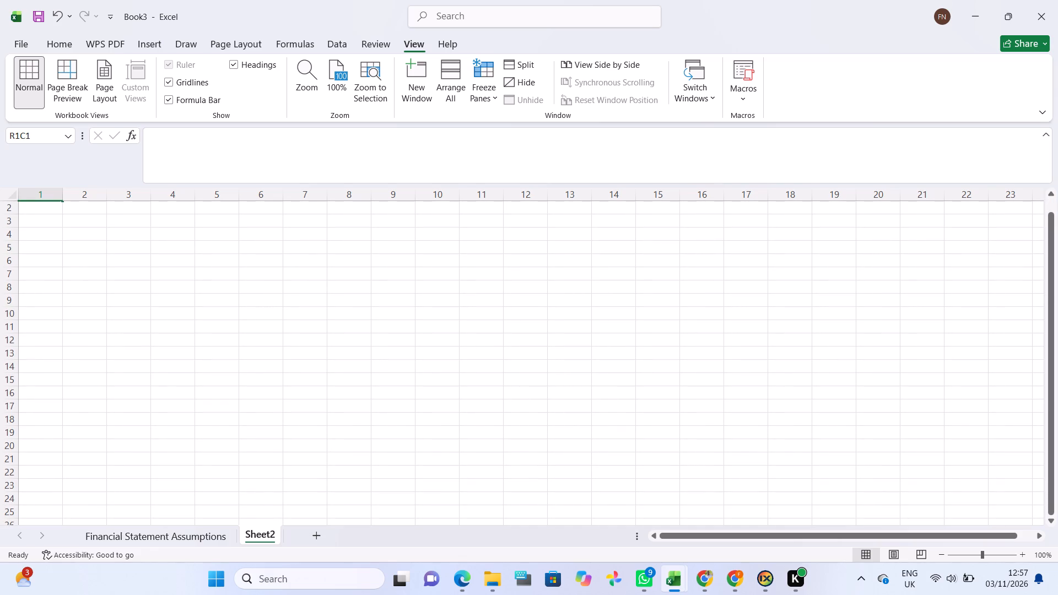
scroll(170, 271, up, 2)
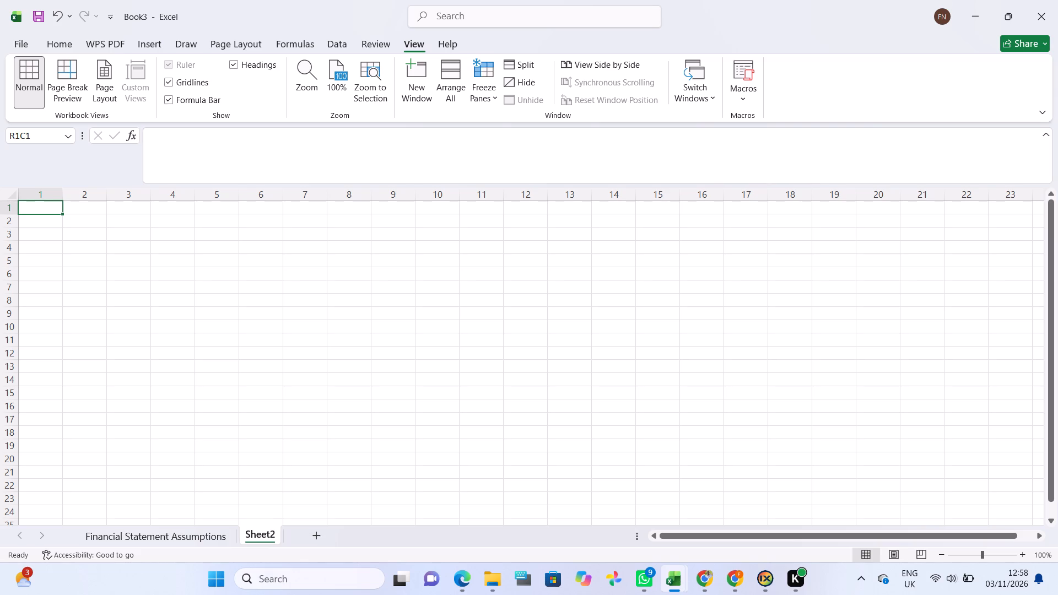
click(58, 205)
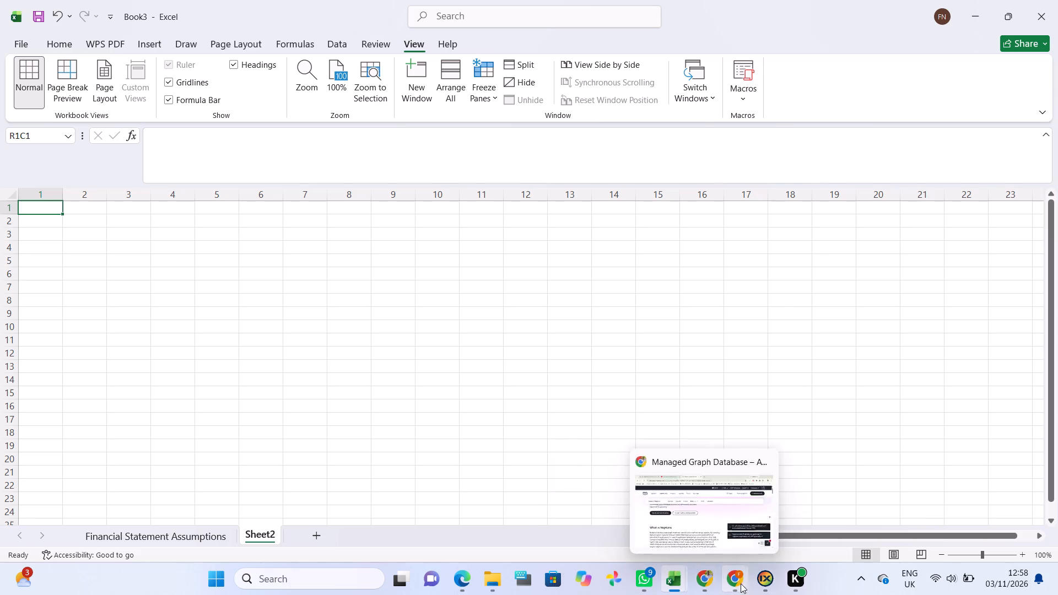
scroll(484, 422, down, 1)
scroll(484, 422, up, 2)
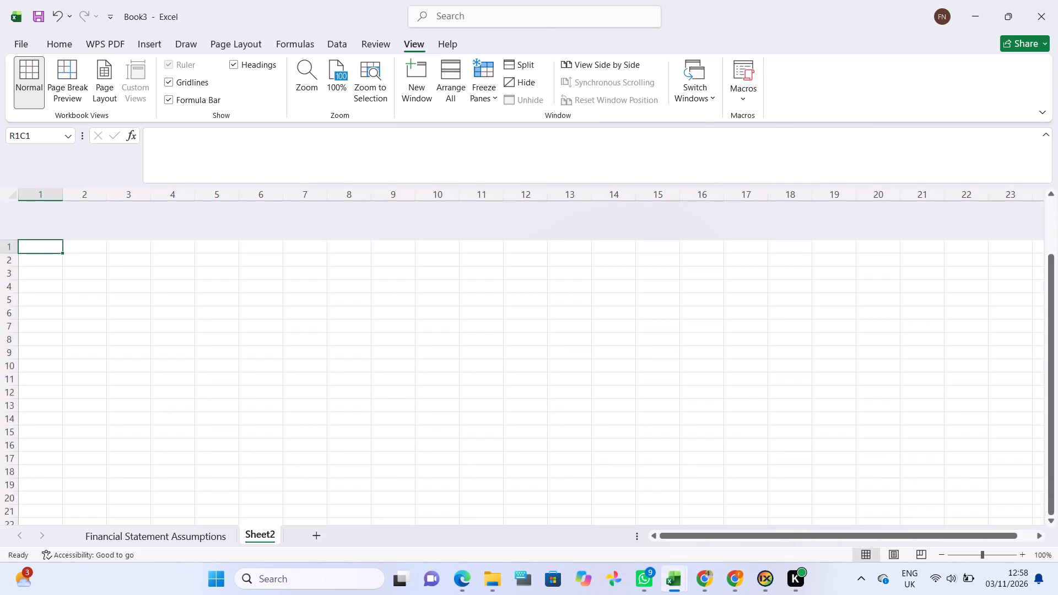
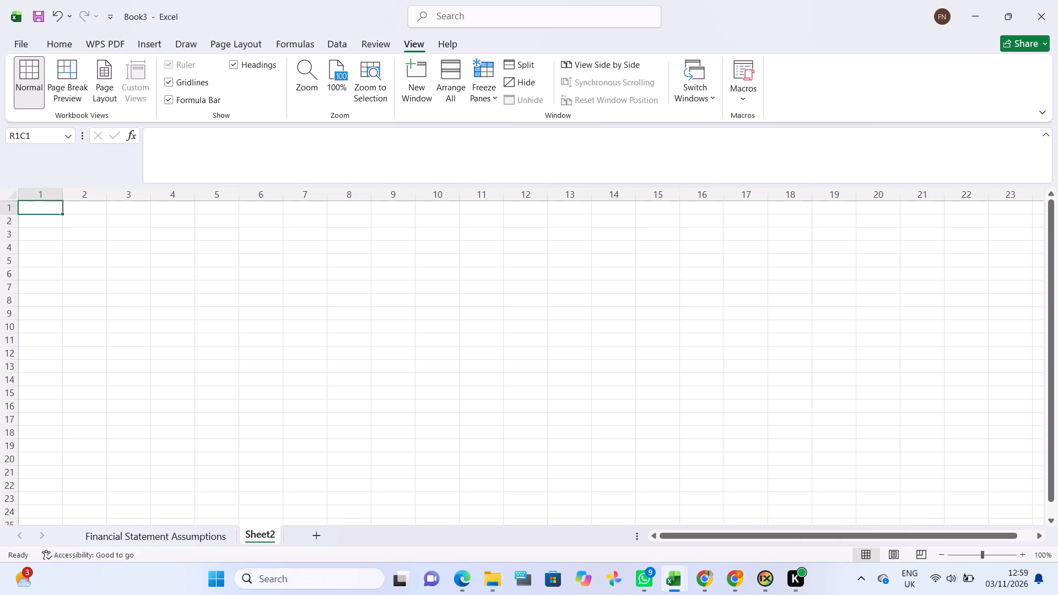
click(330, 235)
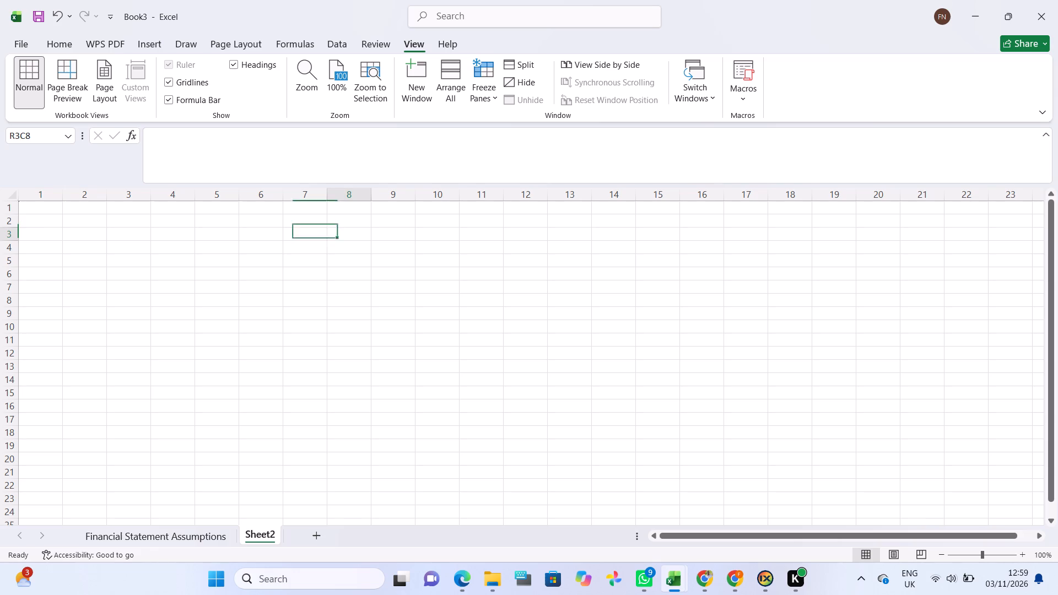
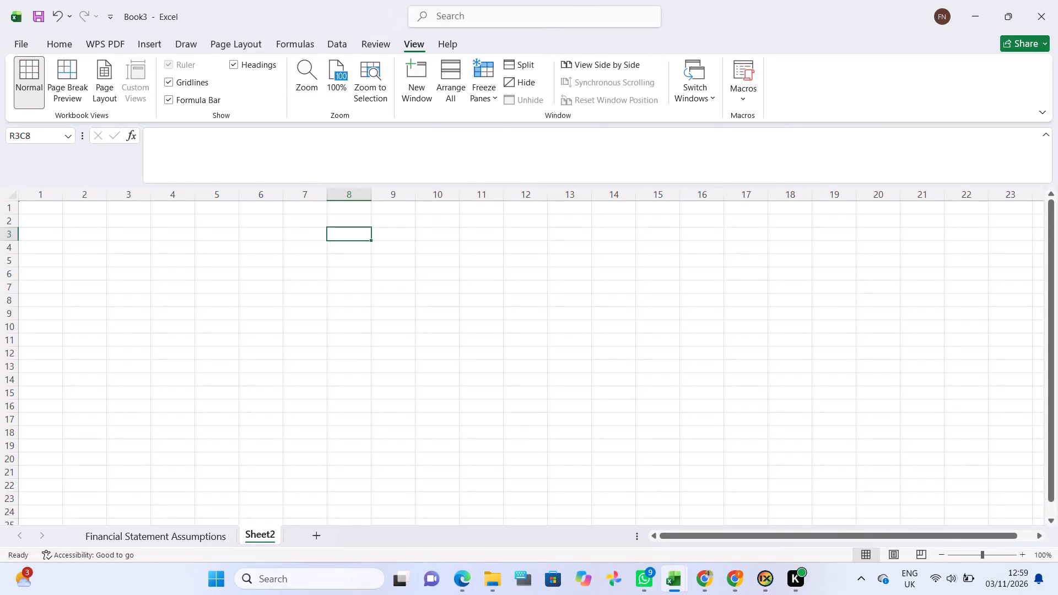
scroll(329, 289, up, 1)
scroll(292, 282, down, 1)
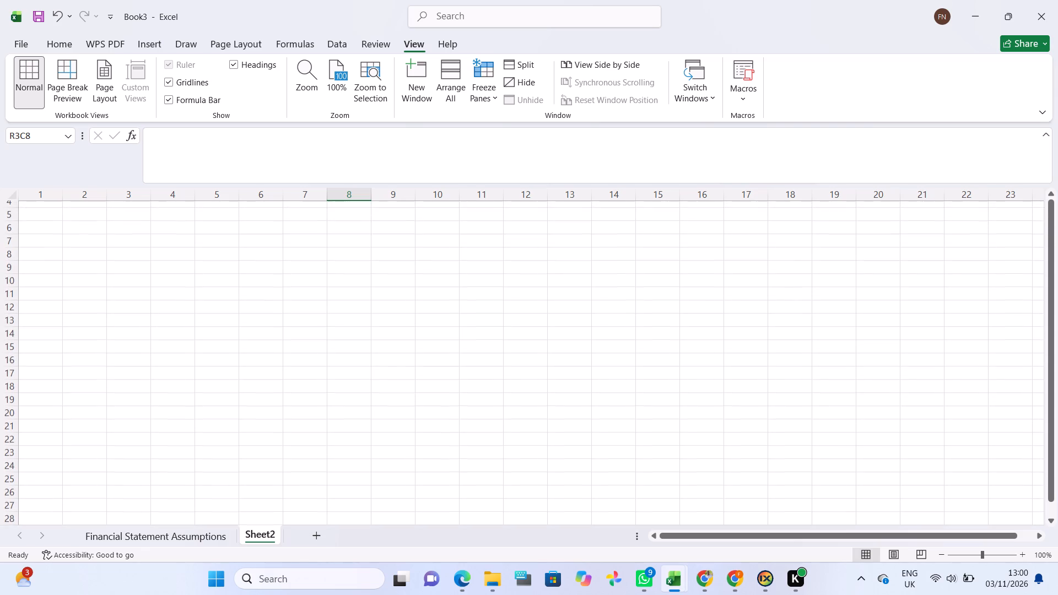
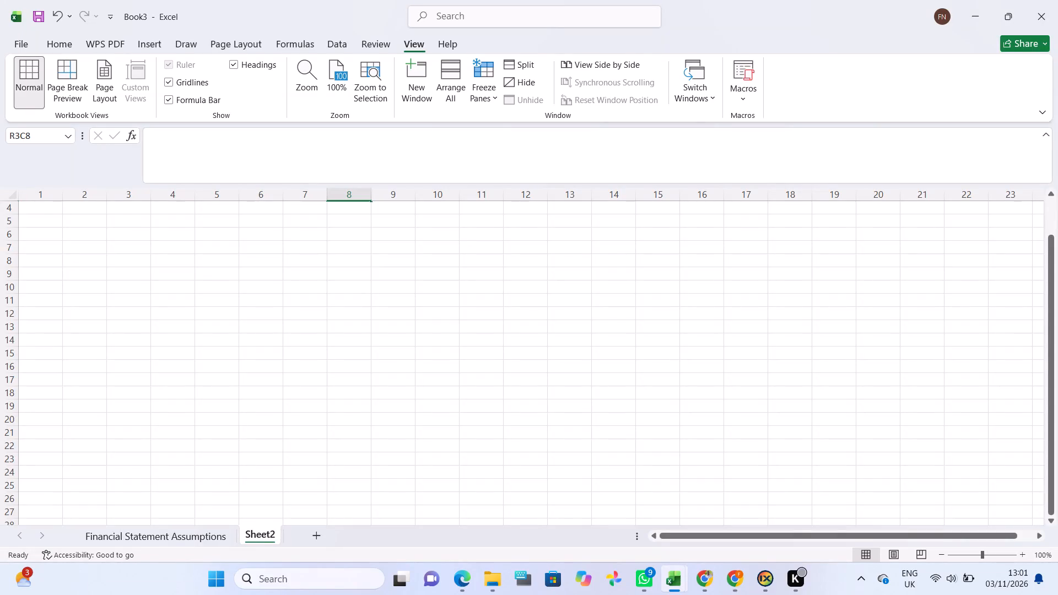
Enter the heading INCOME in the first cell (R1C1) of Sheet2.
scroll(198, 274, up, 2)
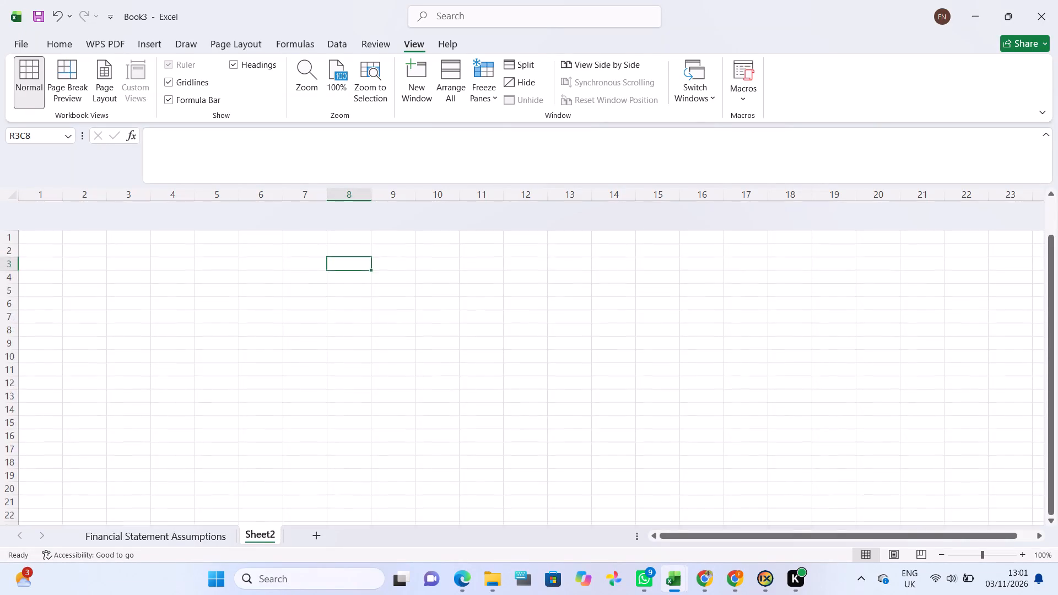
scroll(198, 274, up, 1)
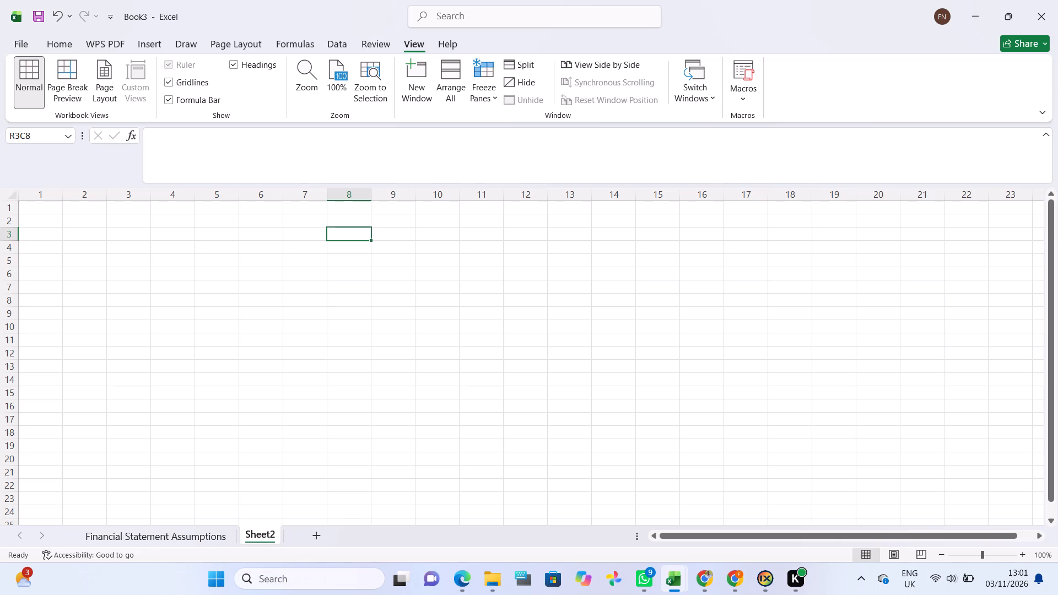
scroll(139, 307, up, 3)
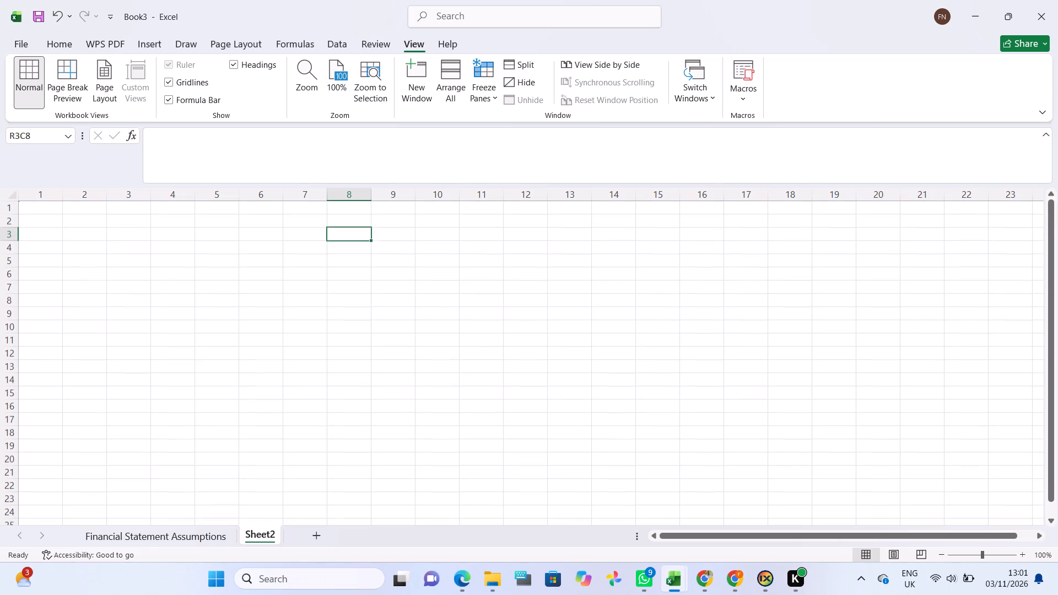
click(53, 207)
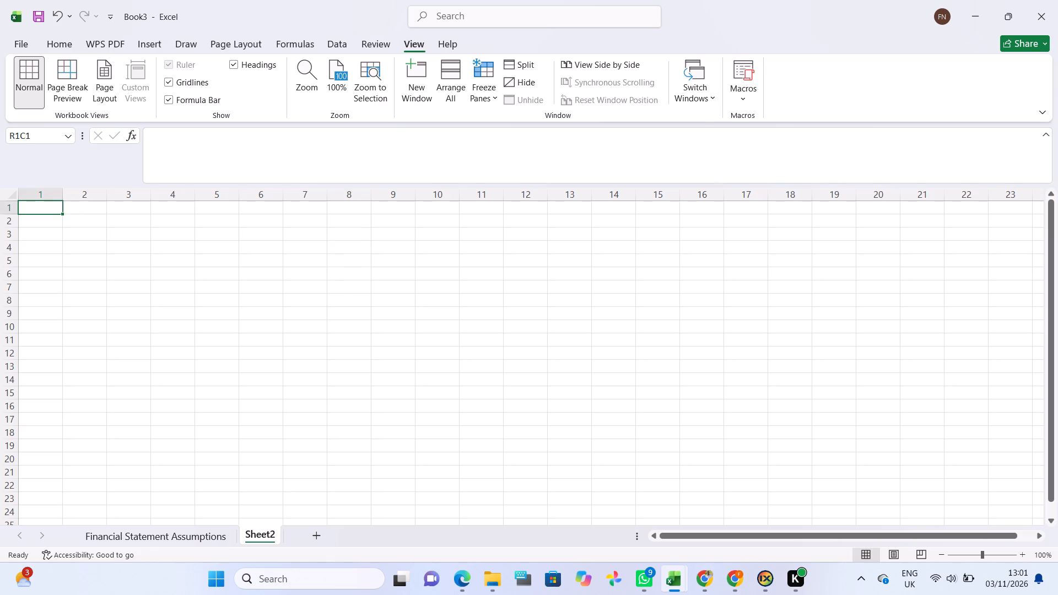
text(INCOME)
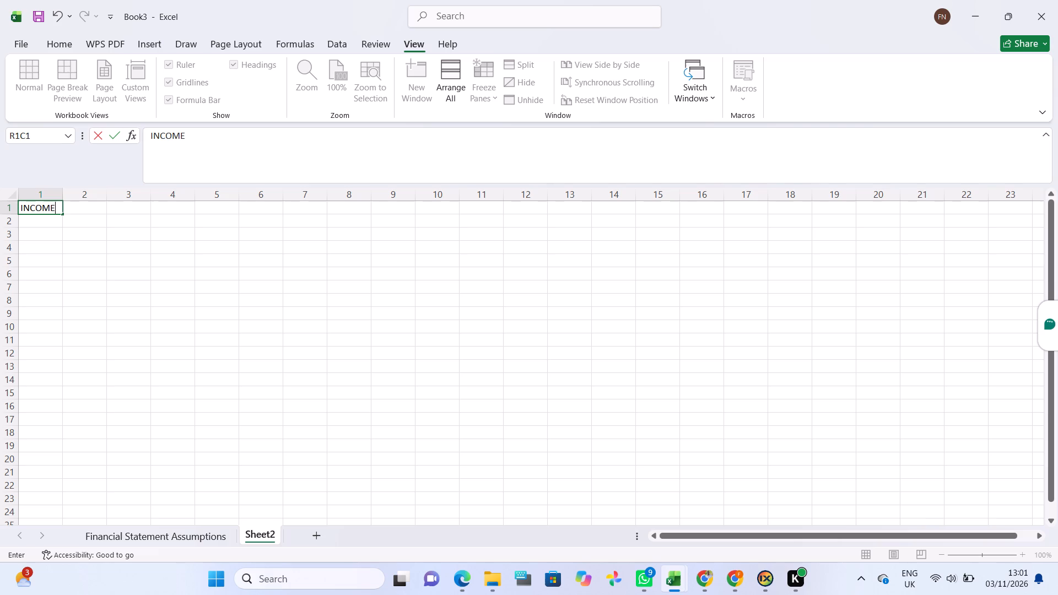
Widen column 1 of Sheet2 to about 61 characters.
click(78, 212)
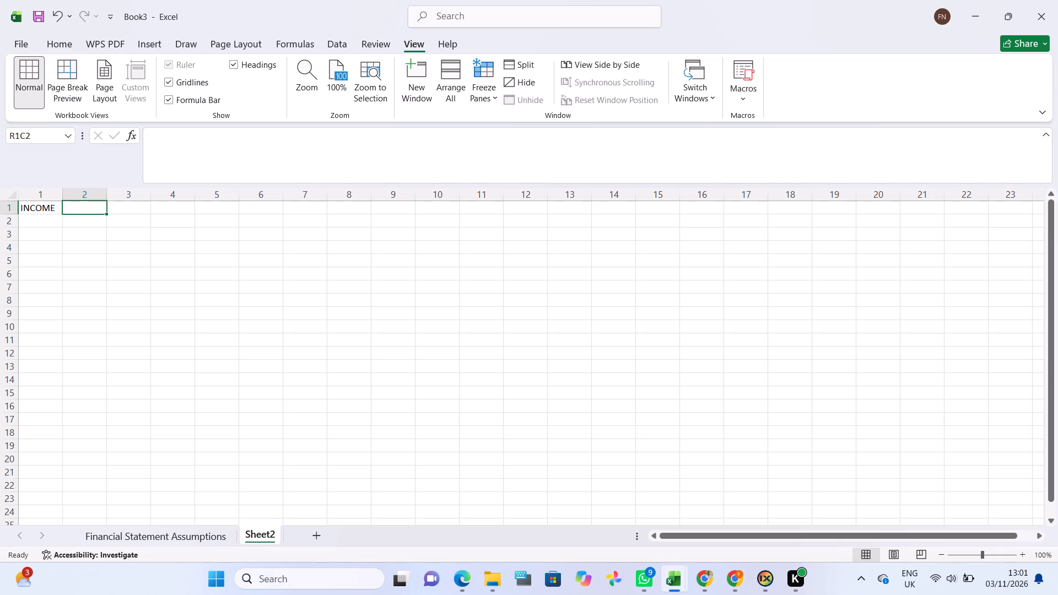
drag(62, 201, 240, 212)
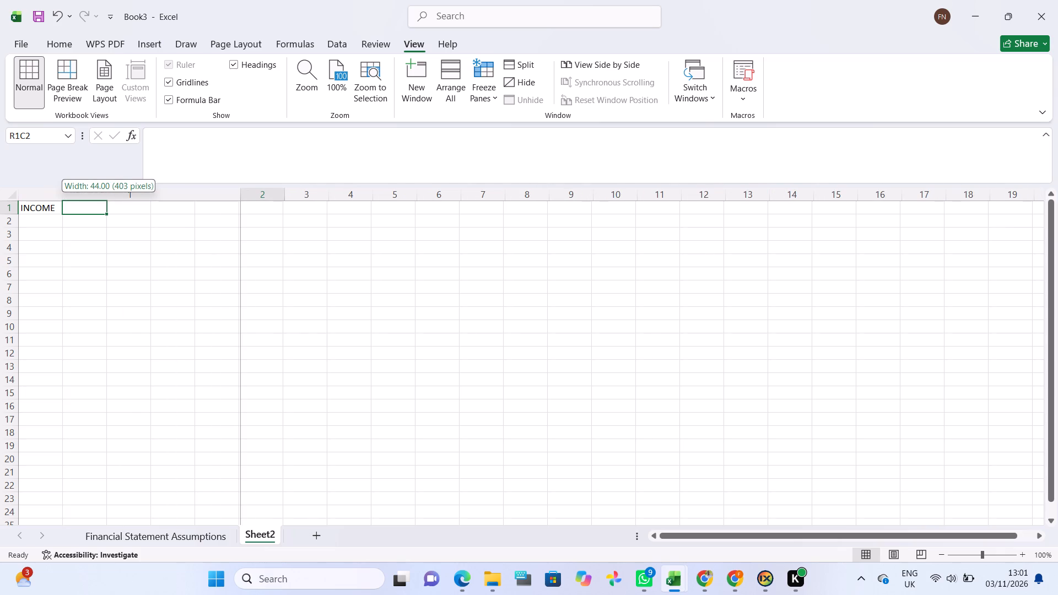
drag(240, 212, 324, 210)
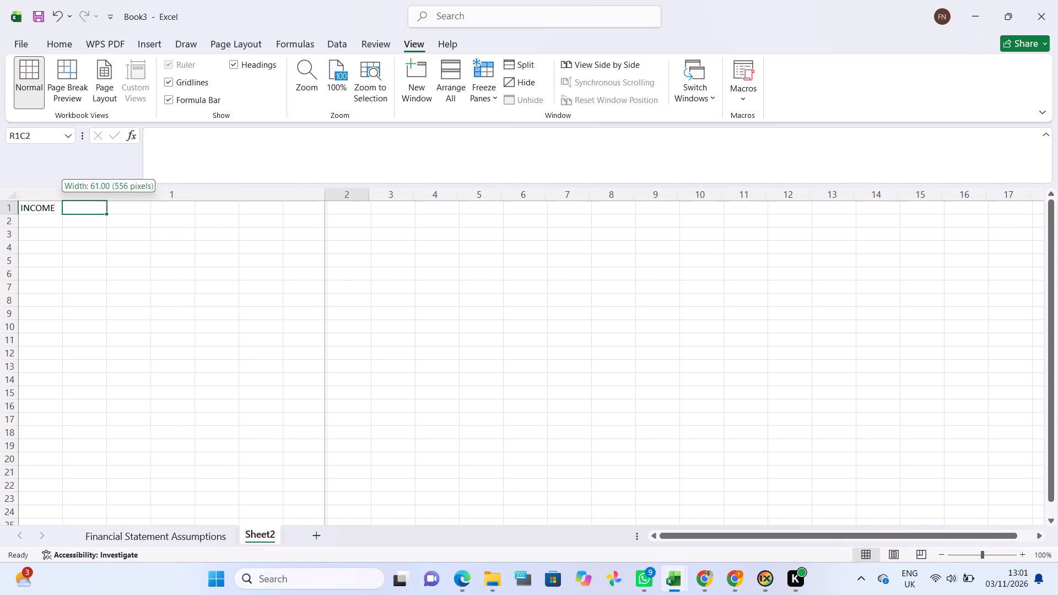
drag(324, 210, 326, 209)
Add the column headings Actual in R1C2 and Budget in R1C3, beside INCOME.
click(346, 208)
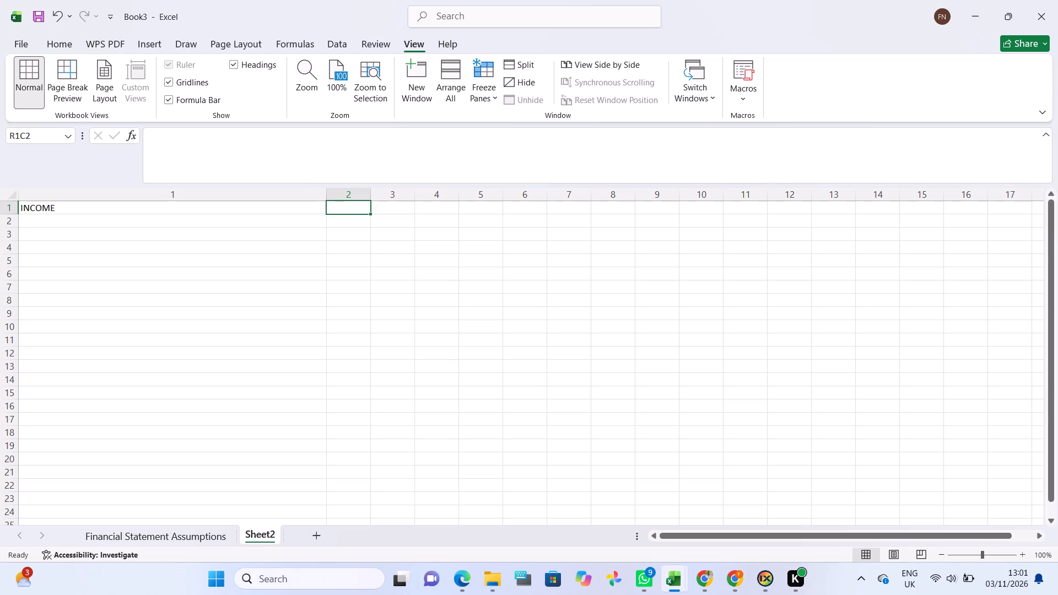
key(a)
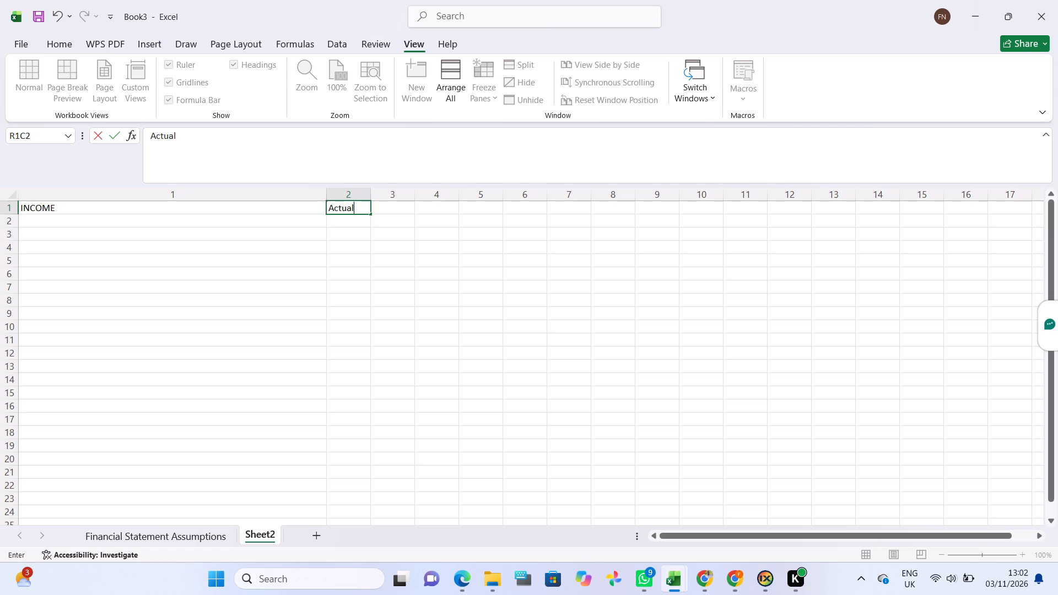
click(391, 203)
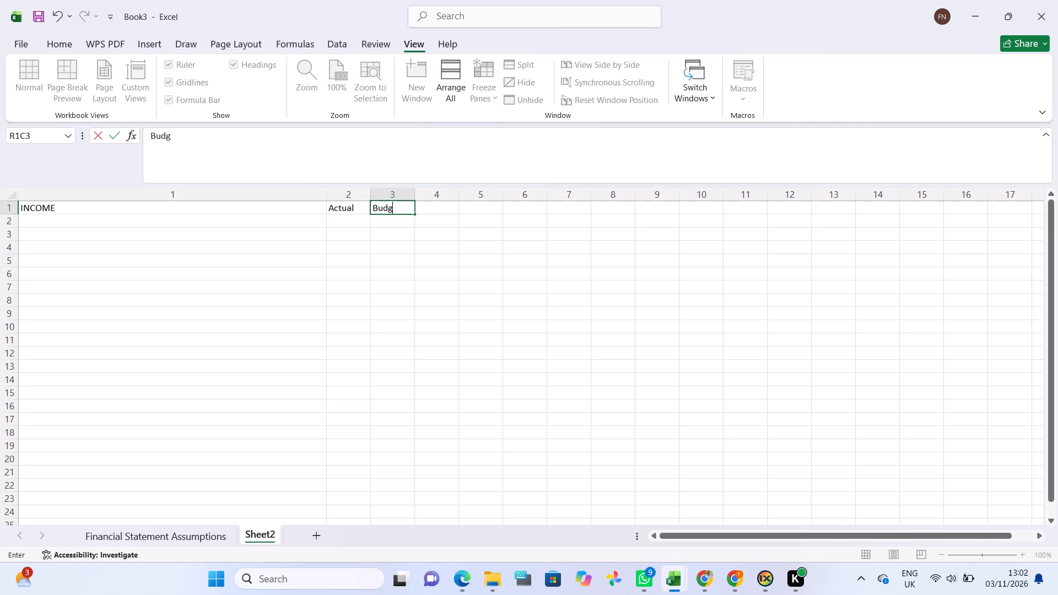
Enter the row label Operating Income in R2C1, below INCOME.
click(79, 217)
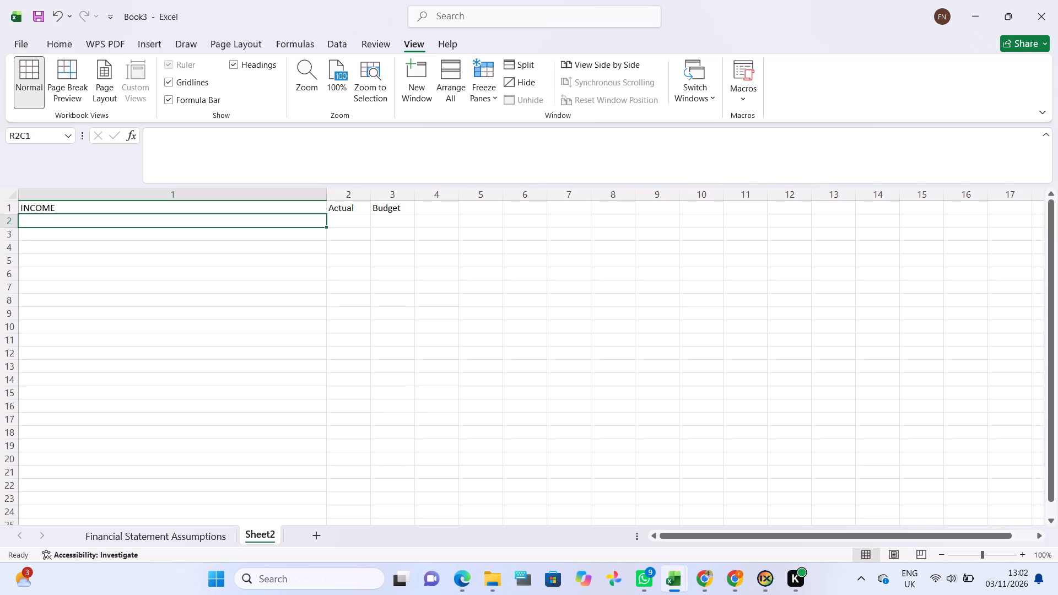
key(o)
key(BackSpace)
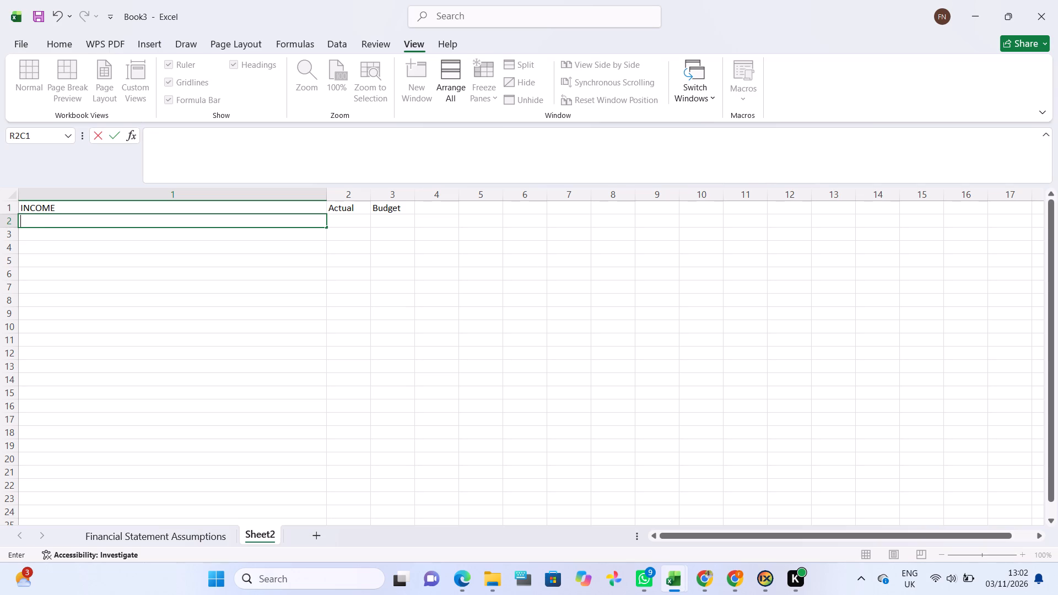
key(o)
right_click(79, 217)
text(rating)
key(space)
key(BackSpace)
key(BackSpace)
key(BackSpace)
key(BackSpace)
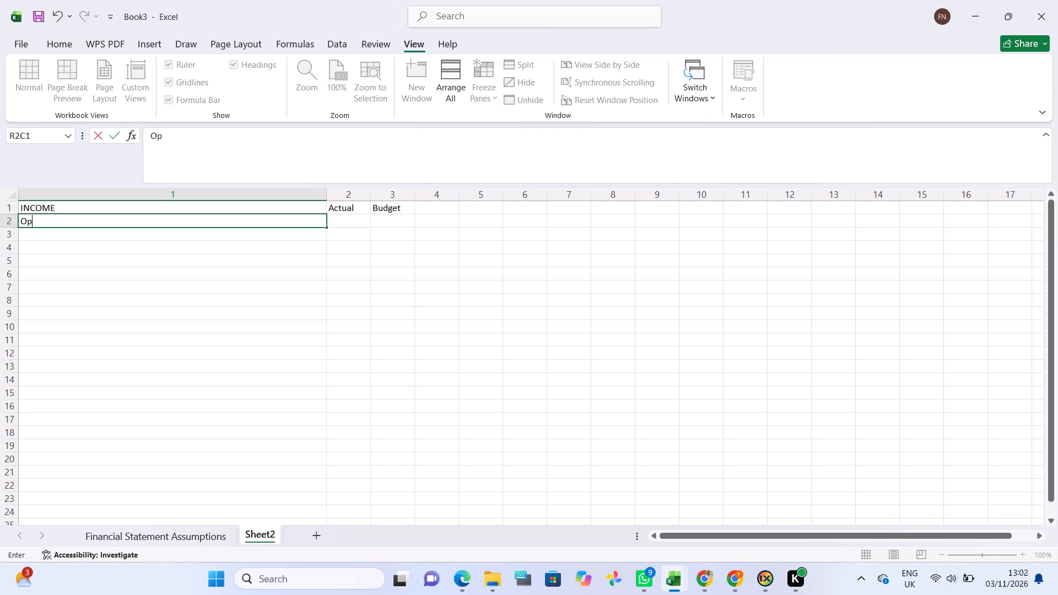
key(BackSpace)
text(perat)
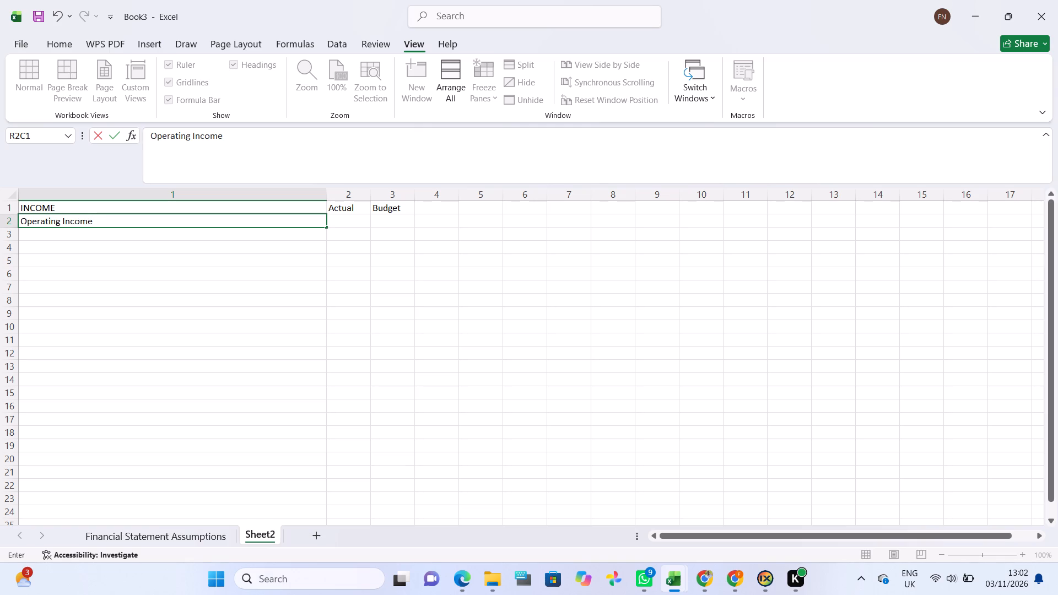
Enter Sales 1 and Sales 2 below Operating Income and extend the series down through Sales 4 in row 6.
click(66, 231)
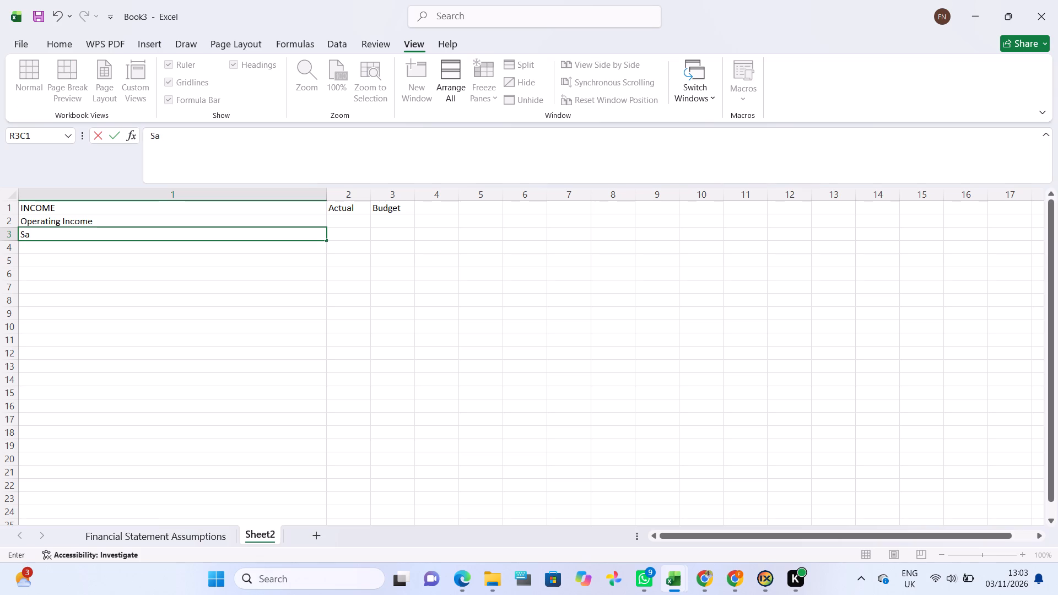
text(les)
key(space)
key(1)
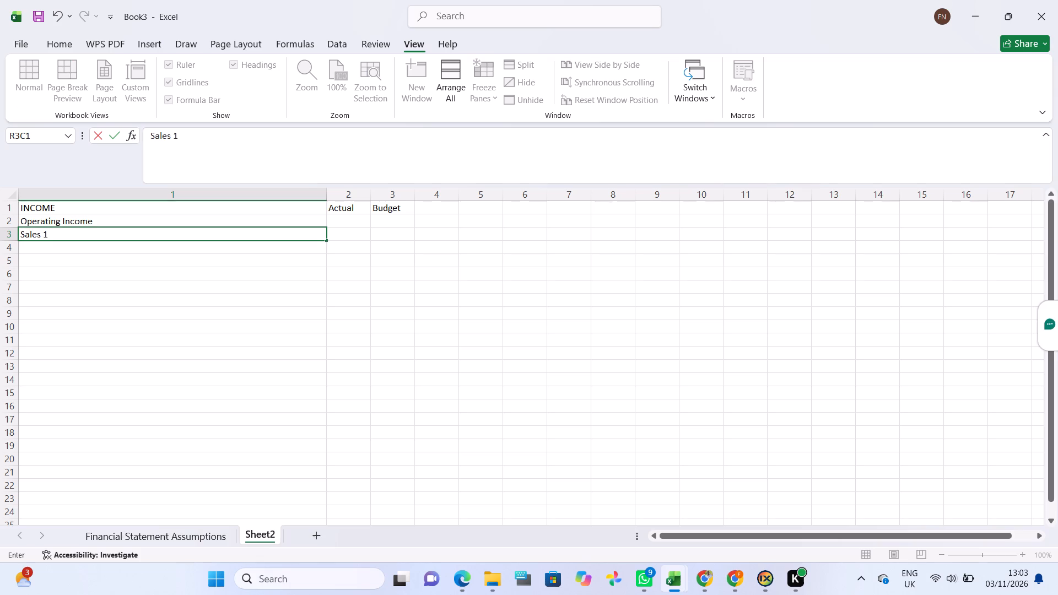
key(Down)
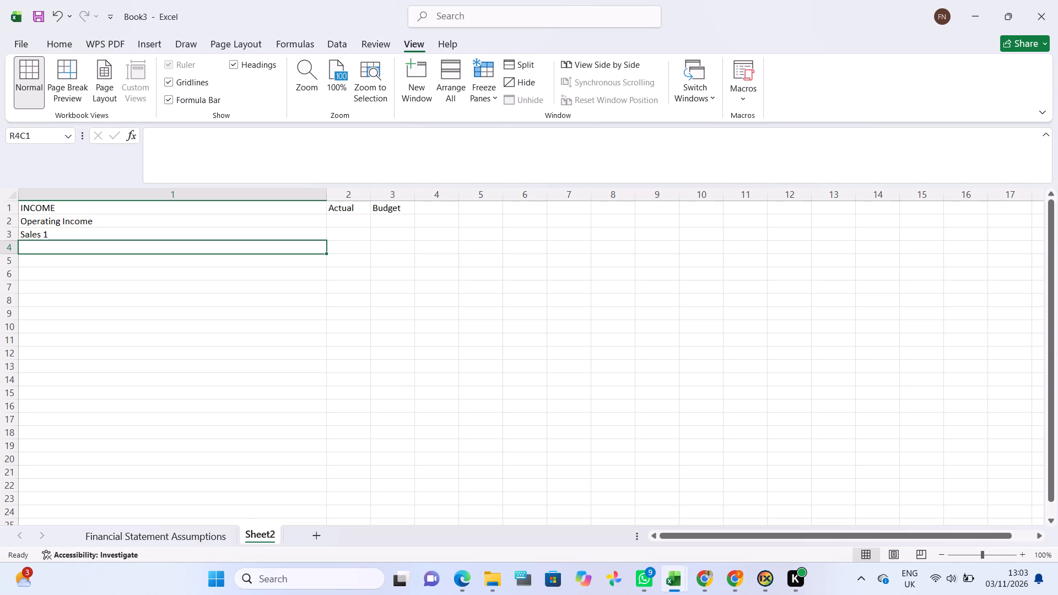
key(a)
text(les 2)
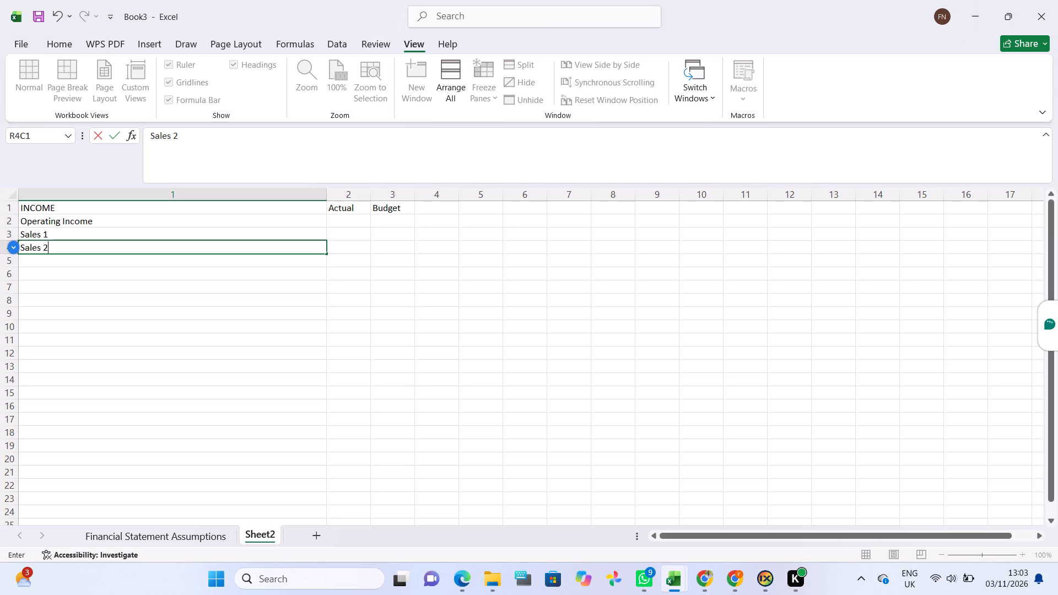
drag(328, 255, 323, 268)
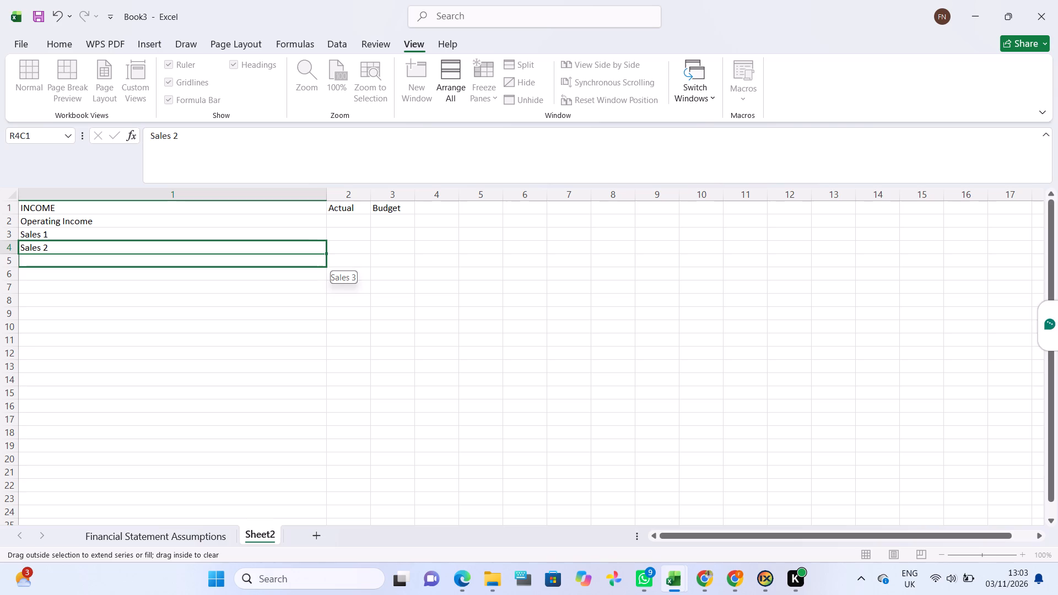
drag(323, 268, 319, 285)
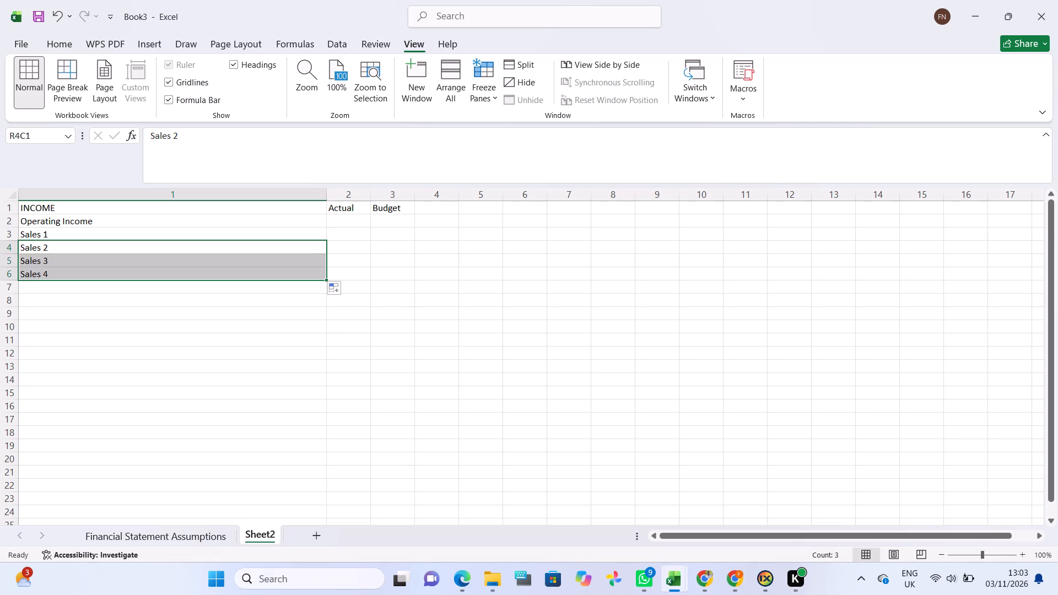
Enter the Actual figures 23500 in row 2 and 31800 in row 3.
click(350, 226)
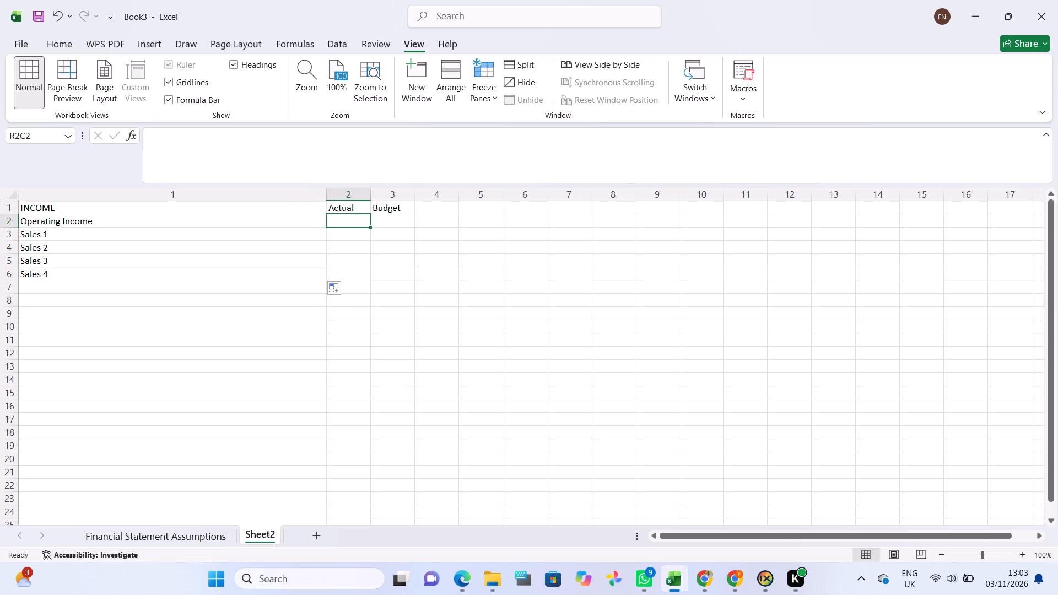
text(23500)
key(Down)
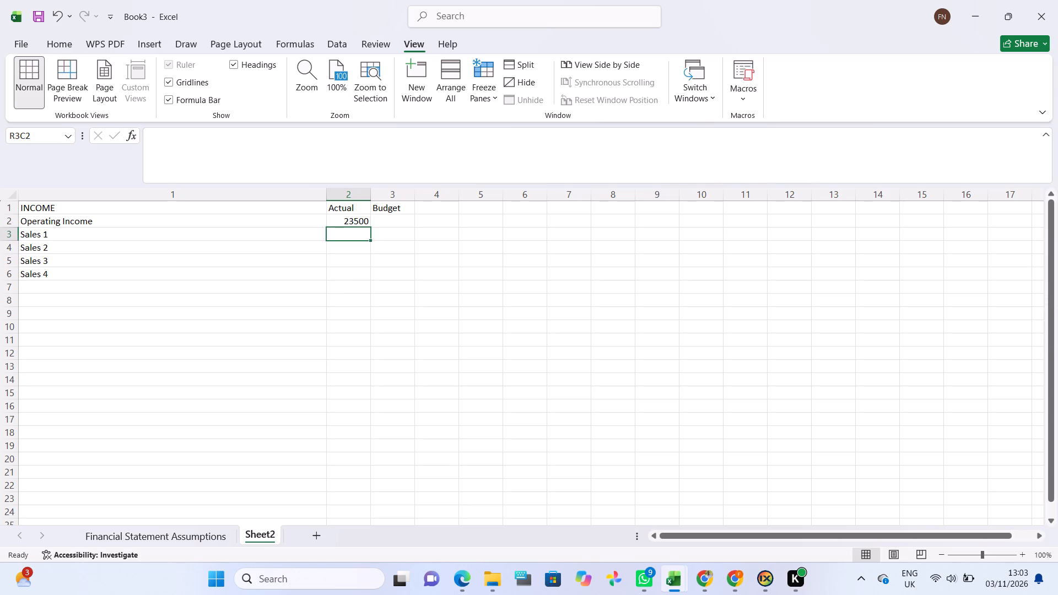
text(31800)
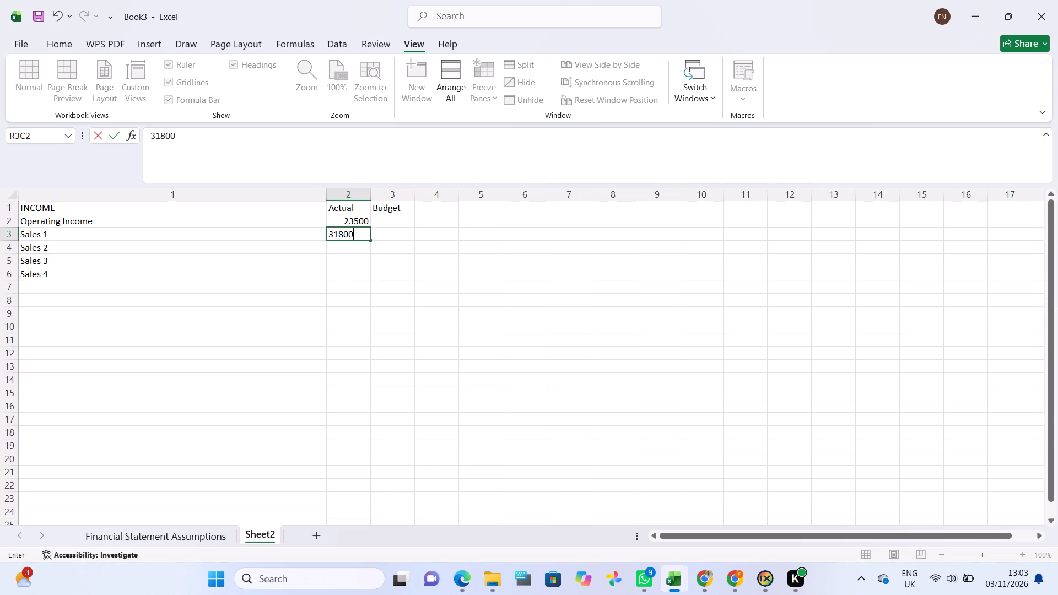
key(Down)
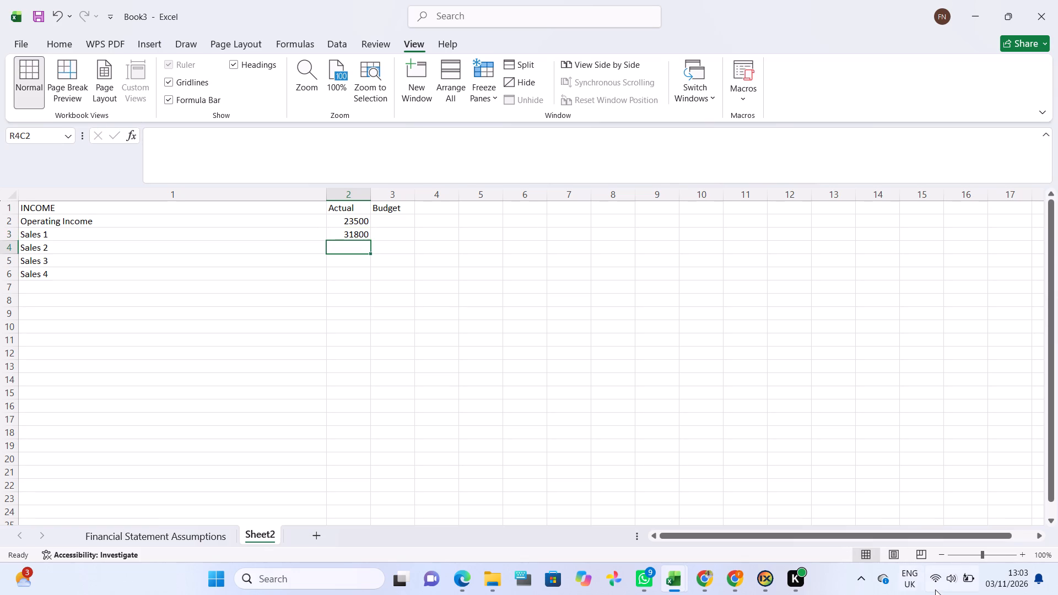
Lower the display brightness to 24 in the Windows quick settings.
click(950, 578)
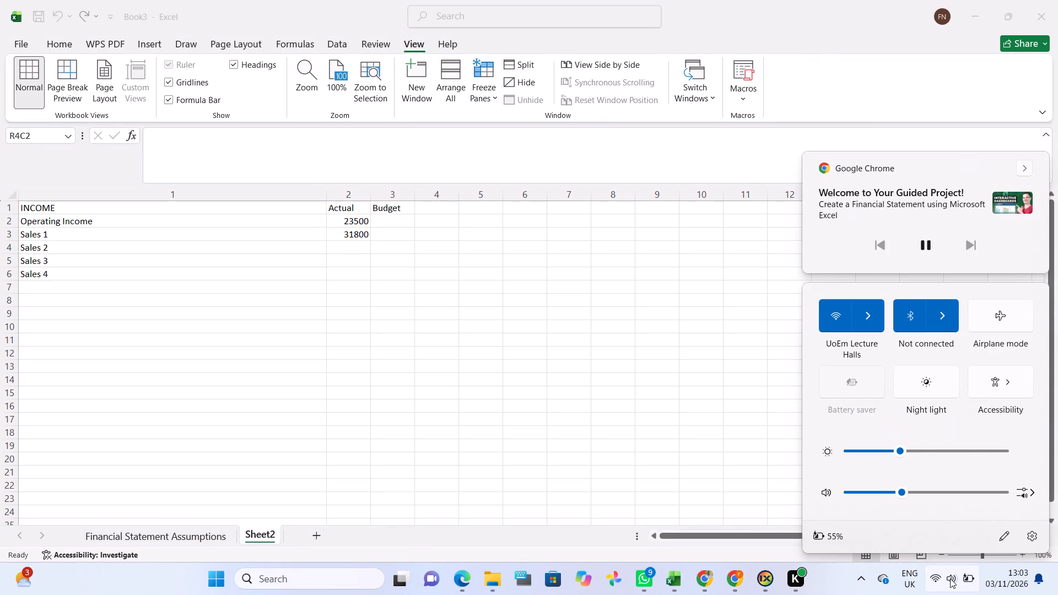
click(887, 448)
Back in the worksheet, enter the Actual figures 24200 for Sales 2 and 32000 for Sales 3.
click(357, 246)
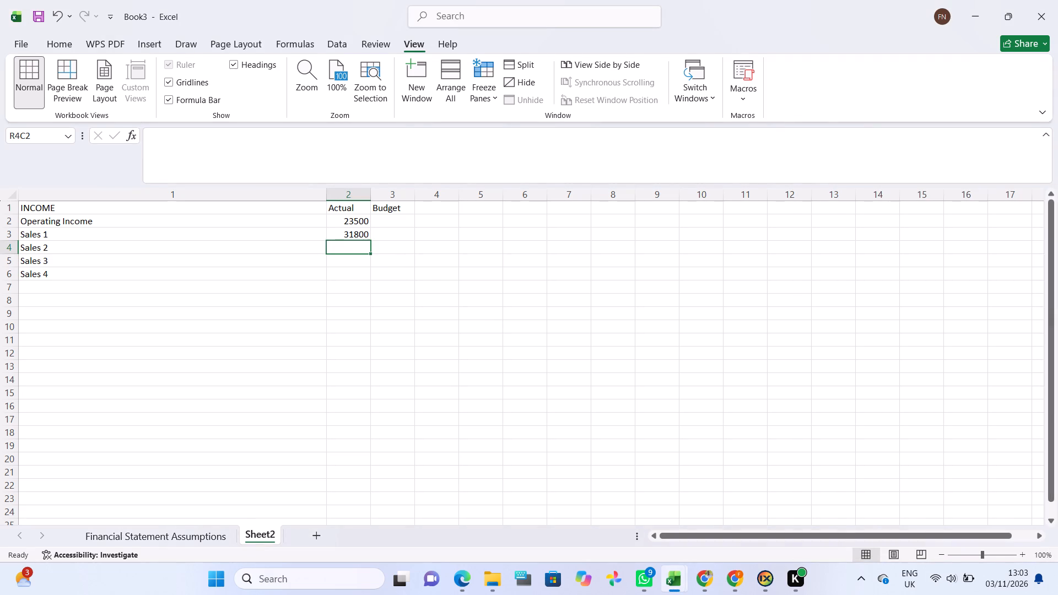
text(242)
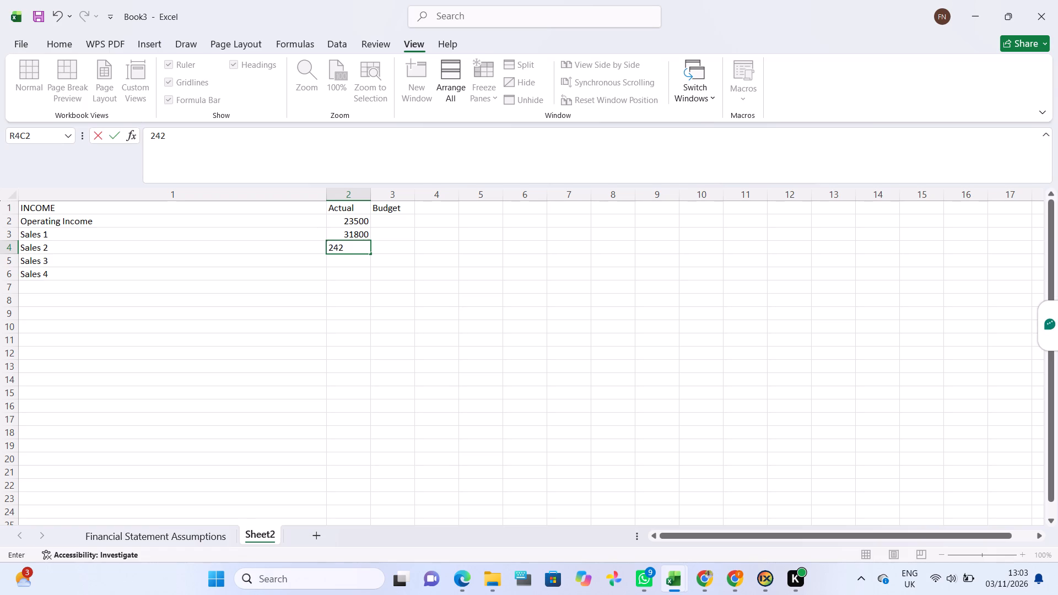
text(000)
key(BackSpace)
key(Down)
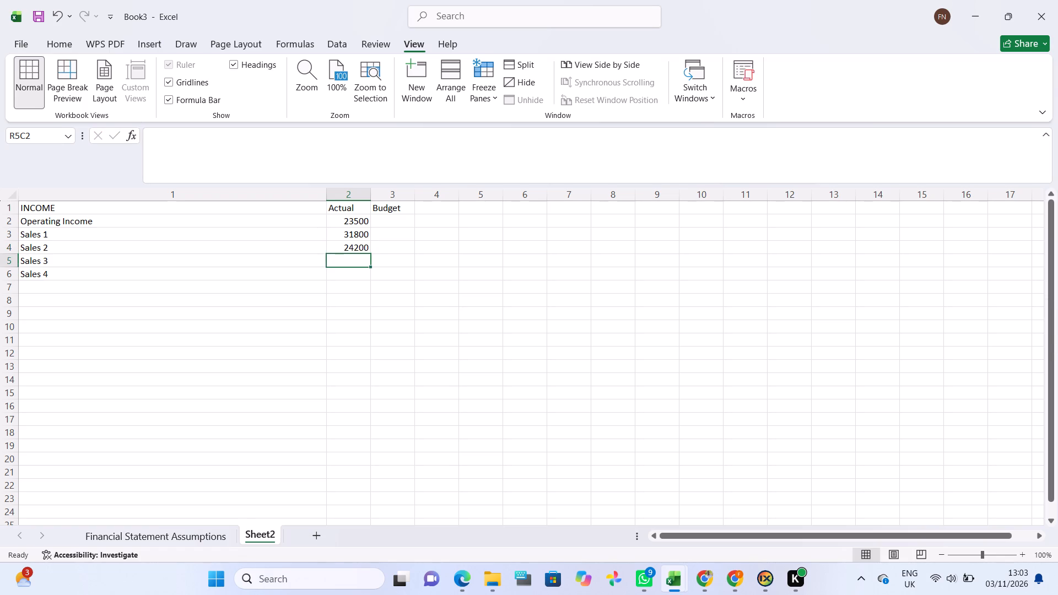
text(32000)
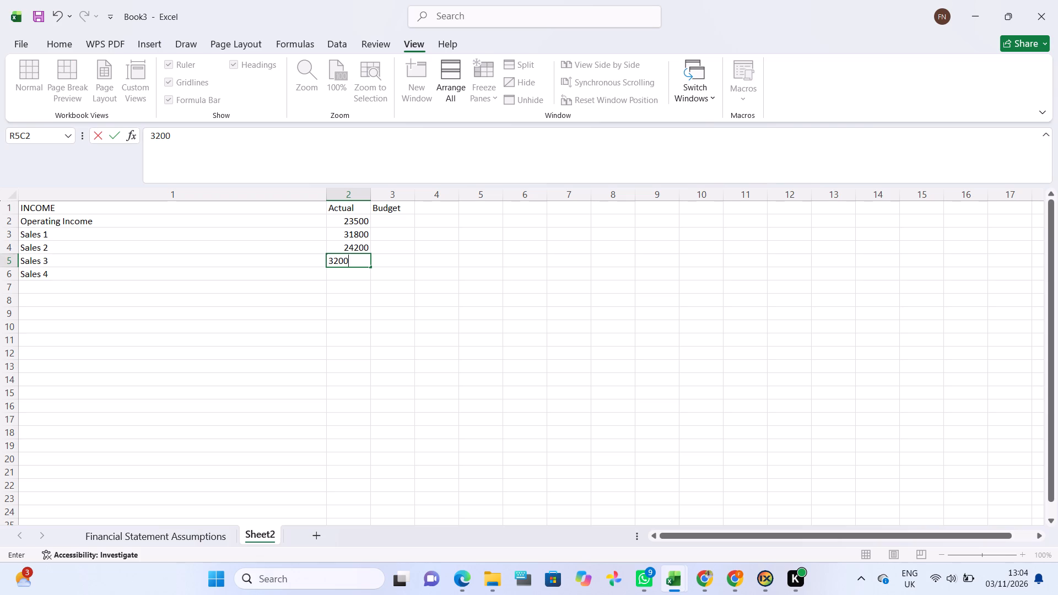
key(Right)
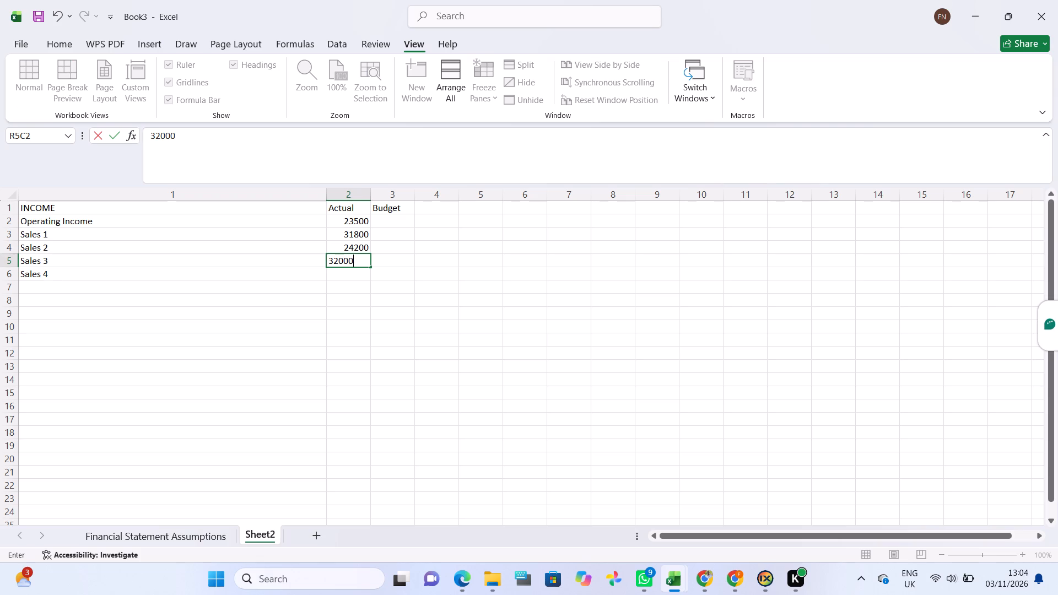
click(392, 223)
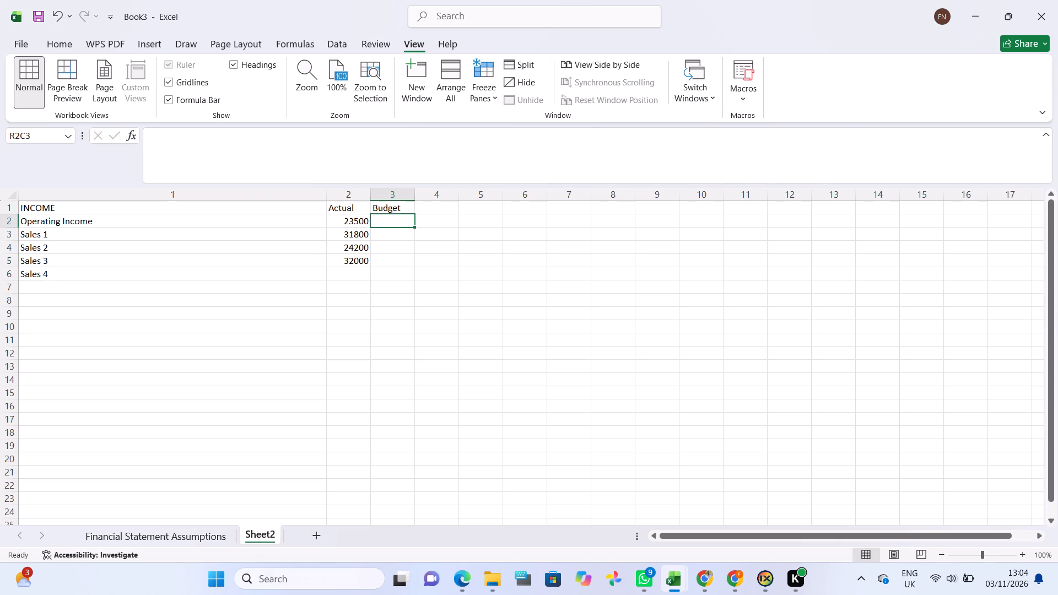
Enter the Budget figures 25000 for Operating Income, 2500000 for Sales 1, and 25000 for both Sales 2 and Sales 3.
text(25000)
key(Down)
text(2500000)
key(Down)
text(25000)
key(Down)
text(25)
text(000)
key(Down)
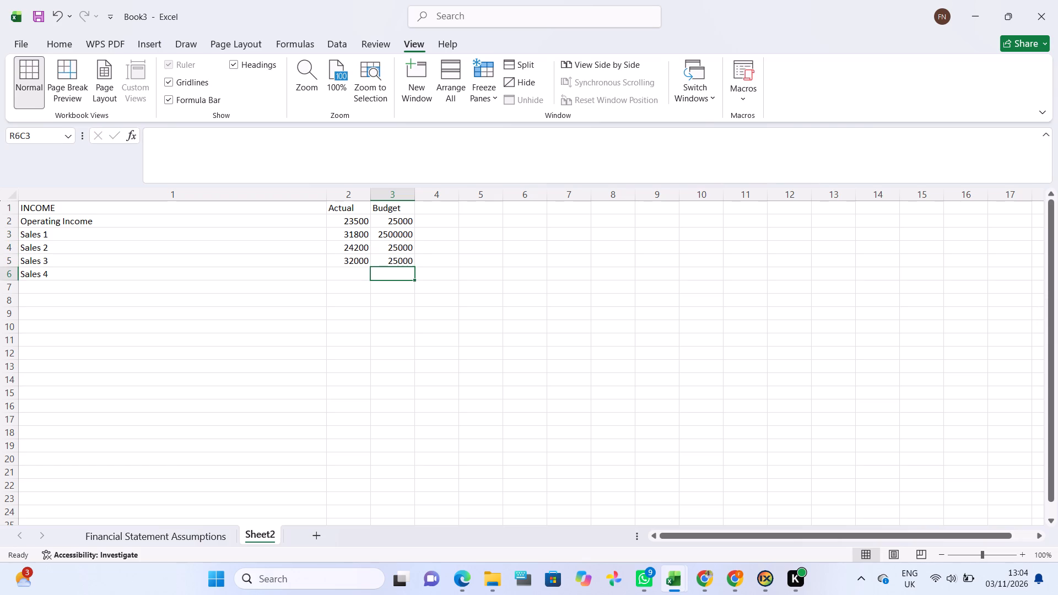
Adjust the width of the Actual column so it is slightly wider than the Budget column.
drag(368, 198, 413, 201)
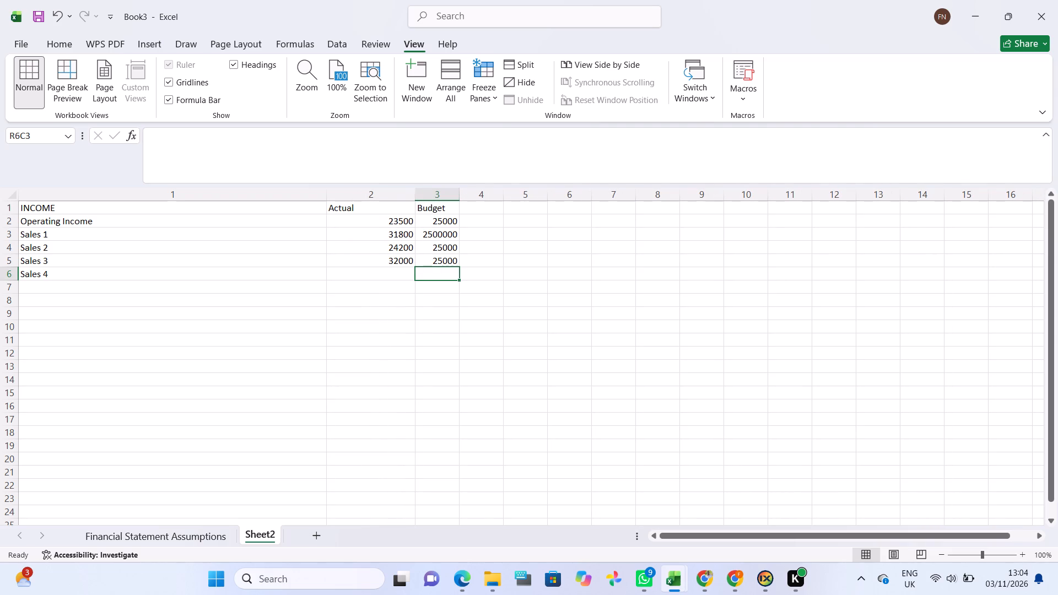
drag(417, 192, 386, 197)
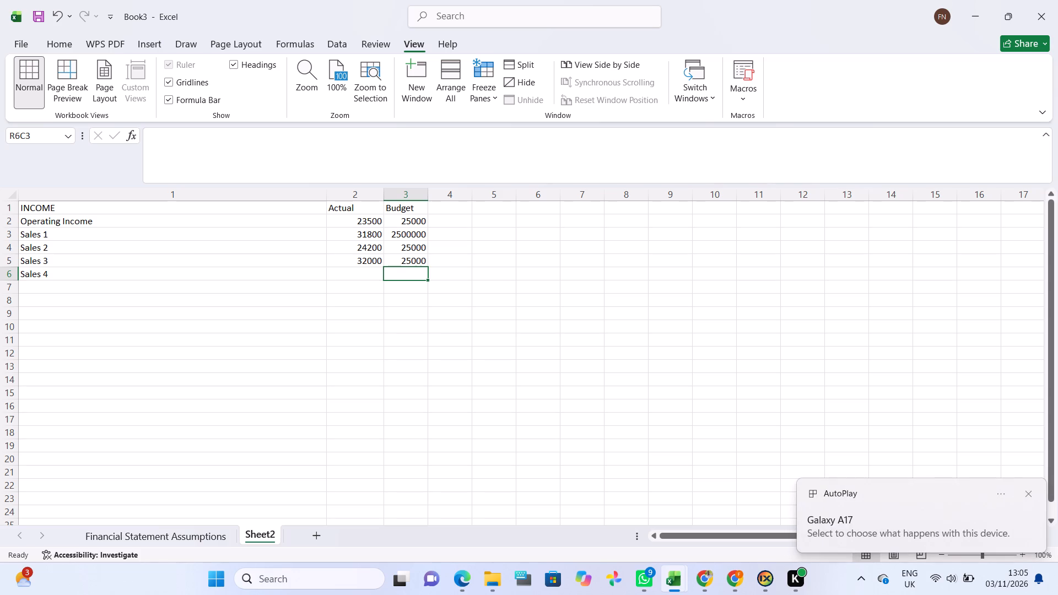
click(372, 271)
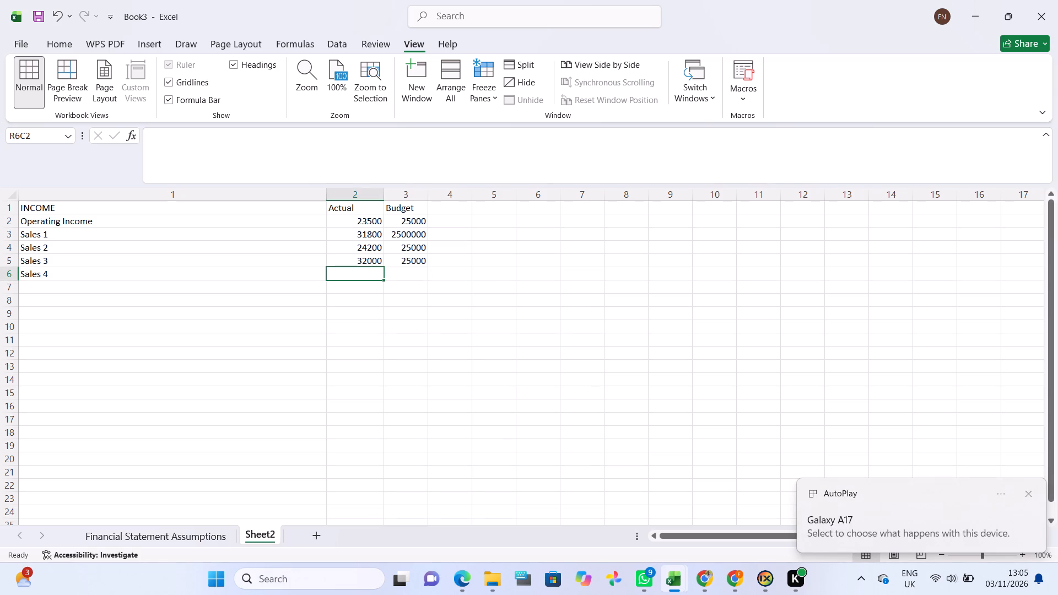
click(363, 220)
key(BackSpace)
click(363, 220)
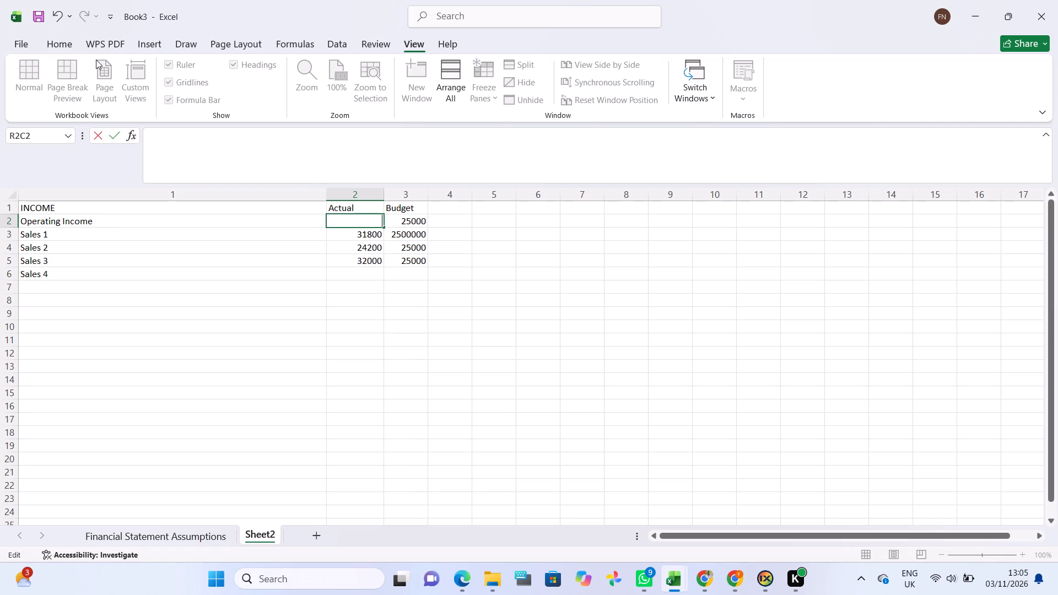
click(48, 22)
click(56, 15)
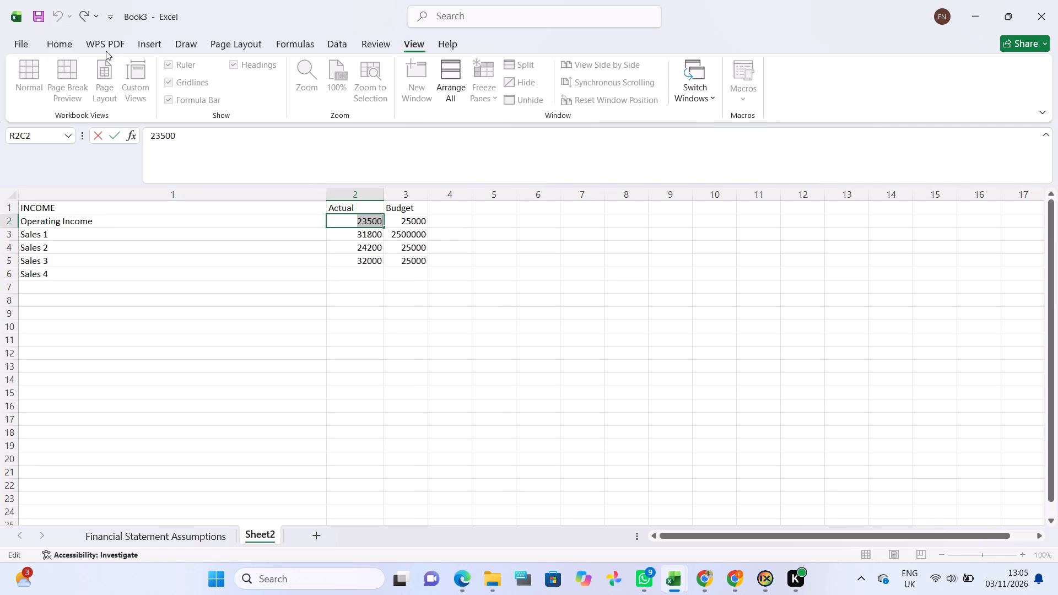
Move the Actual figure 23500 from the Operating Income row to the Sales 1 row, replacing the figure there.
click(343, 215)
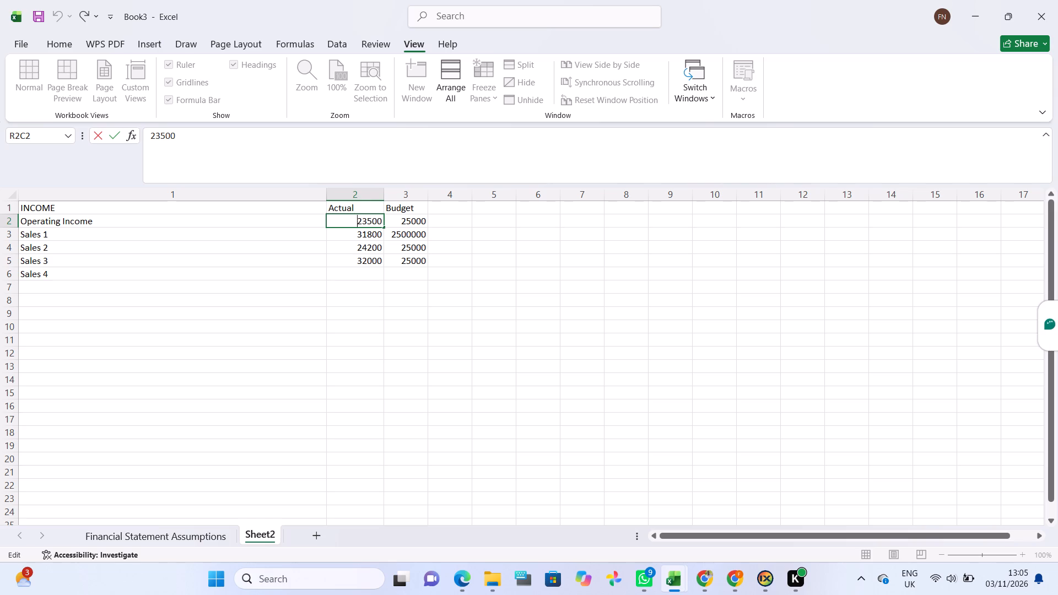
key(ctrl+x)
click(361, 221)
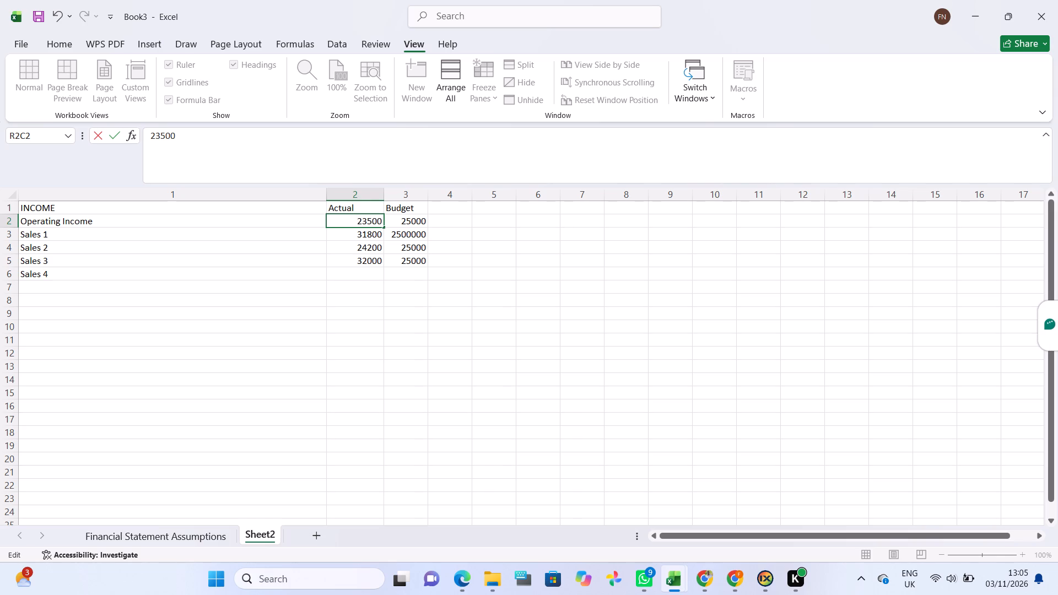
double_click(368, 221)
key(ctrl+x)
click(370, 235)
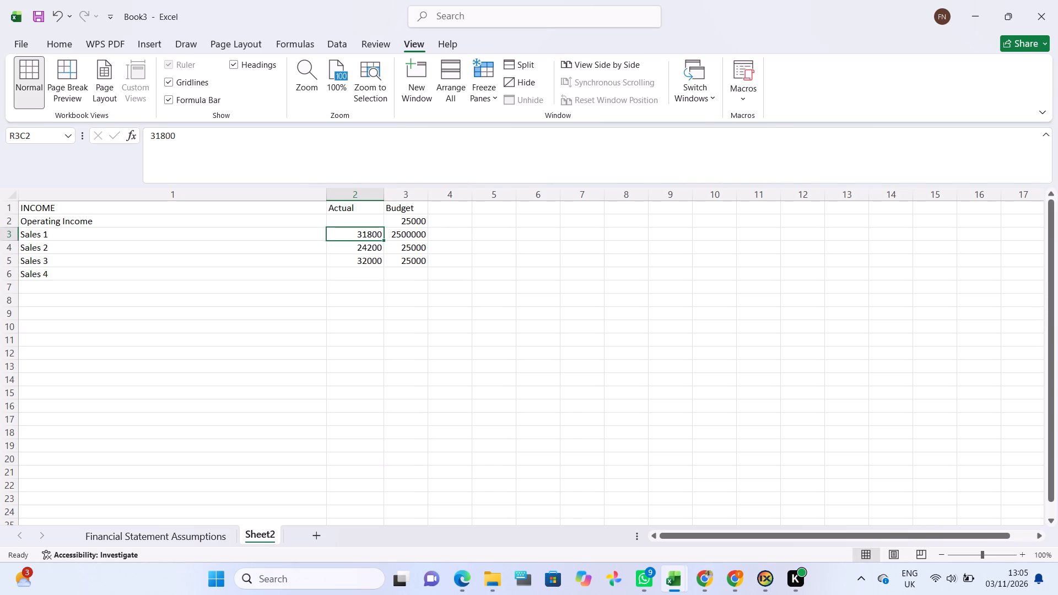
key(ctrl+v)
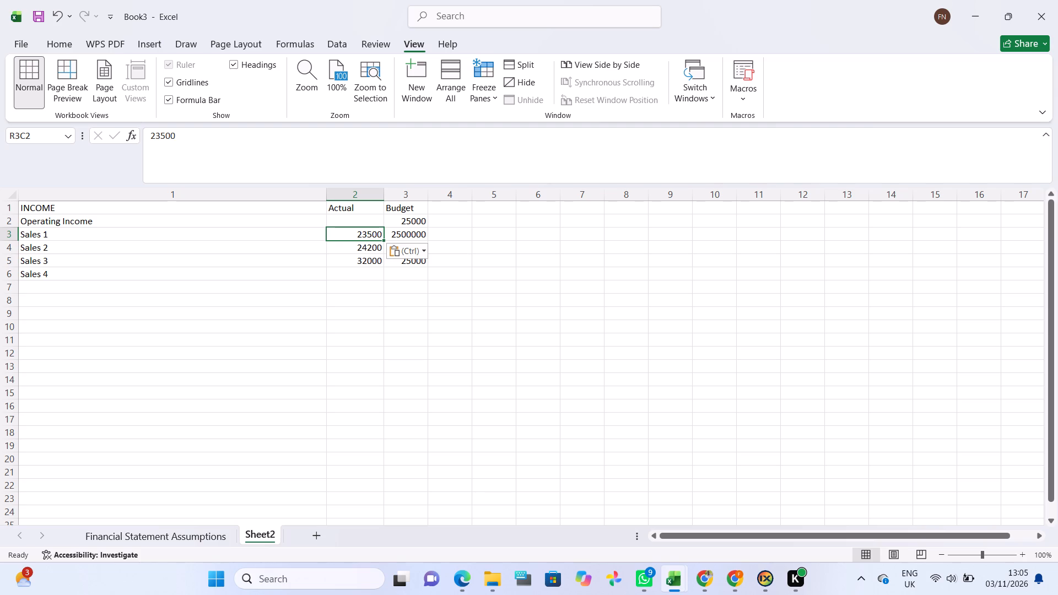
Clear the Actual figures for Sales 2 and Sales 3 and the Budget figure for Operating Income.
click(362, 246)
key(BackSpace)
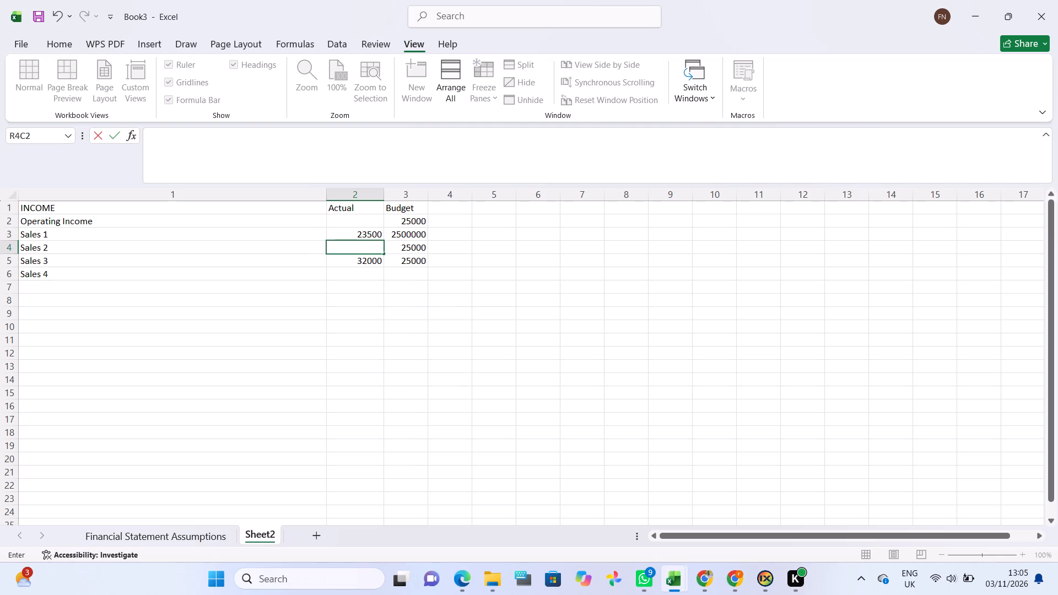
click(414, 252)
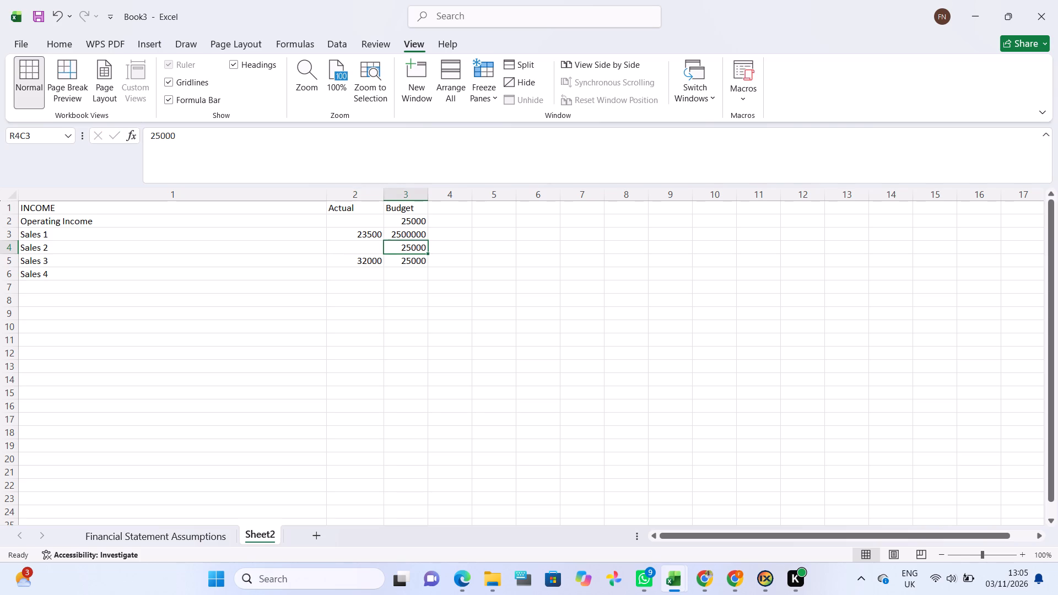
click(375, 262)
key(BackSpace)
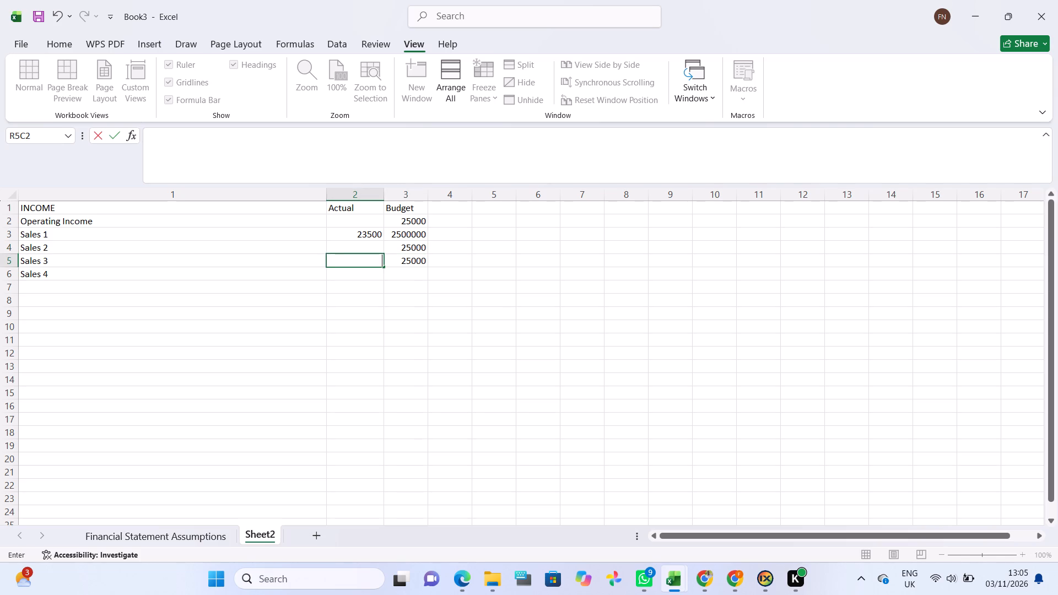
click(409, 228)
click(409, 222)
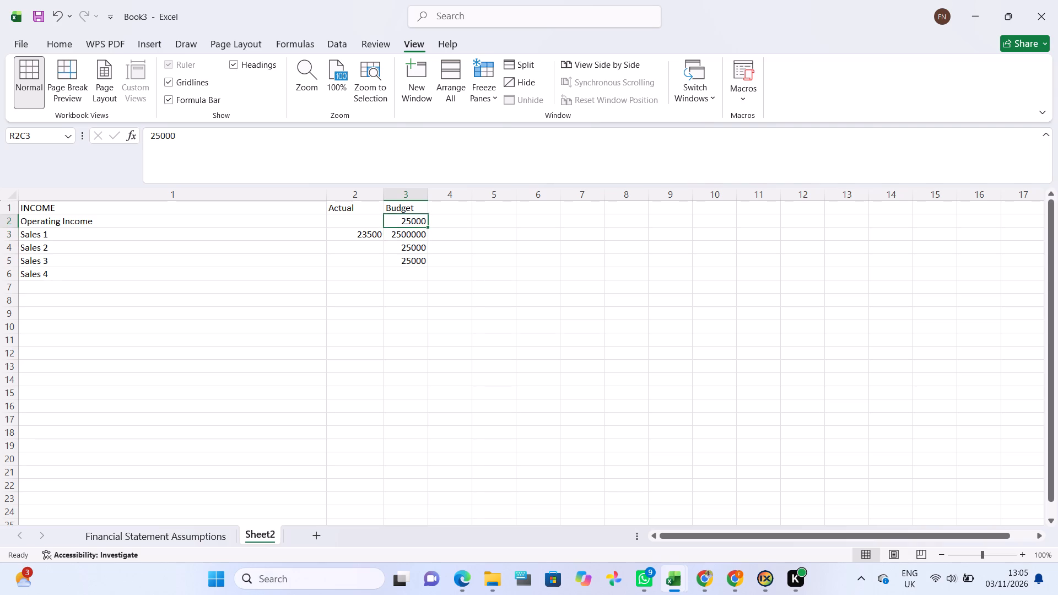
key(BackSpace)
click(411, 228)
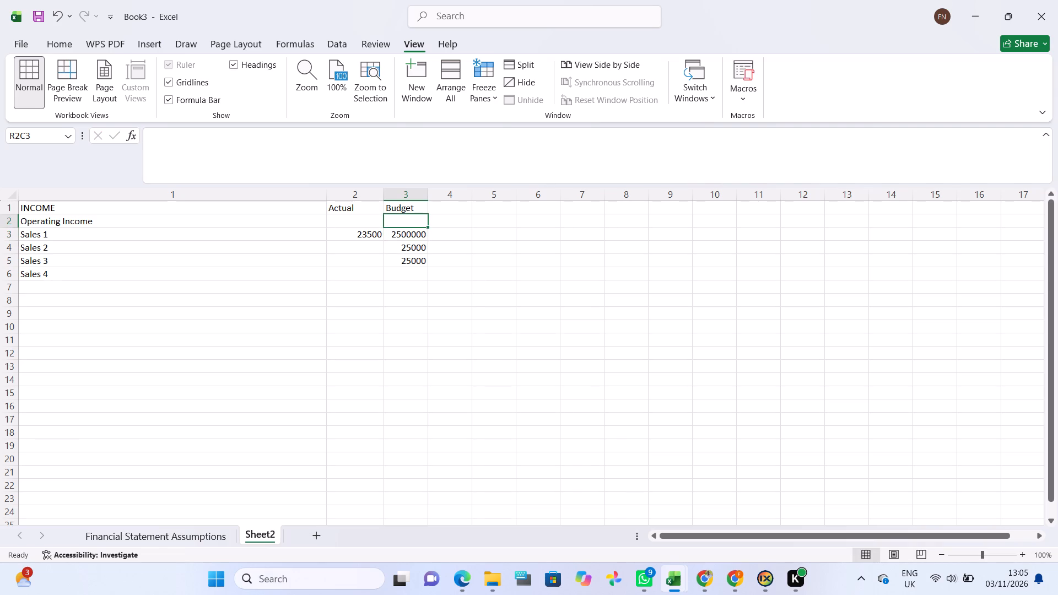
Correct the Sales 1 Budget figure to 25000 and enter a Budget figure of 25000 for Sales 4.
click(411, 230)
double_click(411, 230)
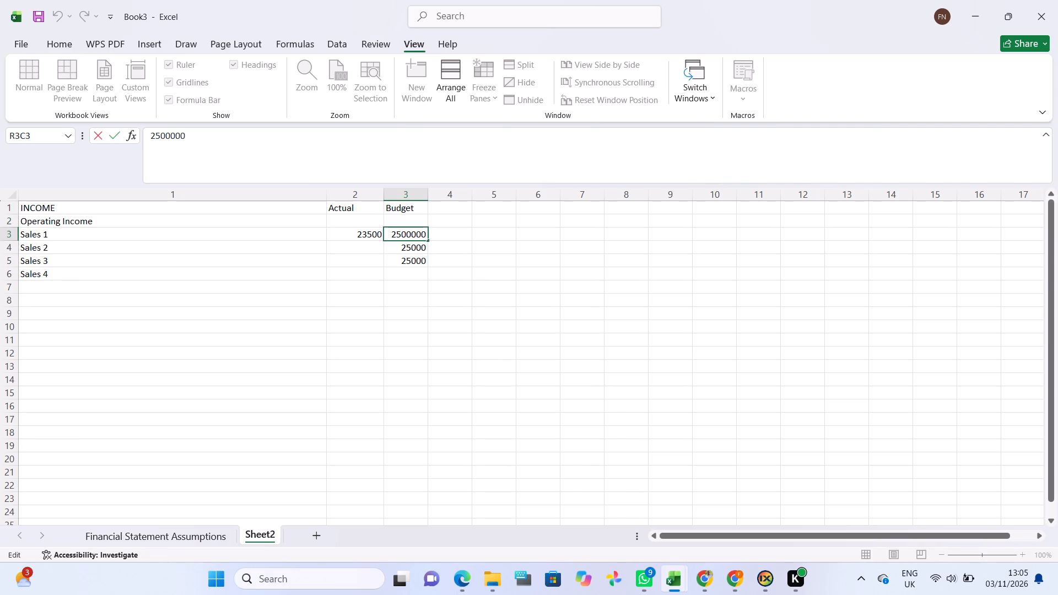
key(BackSpace)
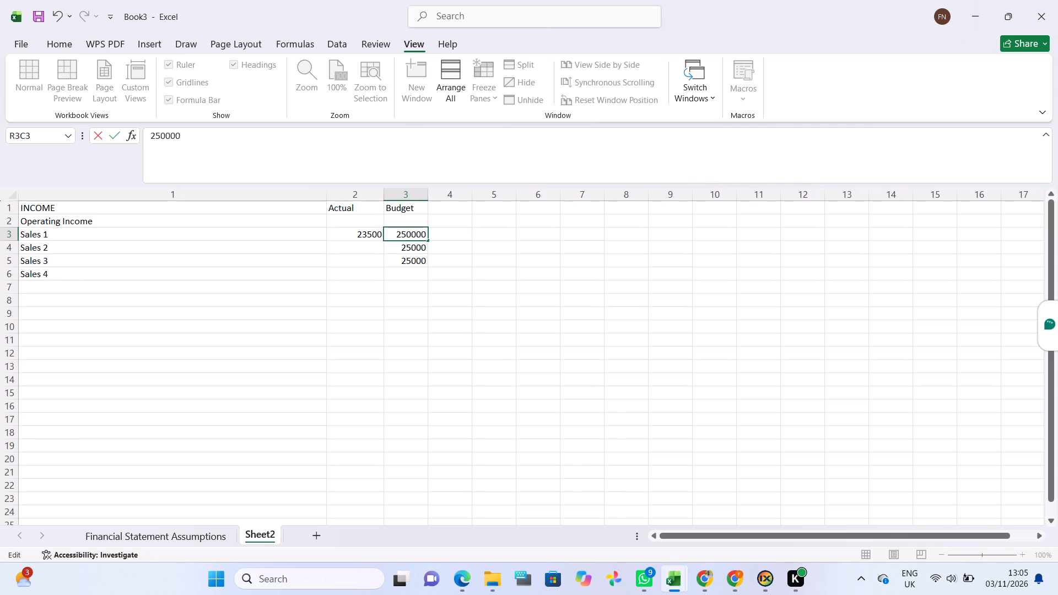
key(BackSpace)
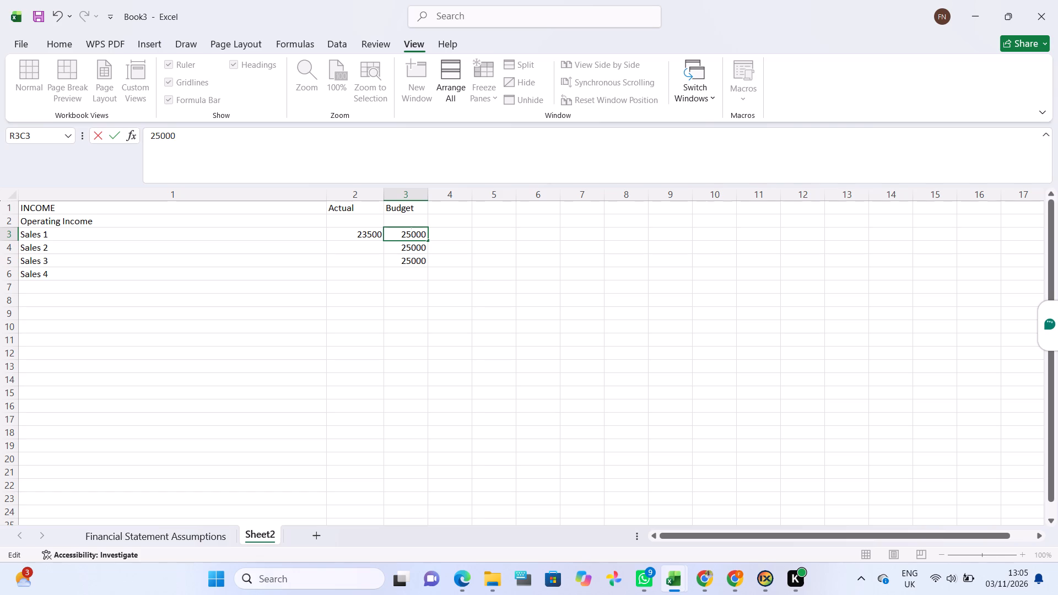
click(400, 268)
text(25000)
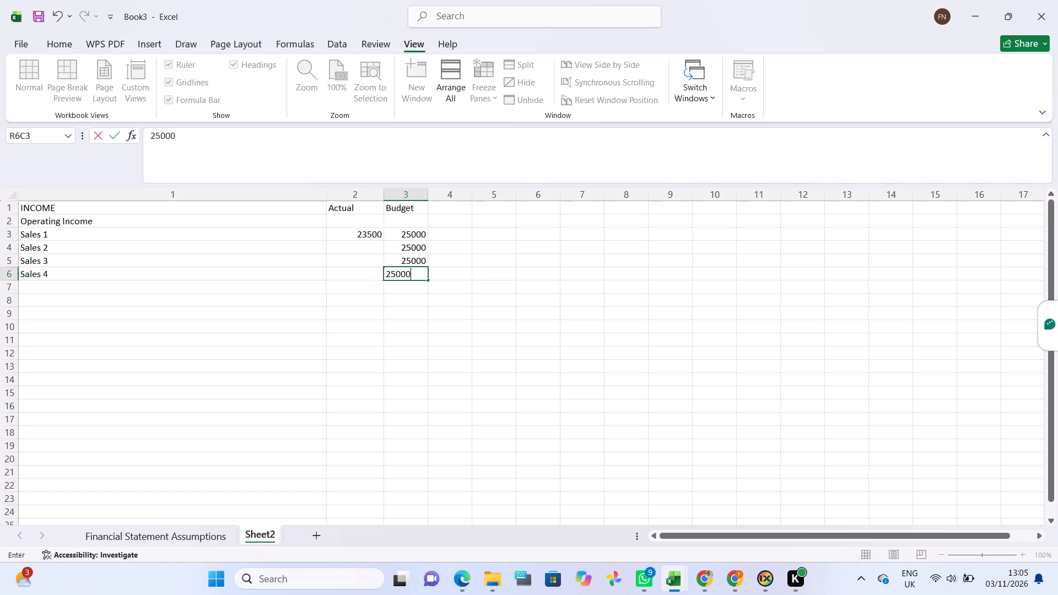
Enter the Actual figures 31800 for Sales 2, 24200 for Sales 3 and 32000 for Sales 4.
click(365, 253)
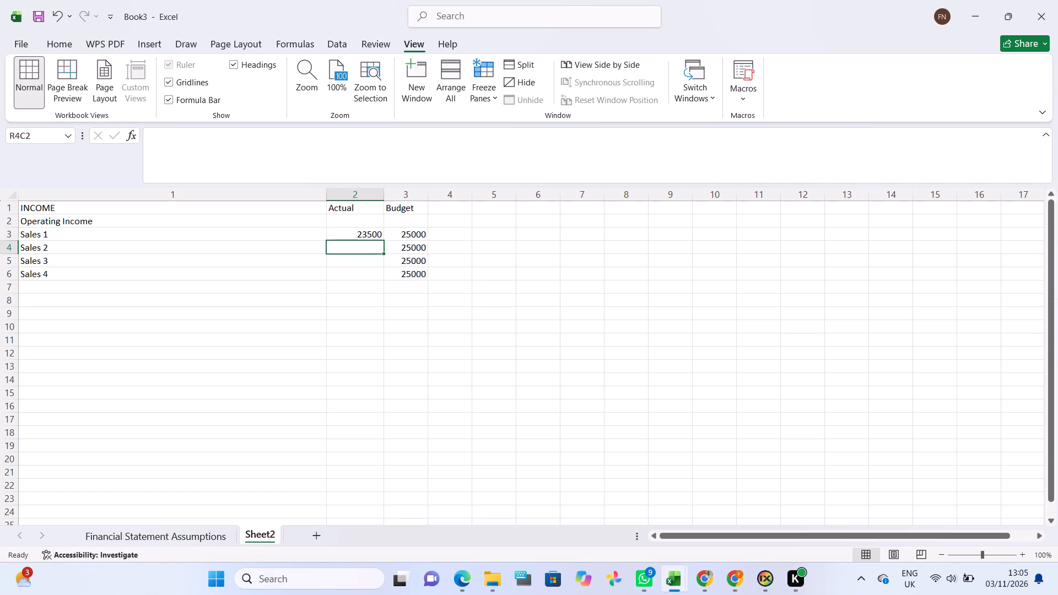
text(31)
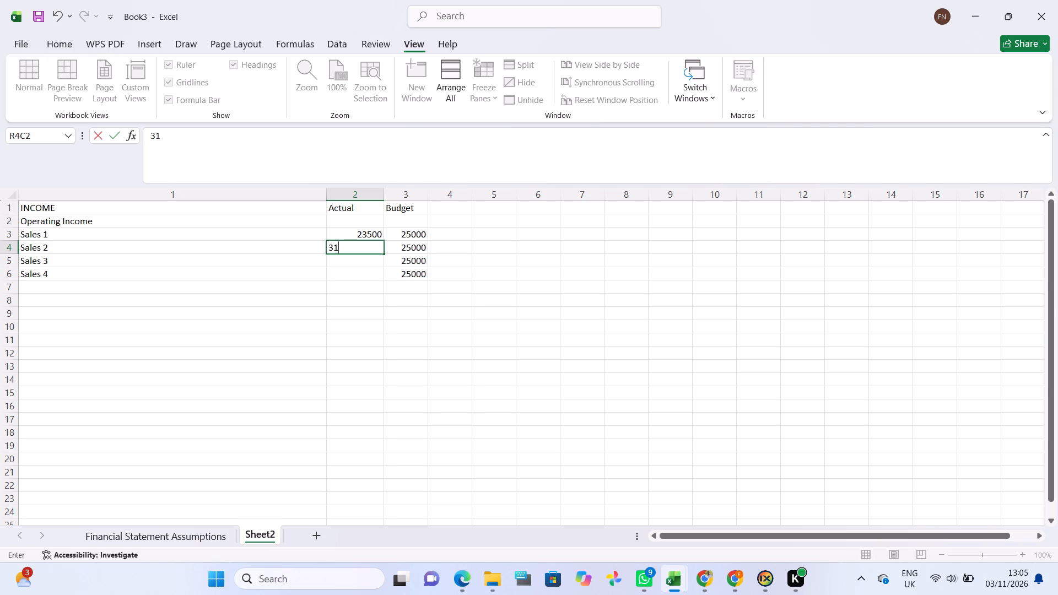
text(800)
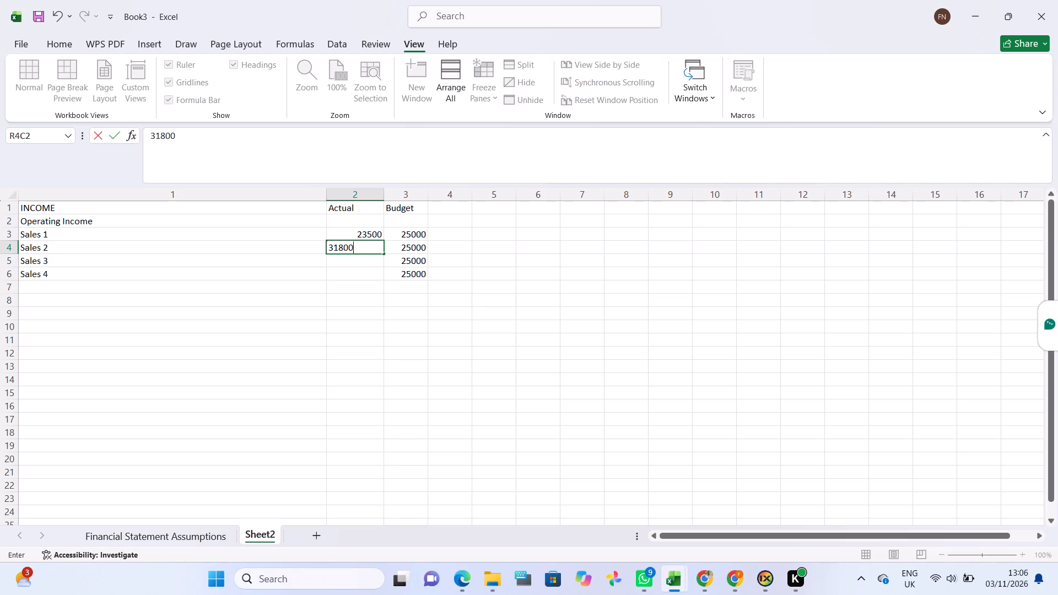
key(Down)
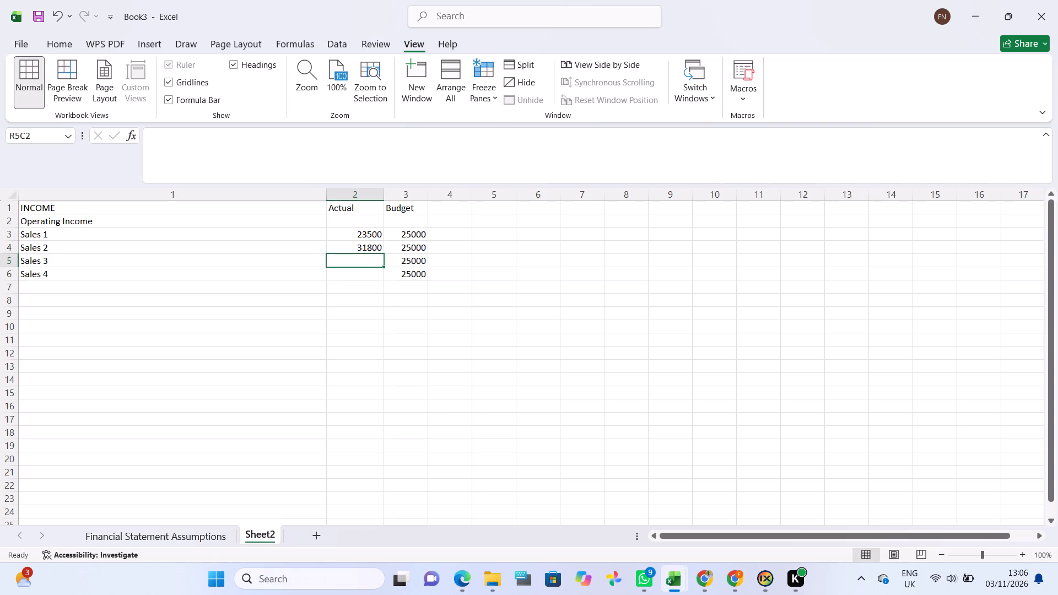
text(24200)
key(Down)
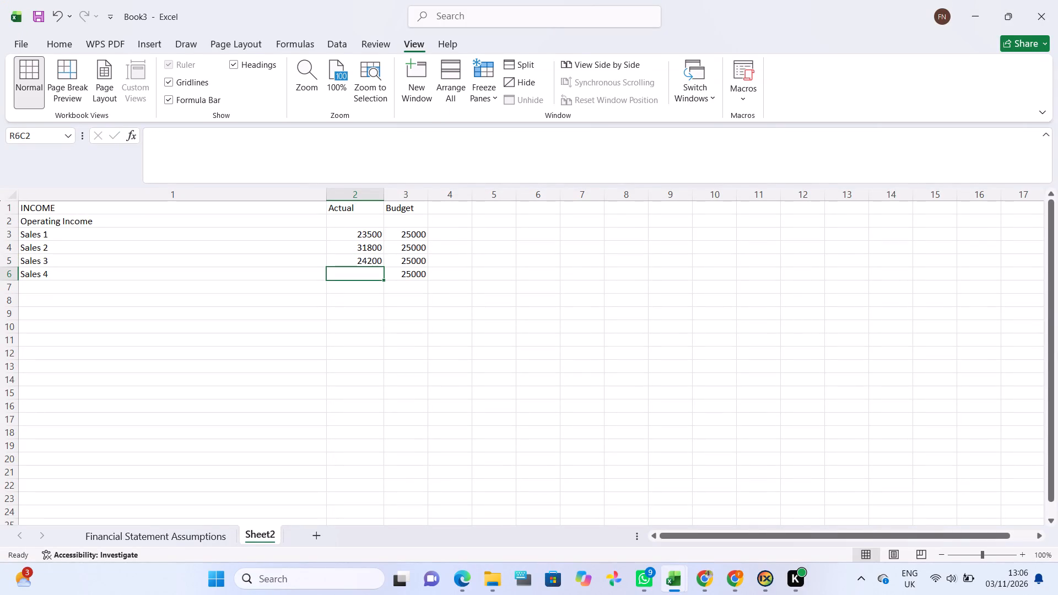
text(32)
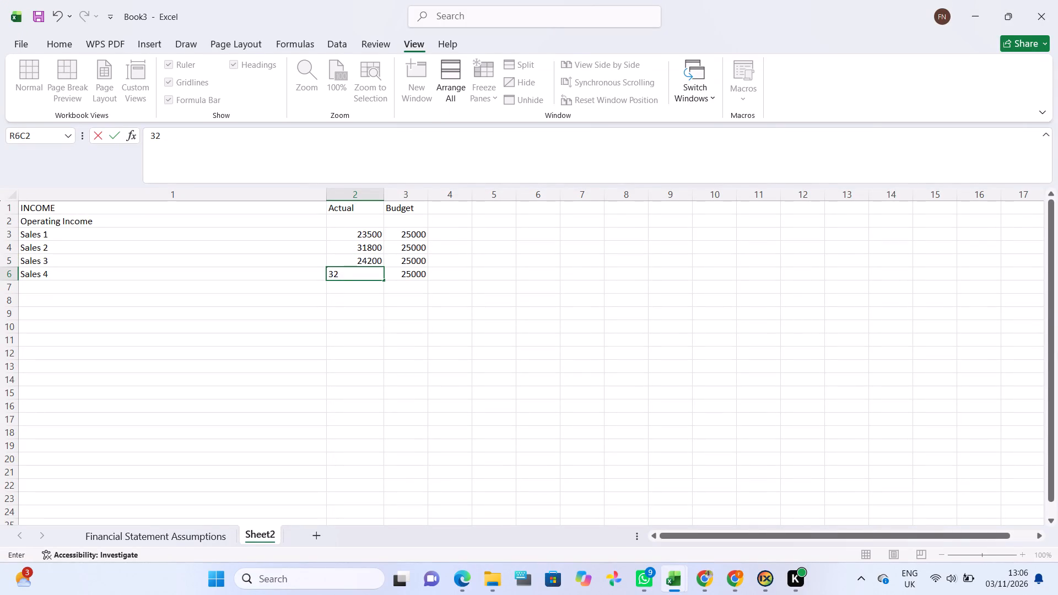
text(000)
key(Down)
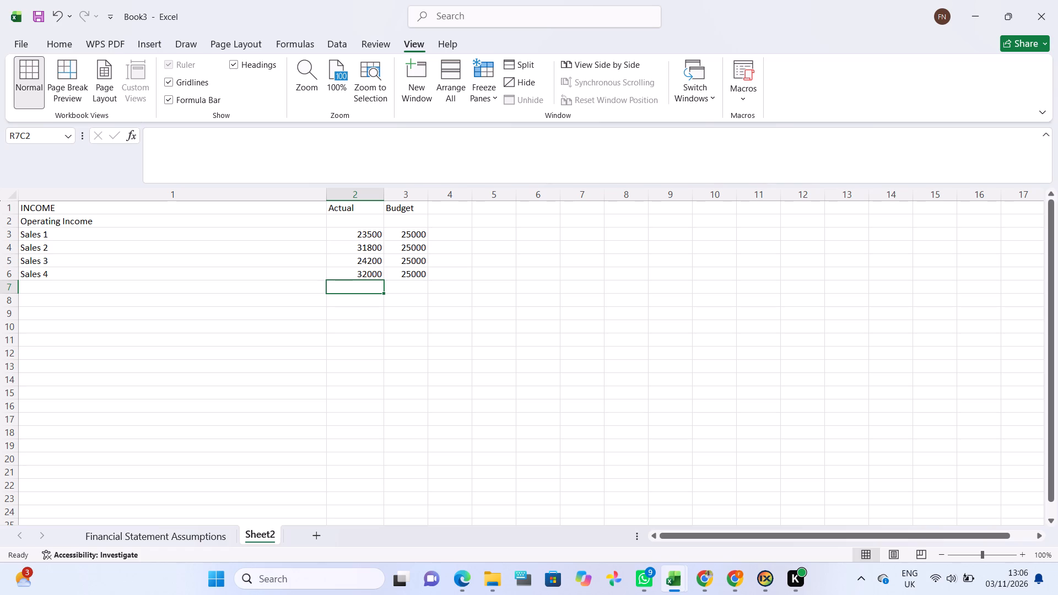
Add the heading Difference in row 1 of column 5, leaving column 4 empty.
click(226, 289)
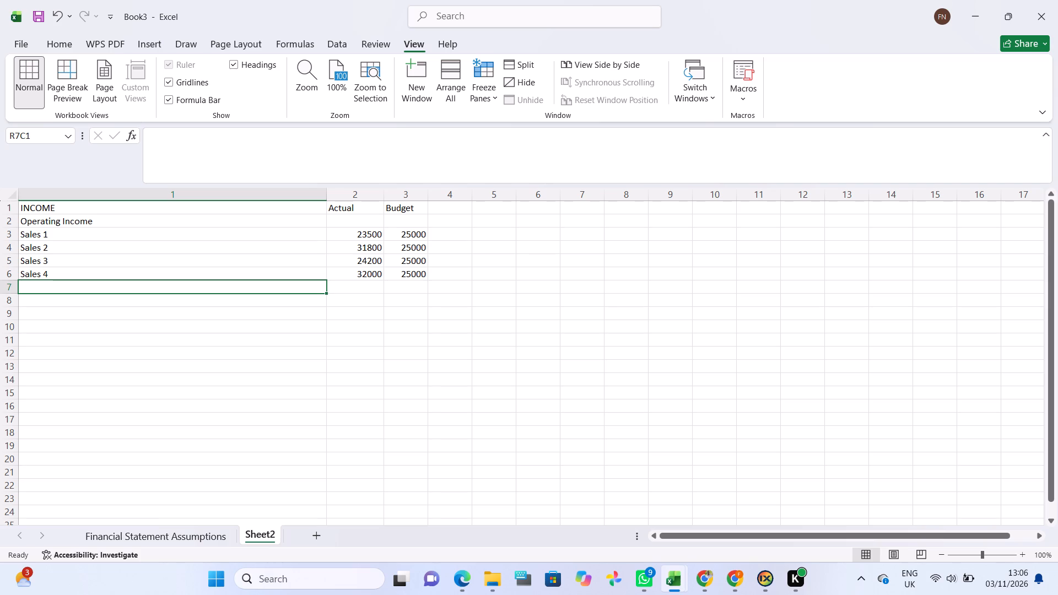
click(494, 210)
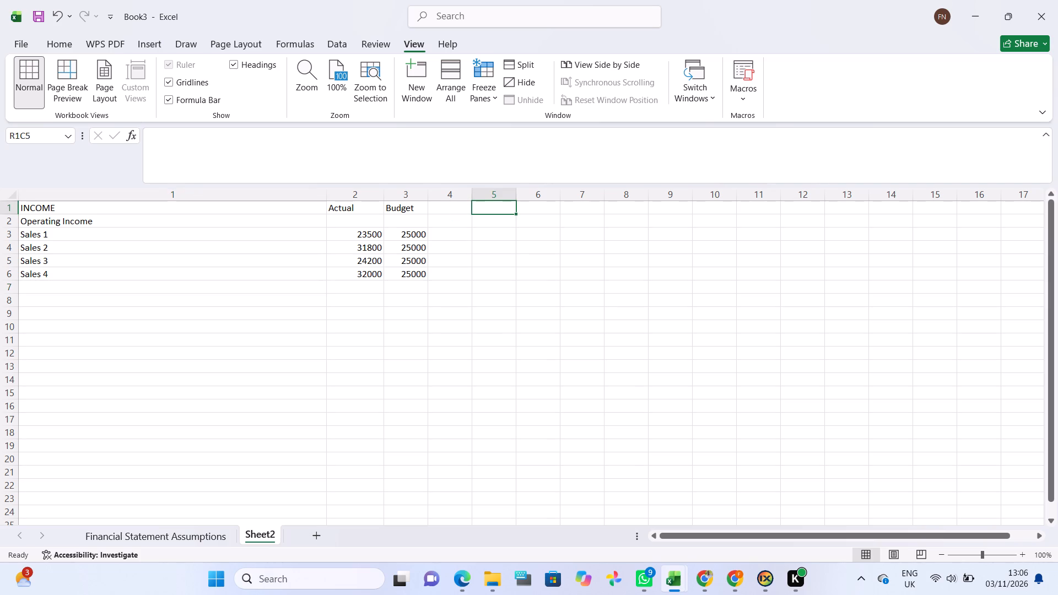
key(d)
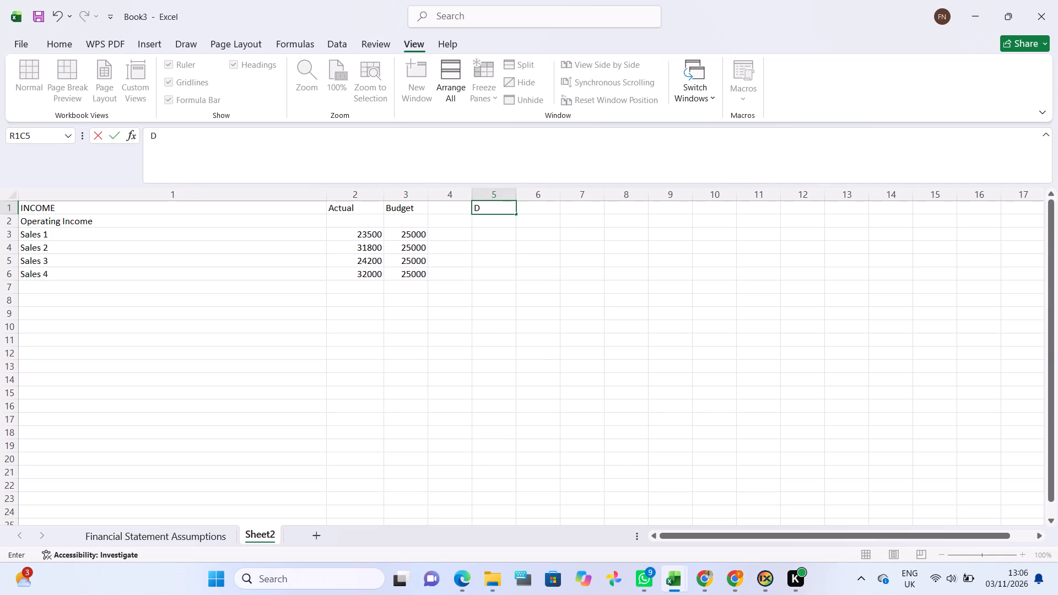
key(BackSpace)
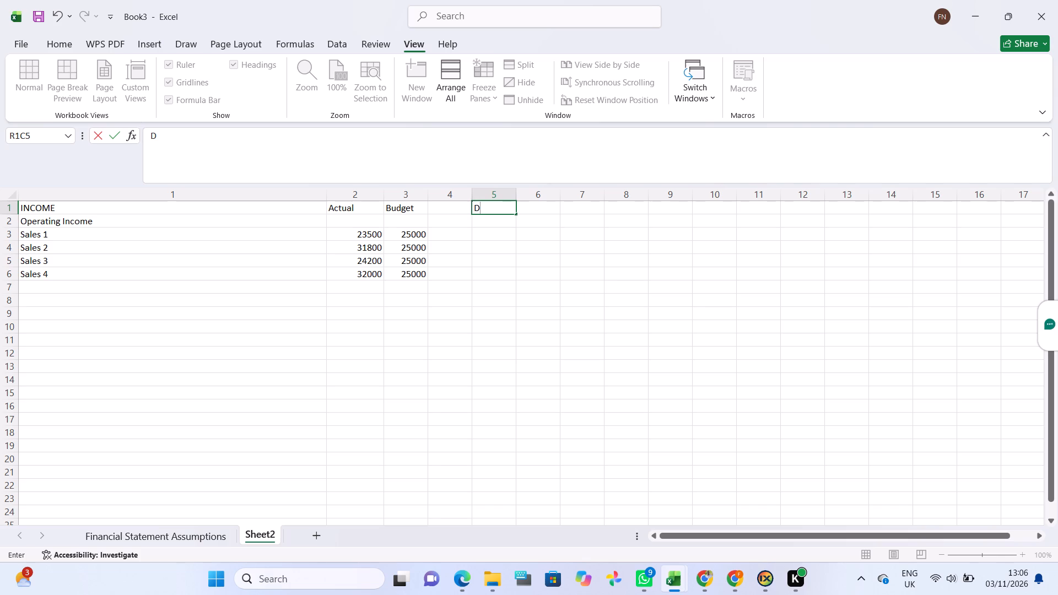
text(ifference)
click(495, 242)
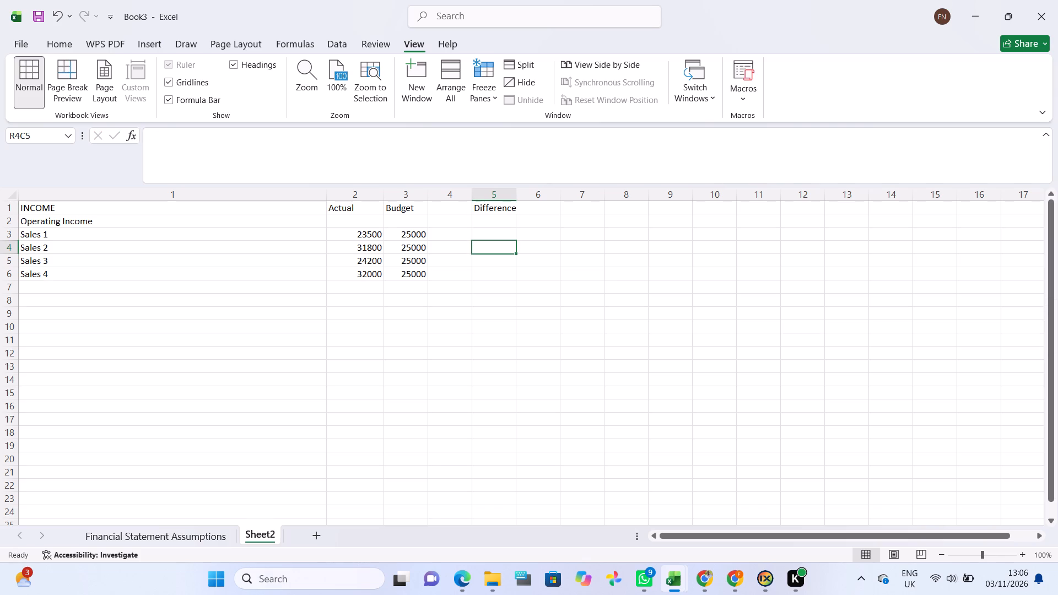
Enter a formula for the Sales 1 Difference that subtracts its Budget figure from its Actual figure.
click(491, 231)
key(equal)
click(377, 235)
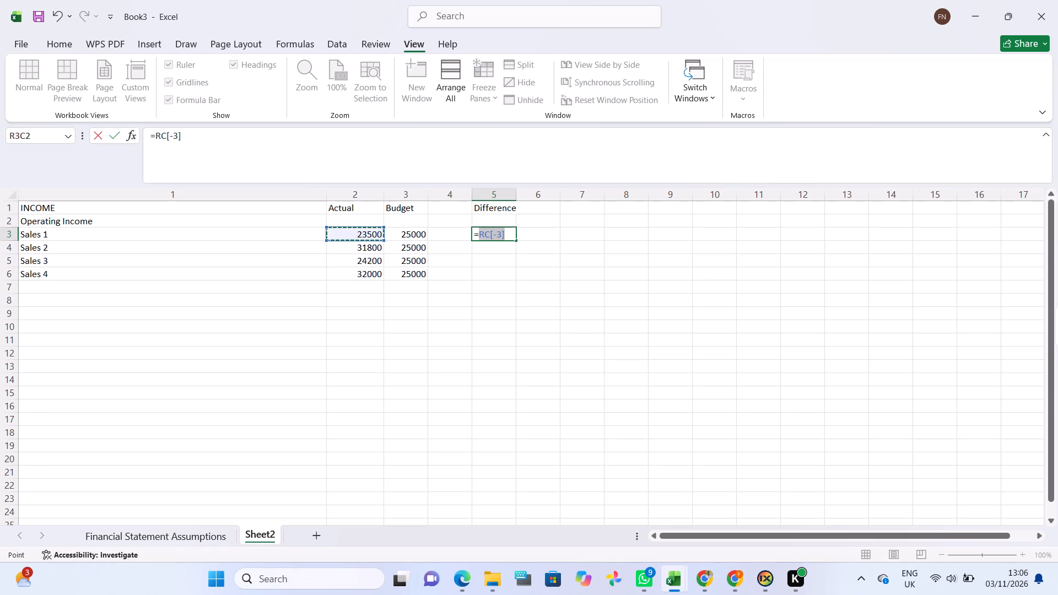
key(minus)
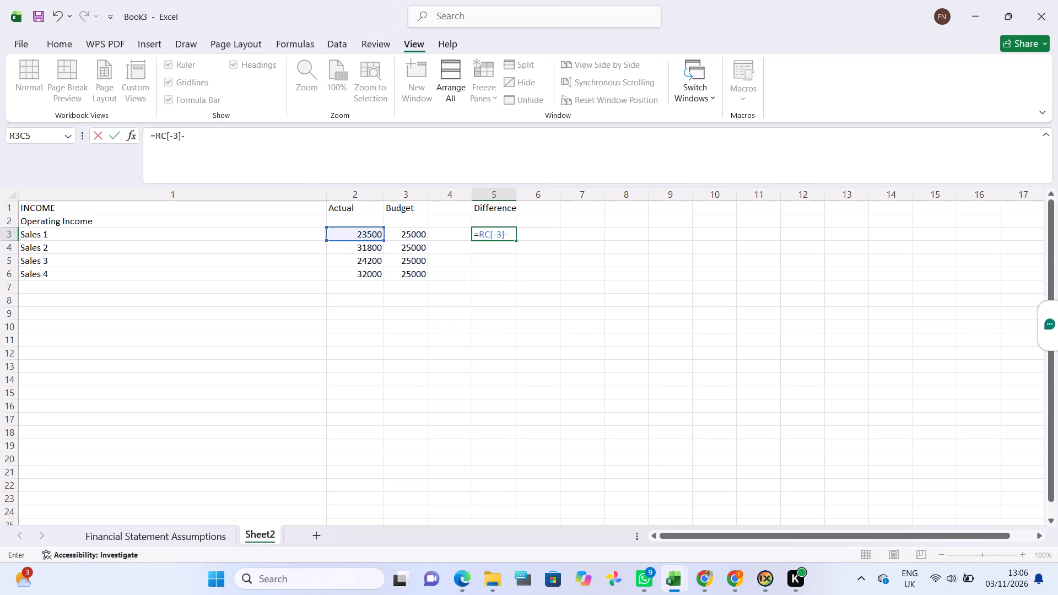
click(423, 233)
key(Return)
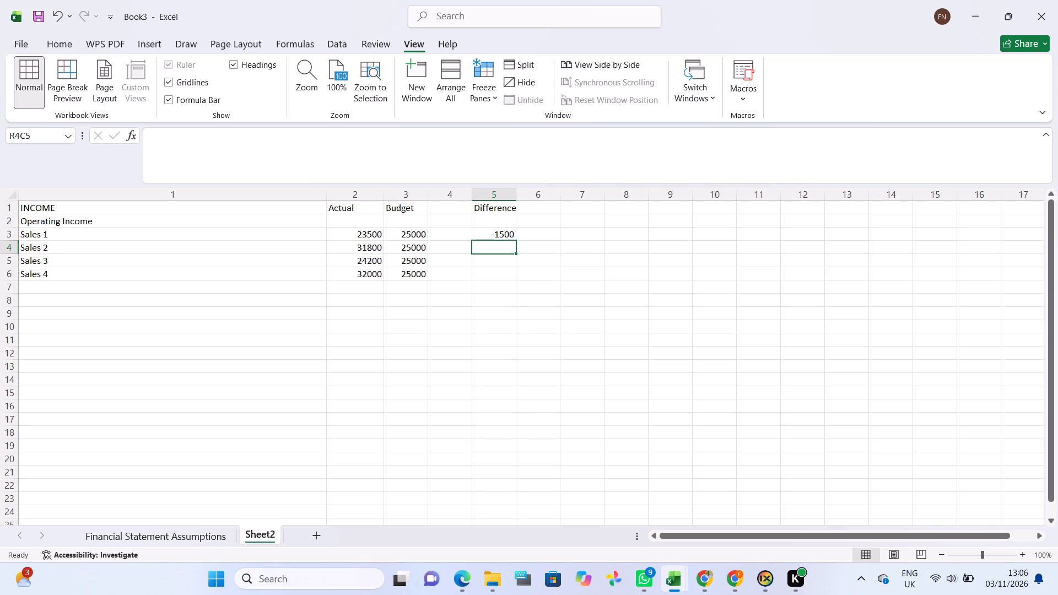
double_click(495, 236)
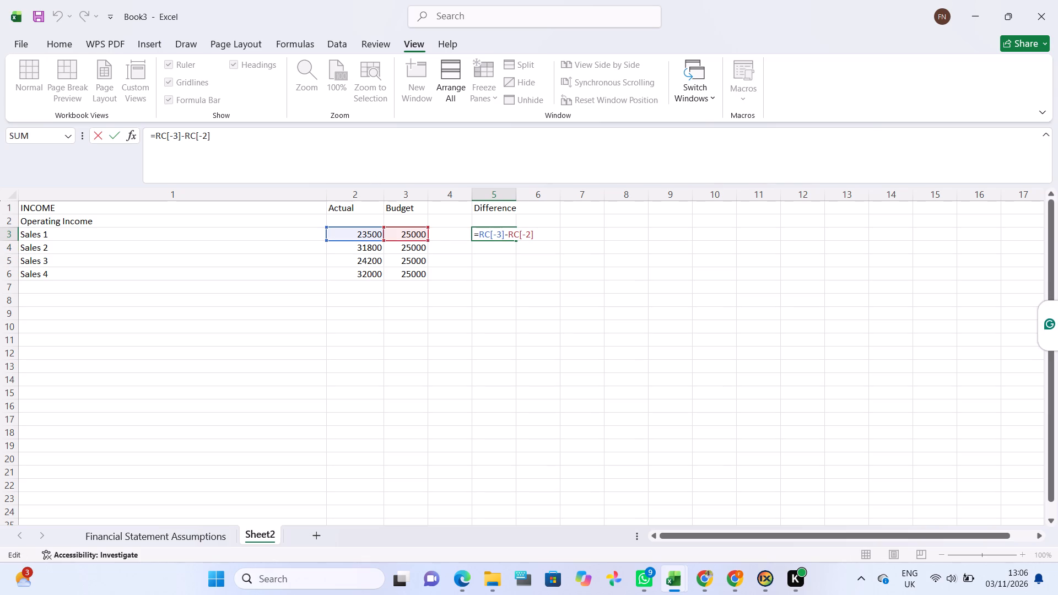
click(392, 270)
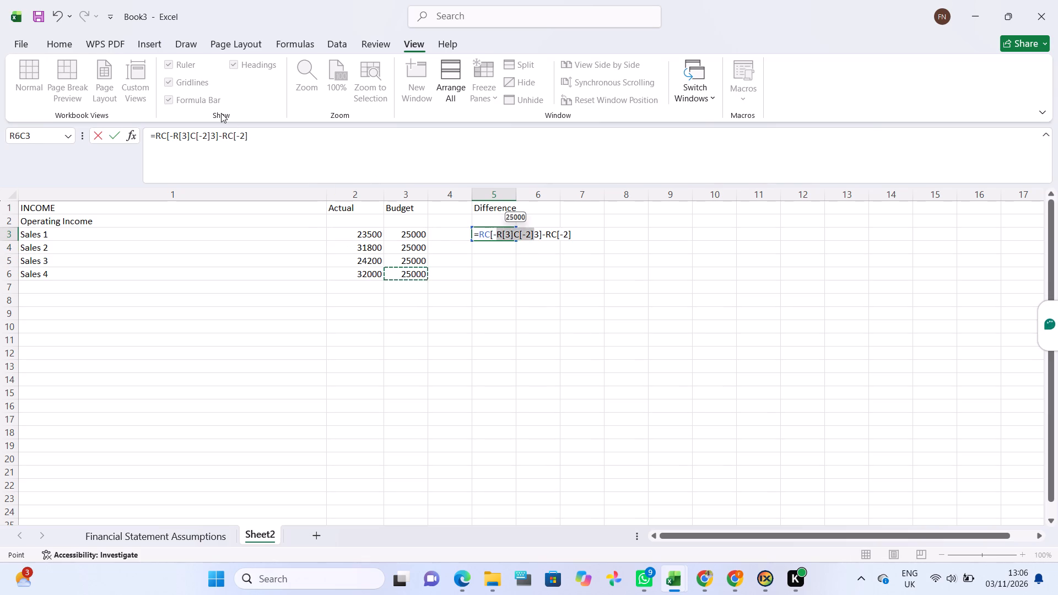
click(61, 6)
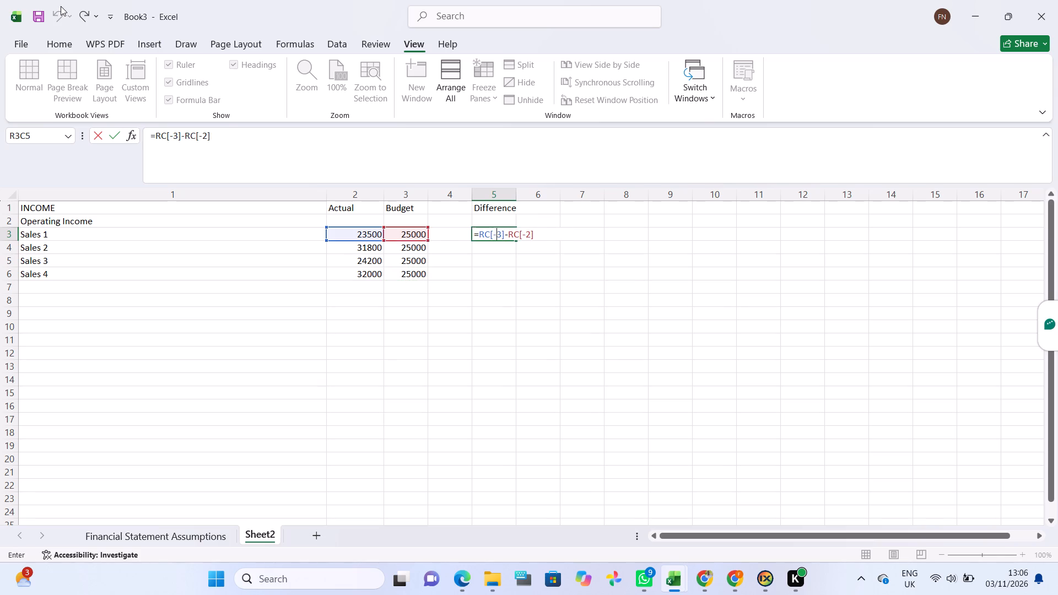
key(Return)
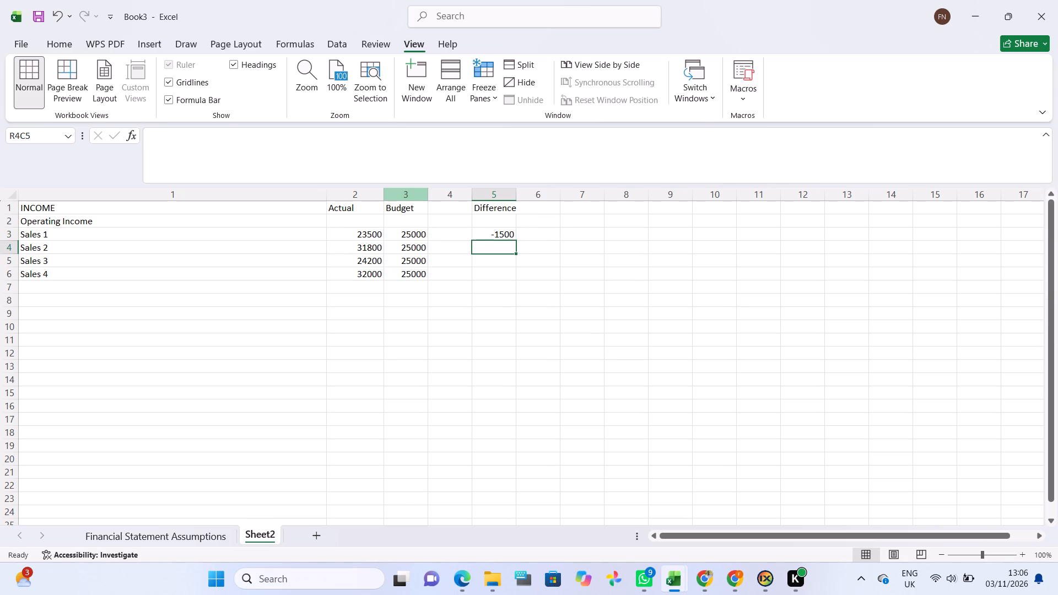
Enter a formula for the Sales 2 Difference that subtracts its Budget figure from its Actual figure.
click(380, 244)
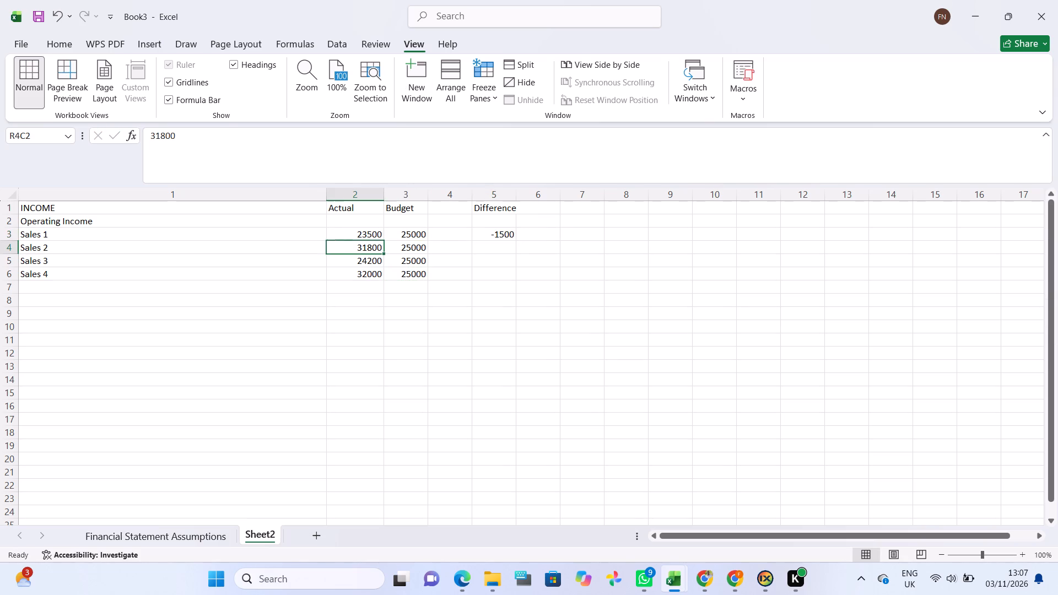
double_click(483, 250)
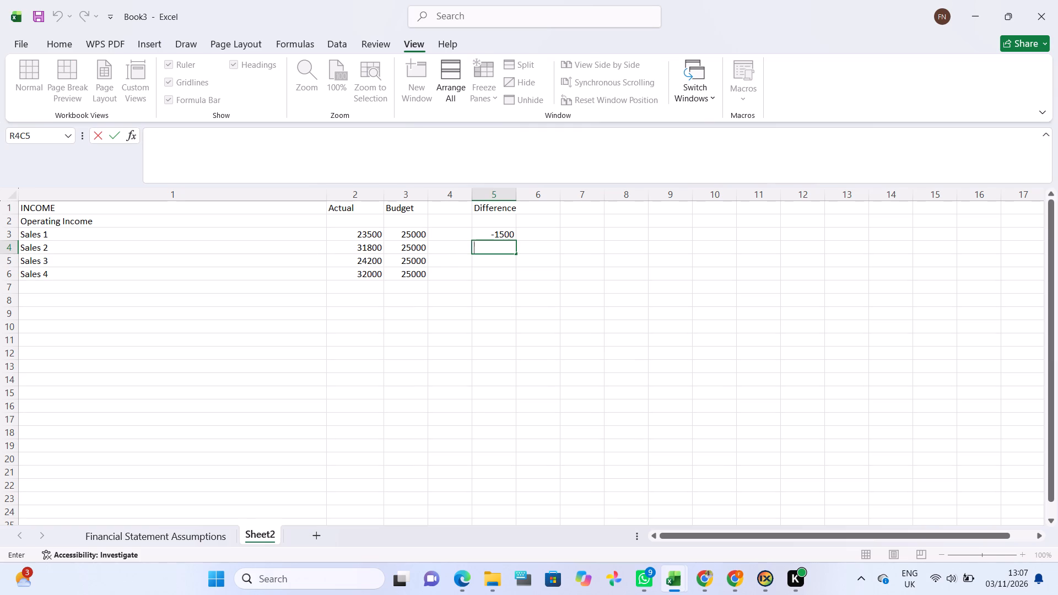
key(equal)
click(378, 253)
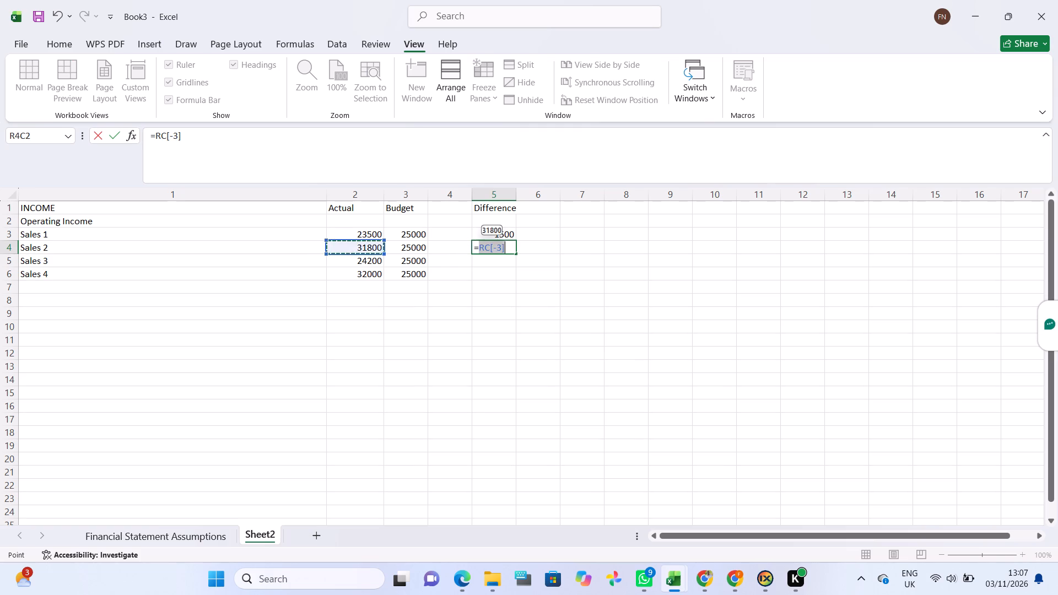
key(minus)
click(403, 241)
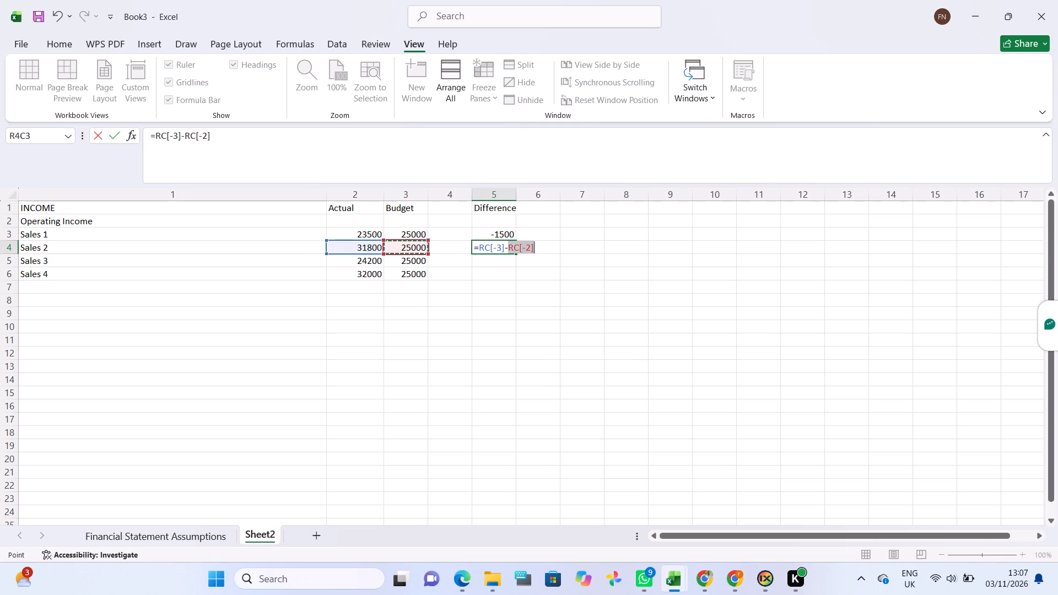
key(Return)
Enter a formula for the Sales 3 Difference that subtracts its Budget figure from its Actual figure.
key(equal)
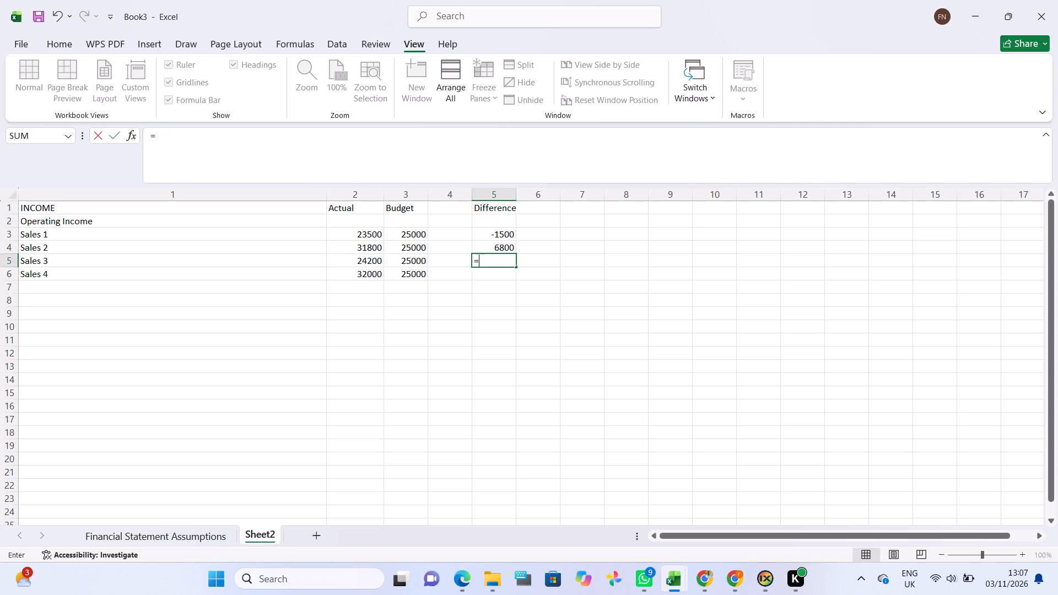
click(357, 258)
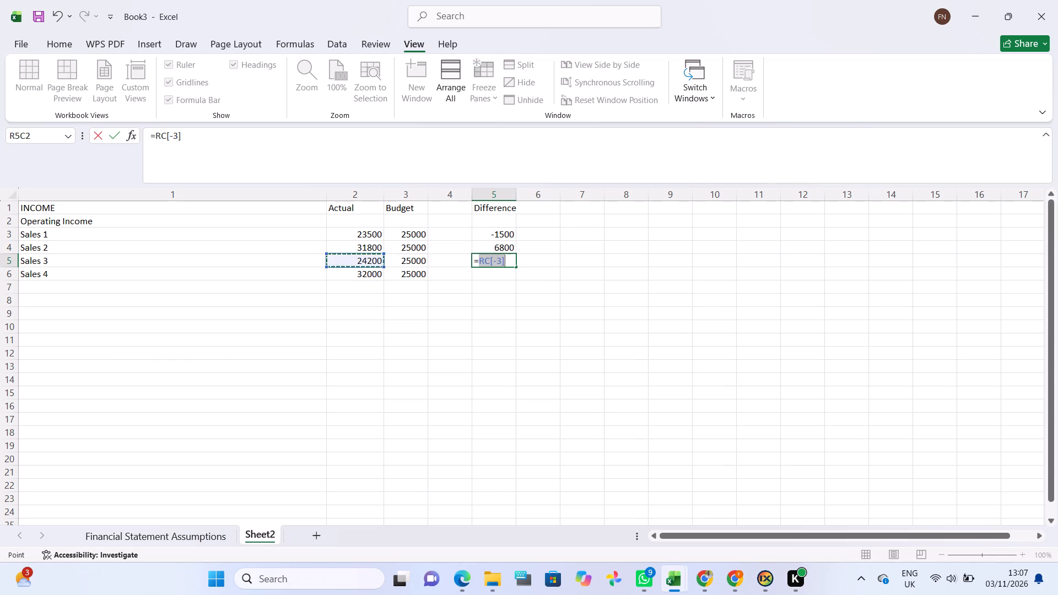
key(minus)
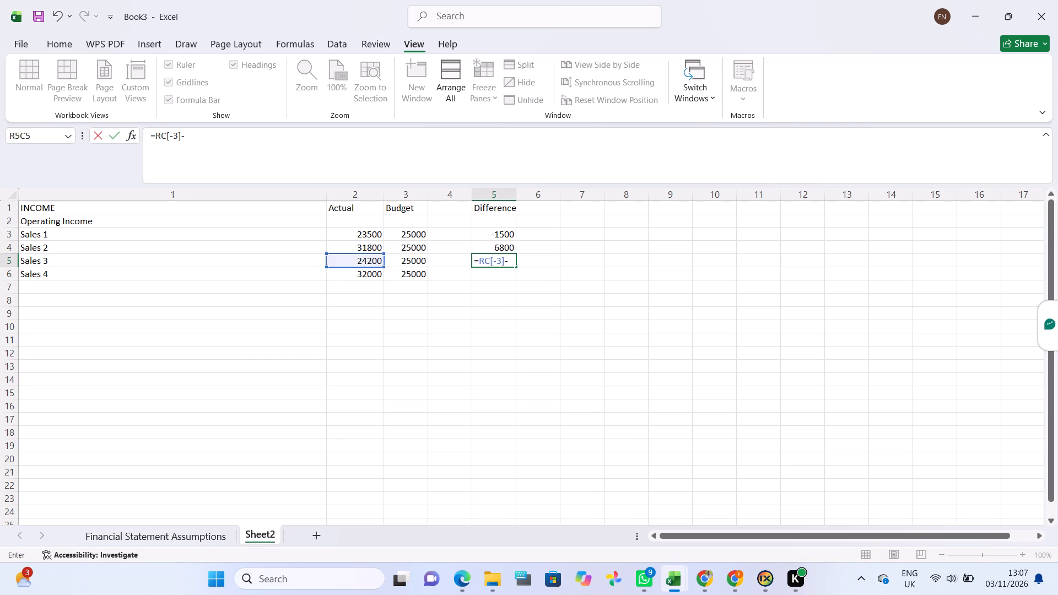
click(421, 262)
key(Return)
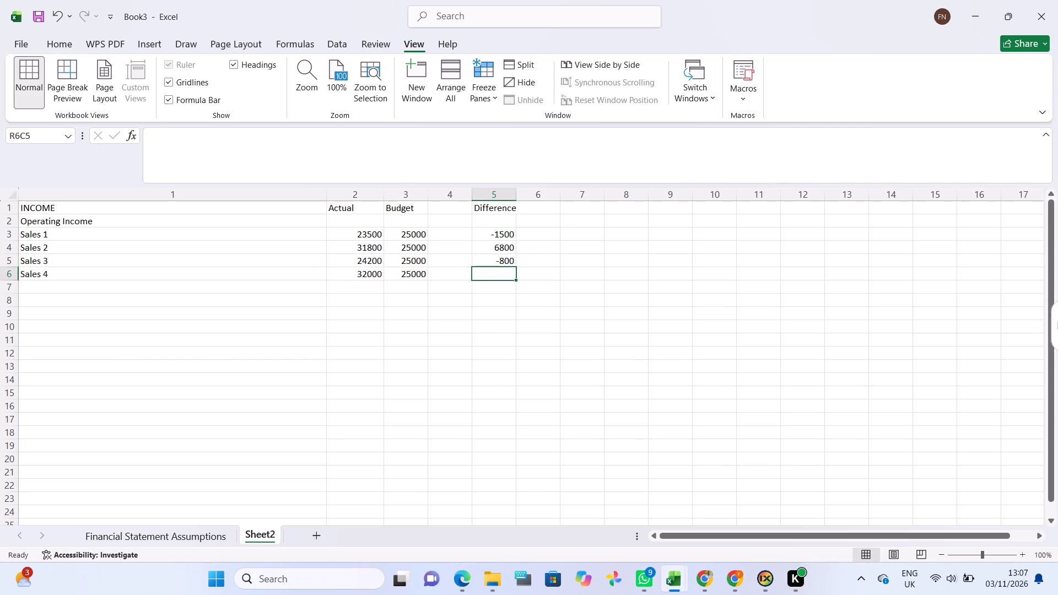
Enter a formula for the Sales 4 Difference that subtracts its Budget figure from its Actual figure.
key(minus)
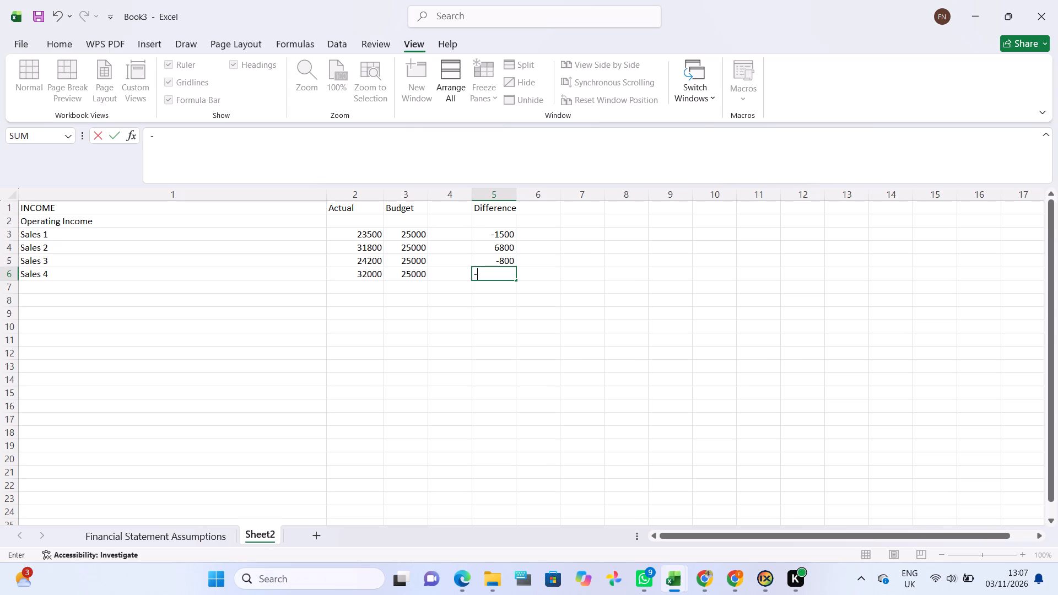
key(BackSpace)
key(equal)
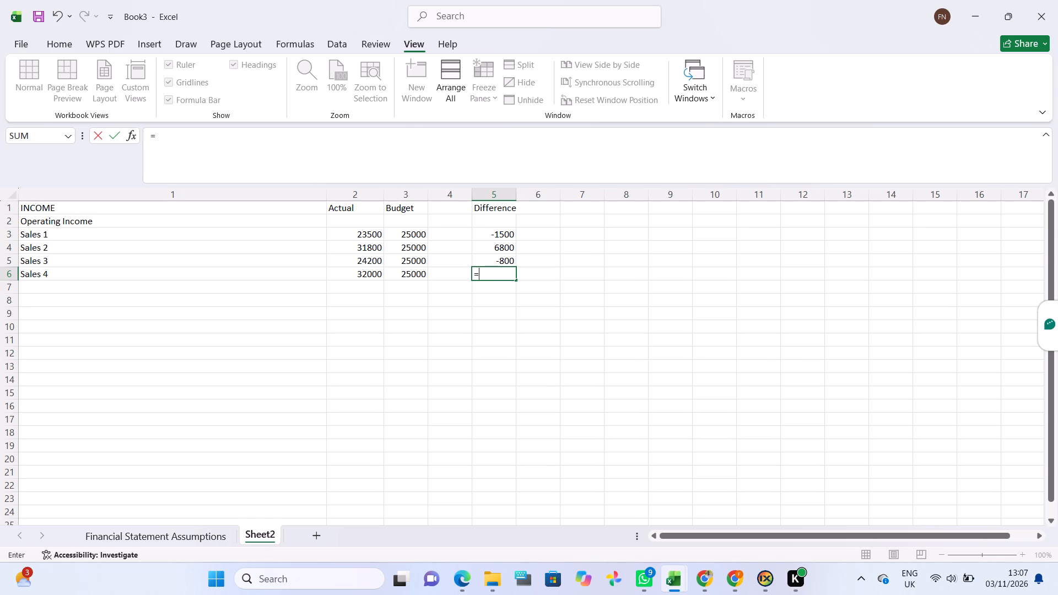
click(343, 272)
key(minus)
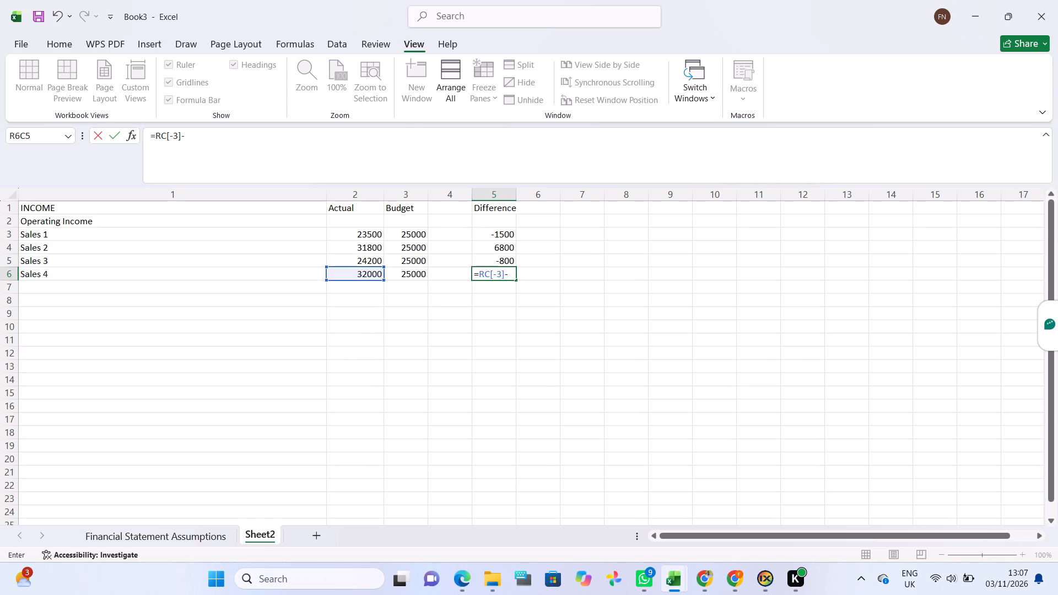
click(399, 275)
key(Return)
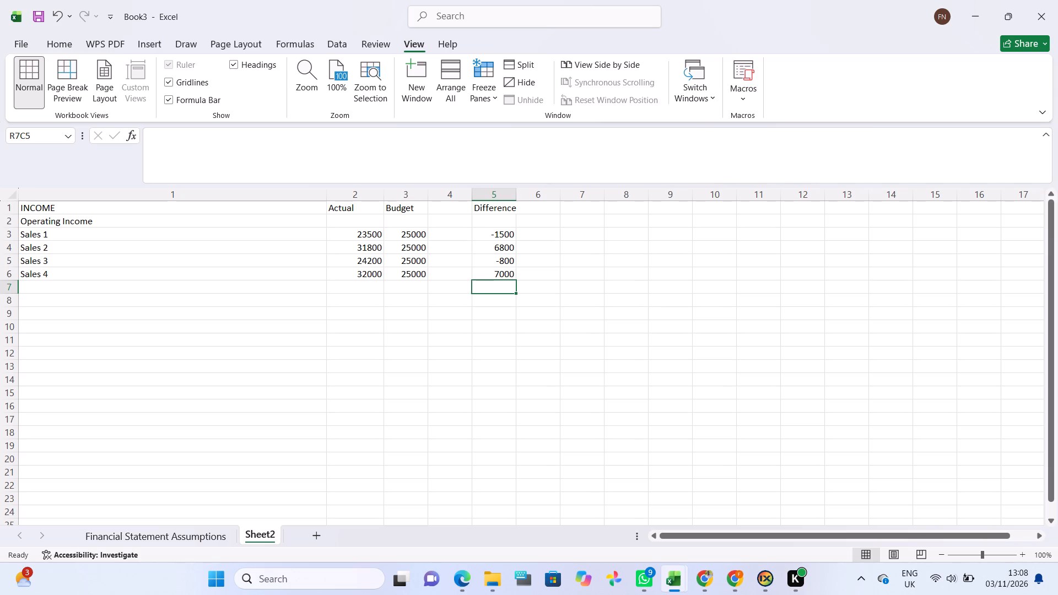
Format the Sales 3 Difference cell as Number with 2 decimal places and the 1000 separator.
scroll(473, 313, down, 1)
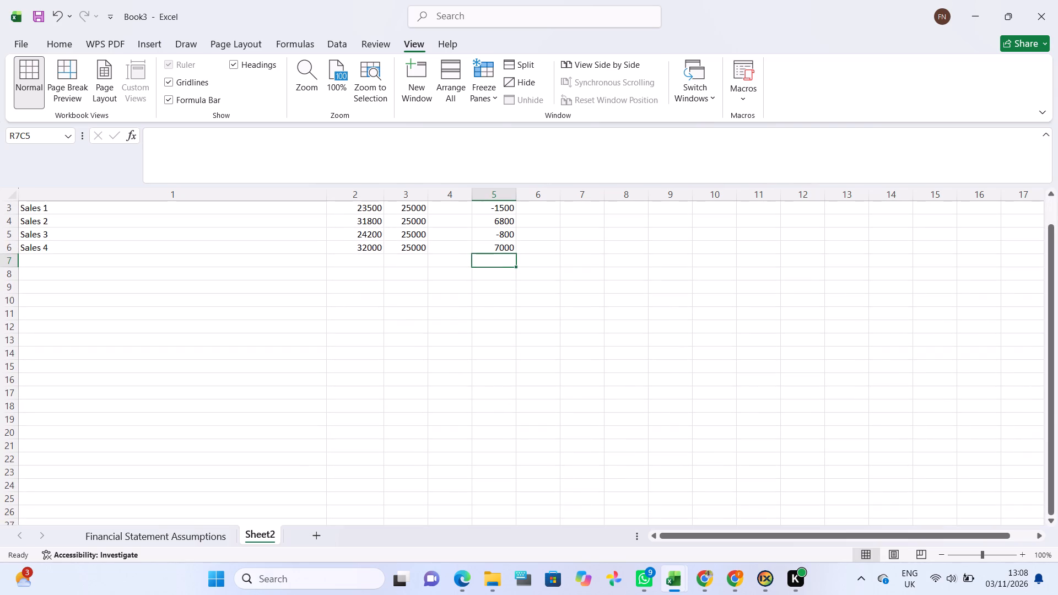
scroll(424, 248, down, 1)
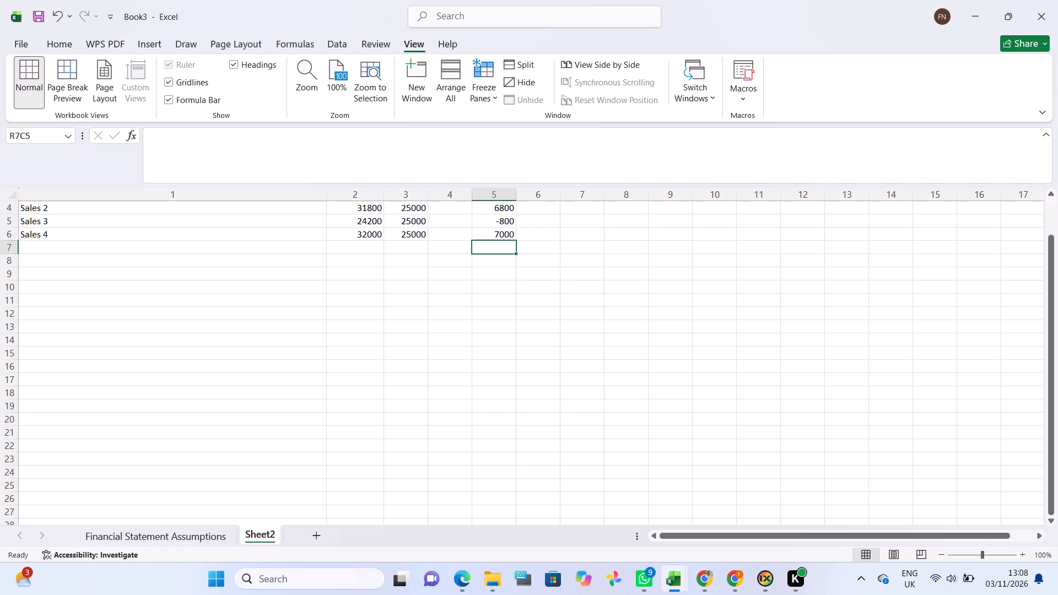
click(486, 223)
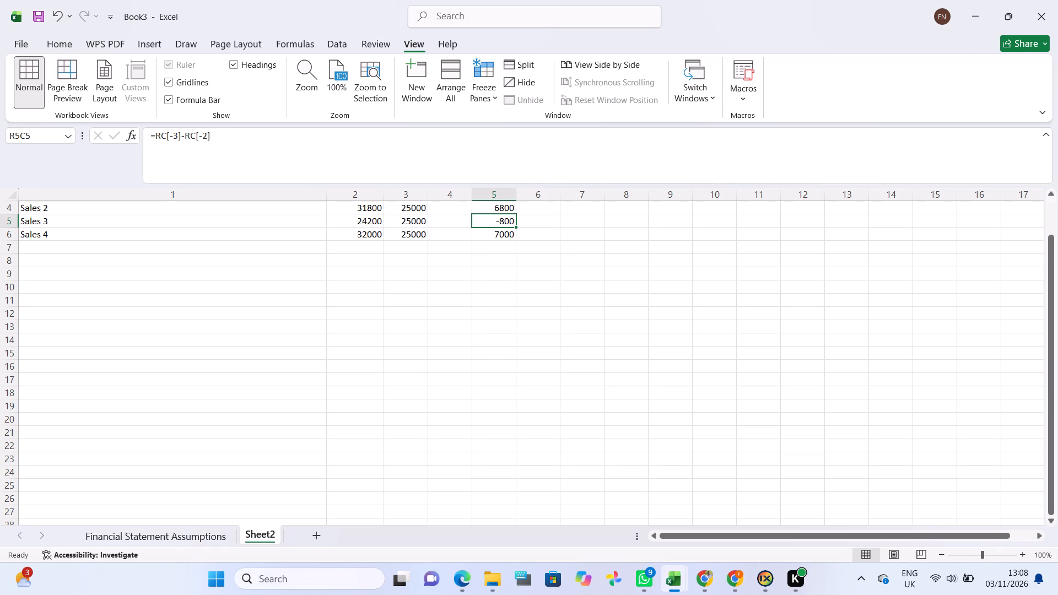
key(ctrl+1)
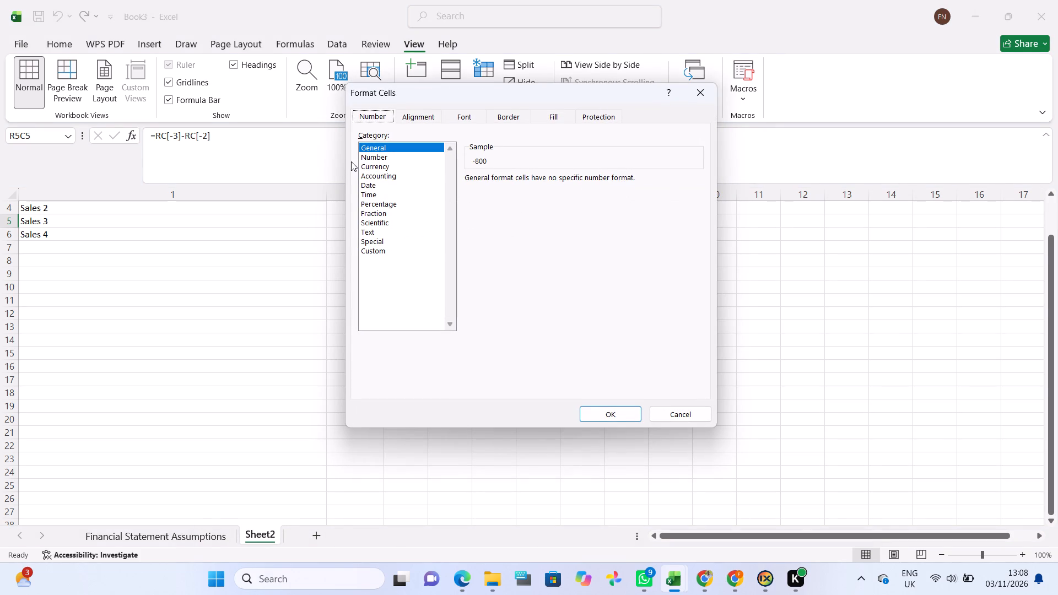
click(368, 157)
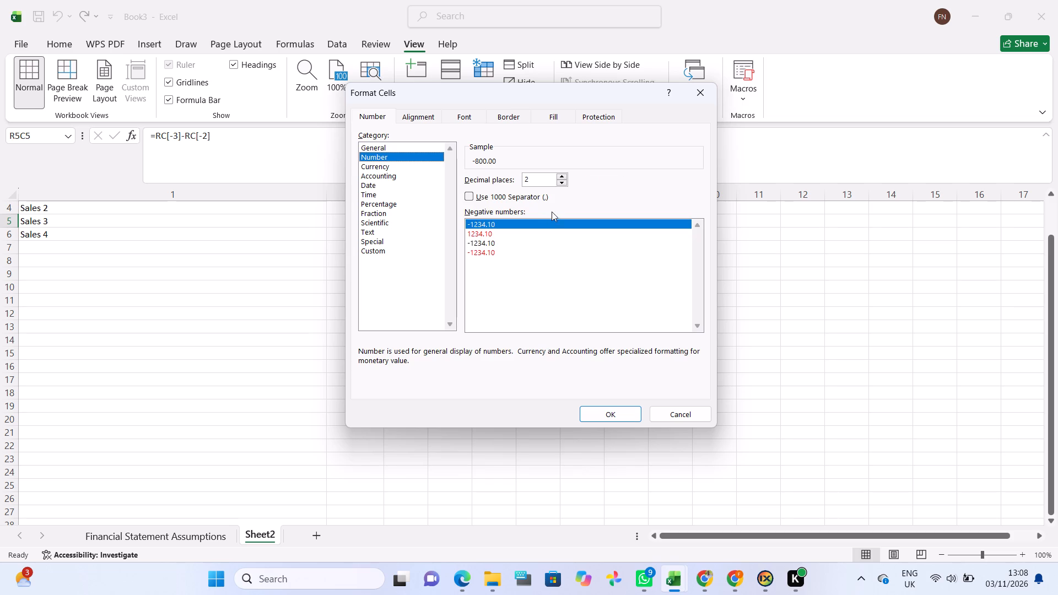
click(547, 193)
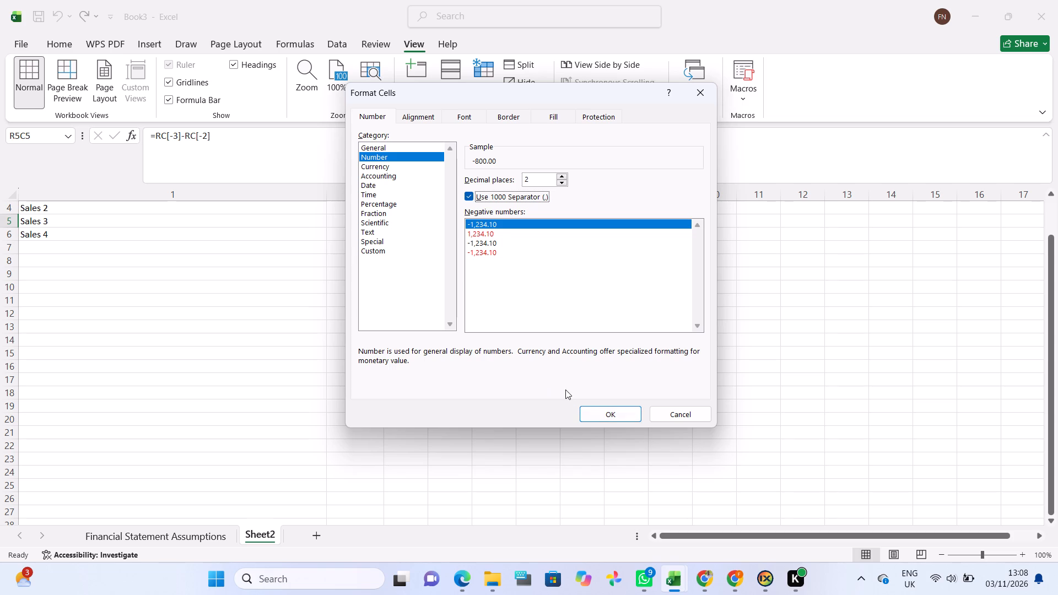
click(590, 410)
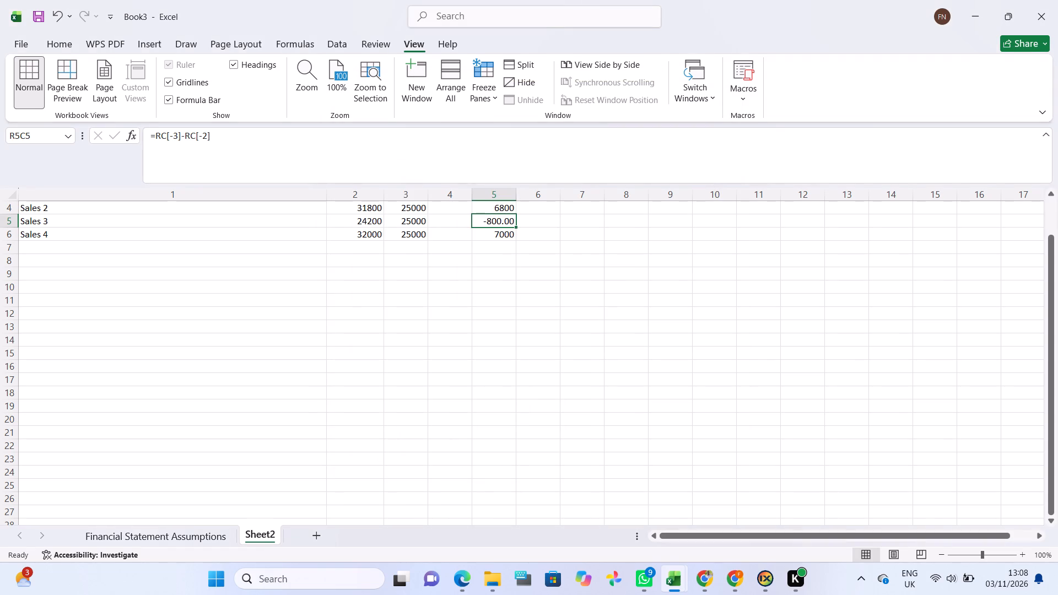
Format the Sales 3 Difference cell as Number with 2 decimal places, the 1000 separator, and negatives in red without a minus sign.
drag(487, 209, 488, 224)
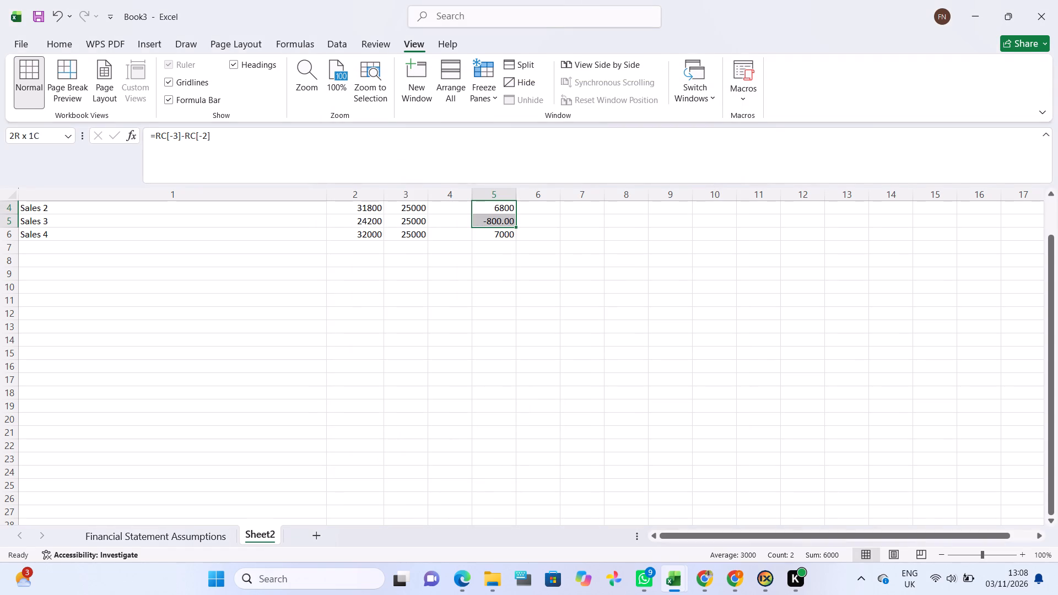
click(488, 224)
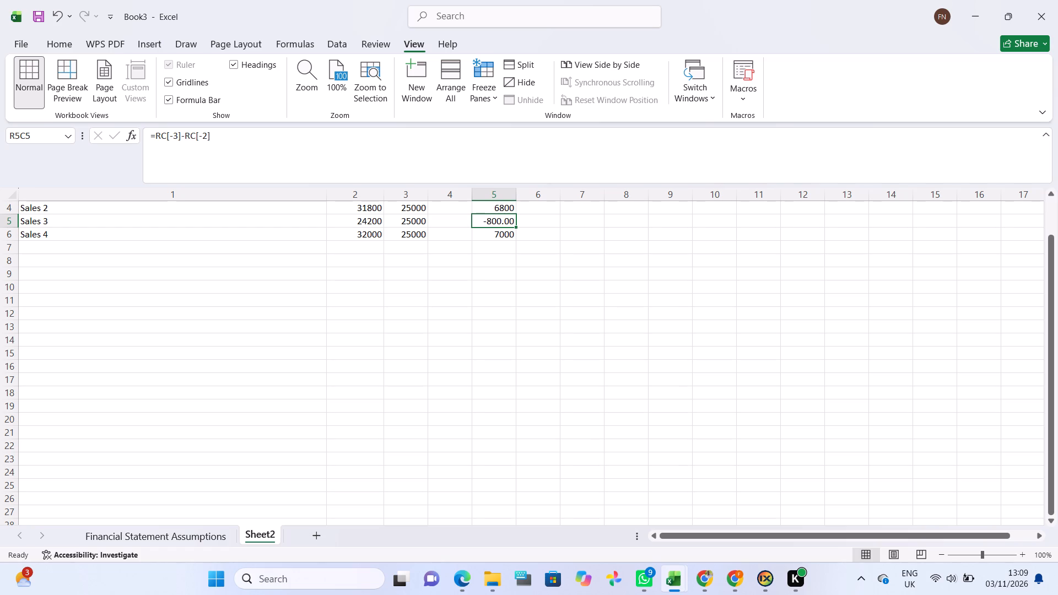
key(ctrl+1)
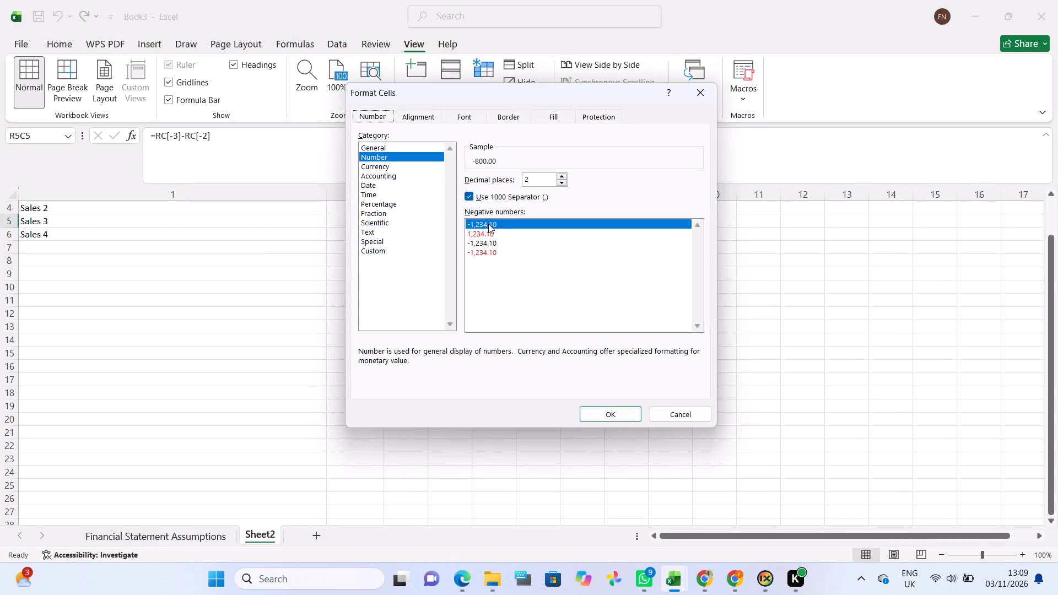
click(380, 144)
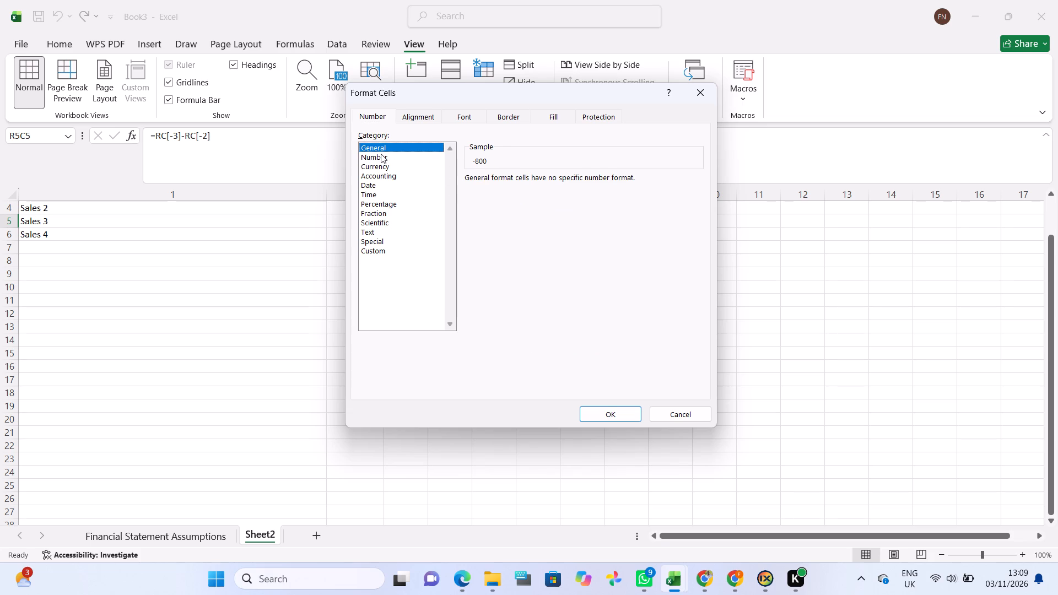
click(381, 156)
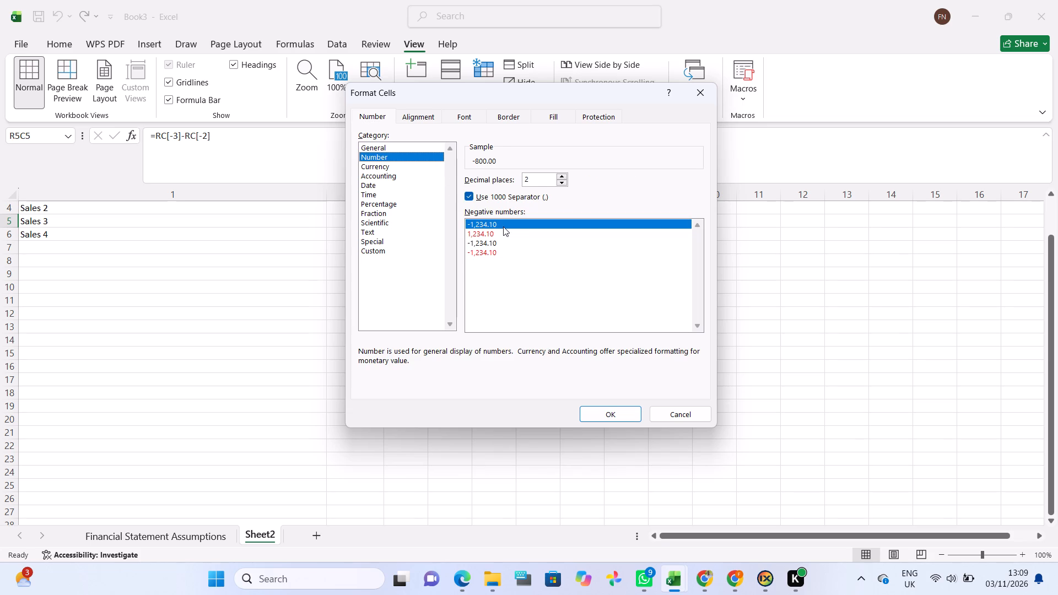
double_click(544, 197)
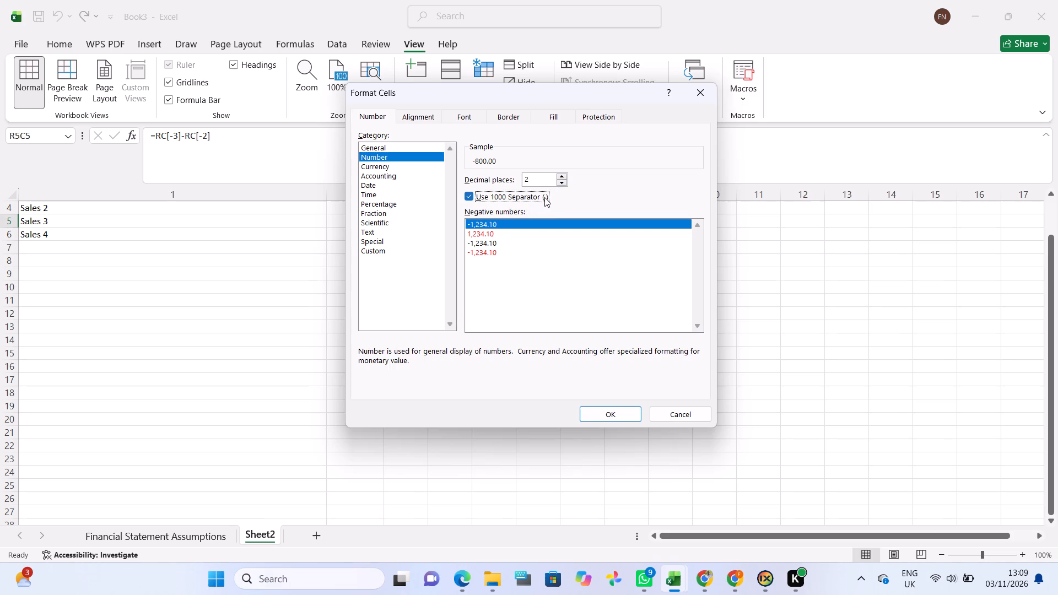
click(537, 251)
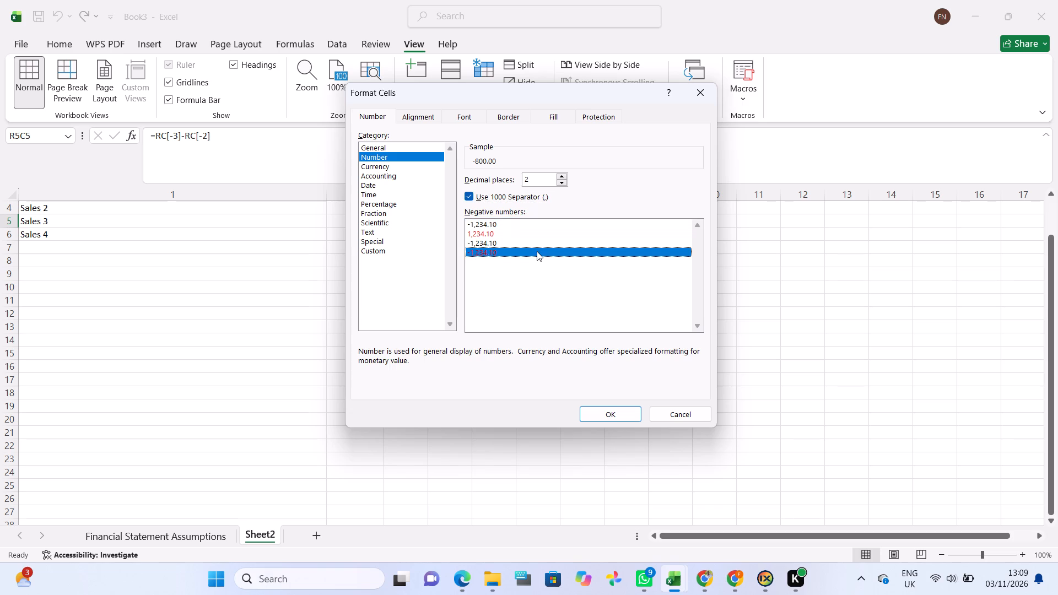
click(539, 197)
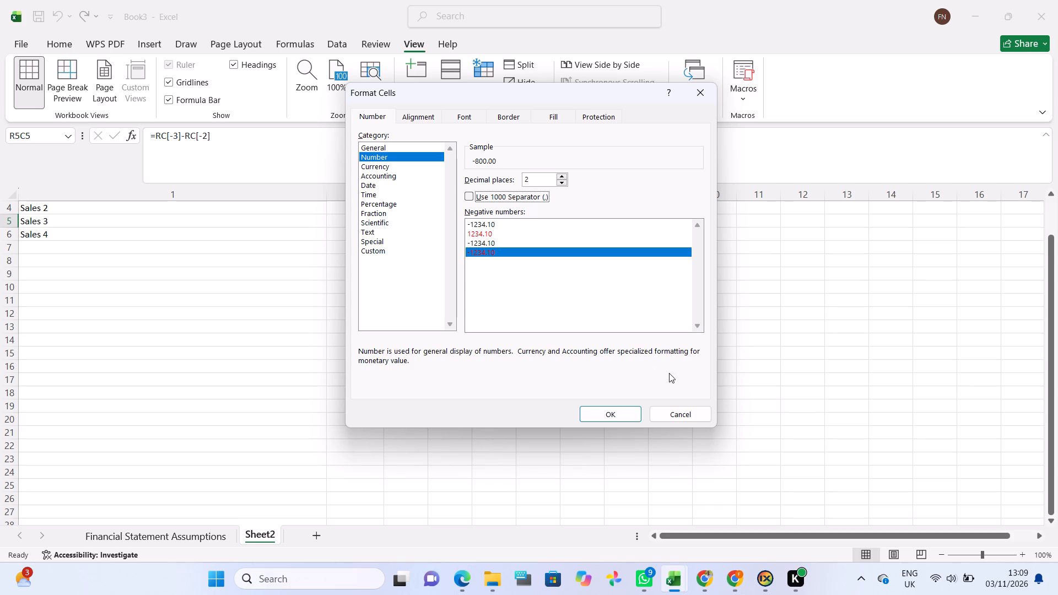
click(393, 164)
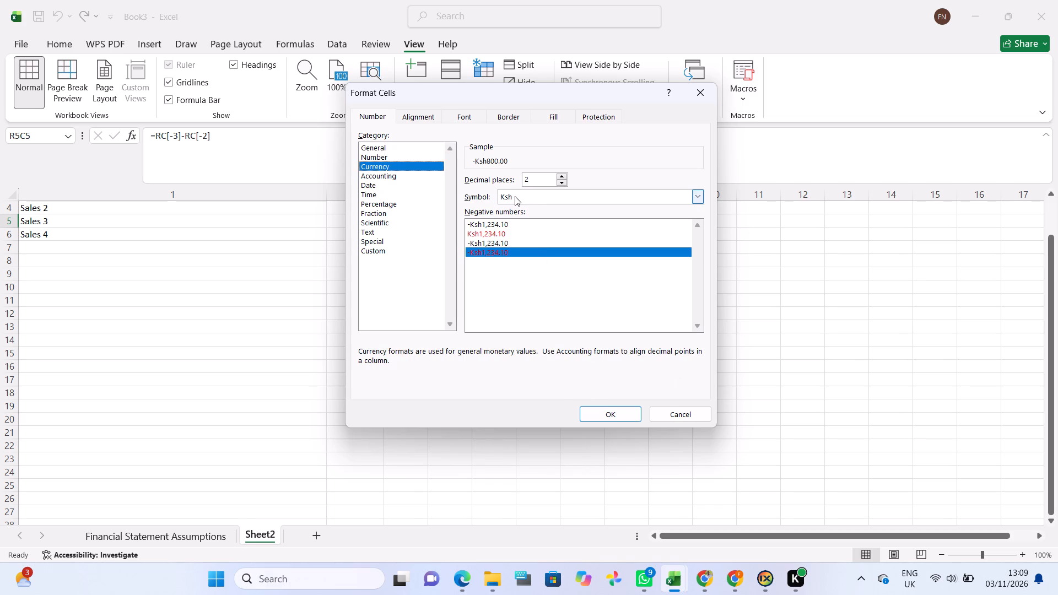
scroll(533, 236, down, 1)
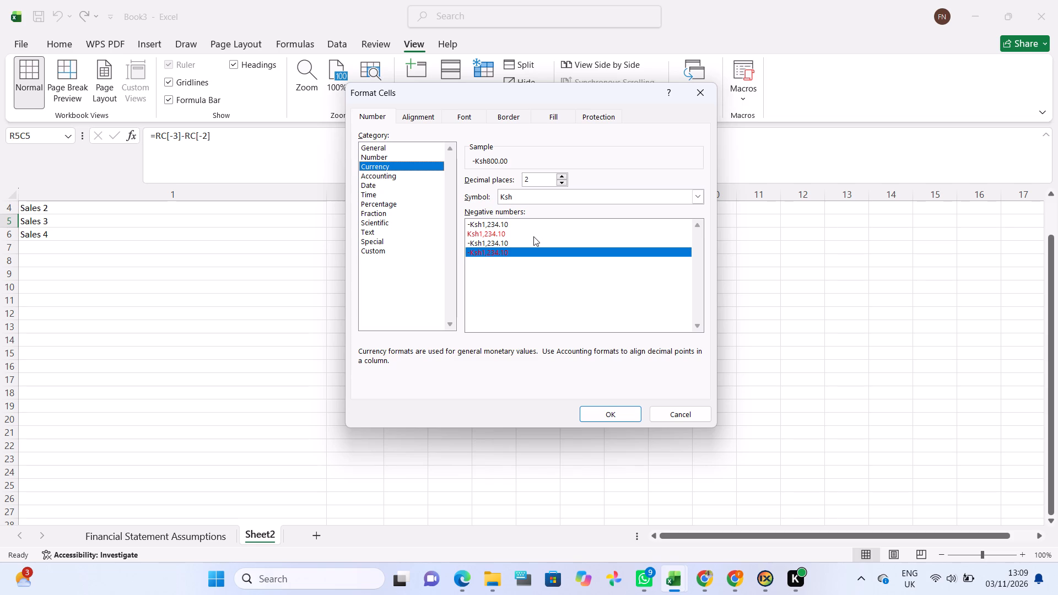
click(533, 236)
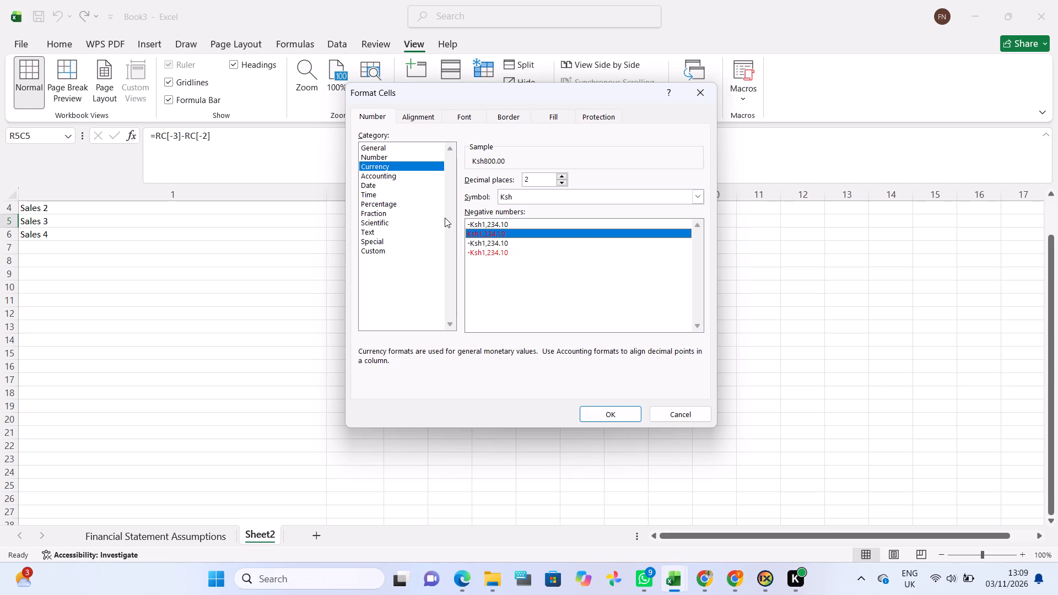
click(378, 173)
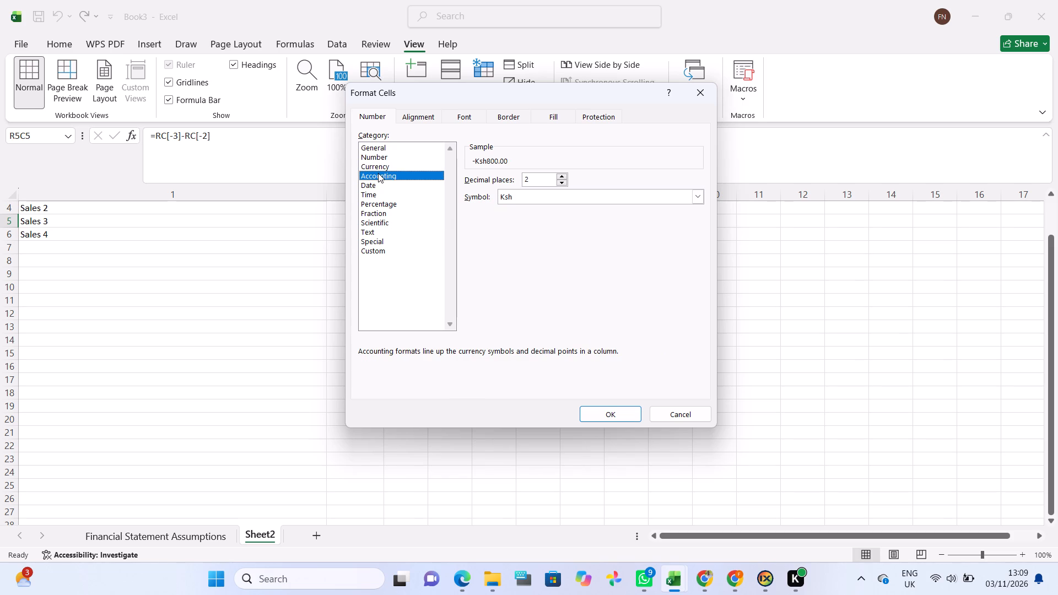
click(541, 194)
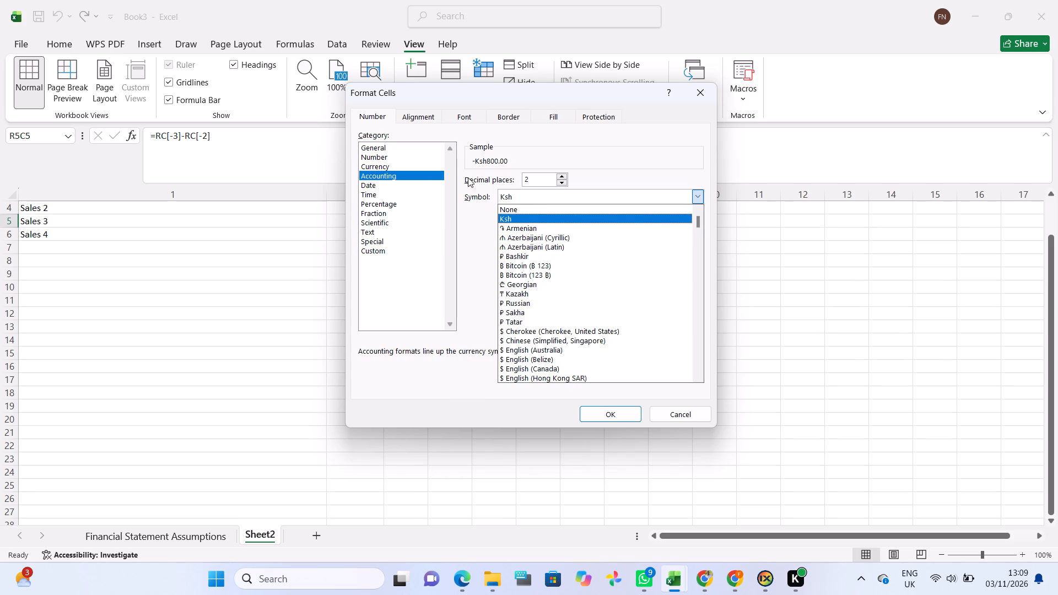
drag(396, 160, 391, 160)
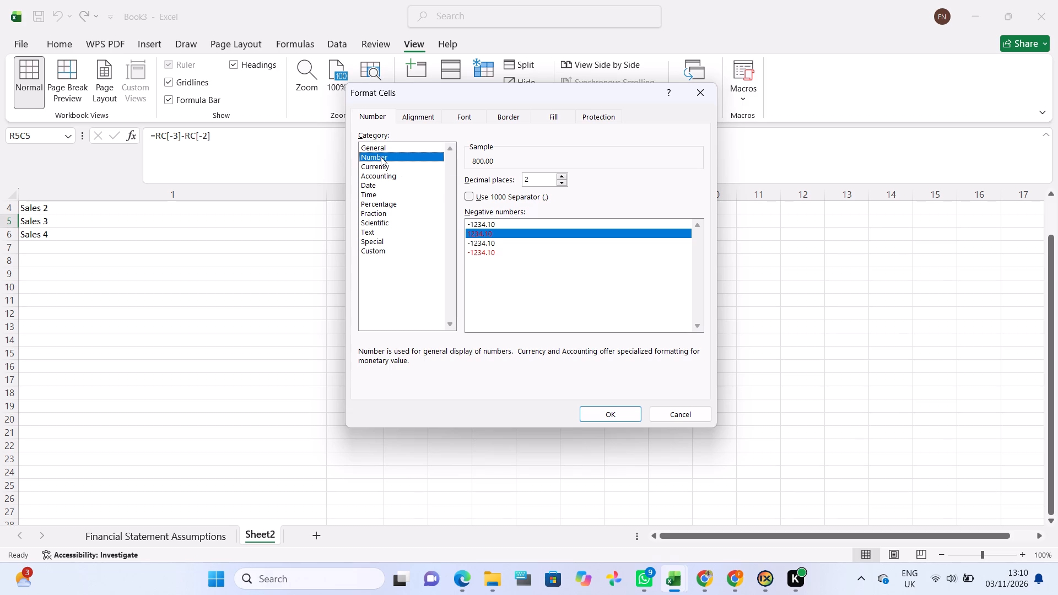
click(381, 157)
click(473, 196)
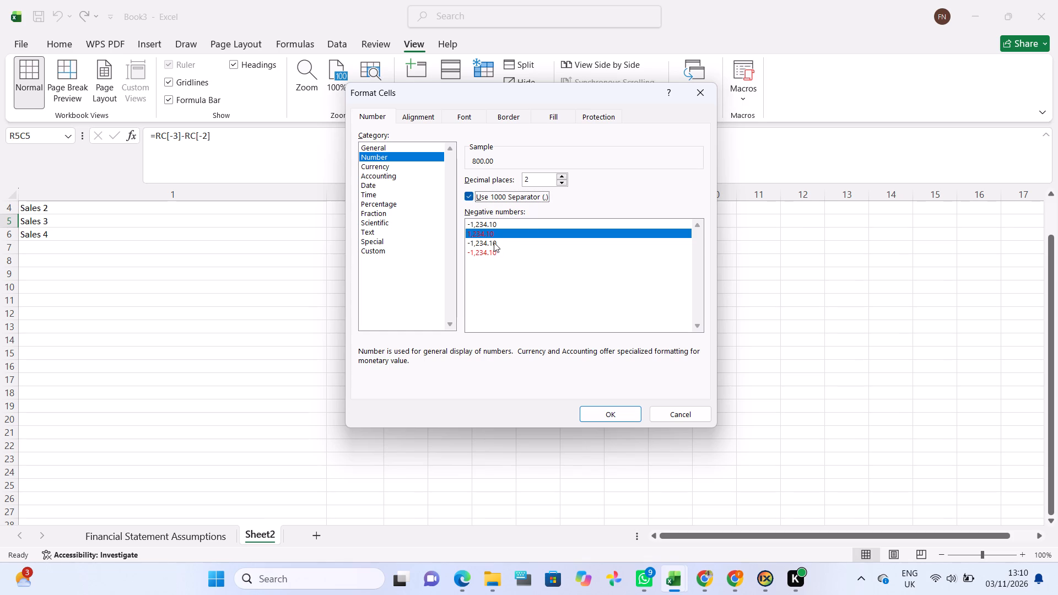
scroll(469, 269, down, 1)
scroll(498, 255, up, 1)
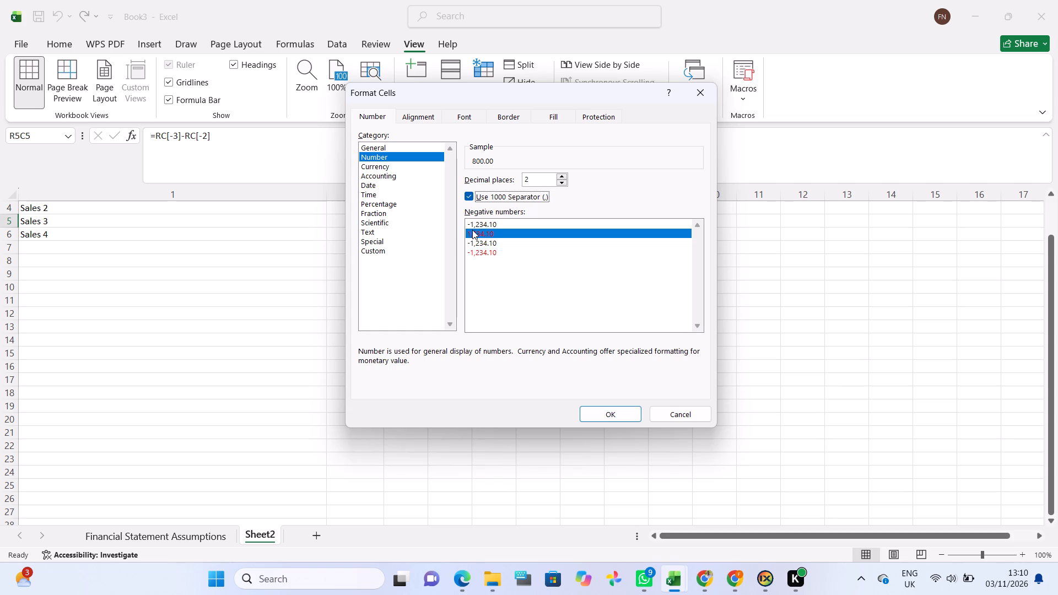
click(472, 235)
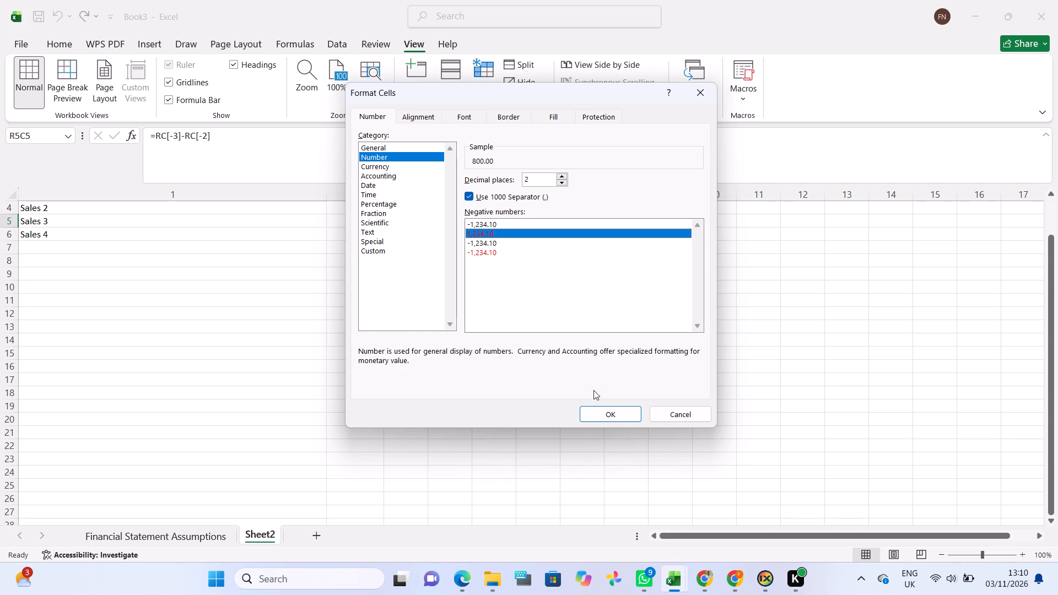
click(585, 414)
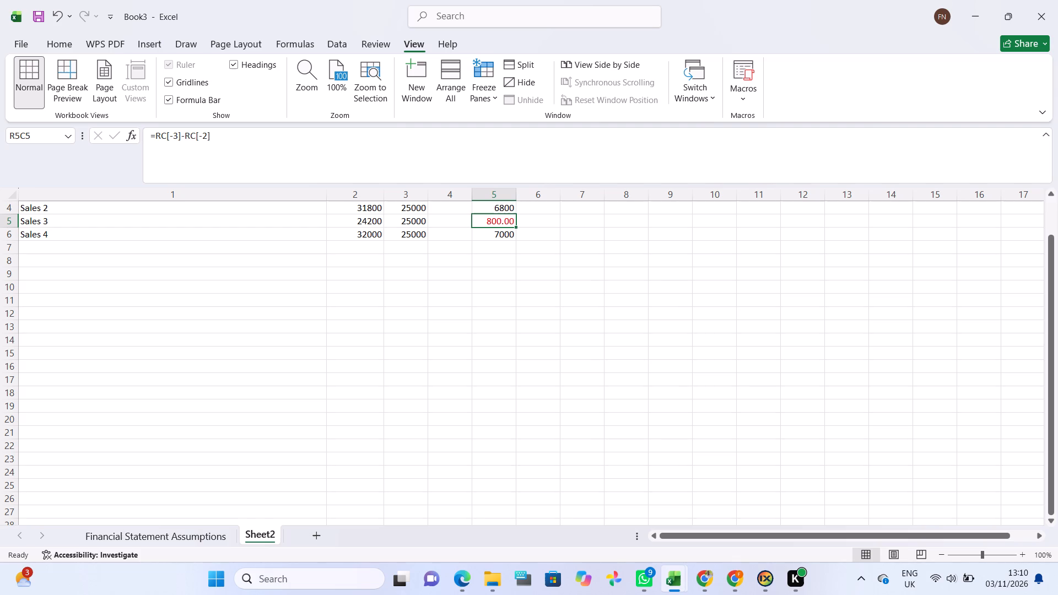
click(501, 251)
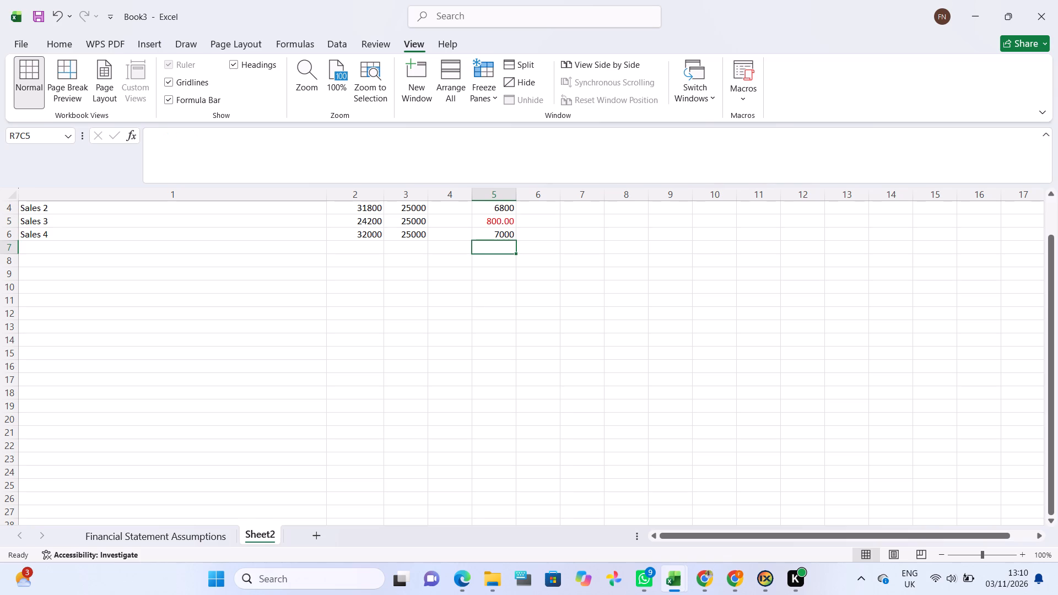
Examine the custom number format codes, including the red-negative and Ksh variants, for the Sales 1 Difference cell.
scroll(438, 232, up, 1)
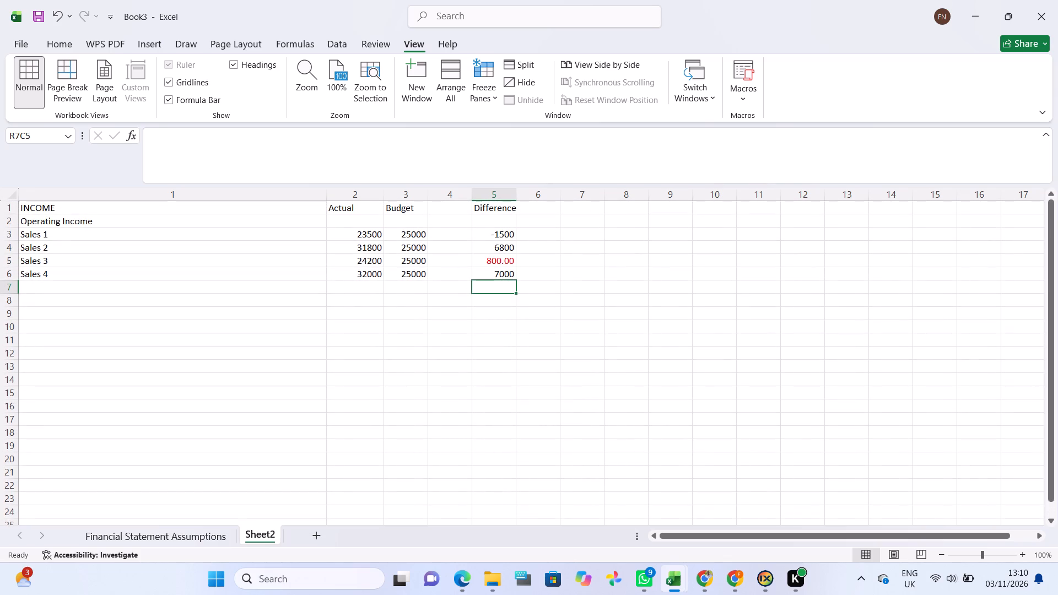
click(496, 232)
key(ctrl+1)
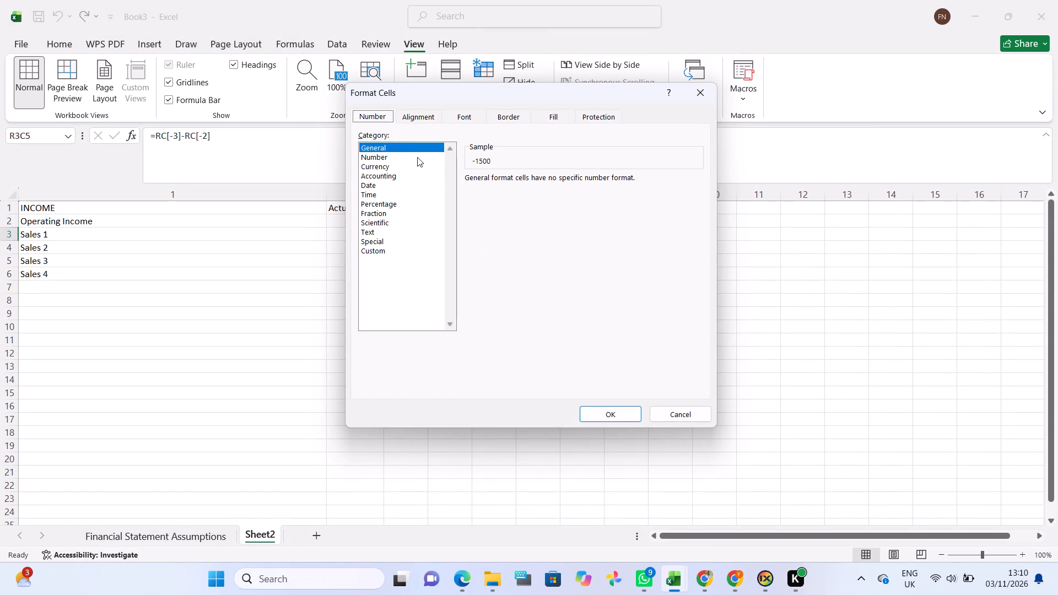
click(377, 156)
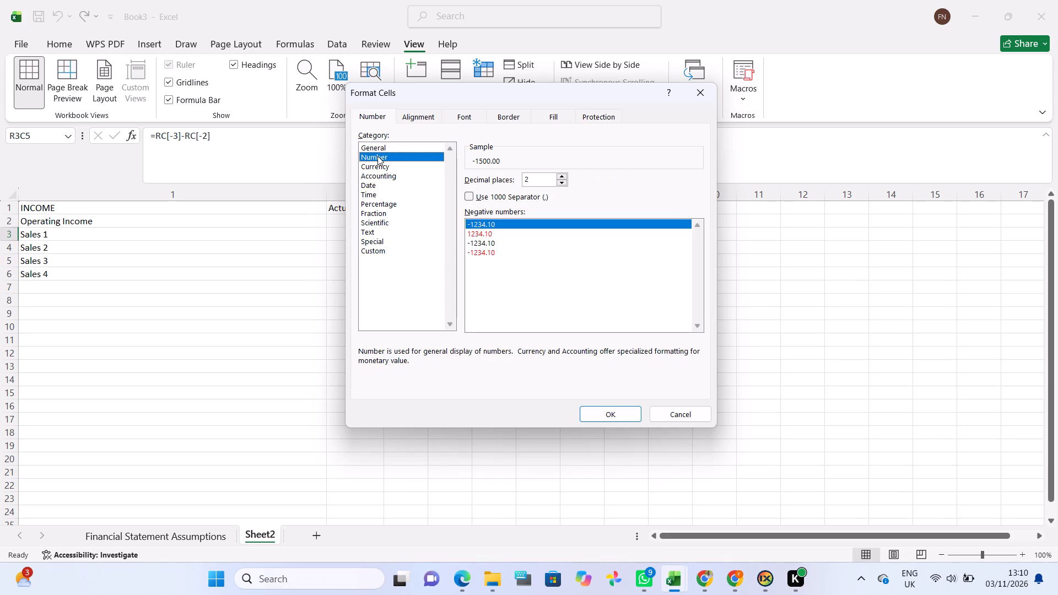
click(379, 245)
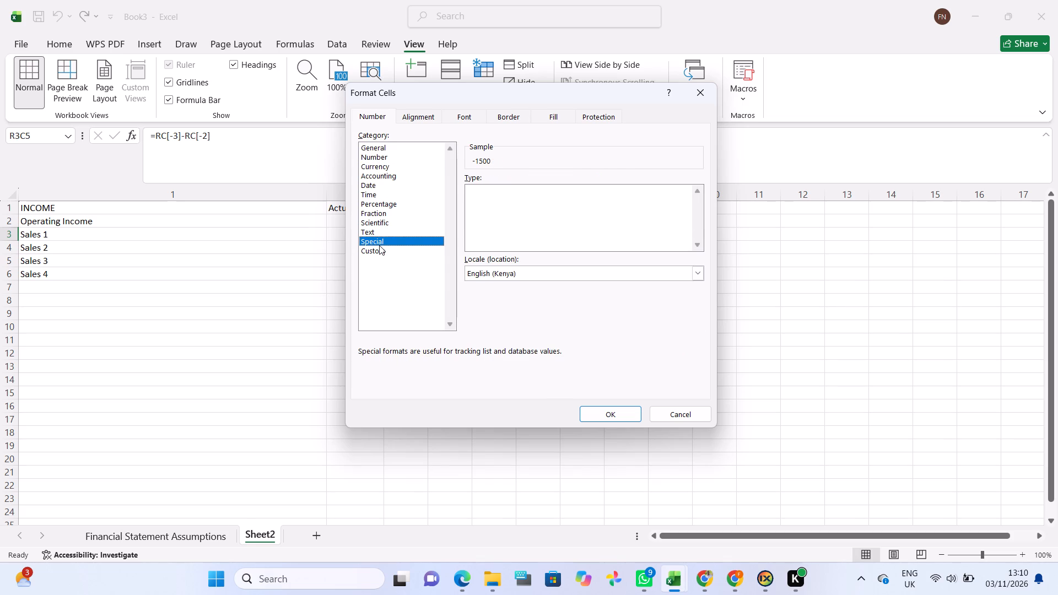
click(379, 250)
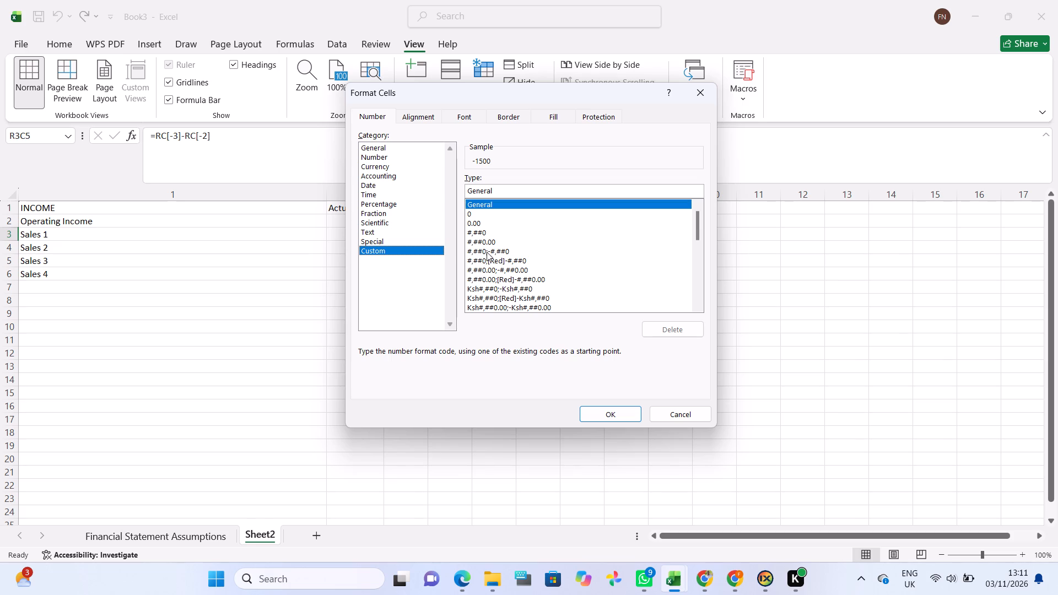
click(487, 252)
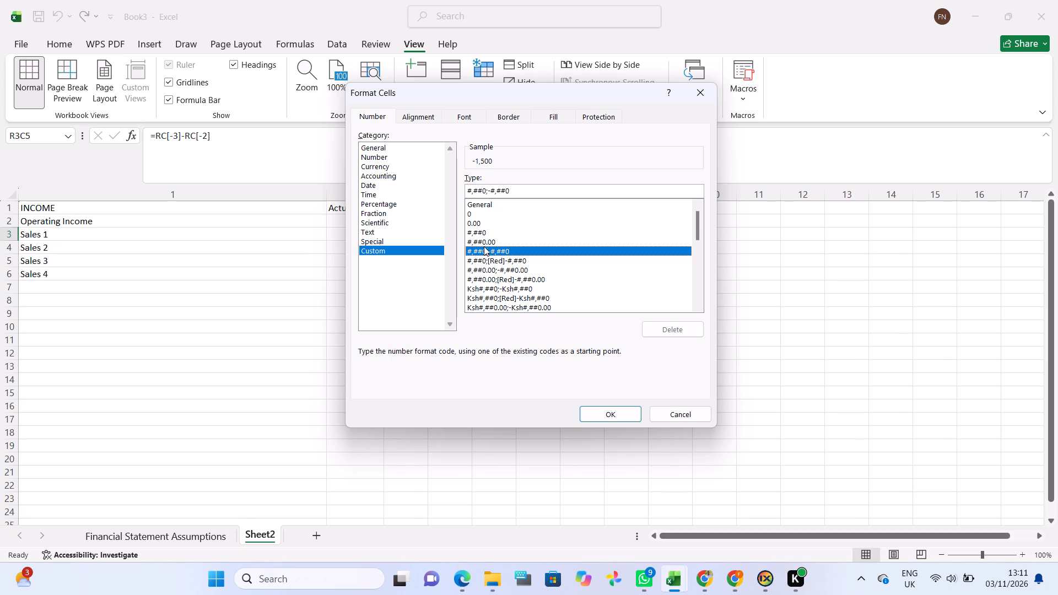
click(482, 240)
click(477, 232)
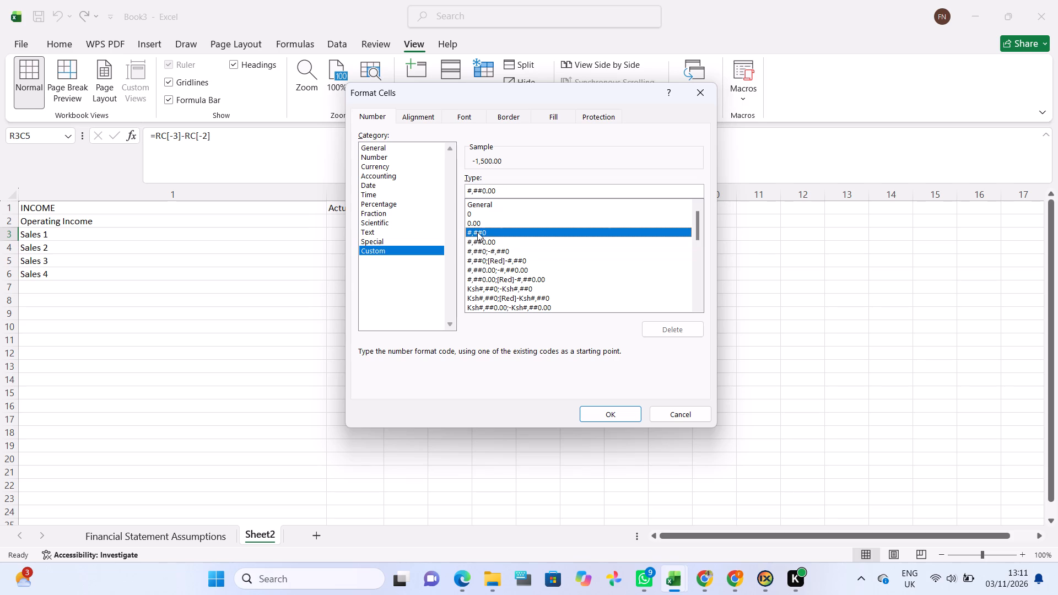
click(485, 280)
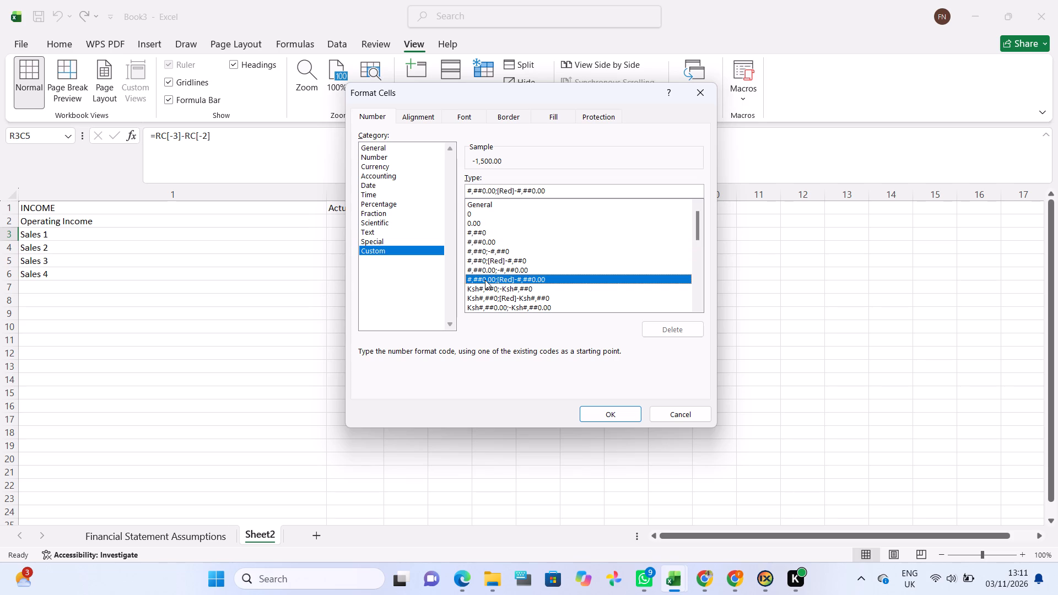
click(482, 294)
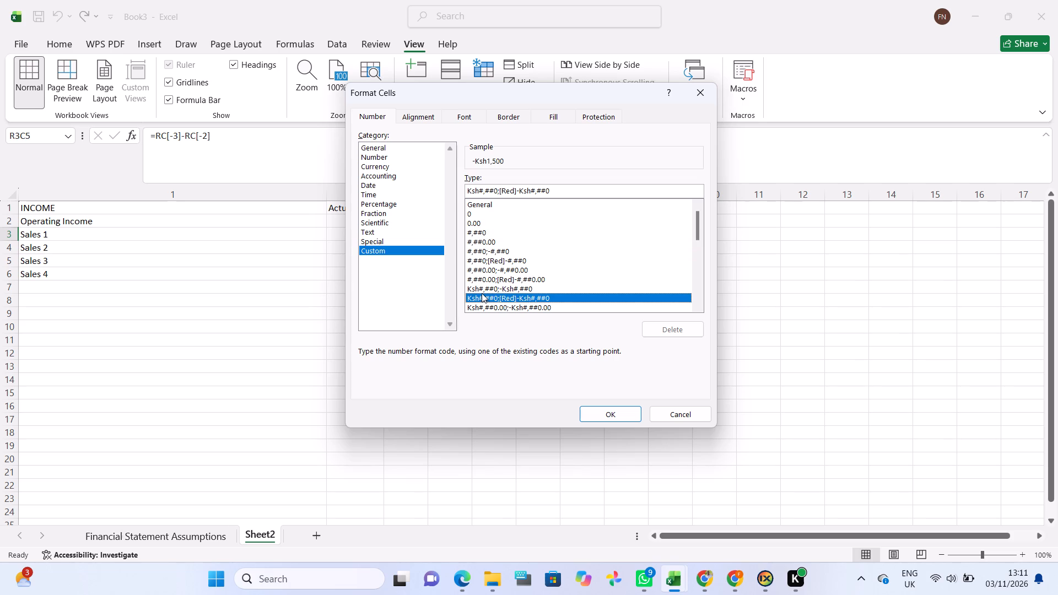
click(482, 291)
click(482, 306)
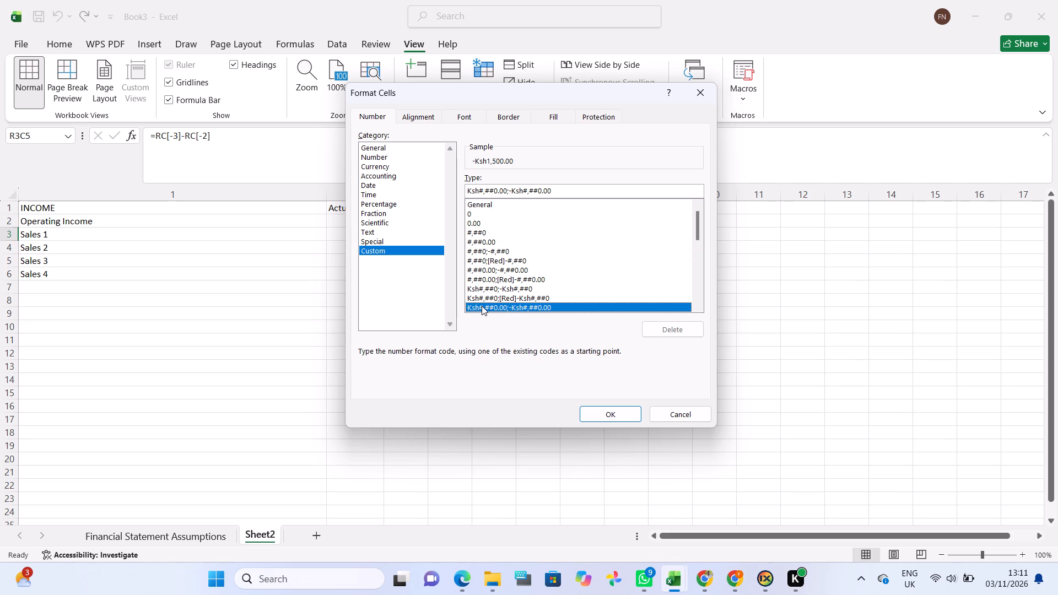
click(478, 292)
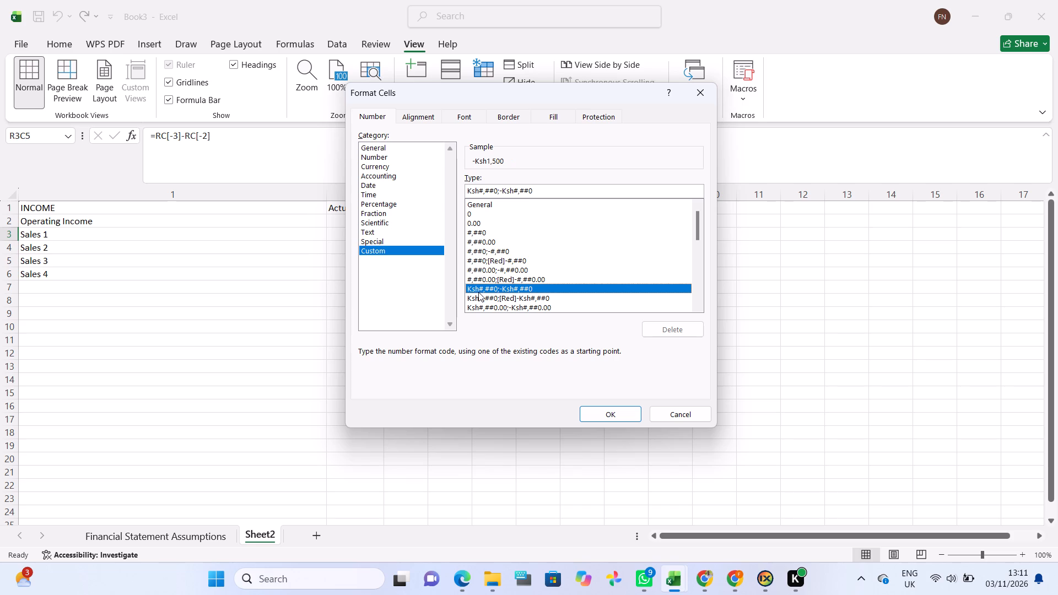
click(477, 247)
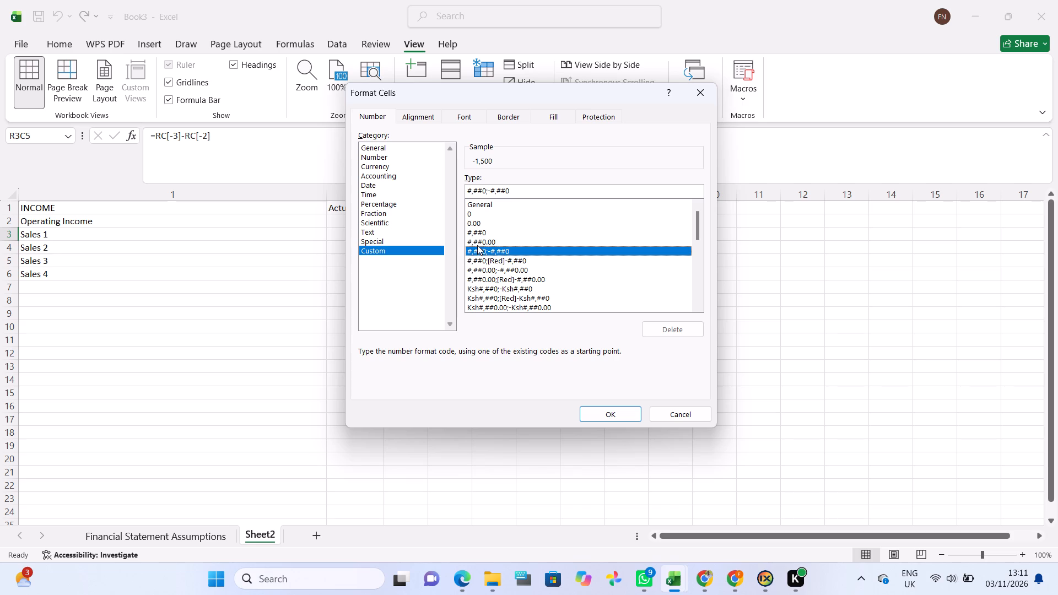
click(474, 205)
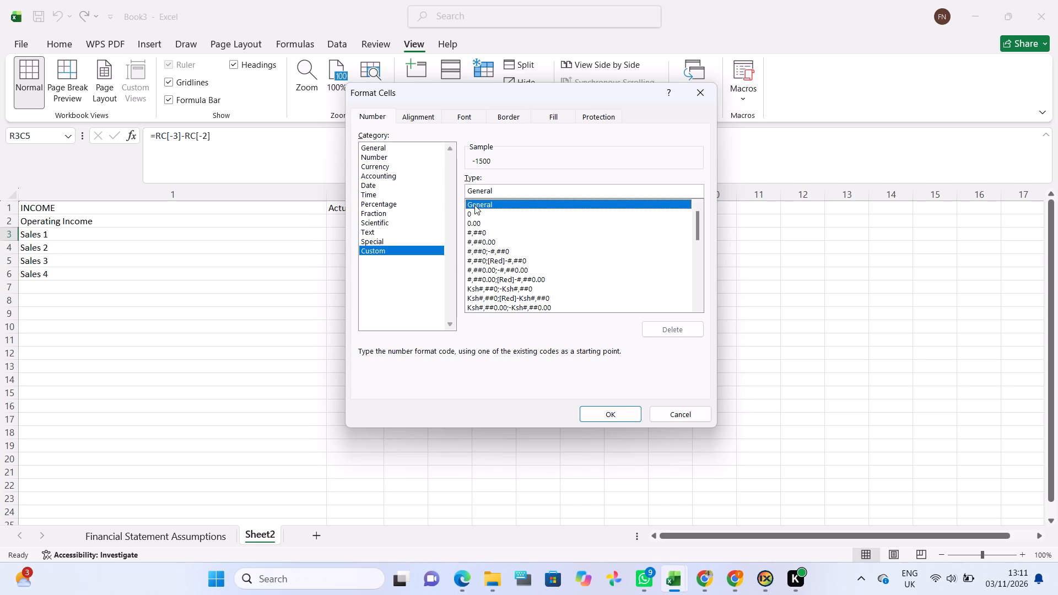
click(474, 211)
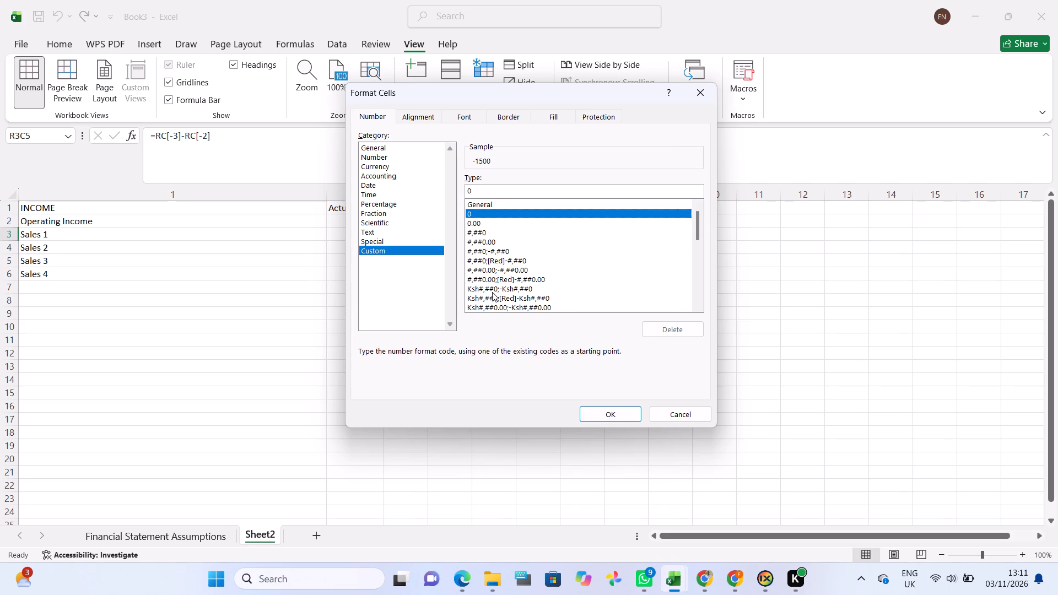
click(492, 295)
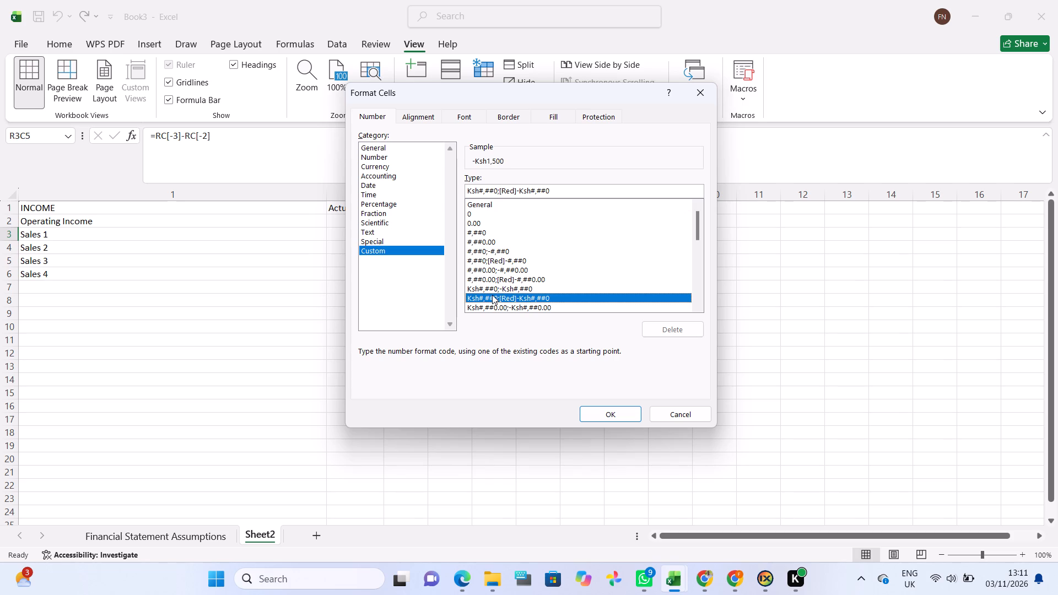
click(500, 262)
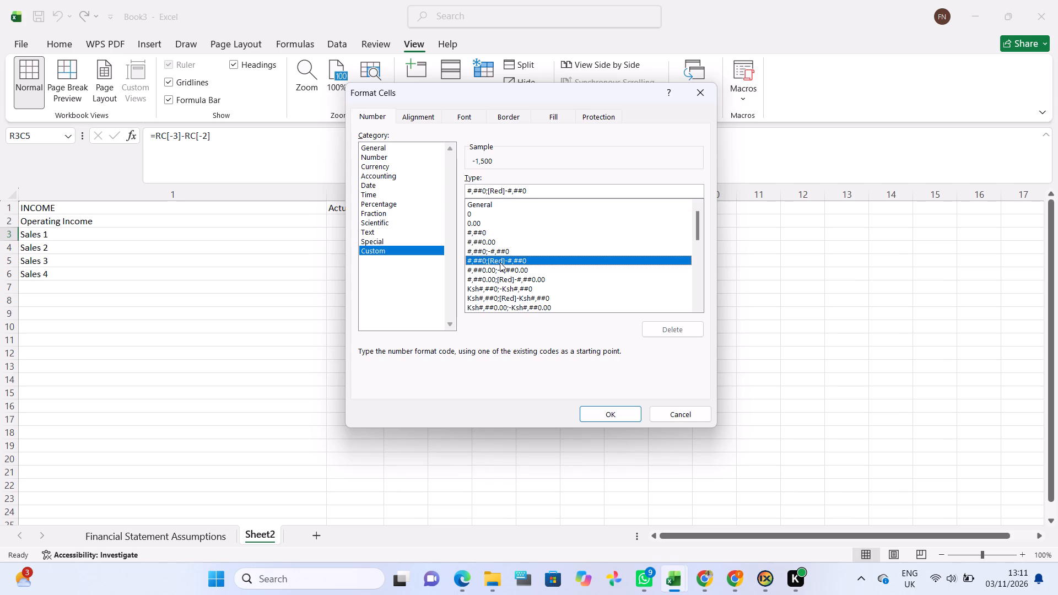
click(485, 247)
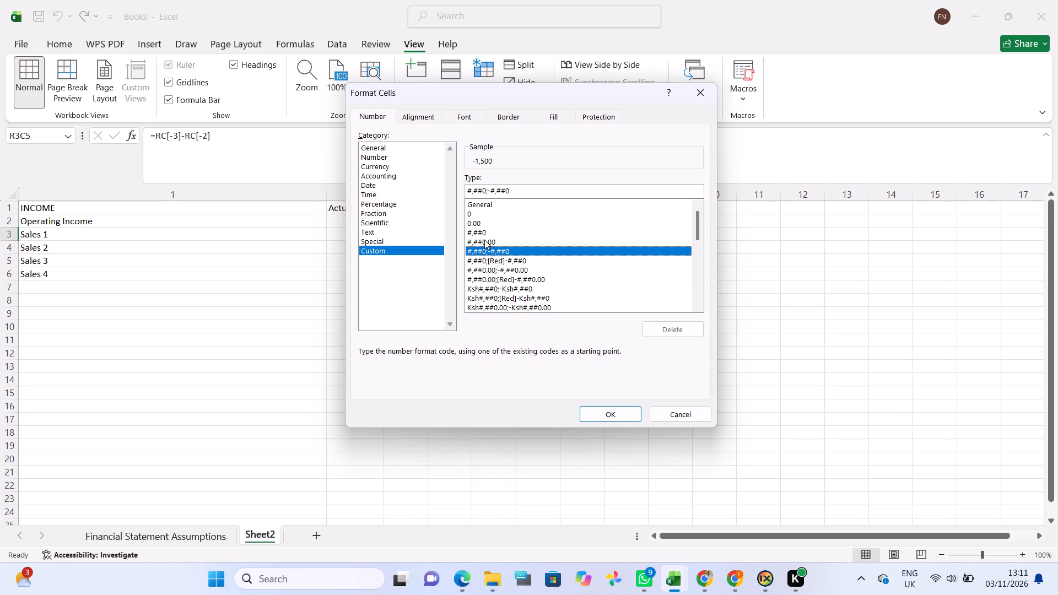
click(484, 240)
click(481, 231)
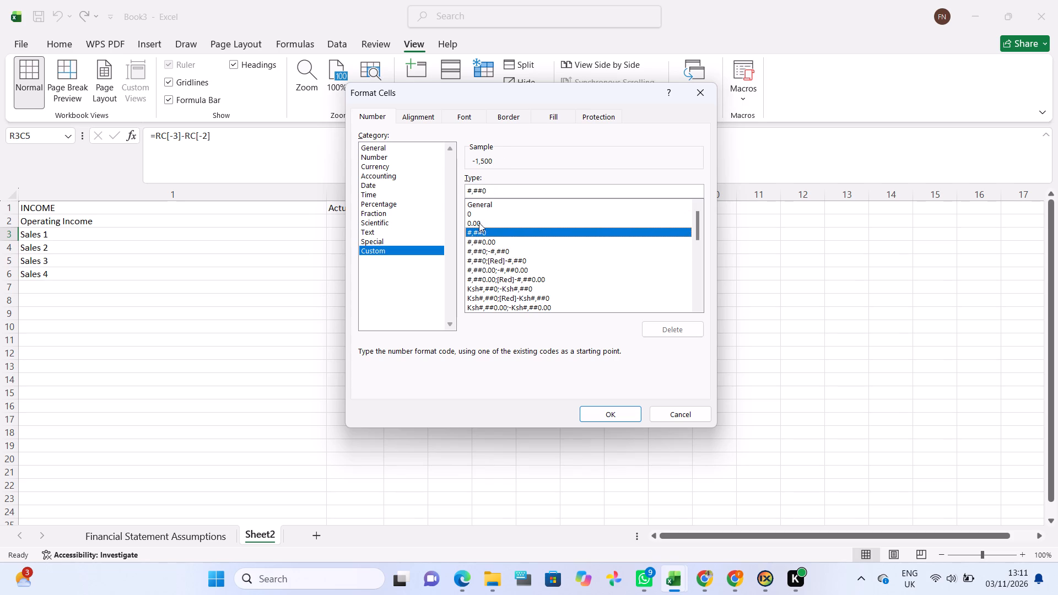
click(479, 223)
click(476, 204)
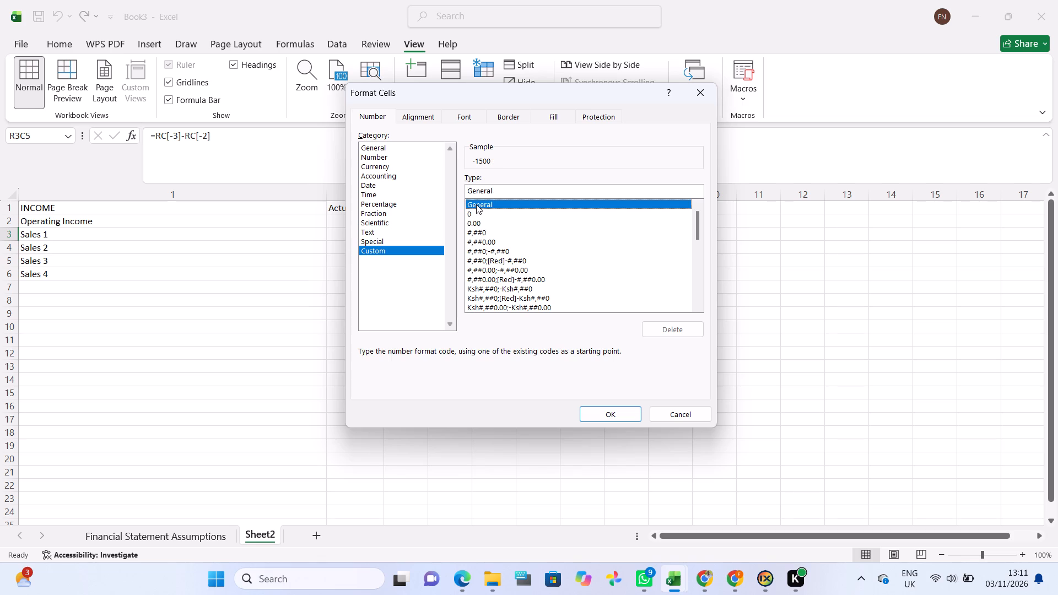
click(481, 293)
click(481, 295)
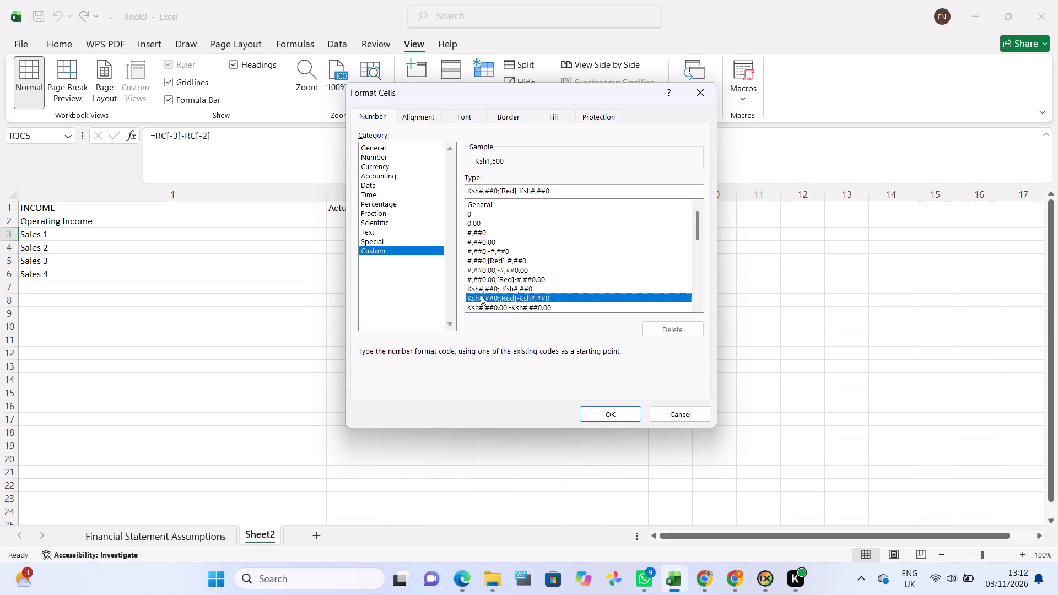
click(482, 267)
click(483, 255)
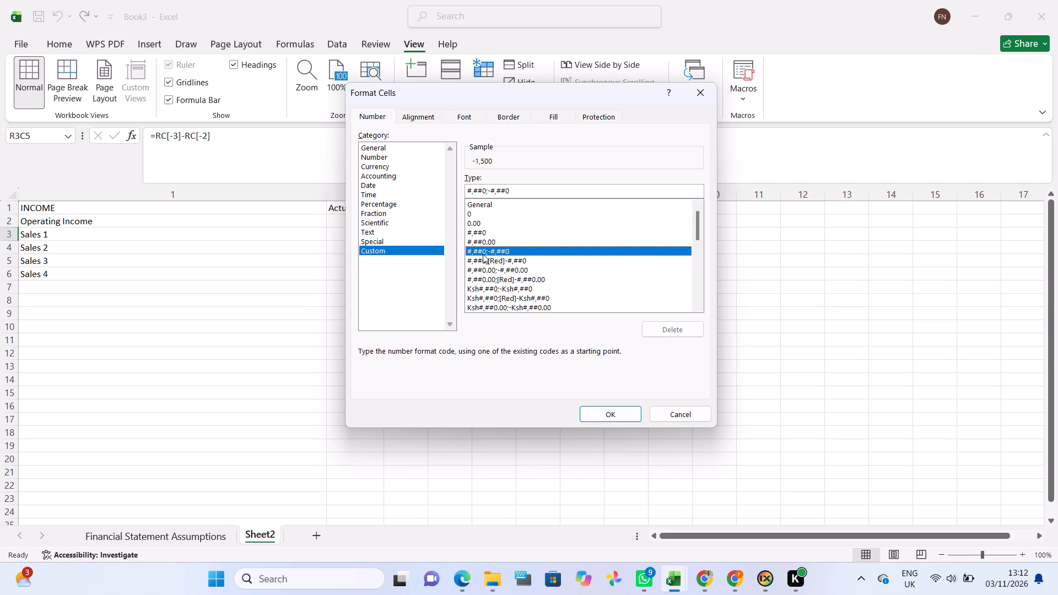
click(482, 262)
scroll(487, 273, down, 2)
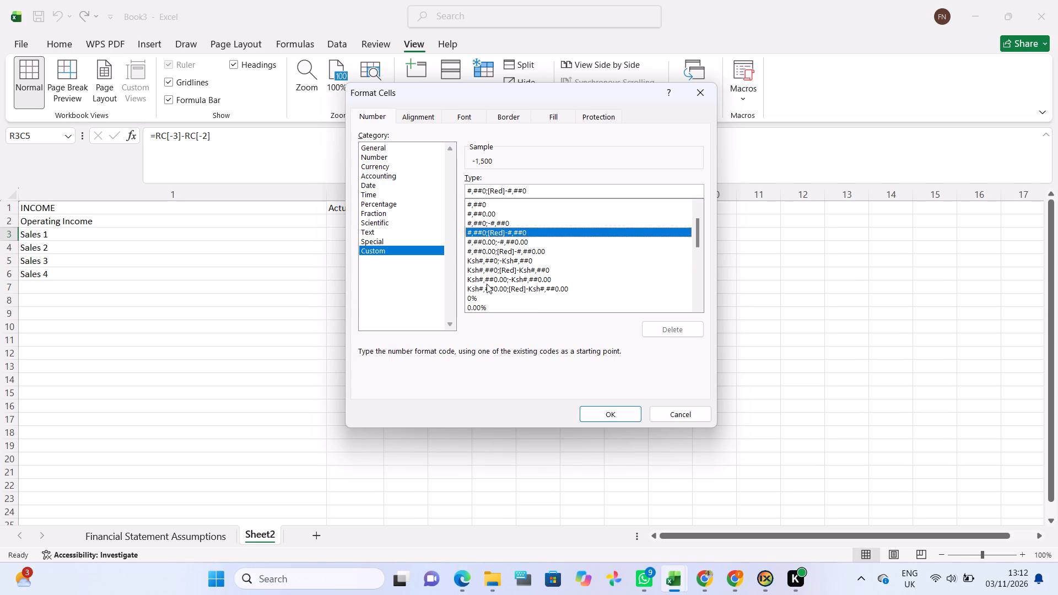
click(472, 300)
drag(477, 312, 479, 301)
drag(479, 301, 504, 258)
scroll(504, 258, up, 1)
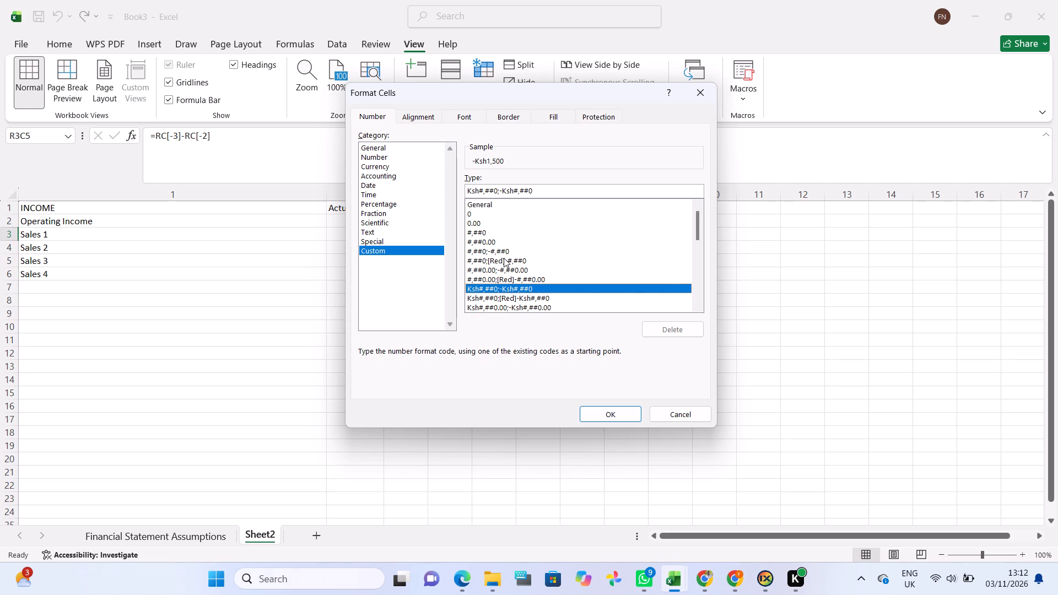
Format the Sales 1 Difference cell as Number with 2 decimal places and negatives in red without a minus sign.
click(375, 140)
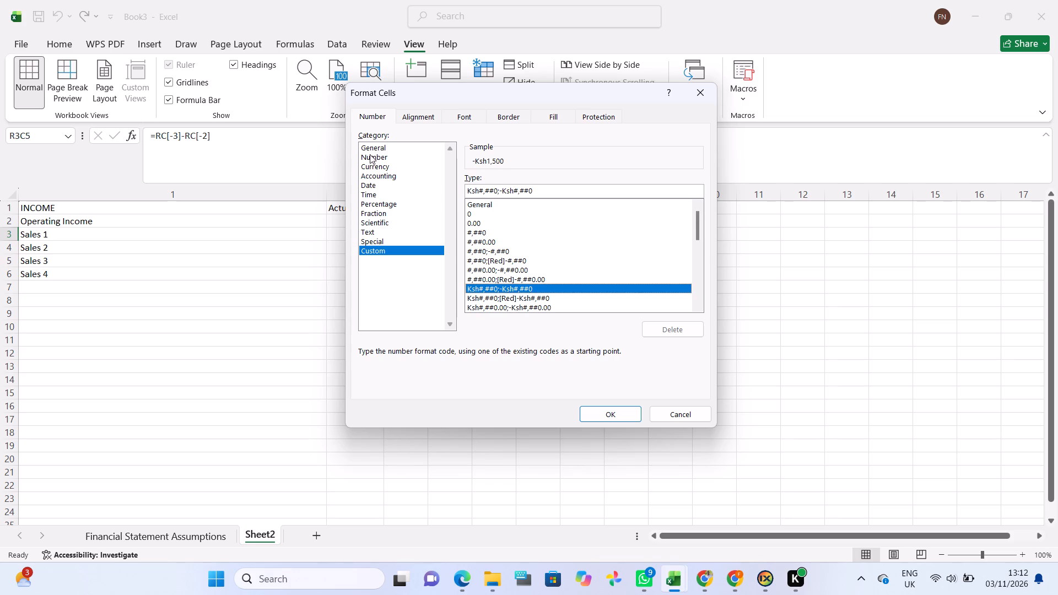
click(370, 159)
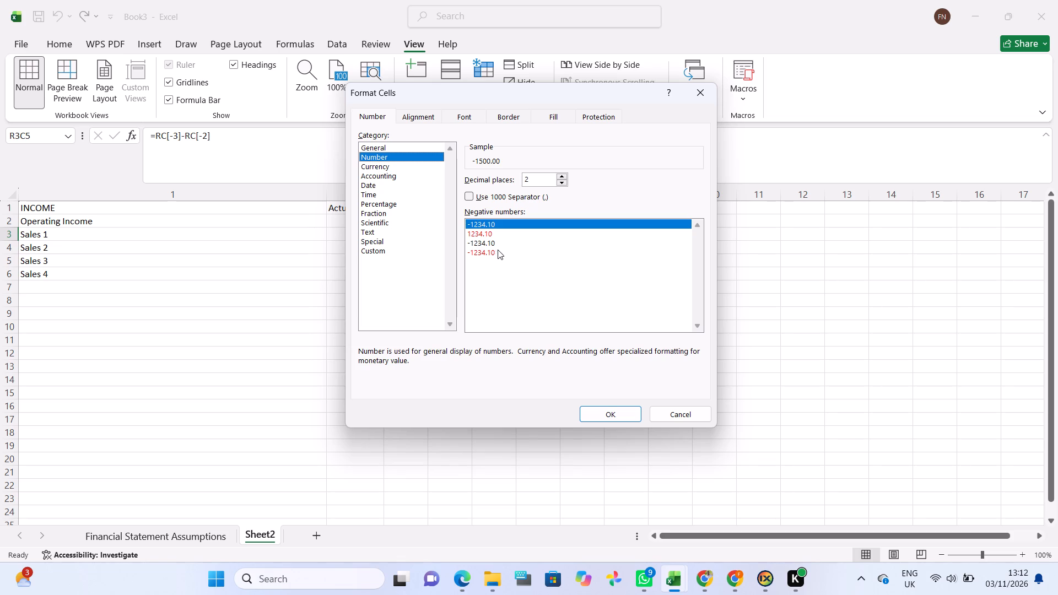
click(480, 230)
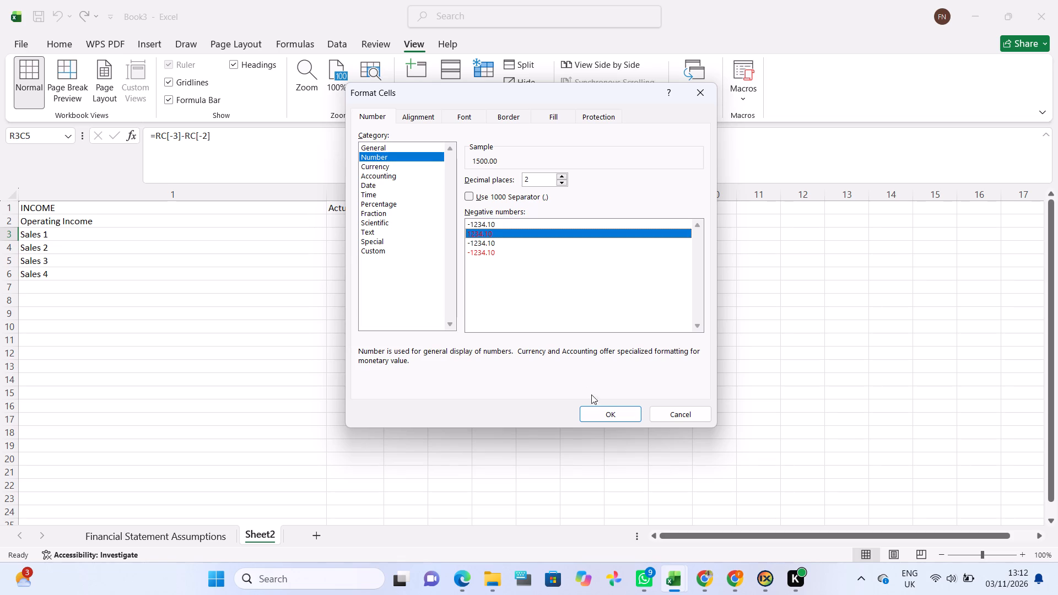
click(595, 412)
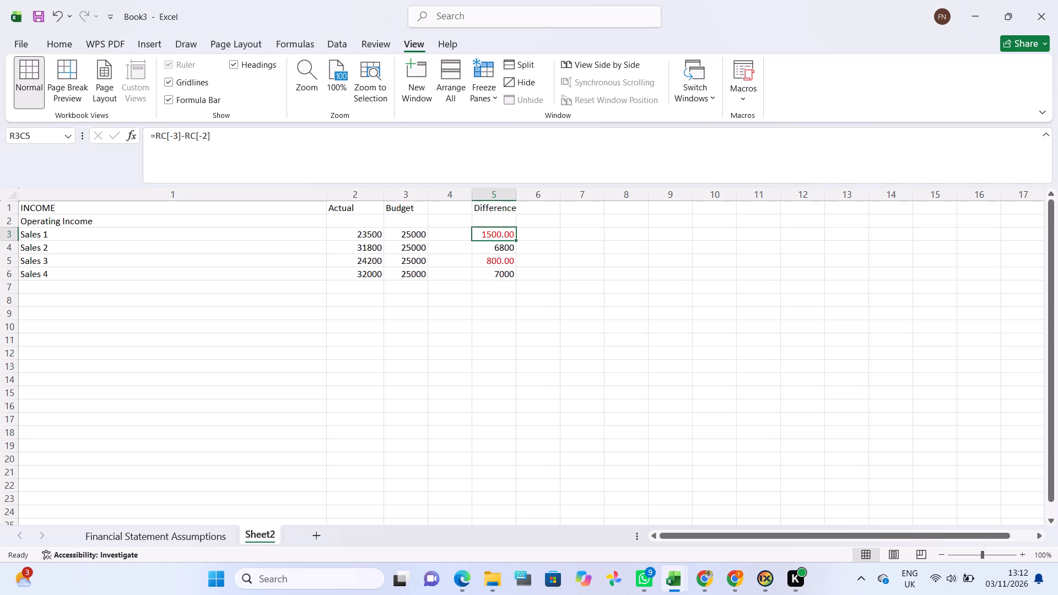
Enter the label "Total Operating Income" in row 8 of the first column, leaving a blank row below Sales 4.
click(353, 284)
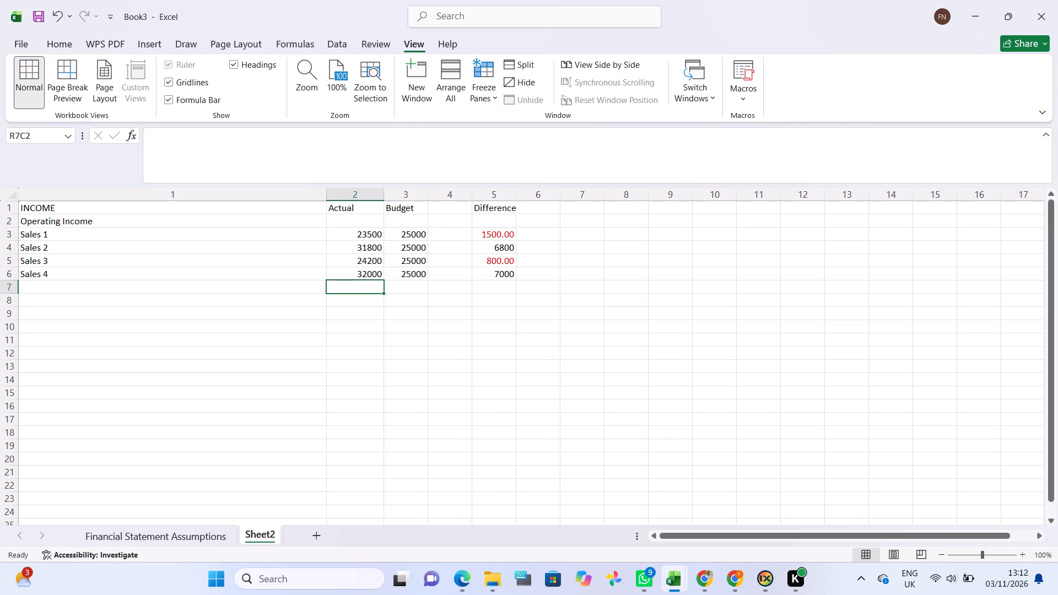
click(175, 285)
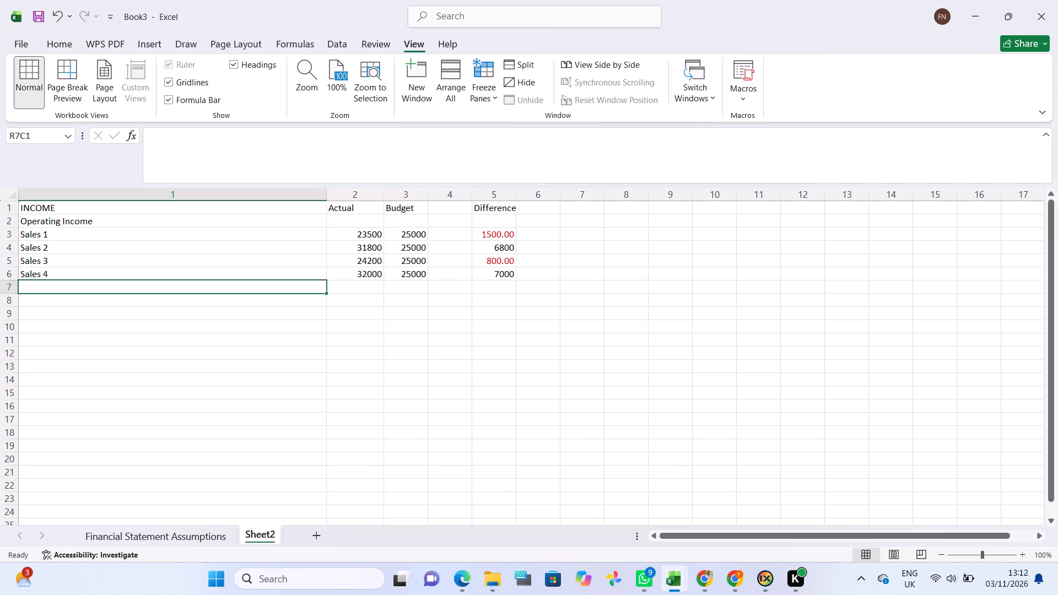
click(182, 303)
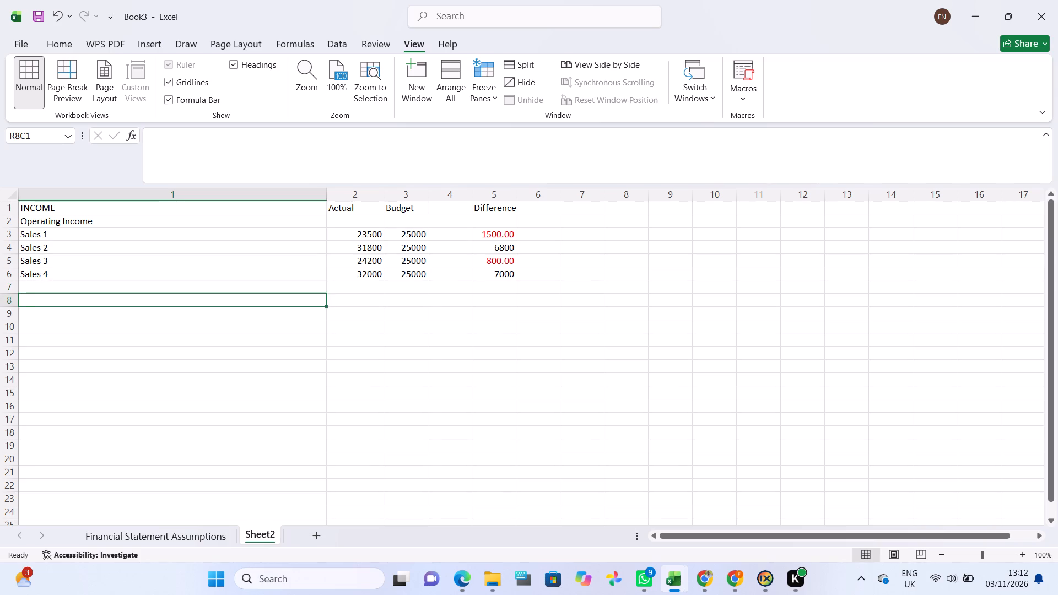
text(otal)
key(space)
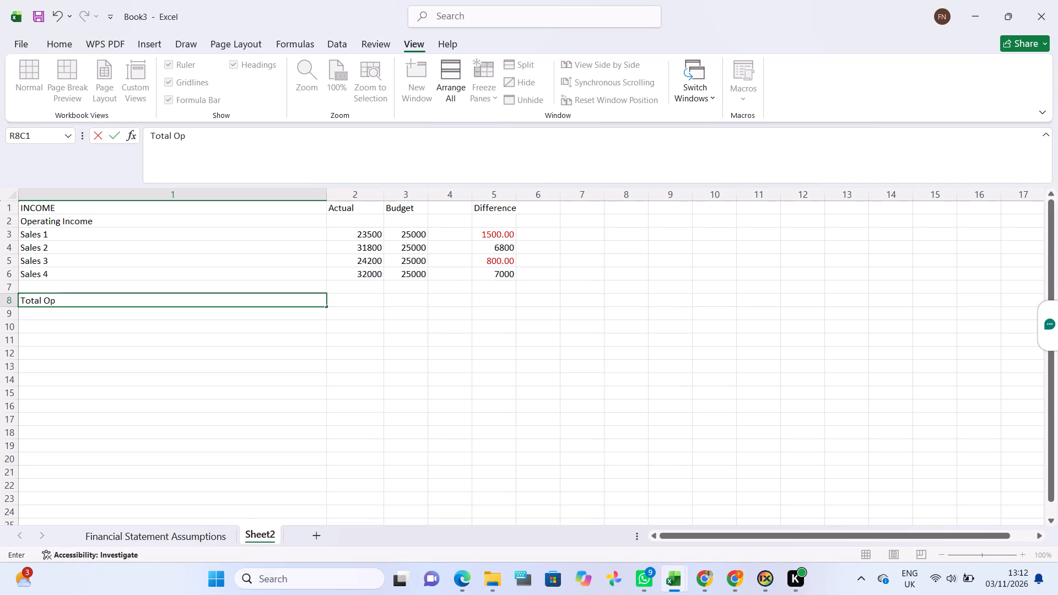
text(erating)
key(space)
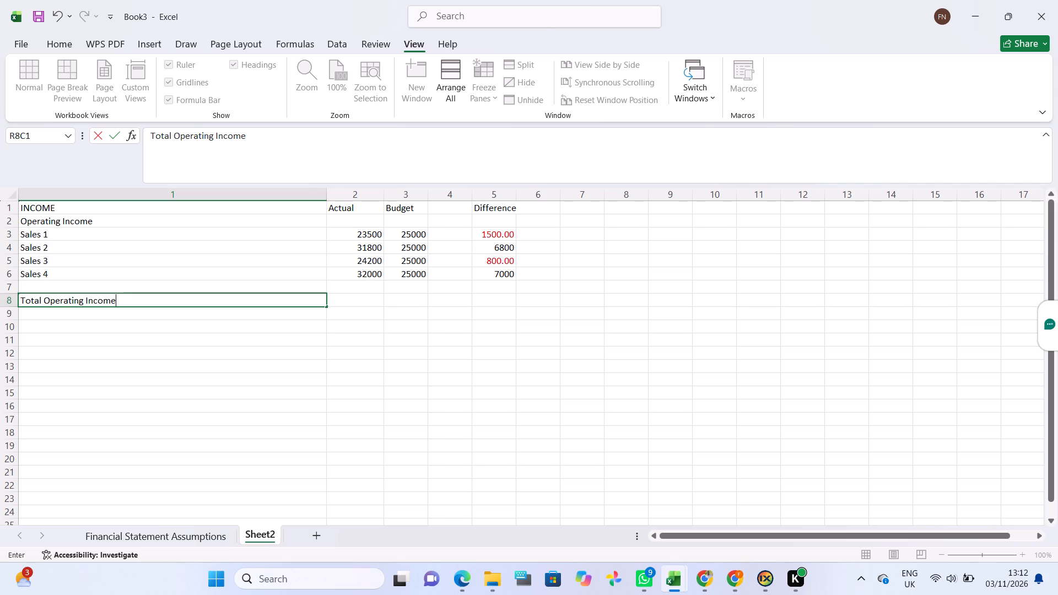
Center-align the "Total Operating Income" label in its row 8 cell.
drag(20, 301, 102, 302)
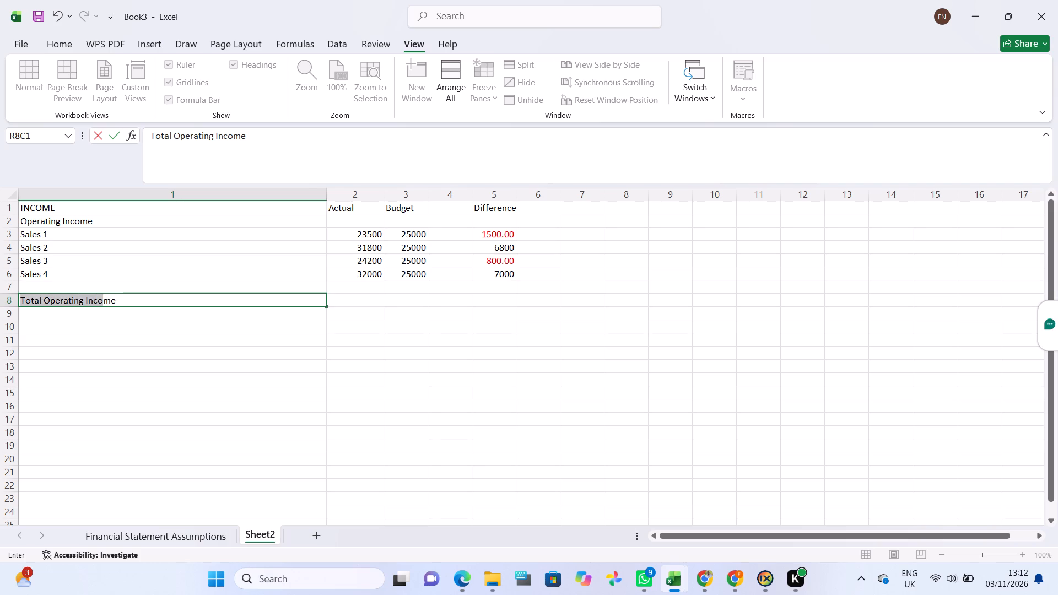
drag(102, 302, 118, 303)
click(64, 43)
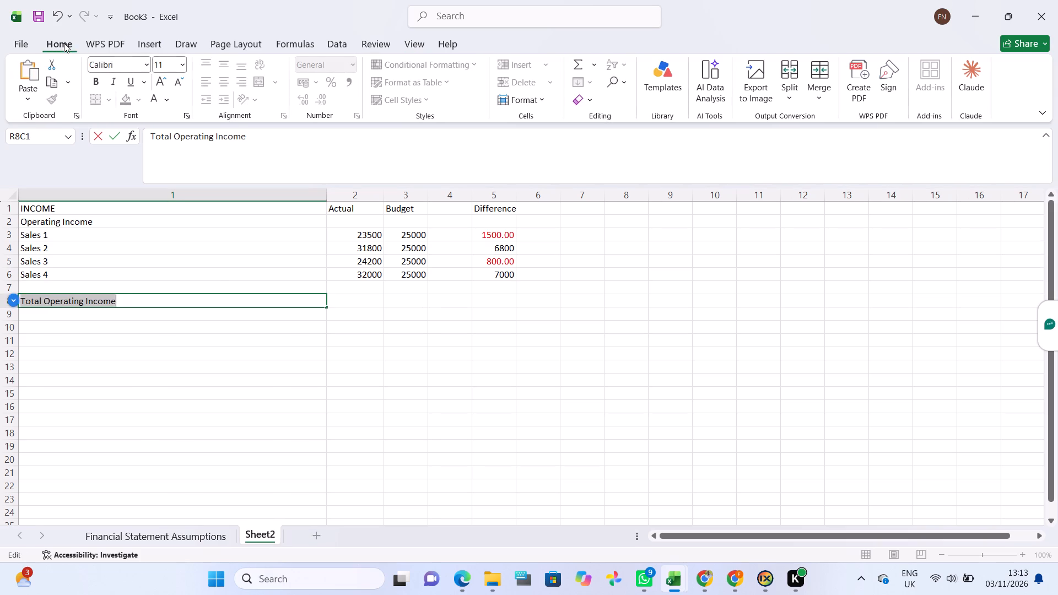
click(225, 81)
click(225, 81)
triple_click(225, 81)
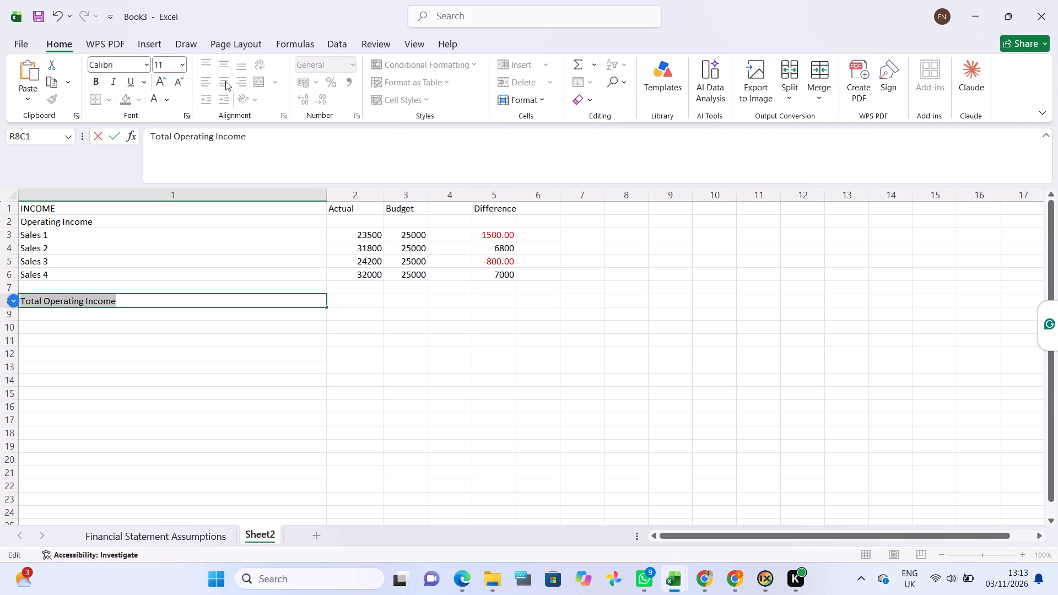
triple_click(225, 81)
double_click(225, 81)
scroll(342, 389, down, 1)
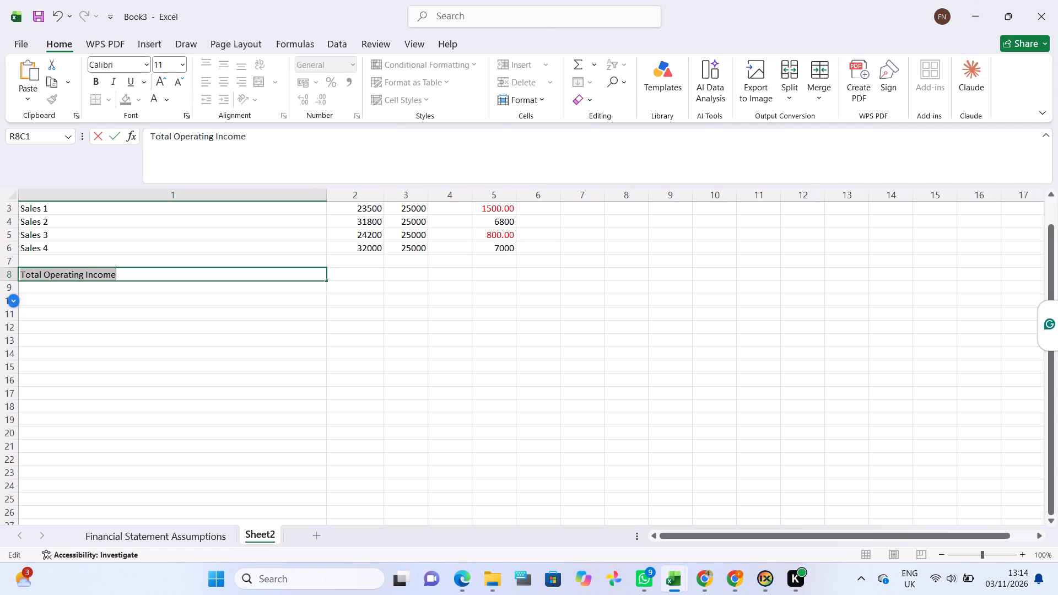
click(251, 288)
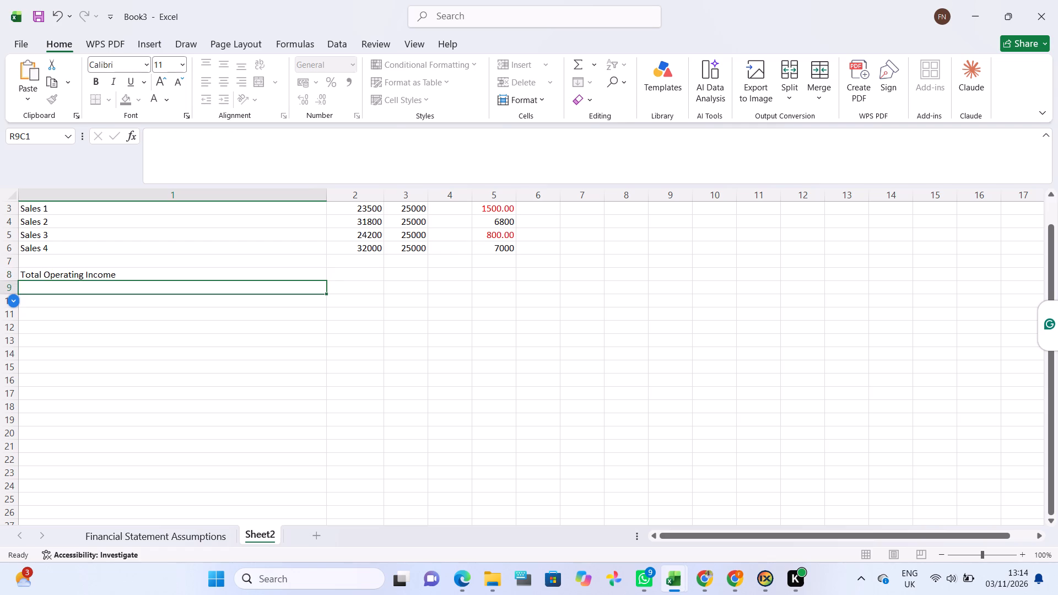
click(234, 269)
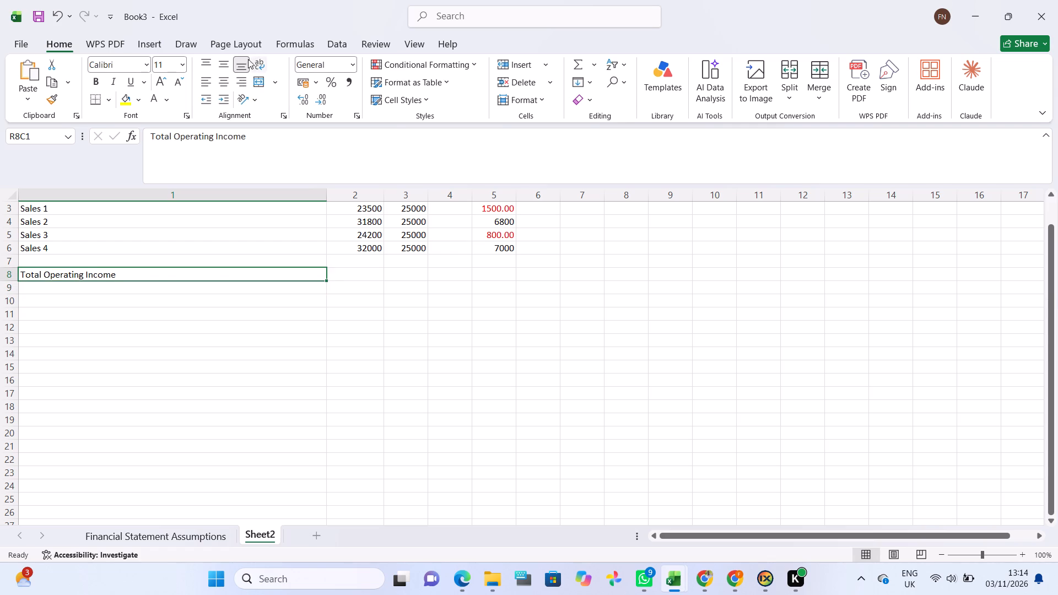
click(230, 80)
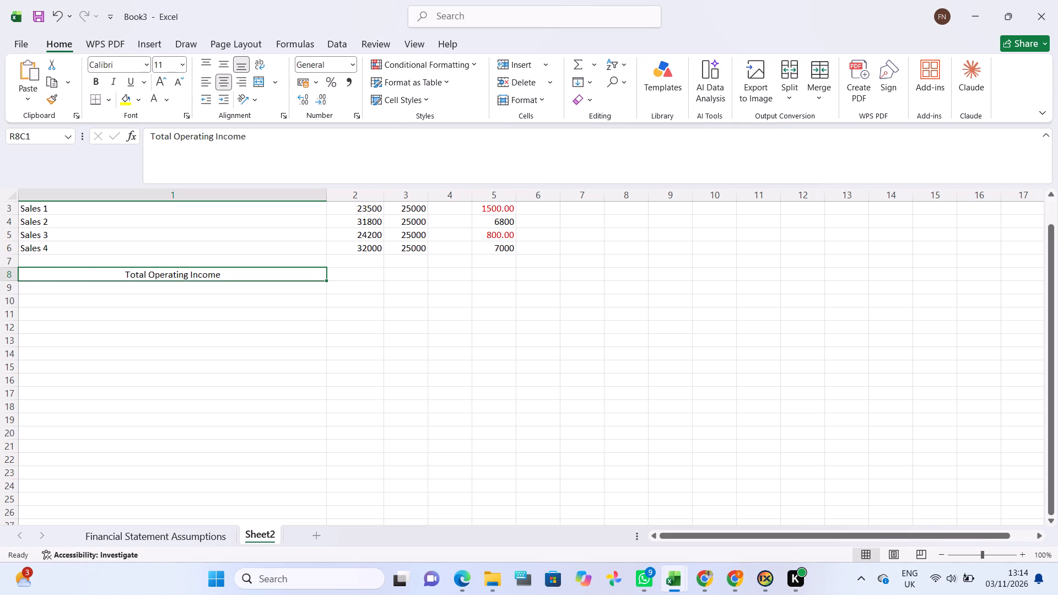
Total the Actual column in the Total Operating Income row with a formula adding the Sales 1, Sales 2, Sales 3 and Sales 4 cells.
click(376, 280)
key(equal)
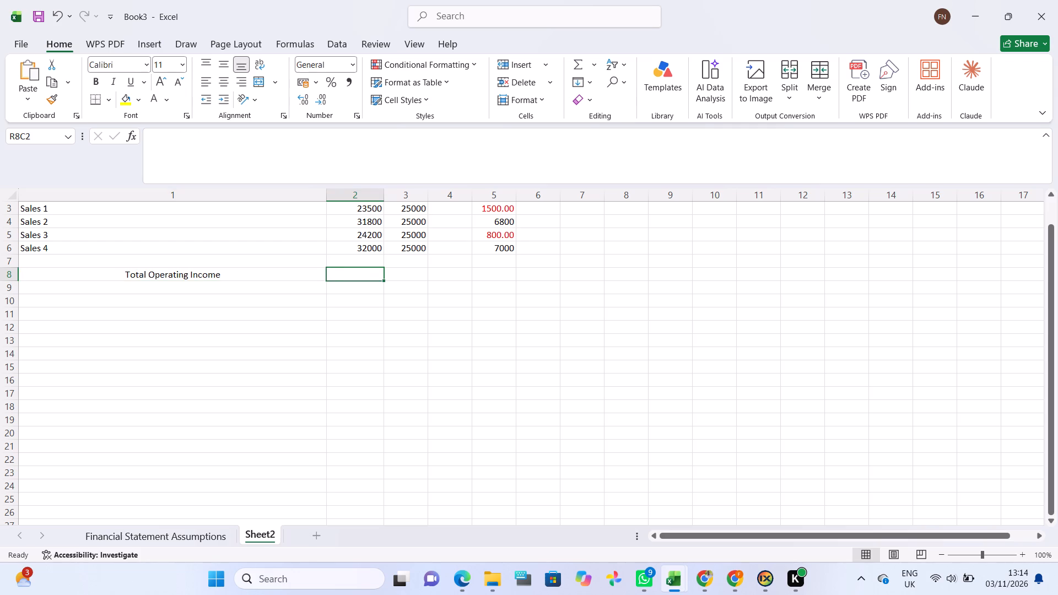
click(374, 212)
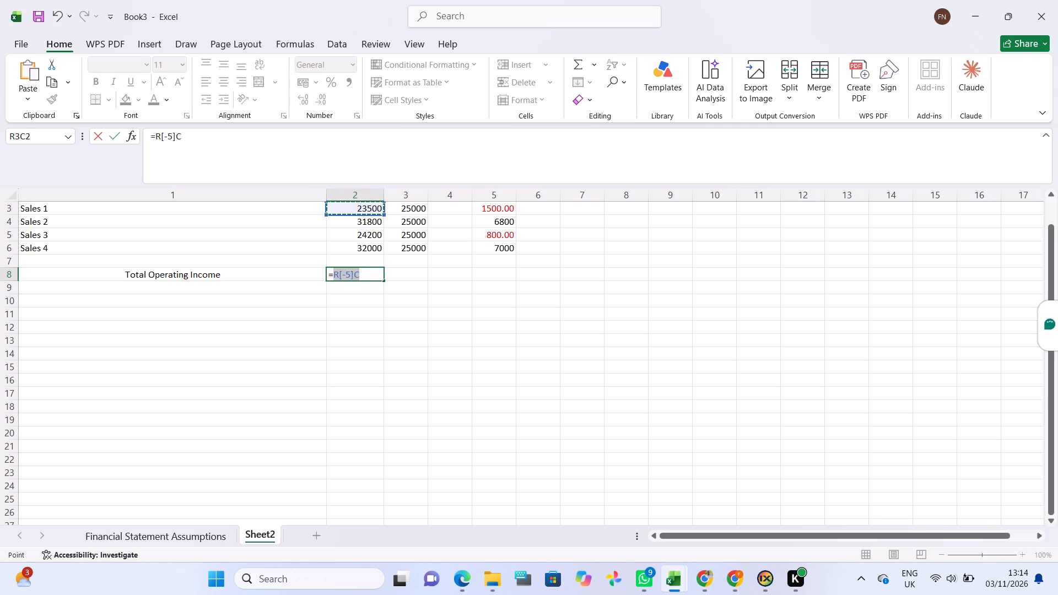
ctrl+click(374, 212)
key(ctrl+equal)
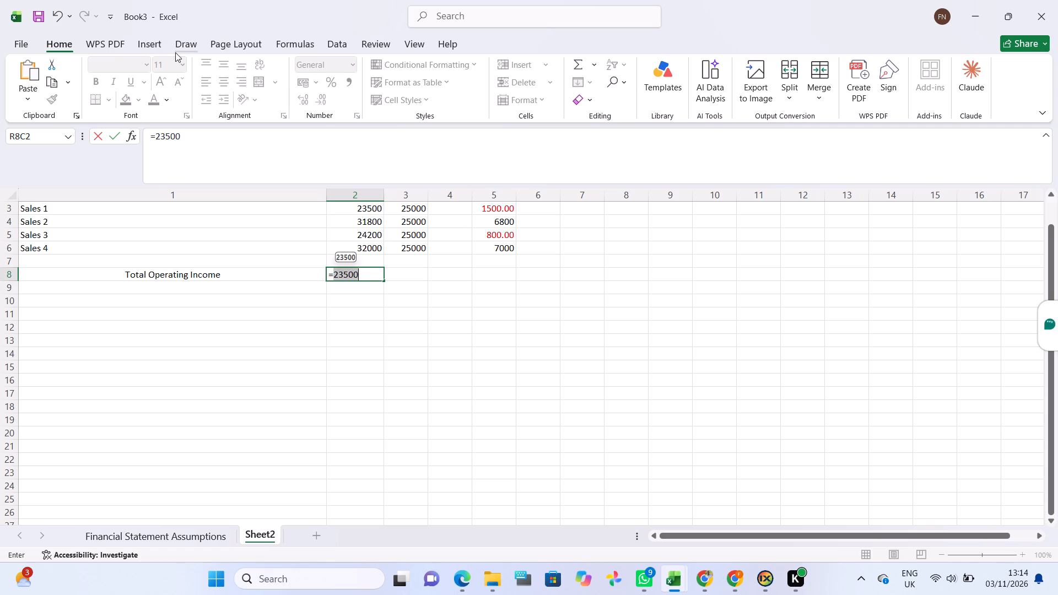
click(60, 24)
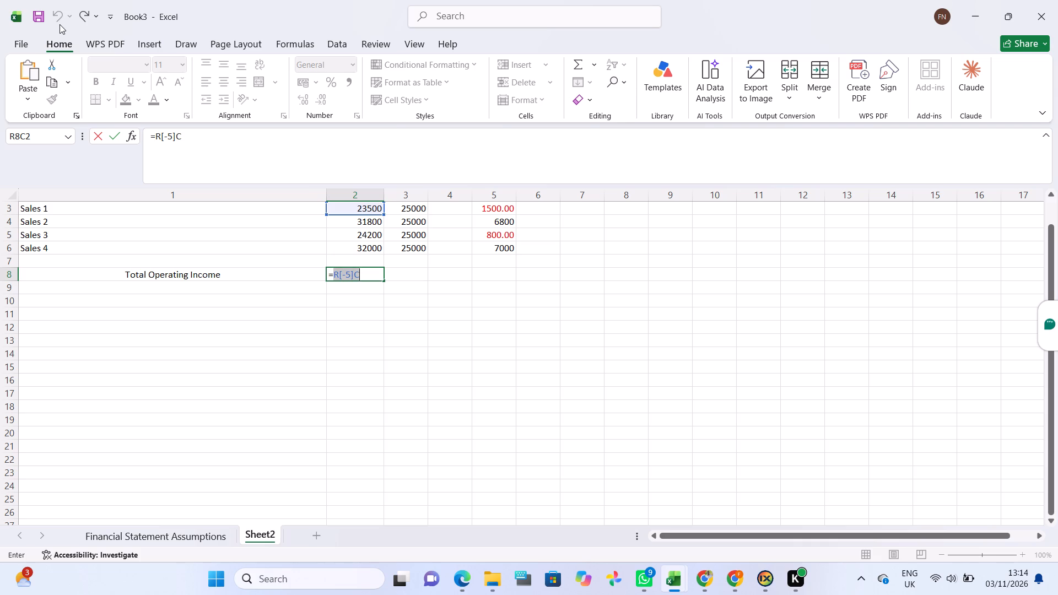
key(shift+plus)
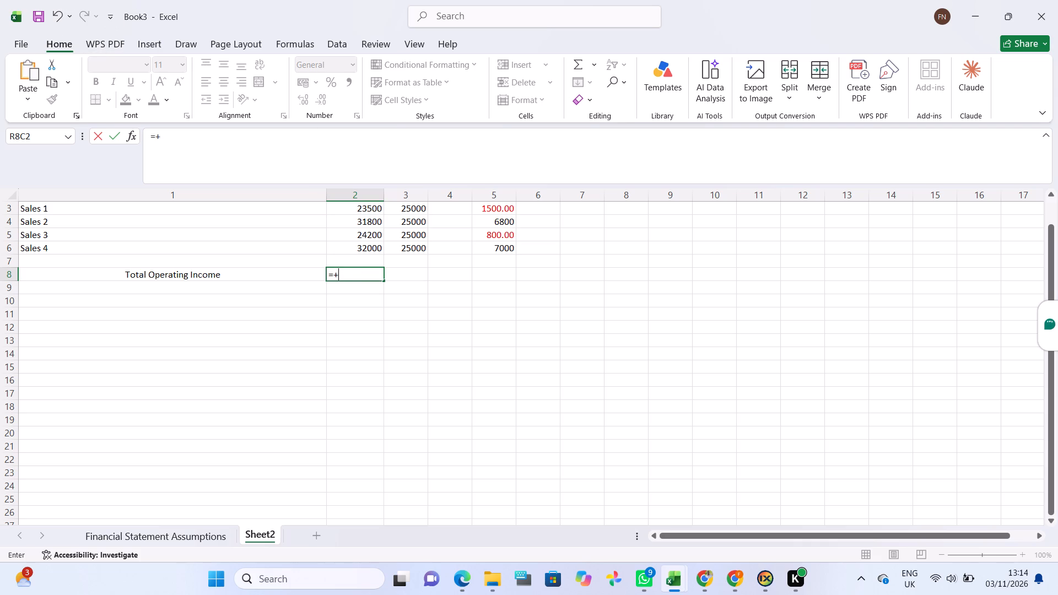
key(BackSpace)
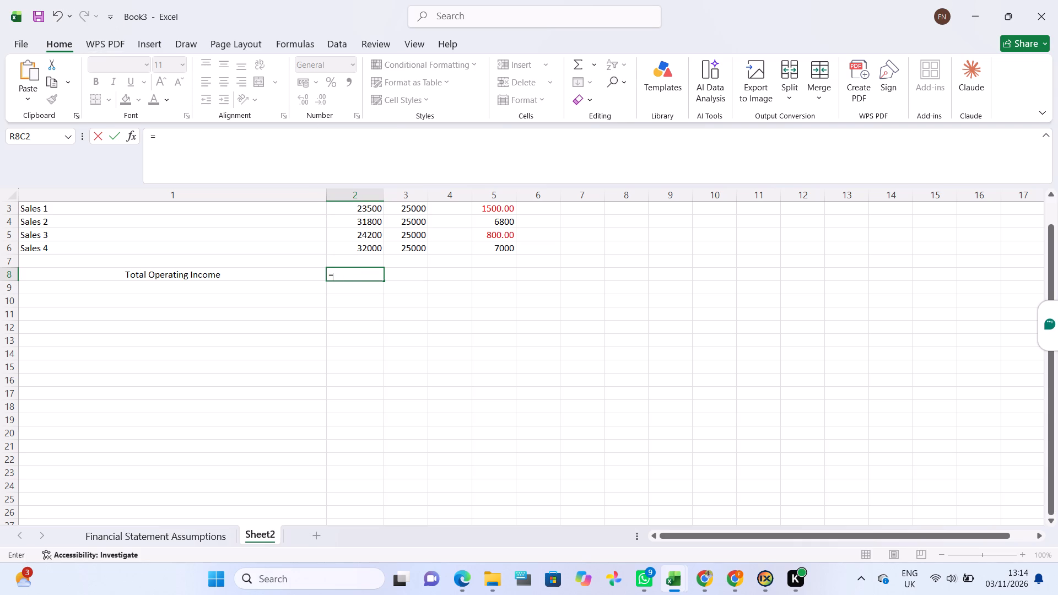
click(373, 212)
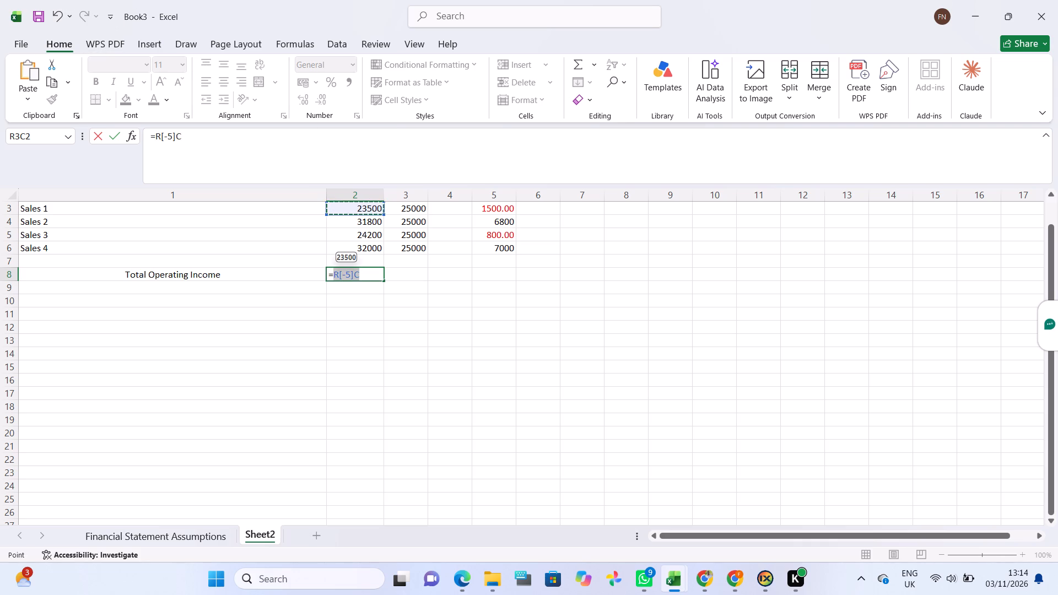
key(shift+plus)
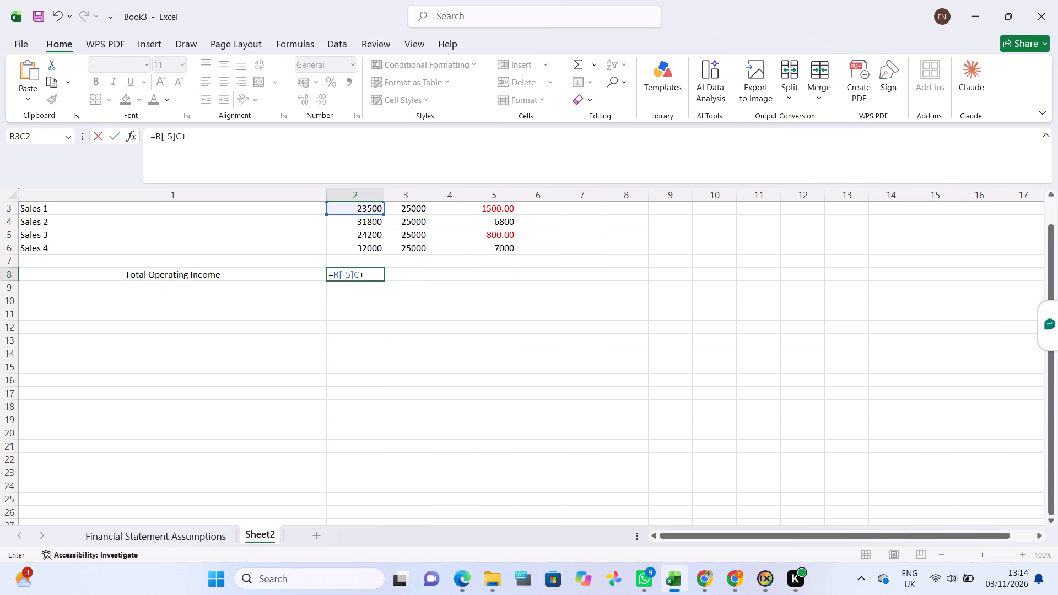
click(373, 219)
key(shift+plus)
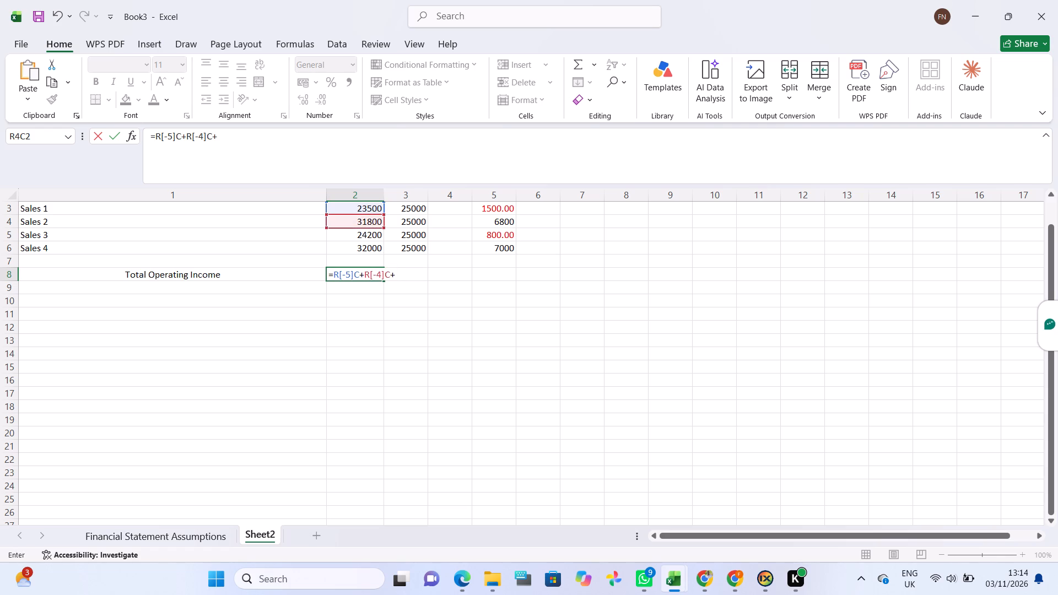
click(368, 236)
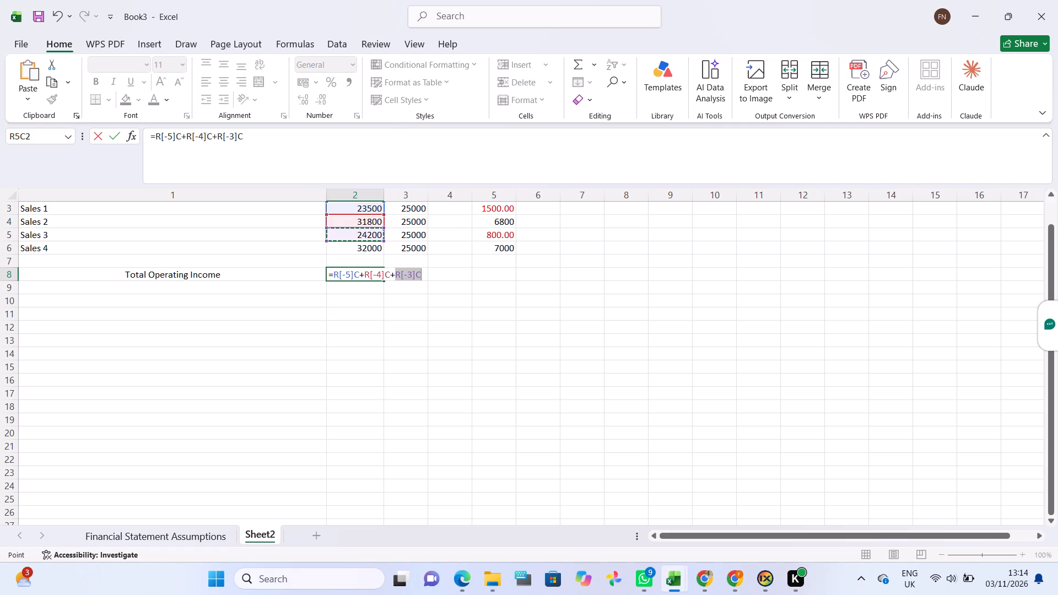
key(shift+plus)
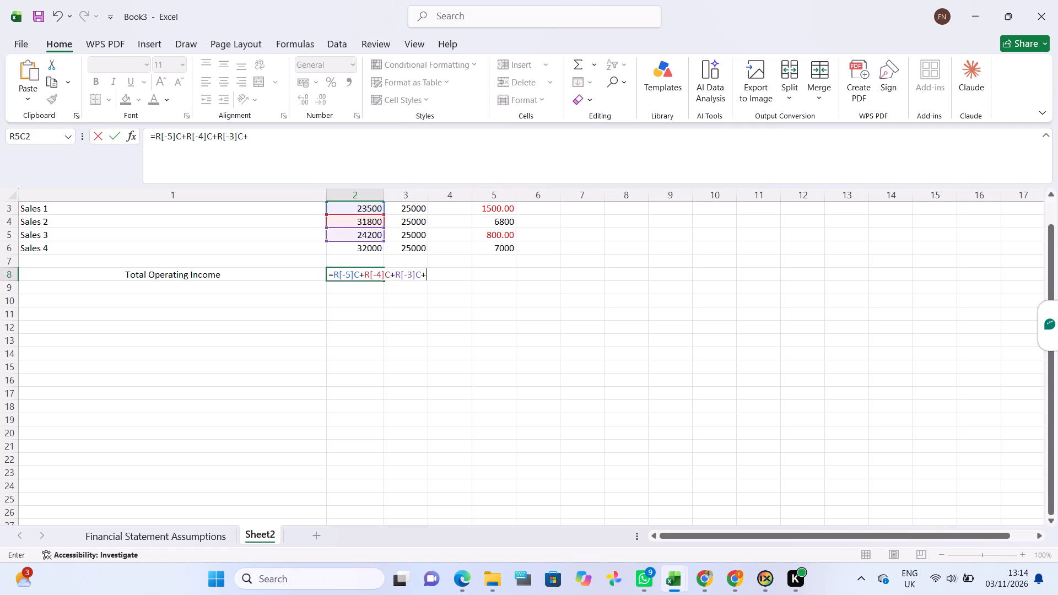
click(362, 251)
key(Return)
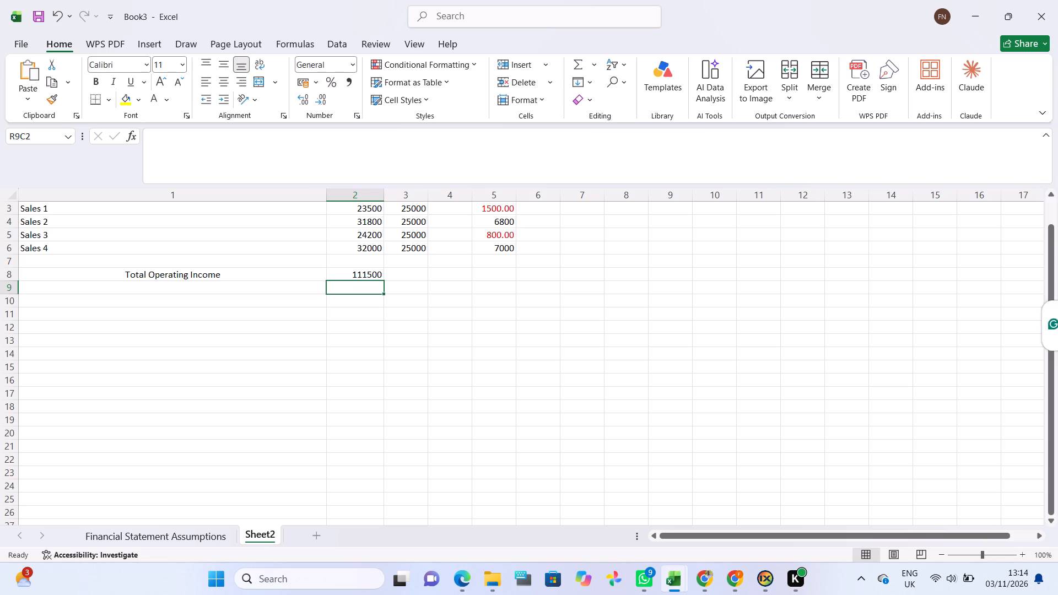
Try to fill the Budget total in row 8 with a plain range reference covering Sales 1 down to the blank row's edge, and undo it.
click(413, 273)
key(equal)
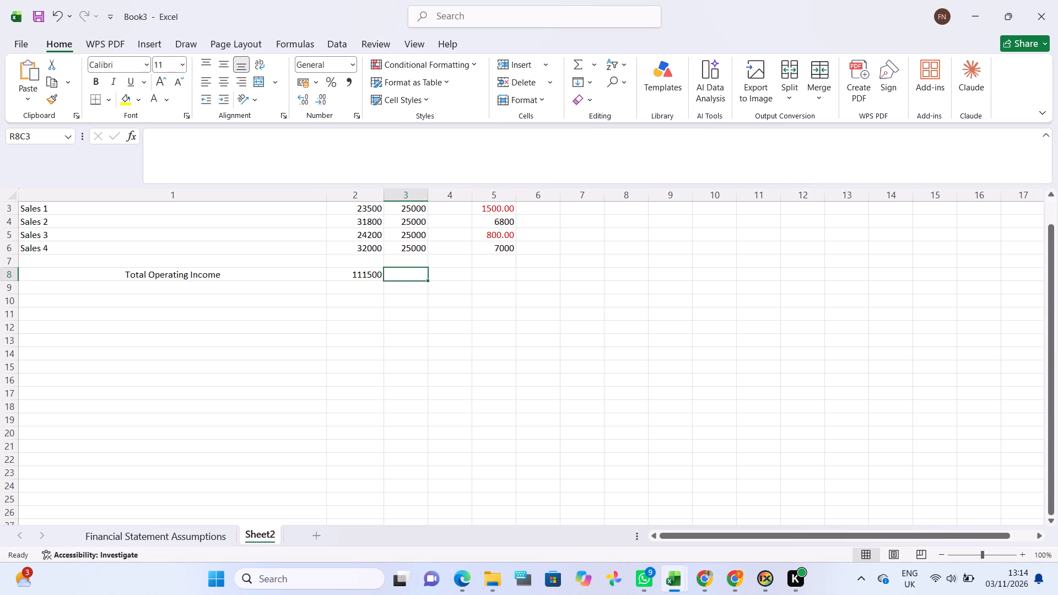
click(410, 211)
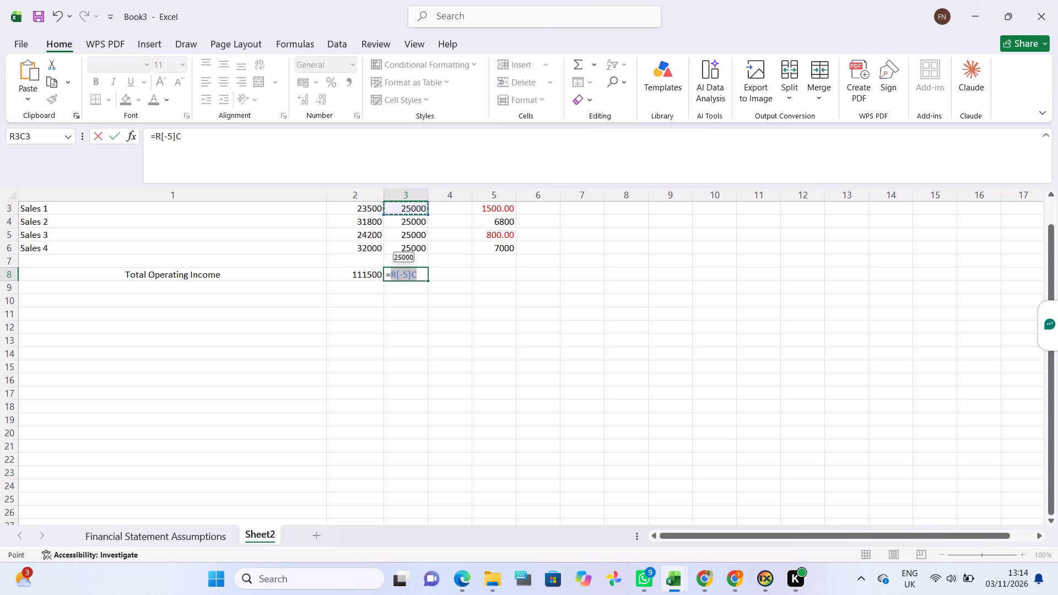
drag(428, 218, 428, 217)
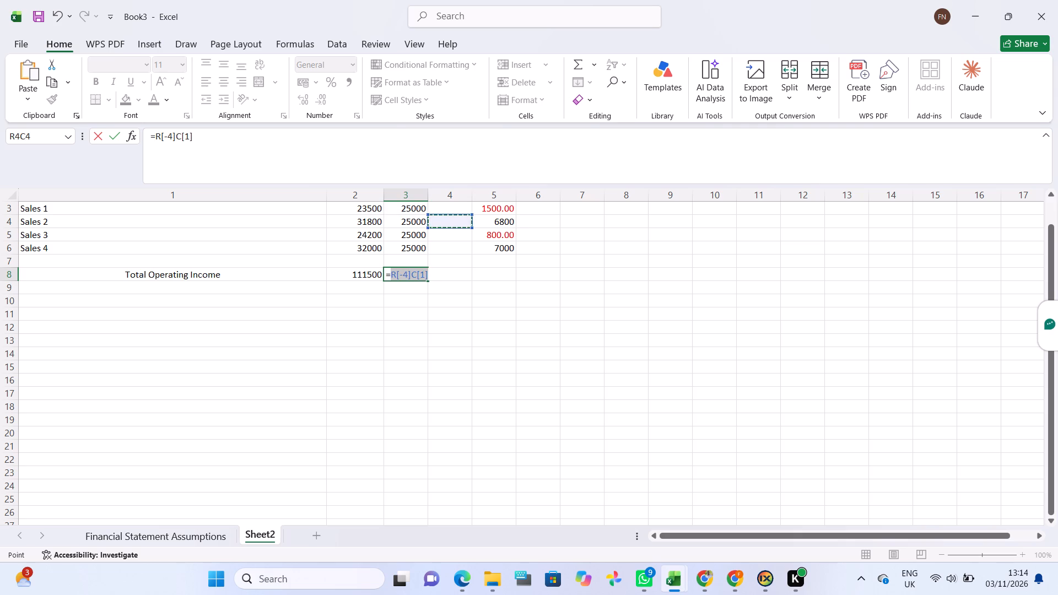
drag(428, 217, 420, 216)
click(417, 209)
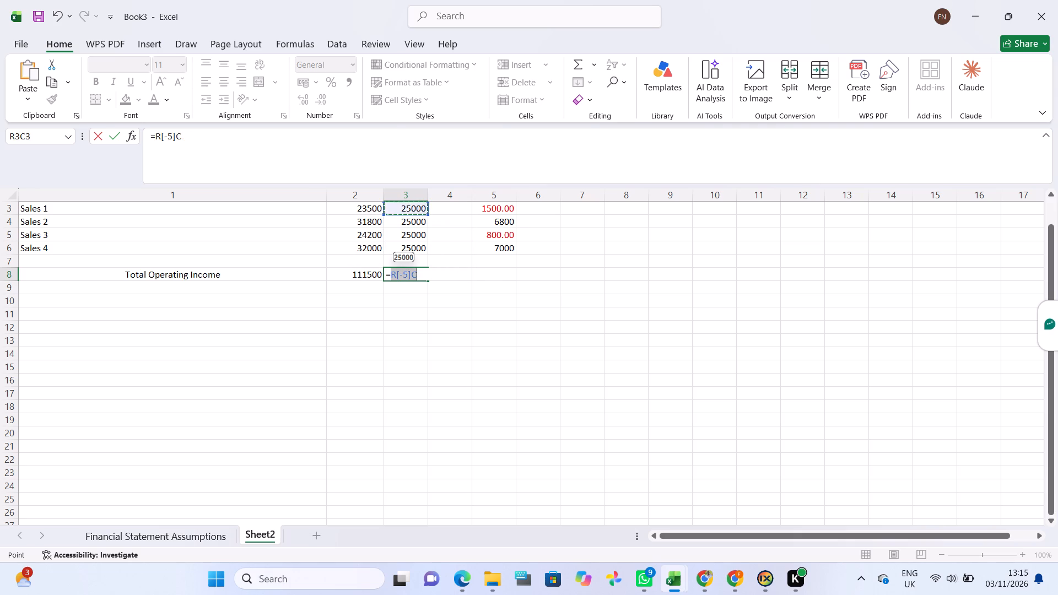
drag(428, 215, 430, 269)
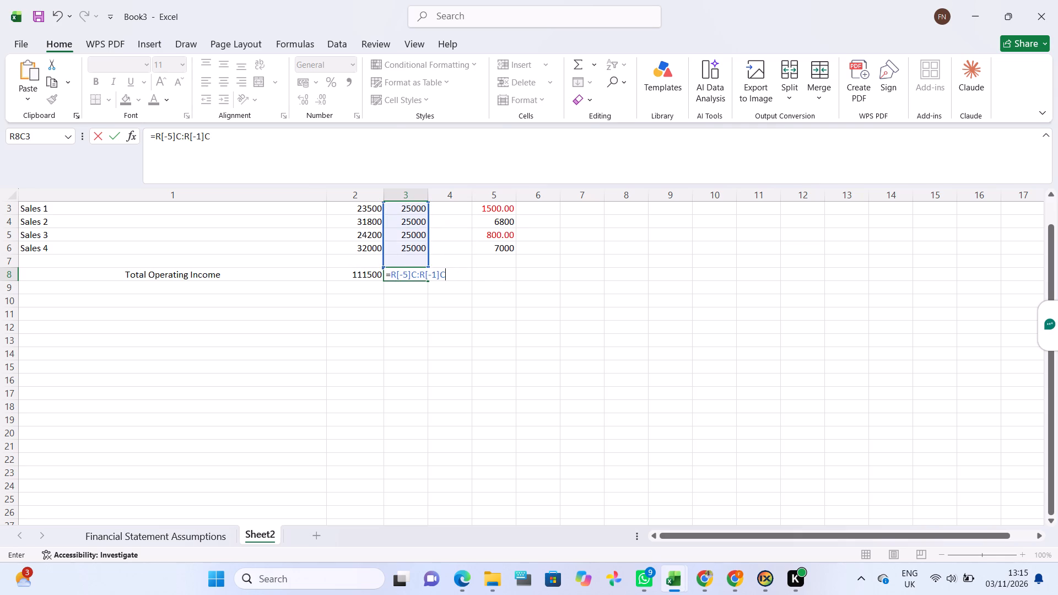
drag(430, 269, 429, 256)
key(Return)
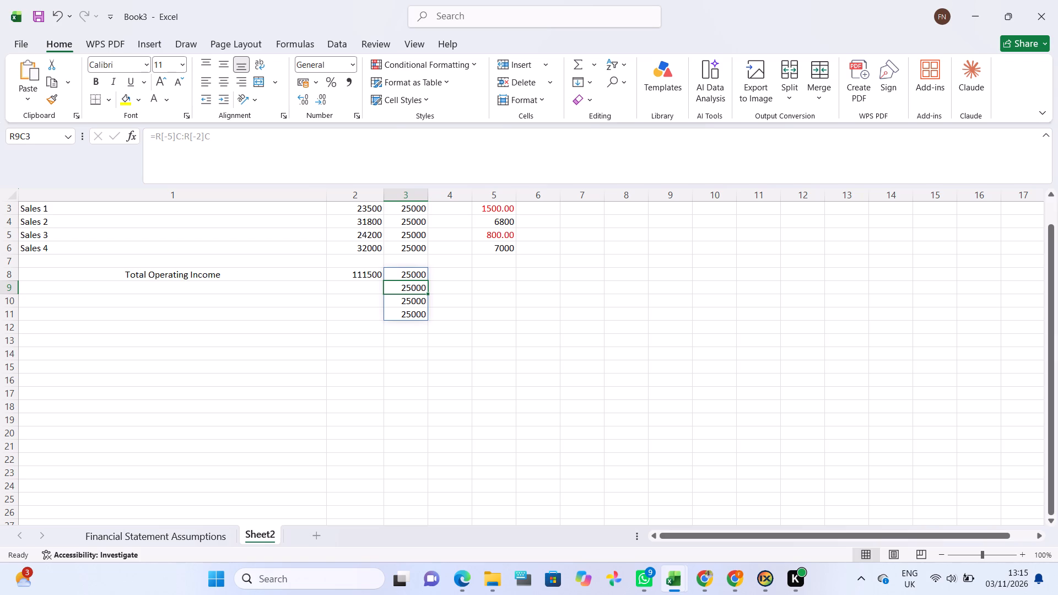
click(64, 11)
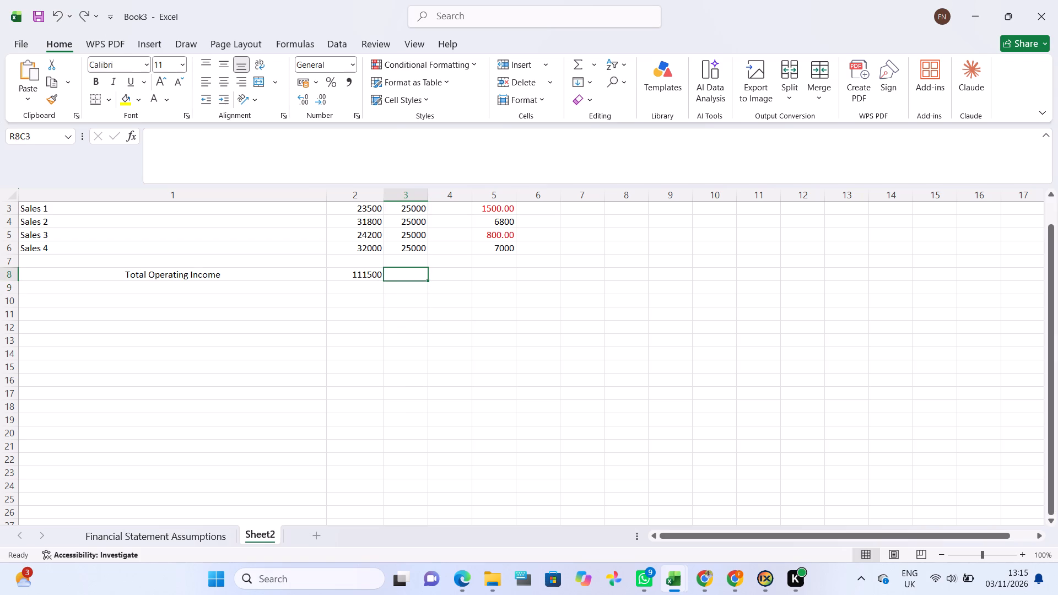
Lower the display brightness in the system quick settings.
click(956, 583)
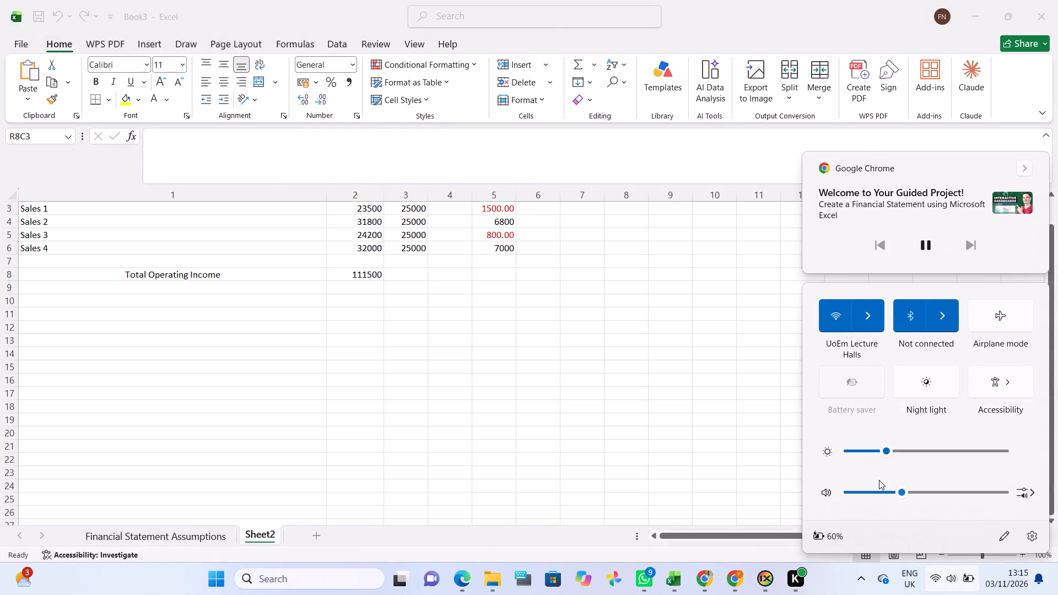
click(855, 451)
Total the Budget column in the Total Operating Income row with a formula adding the Sales 1, Sales 2, Sales 4 and Sales 3 cells.
click(392, 266)
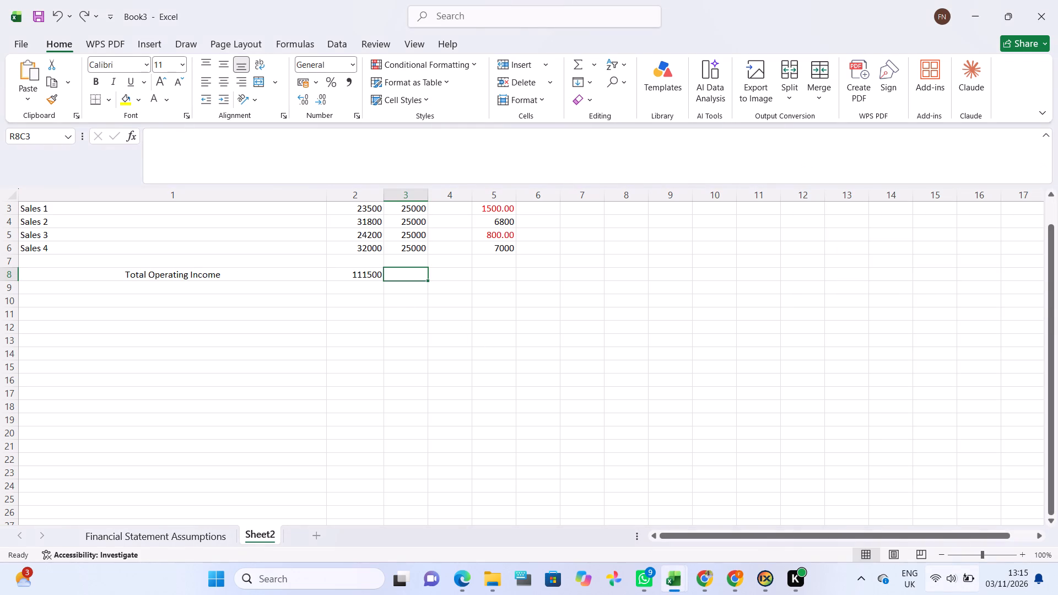
key(equal)
scroll(444, 226, up, 1)
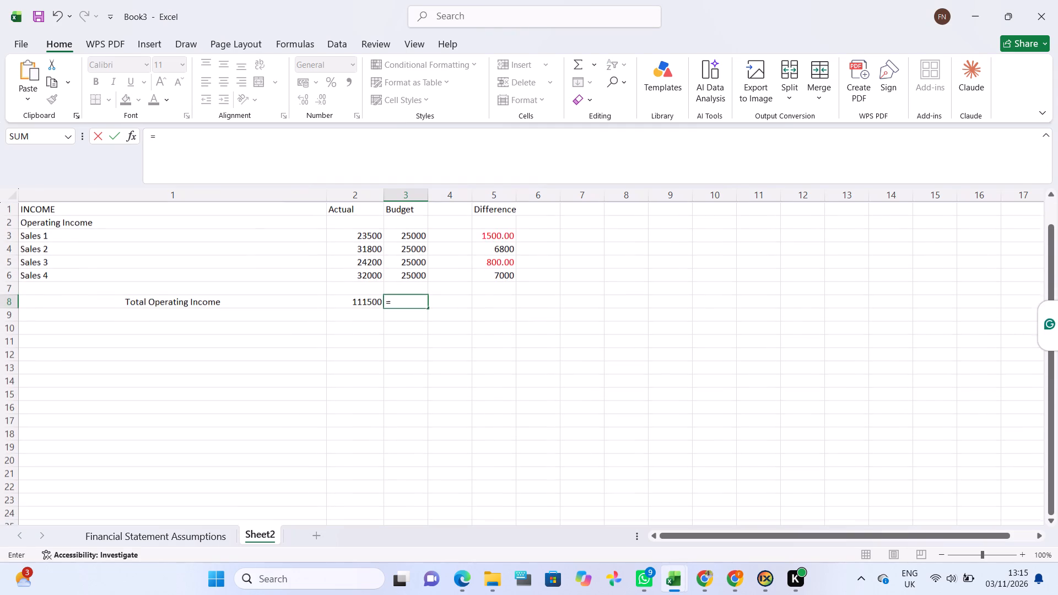
click(406, 235)
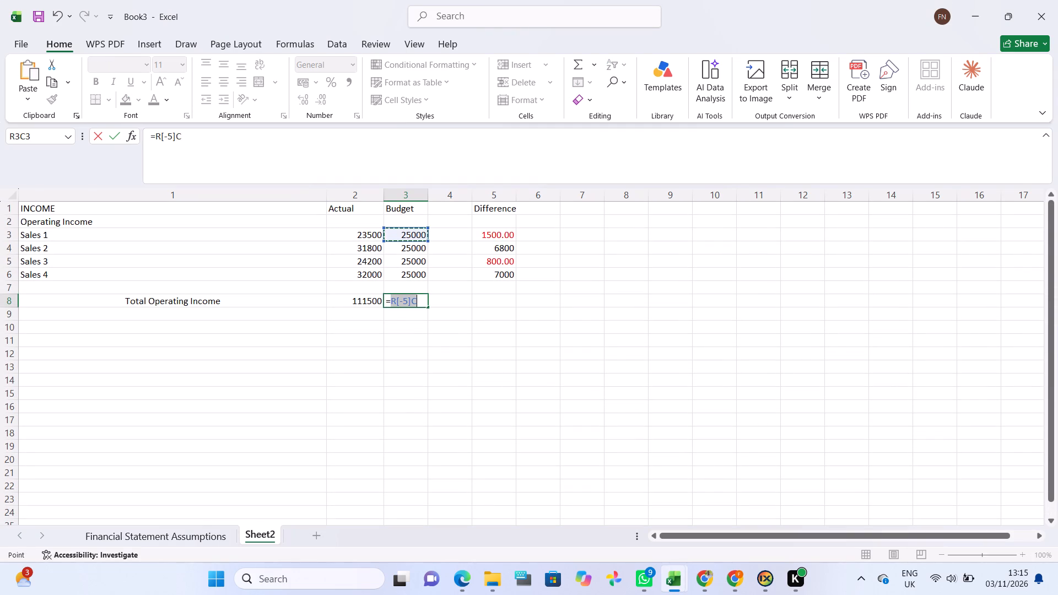
key(shift+plus)
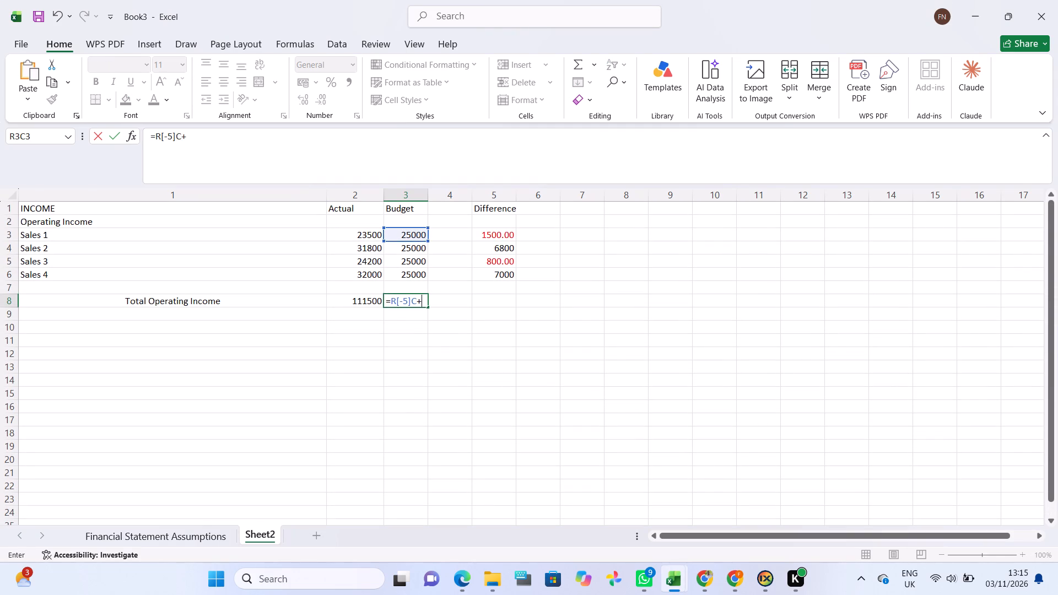
click(407, 248)
key(shift+plus)
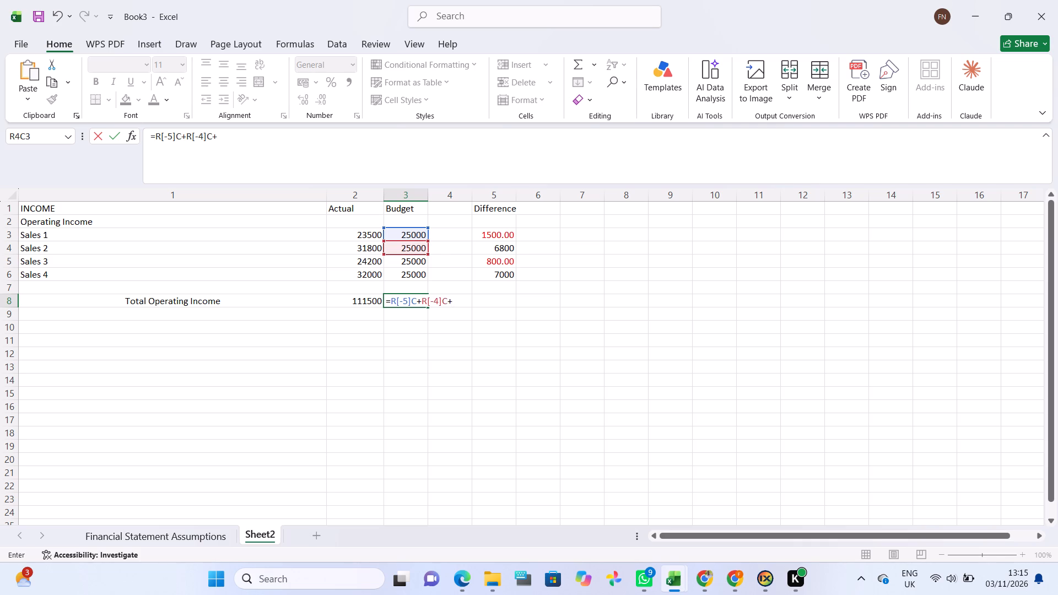
click(407, 273)
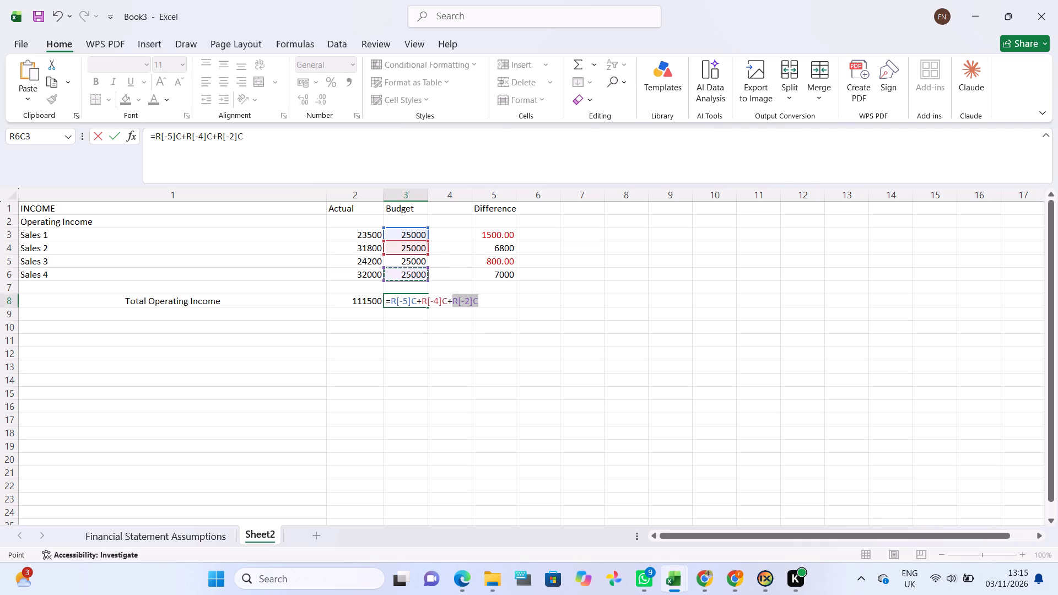
key(shift+plus)
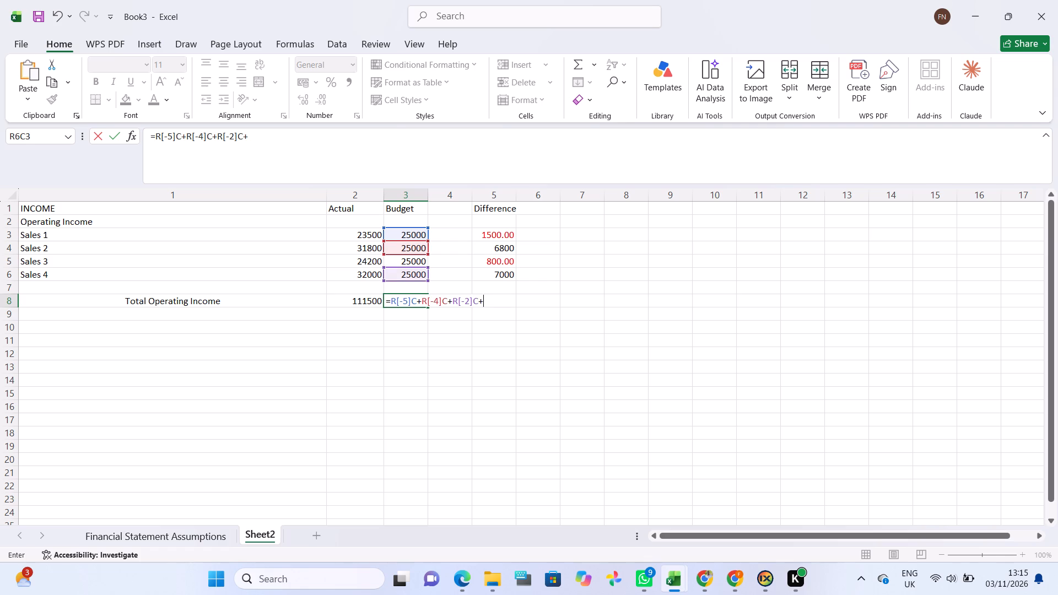
double_click(407, 261)
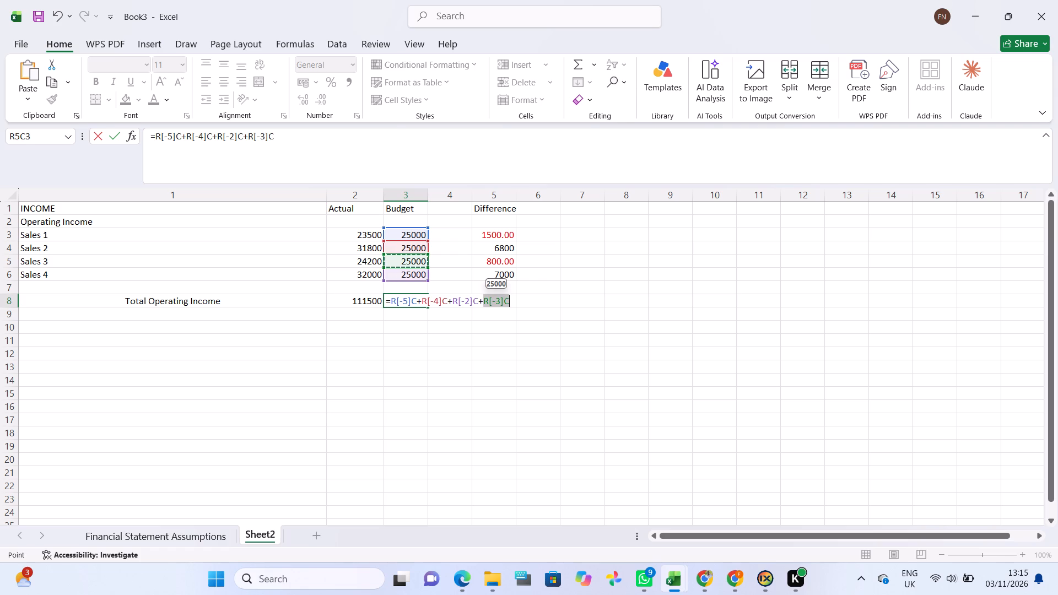
key(Return)
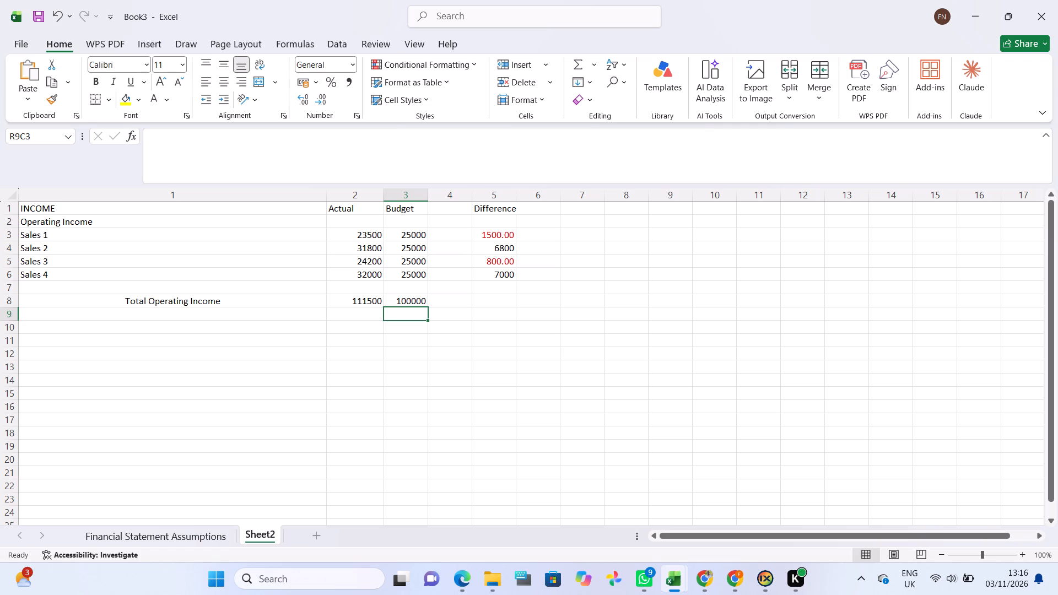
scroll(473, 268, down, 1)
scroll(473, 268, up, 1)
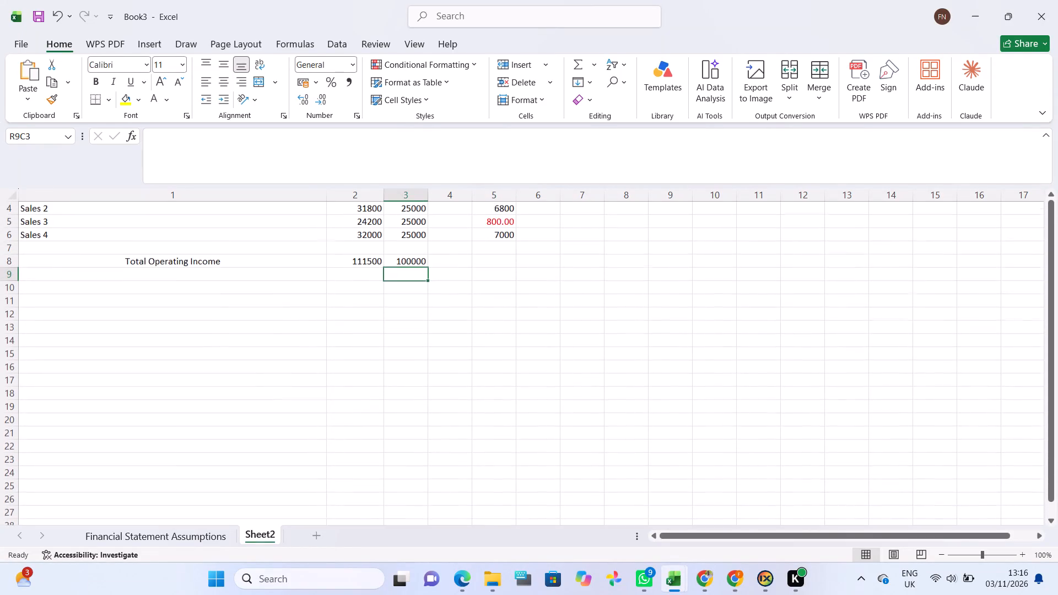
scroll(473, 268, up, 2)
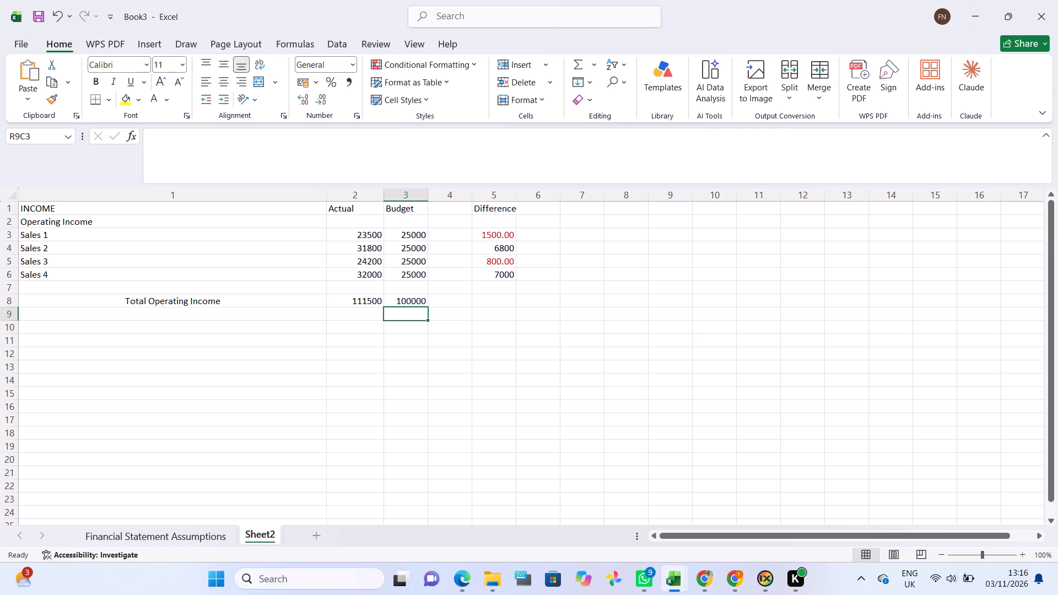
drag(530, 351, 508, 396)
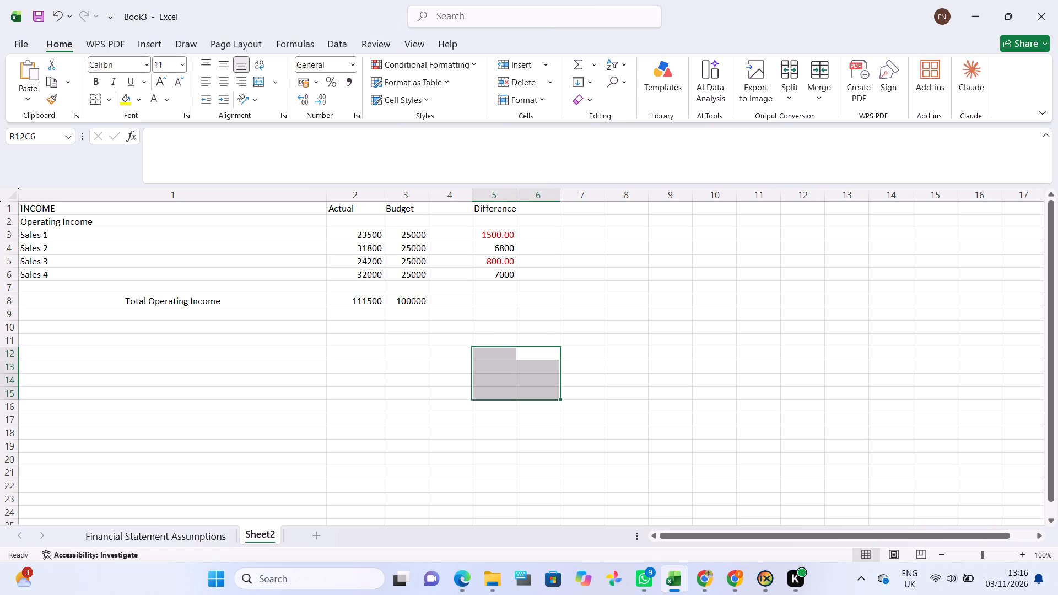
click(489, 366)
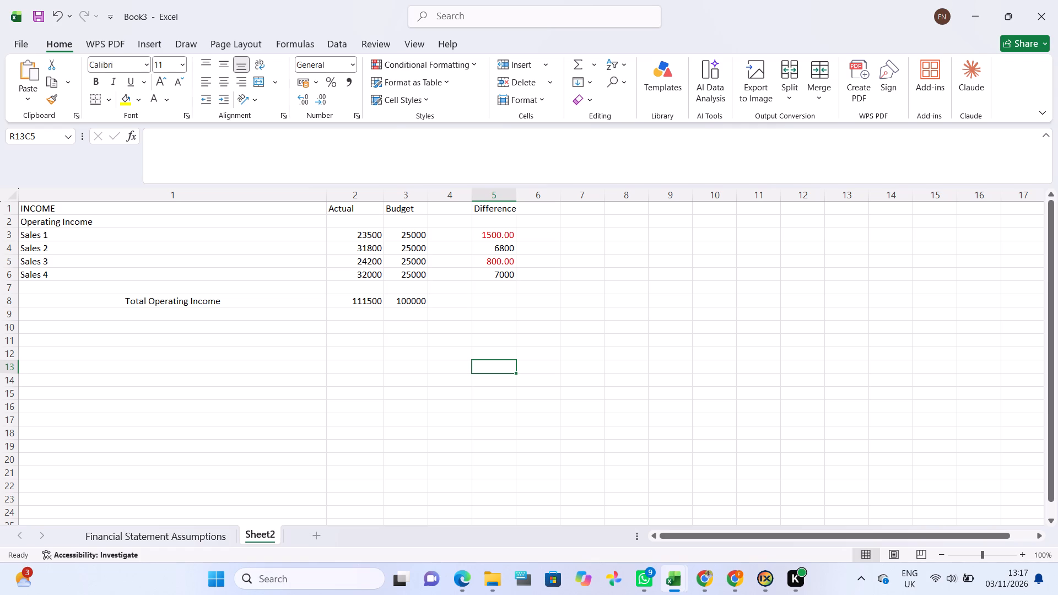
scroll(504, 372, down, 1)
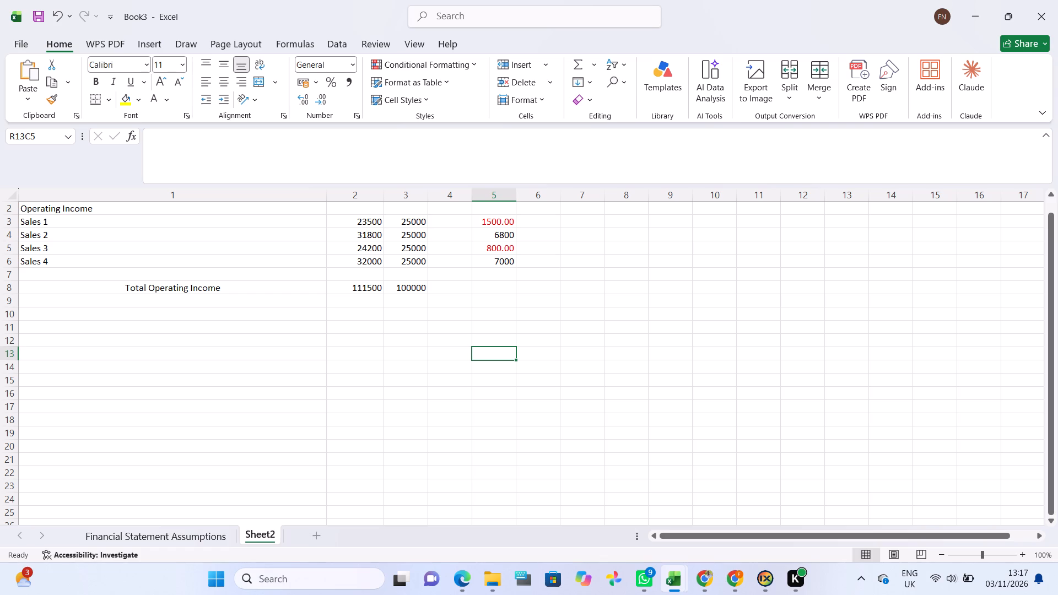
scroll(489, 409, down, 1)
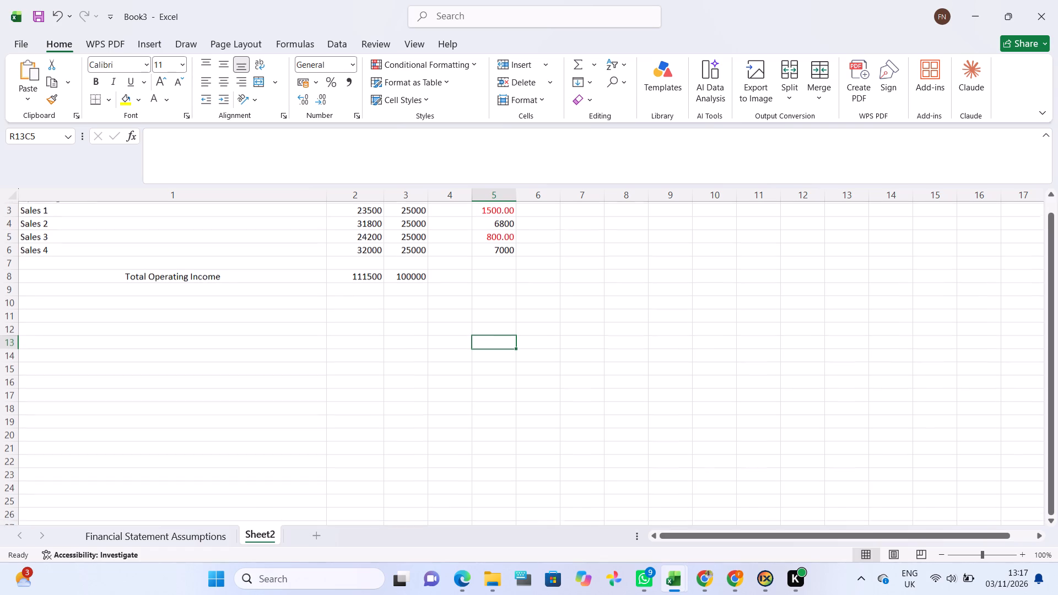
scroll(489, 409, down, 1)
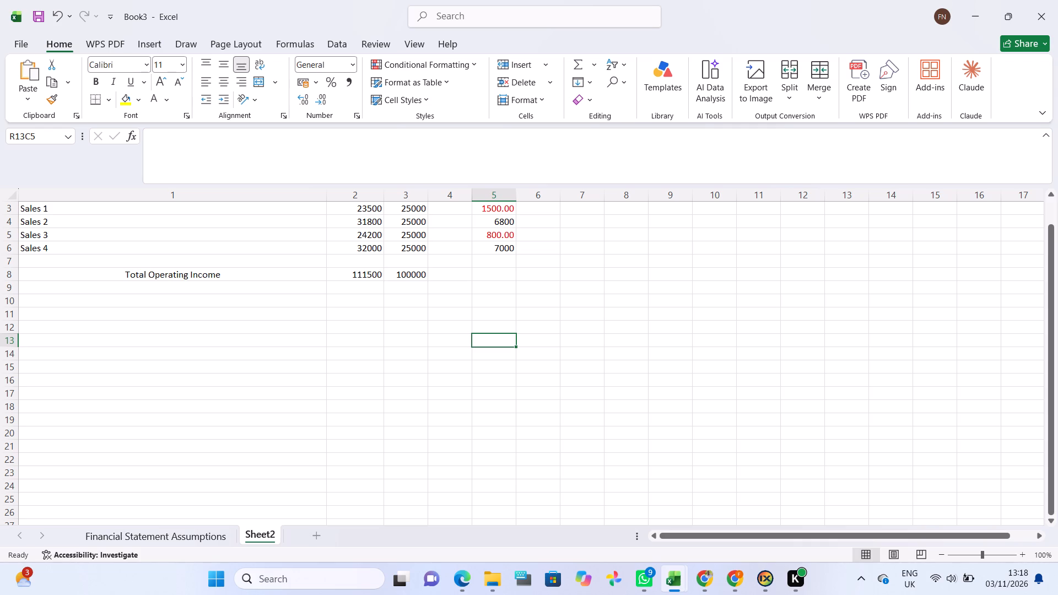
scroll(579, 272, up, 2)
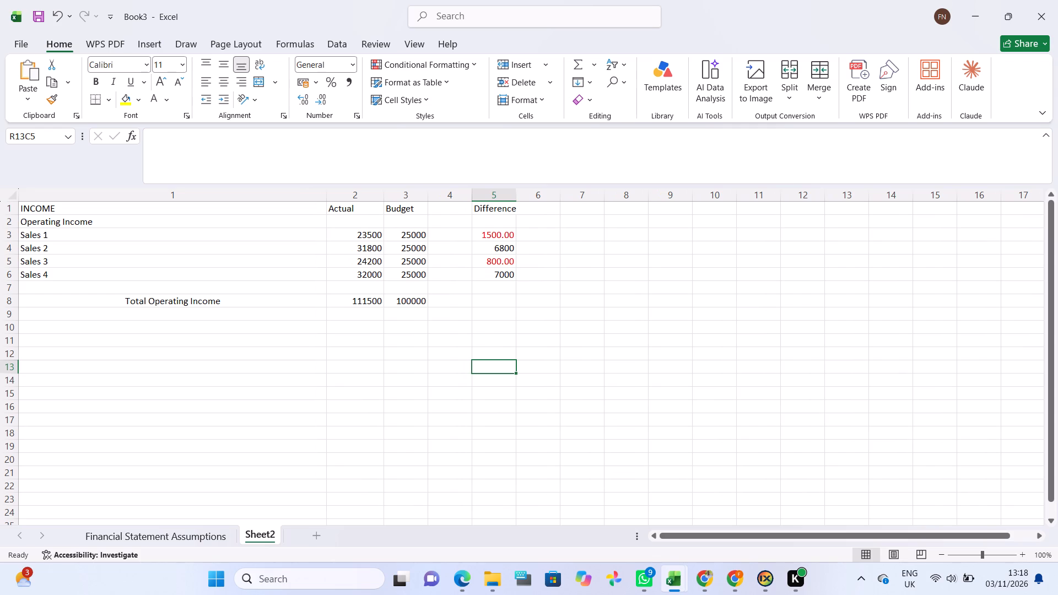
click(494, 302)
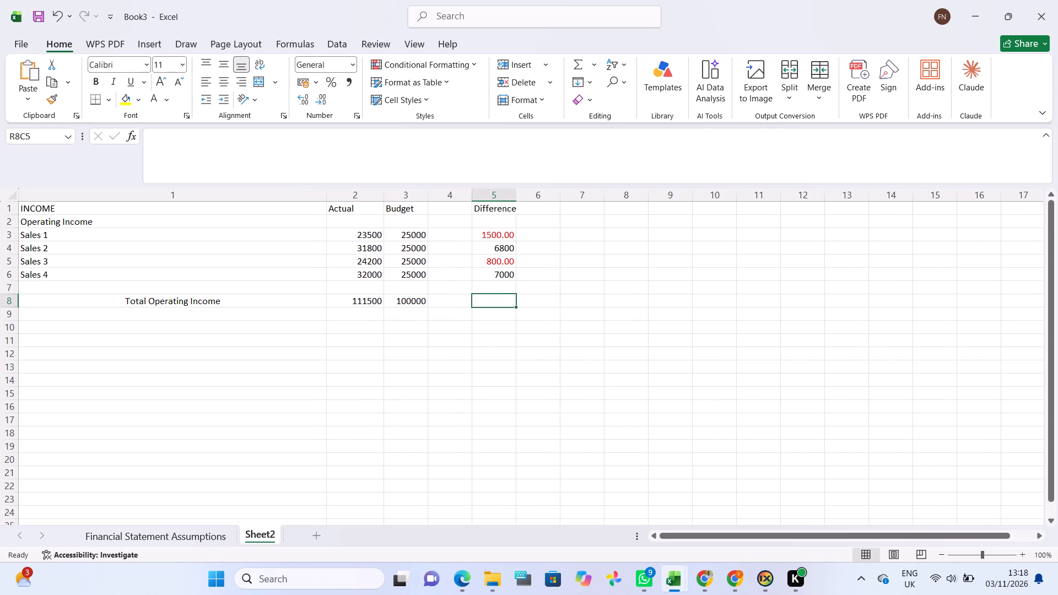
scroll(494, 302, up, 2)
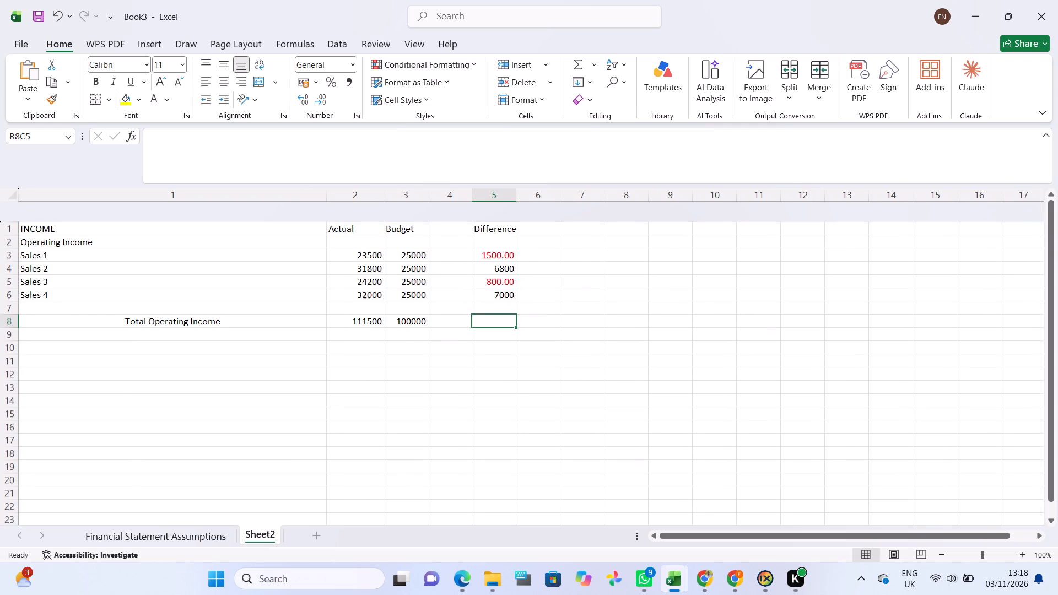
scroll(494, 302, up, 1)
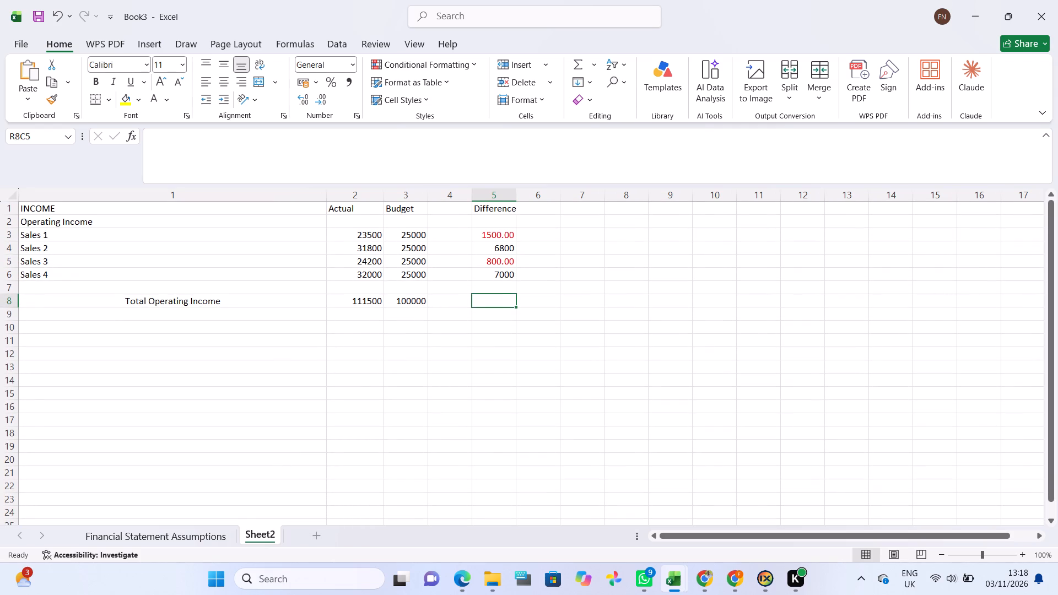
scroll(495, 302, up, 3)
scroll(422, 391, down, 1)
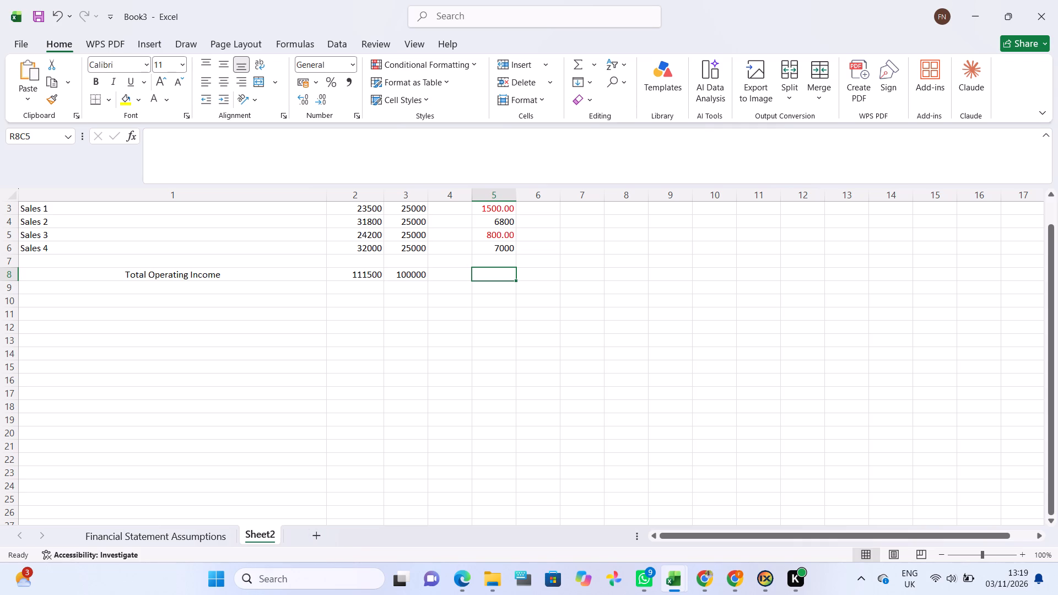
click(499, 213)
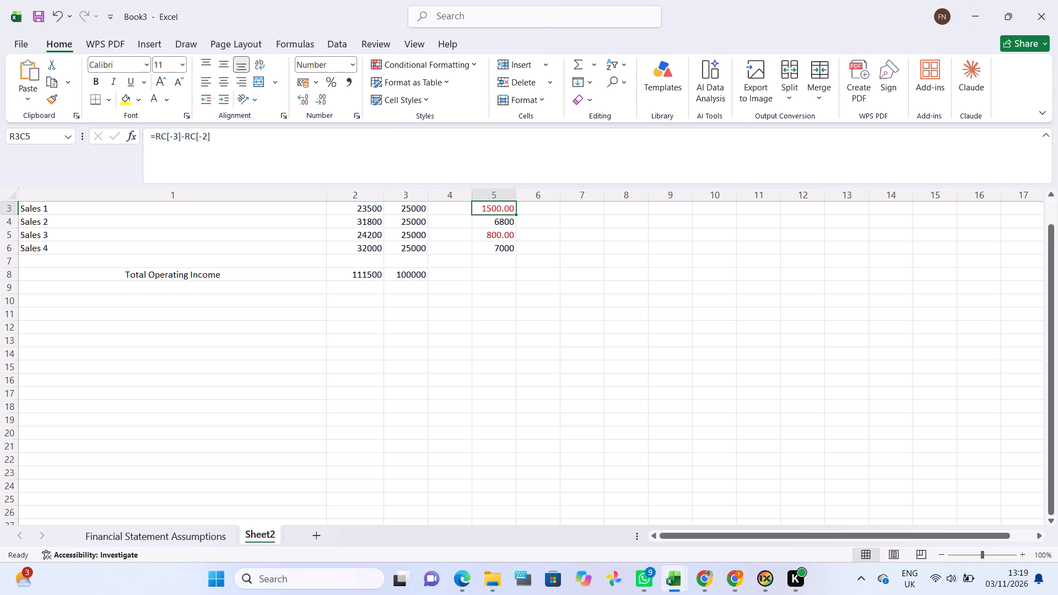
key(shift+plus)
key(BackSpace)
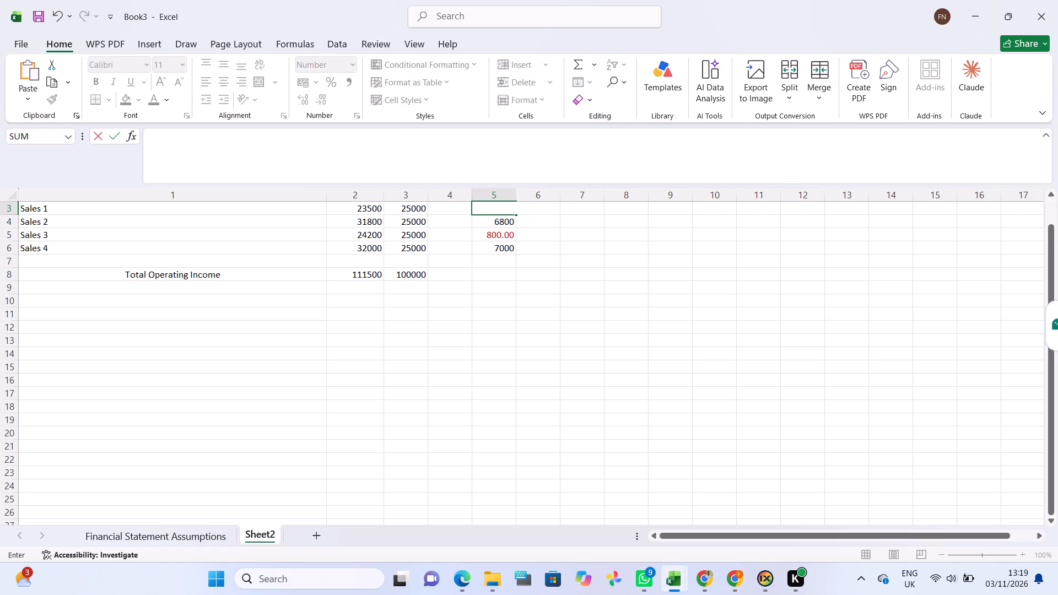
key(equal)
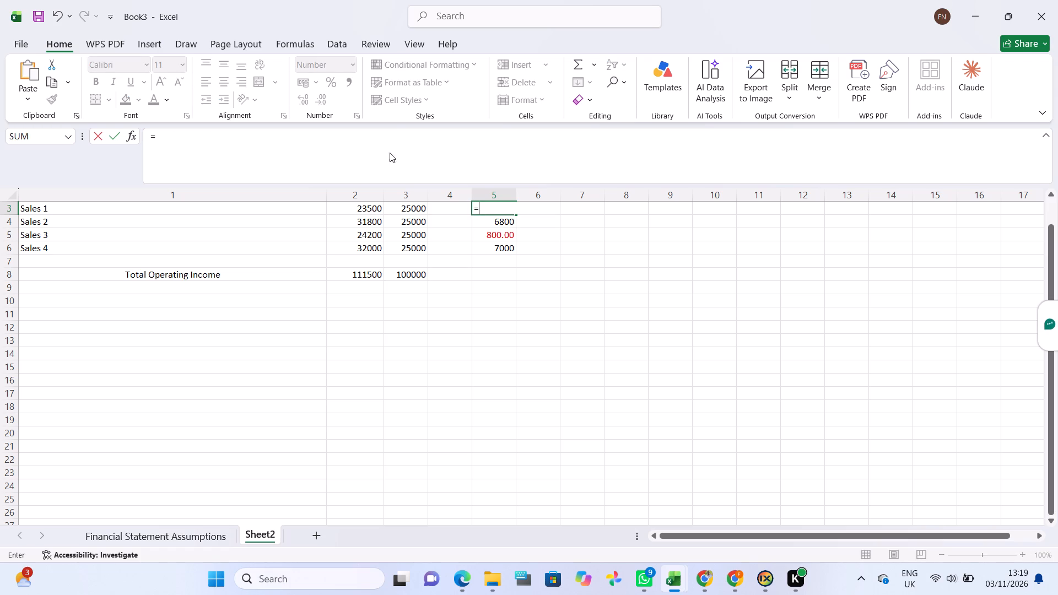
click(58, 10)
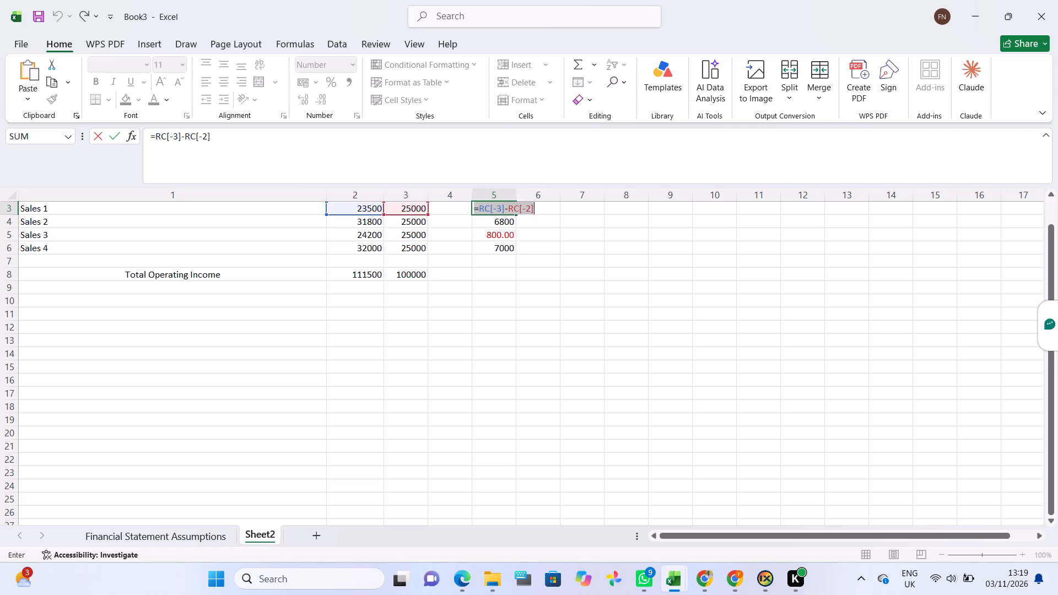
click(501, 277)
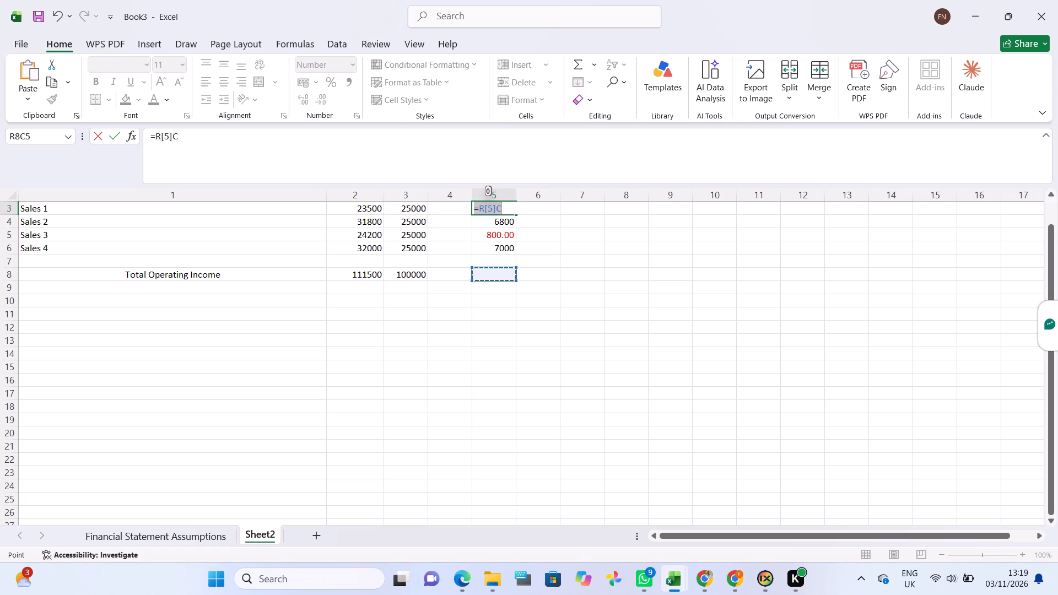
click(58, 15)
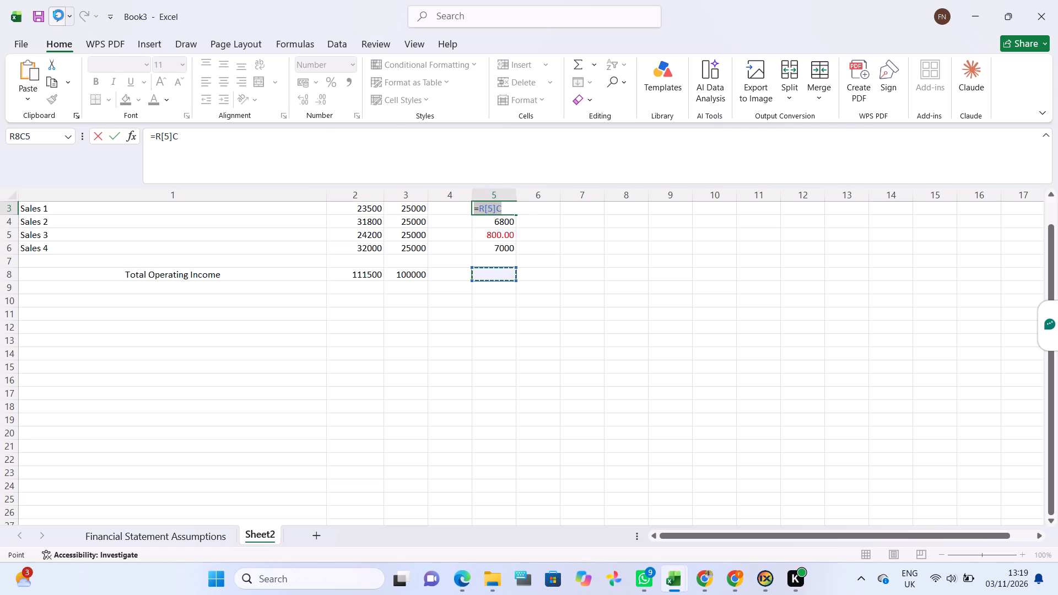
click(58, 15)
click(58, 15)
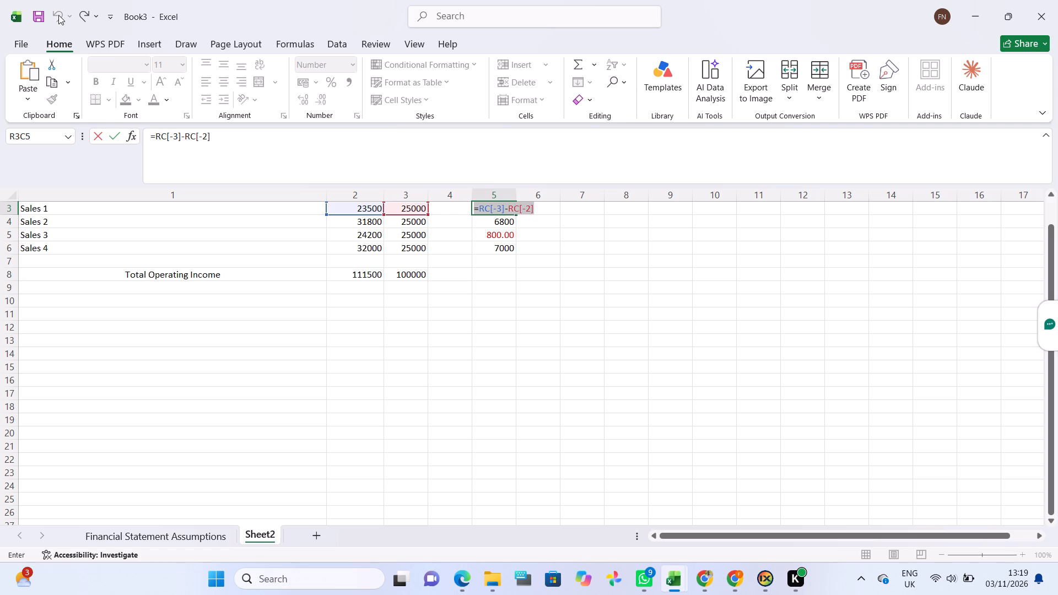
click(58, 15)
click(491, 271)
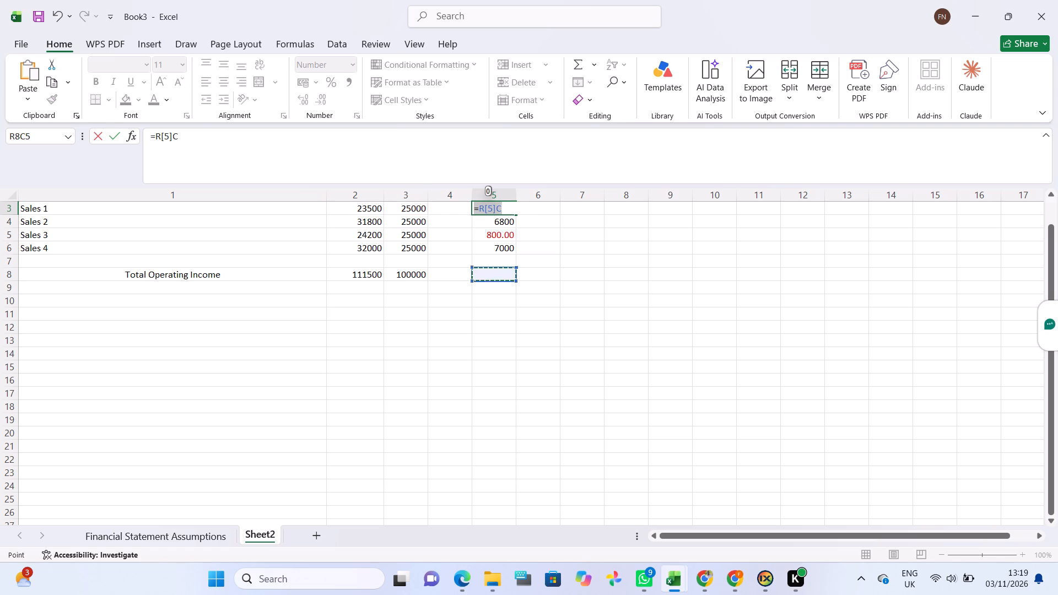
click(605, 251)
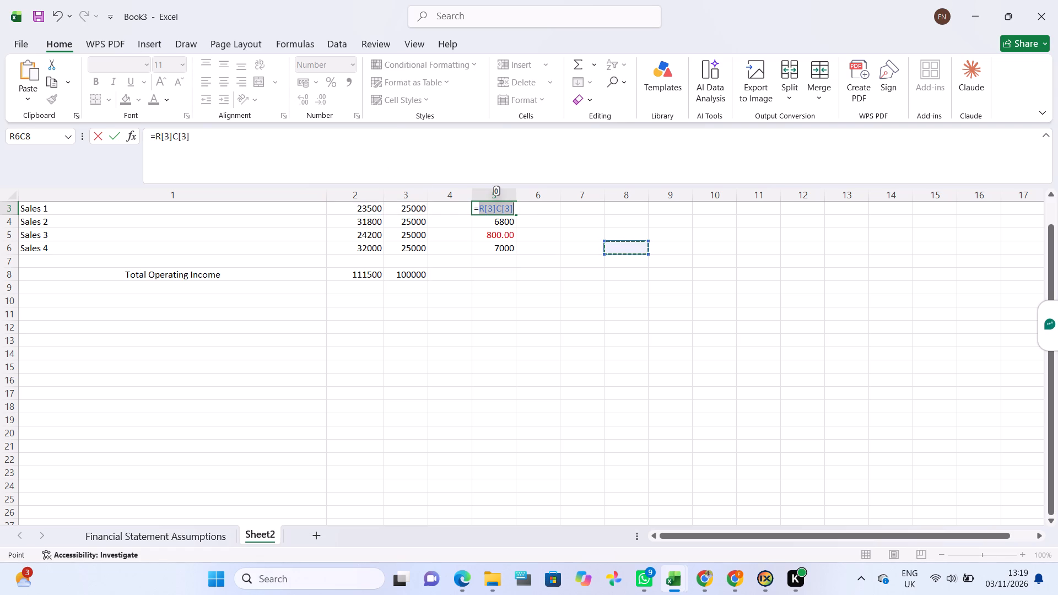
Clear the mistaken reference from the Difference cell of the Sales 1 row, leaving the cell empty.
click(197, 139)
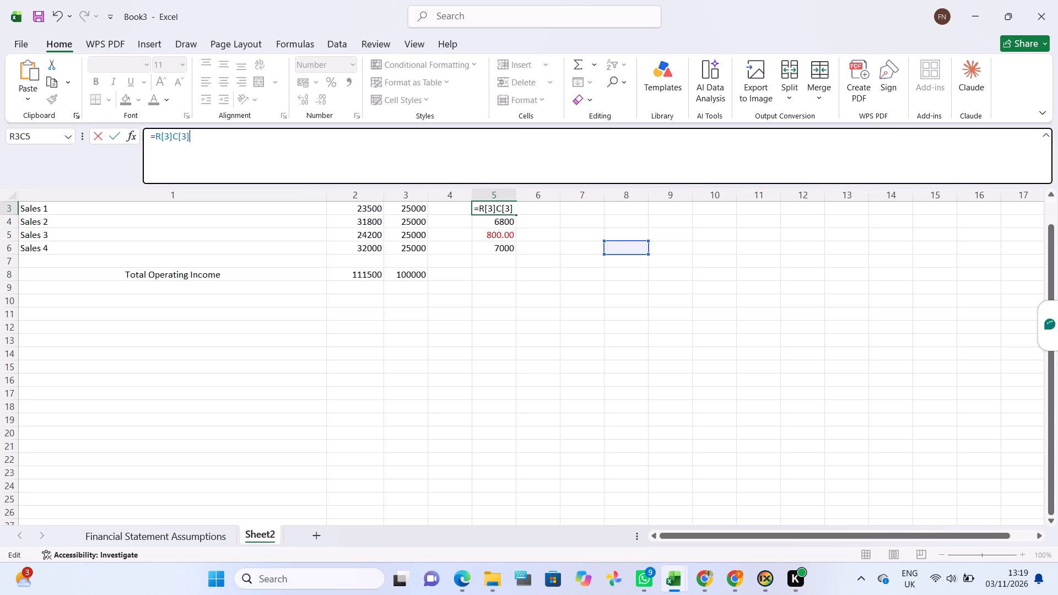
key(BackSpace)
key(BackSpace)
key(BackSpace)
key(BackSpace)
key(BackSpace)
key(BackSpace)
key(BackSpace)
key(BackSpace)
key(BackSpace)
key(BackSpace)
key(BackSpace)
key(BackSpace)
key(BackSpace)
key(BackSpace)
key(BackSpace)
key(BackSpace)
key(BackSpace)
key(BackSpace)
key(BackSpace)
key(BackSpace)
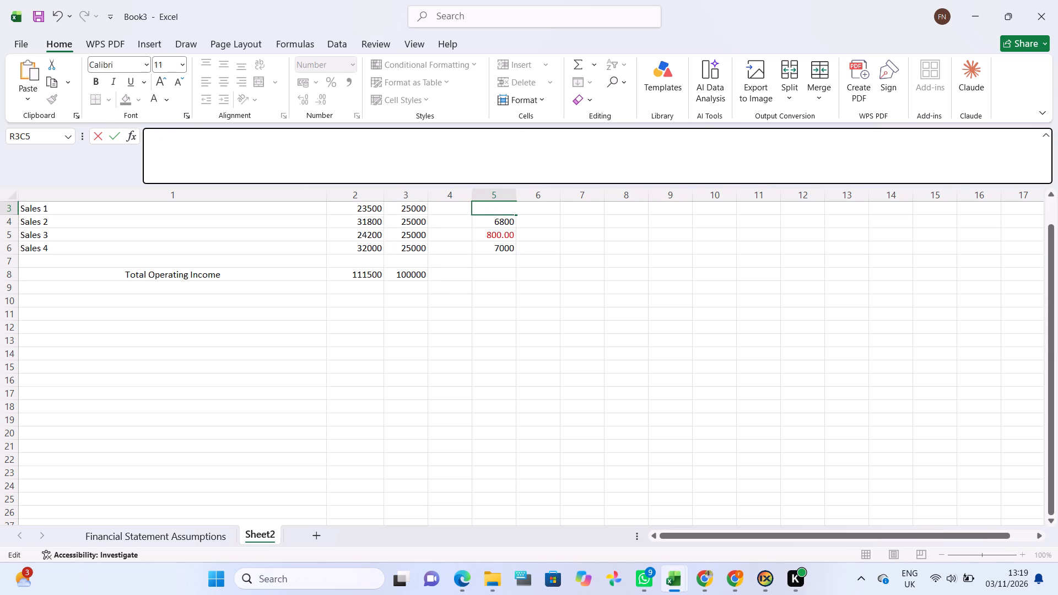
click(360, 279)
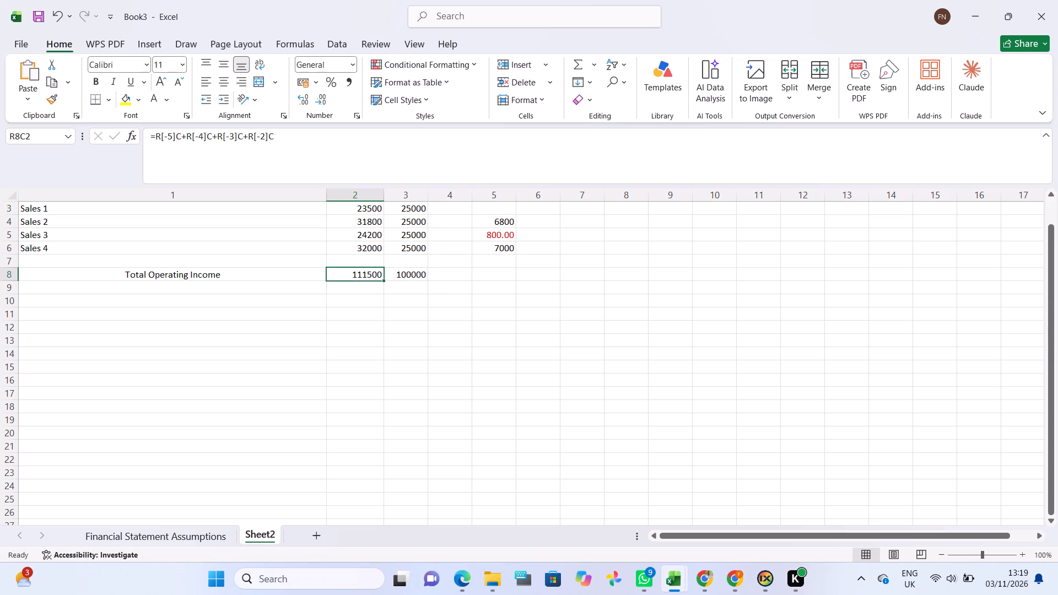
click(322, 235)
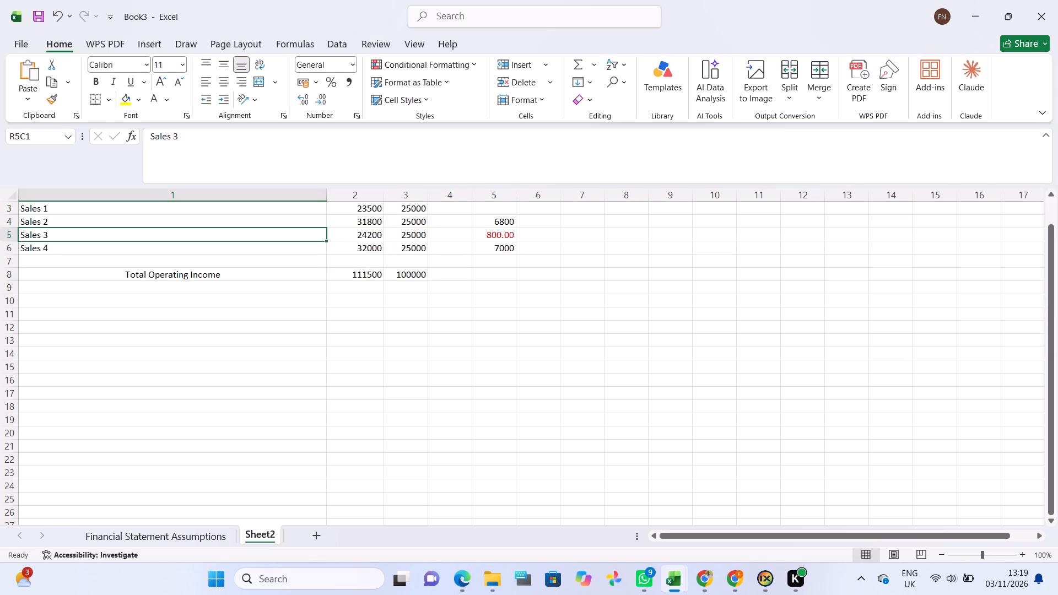
Enter a formula in the Sales 1 row's Difference cell that subtracts its Budget cell from its Actual cell.
click(506, 211)
key(equal)
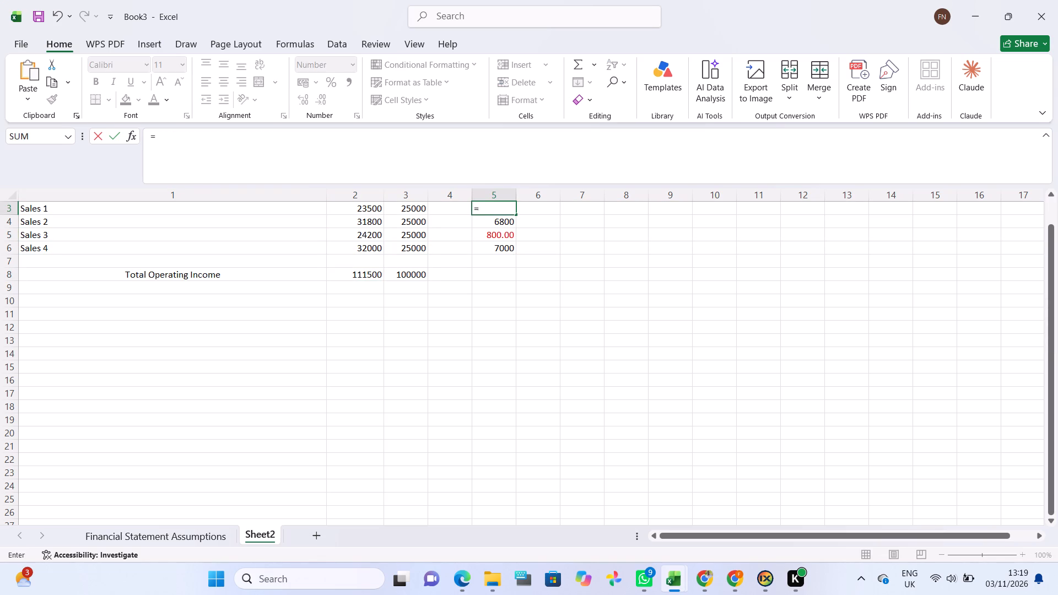
click(381, 209)
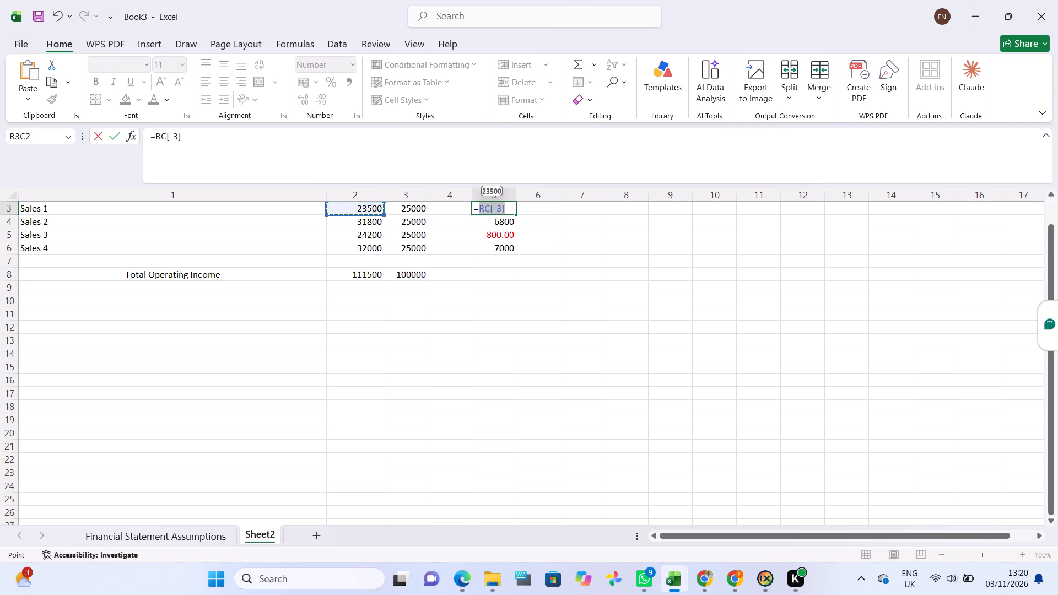
key(minus)
click(394, 209)
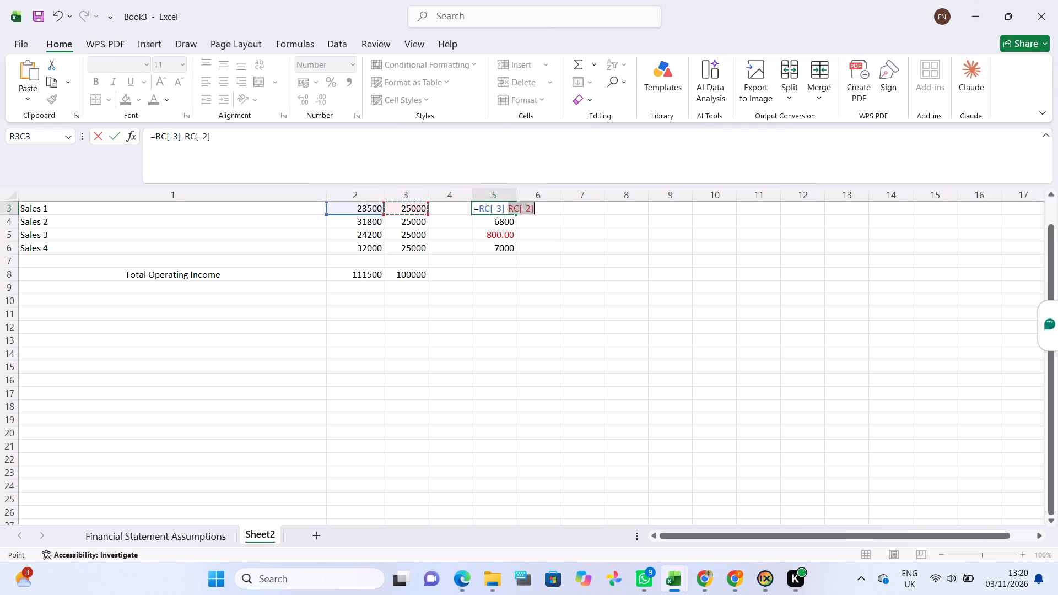
key(Return)
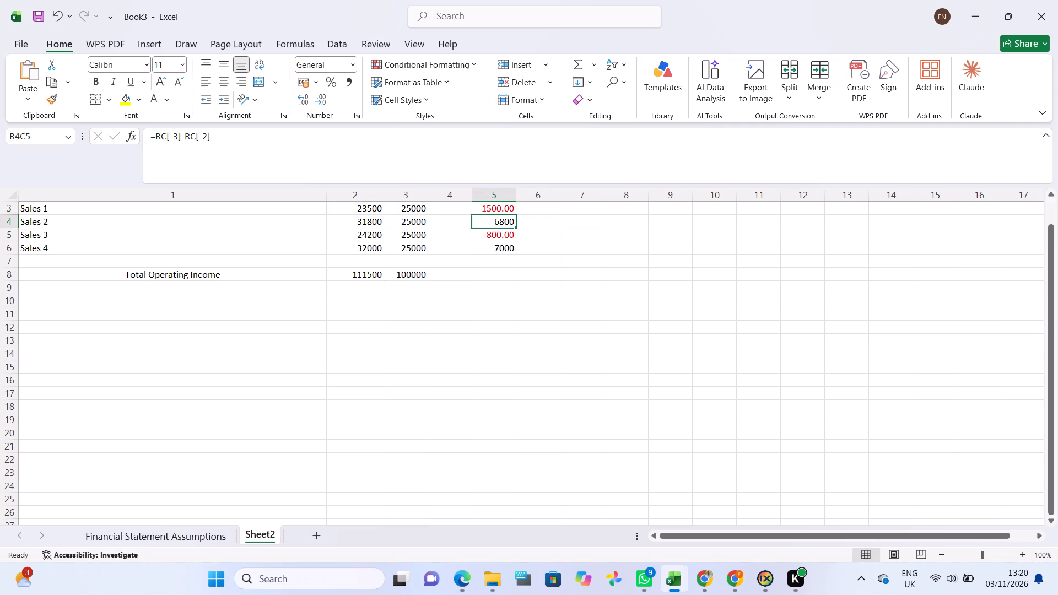
Total the Difference column in the Total Operating Income row with a formula adding the Sales 1, Sales 2, Sales 3 and Sales 4 cells.
click(505, 271)
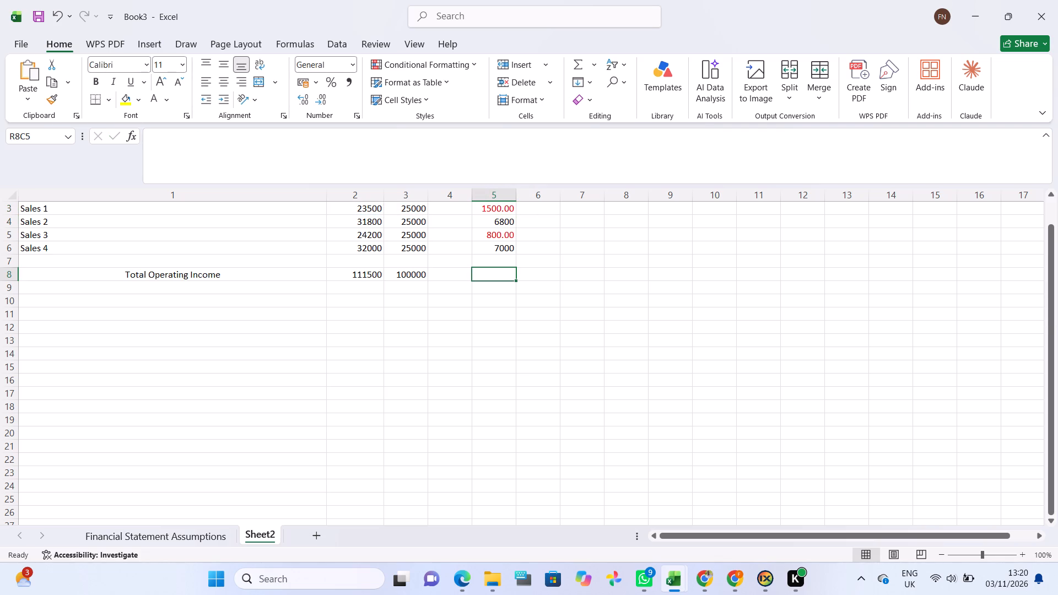
key(equal)
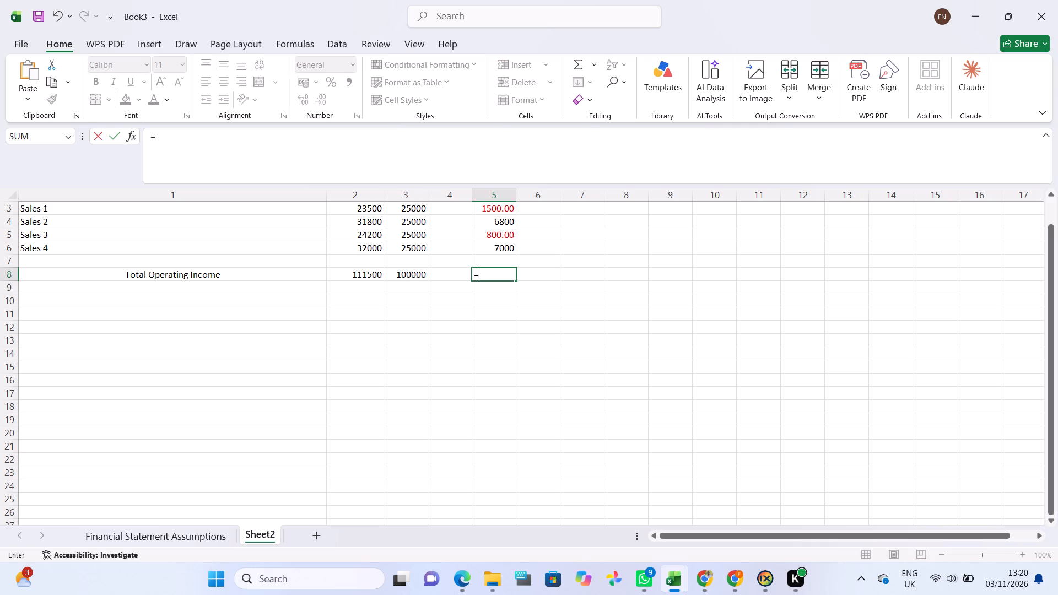
click(507, 212)
key(shift+plus)
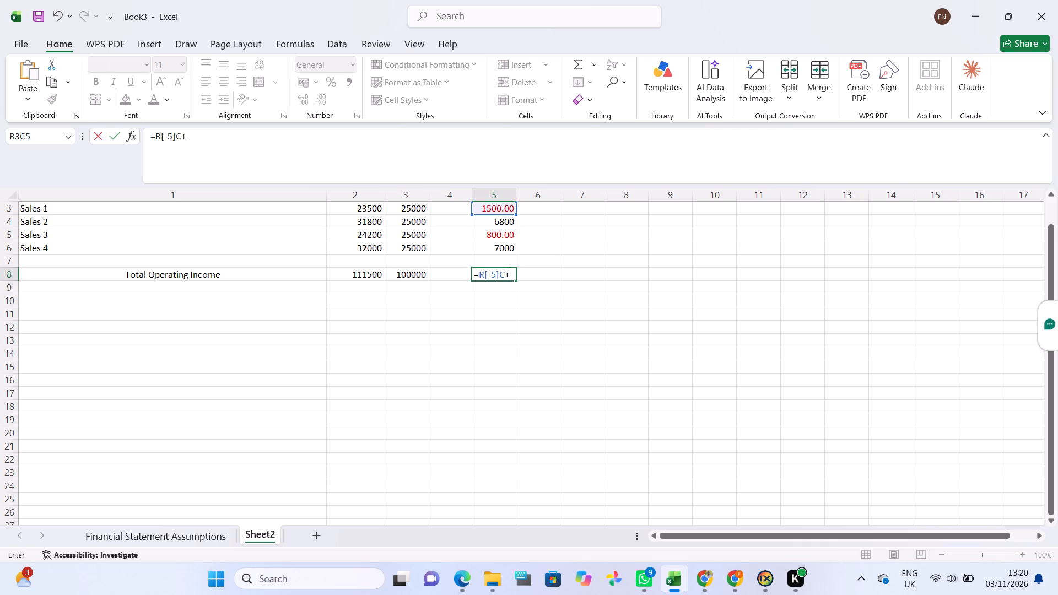
click(495, 221)
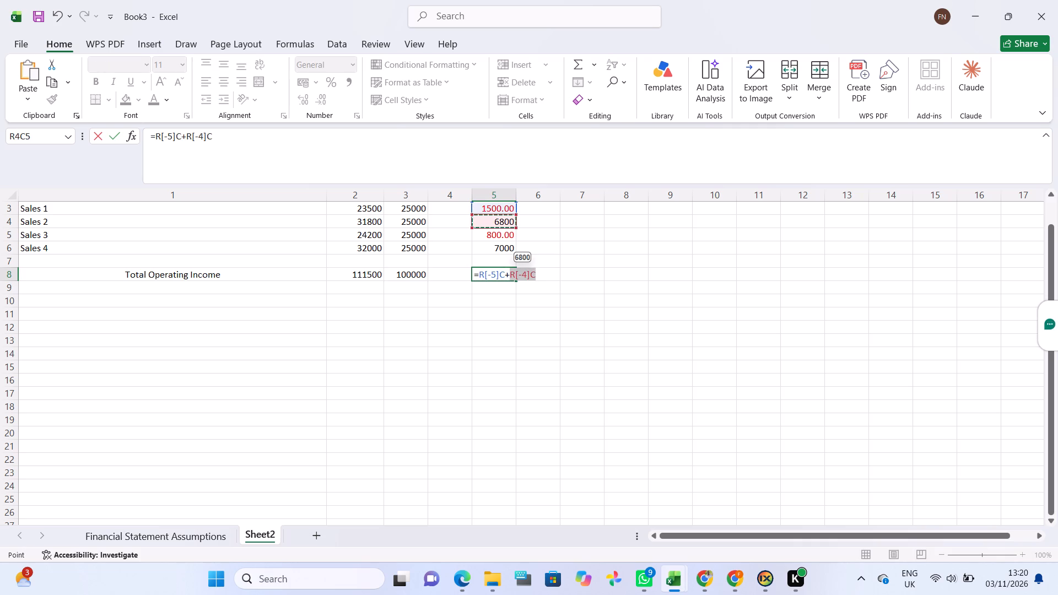
key(shift+plus)
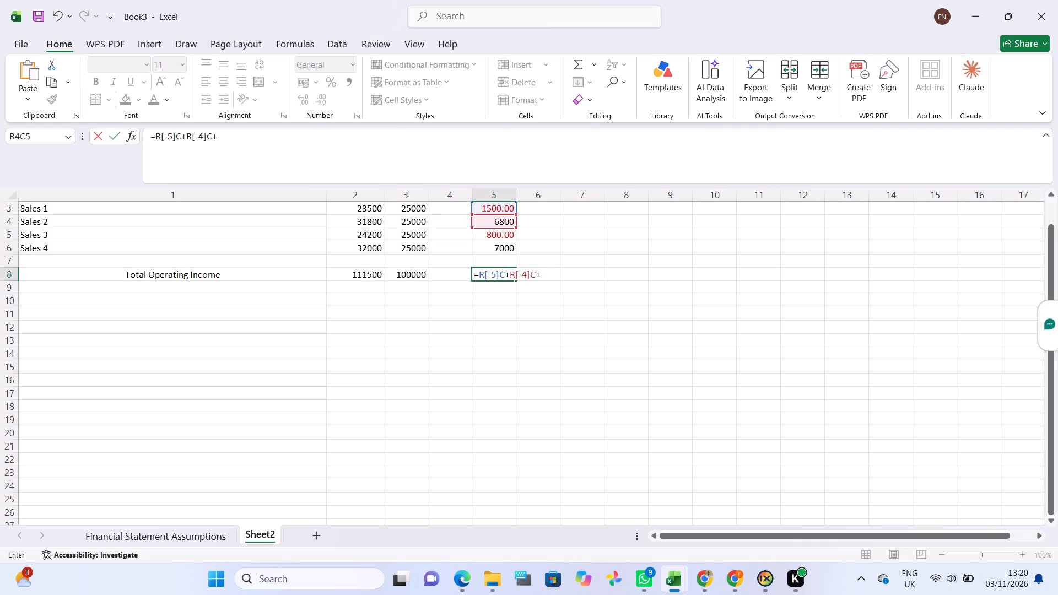
click(495, 232)
key(shift+plus)
click(492, 250)
key(Return)
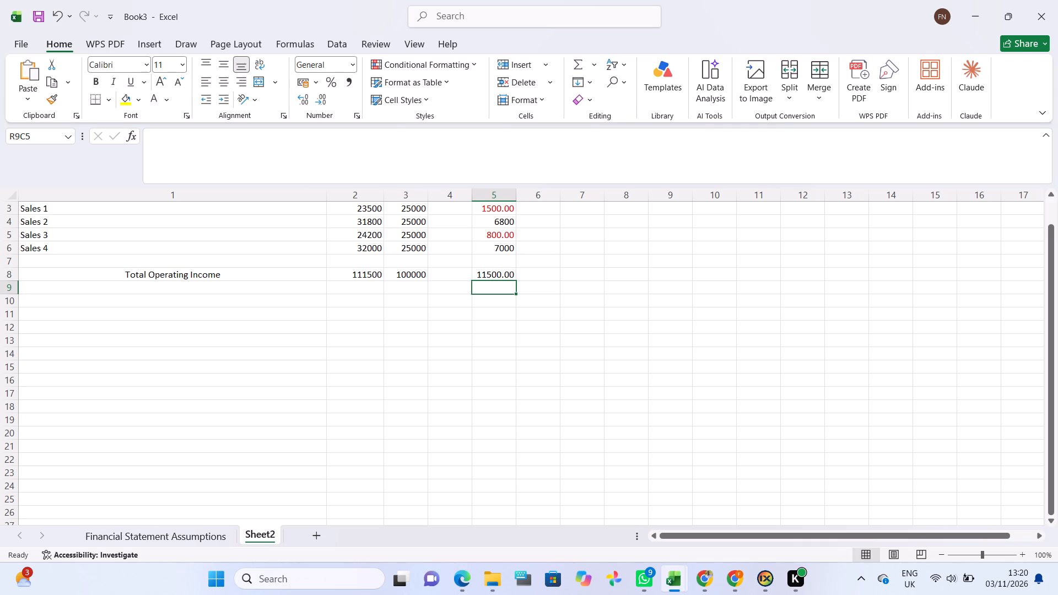
Enter the section heading "Non-operating Income" in row 10 of the first column.
scroll(174, 280, up, 2)
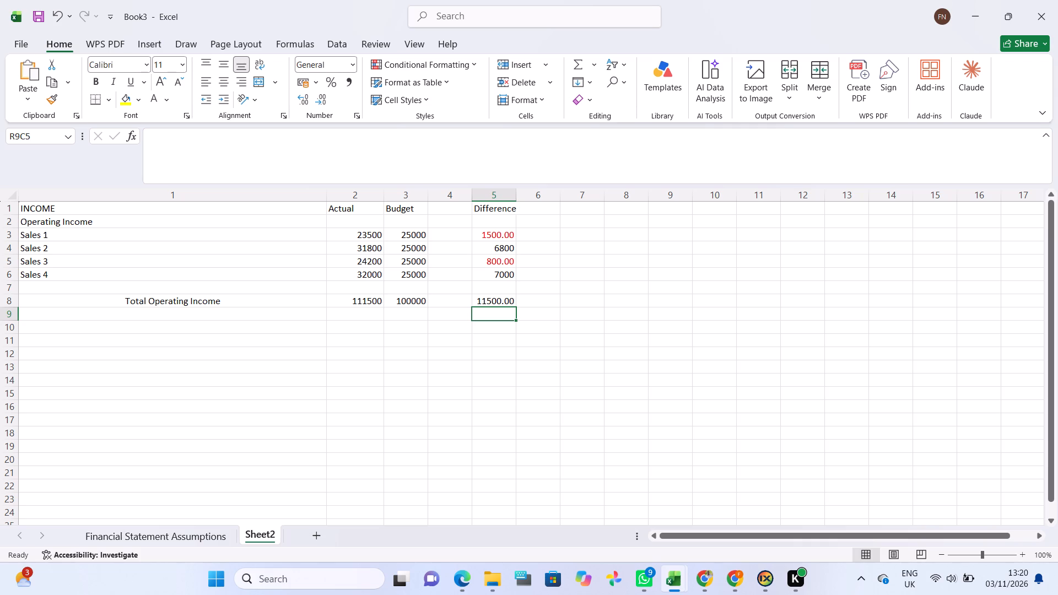
click(161, 329)
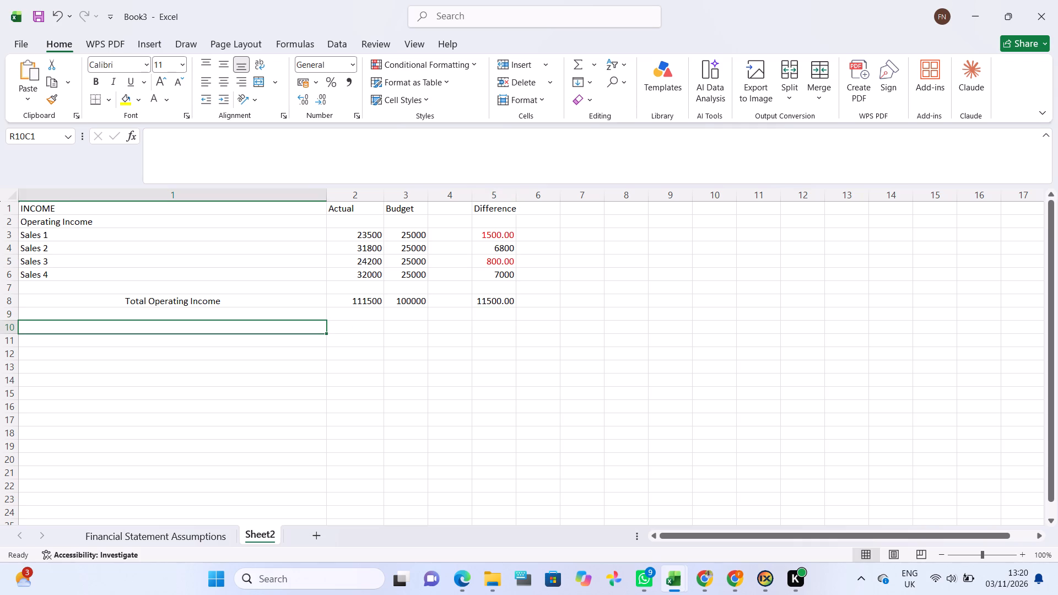
key(n)
text(on-)
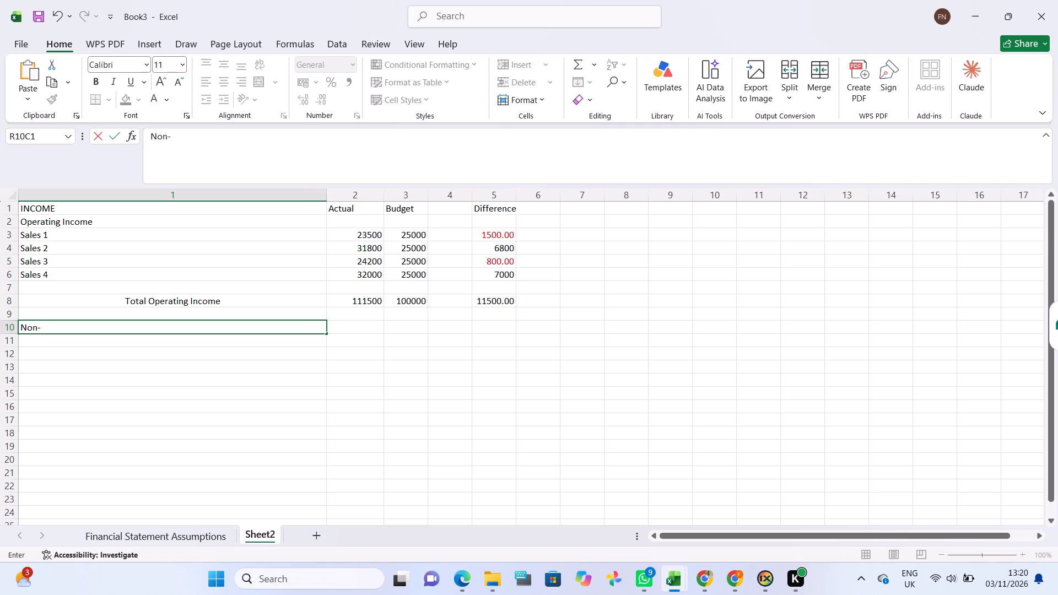
text(op)
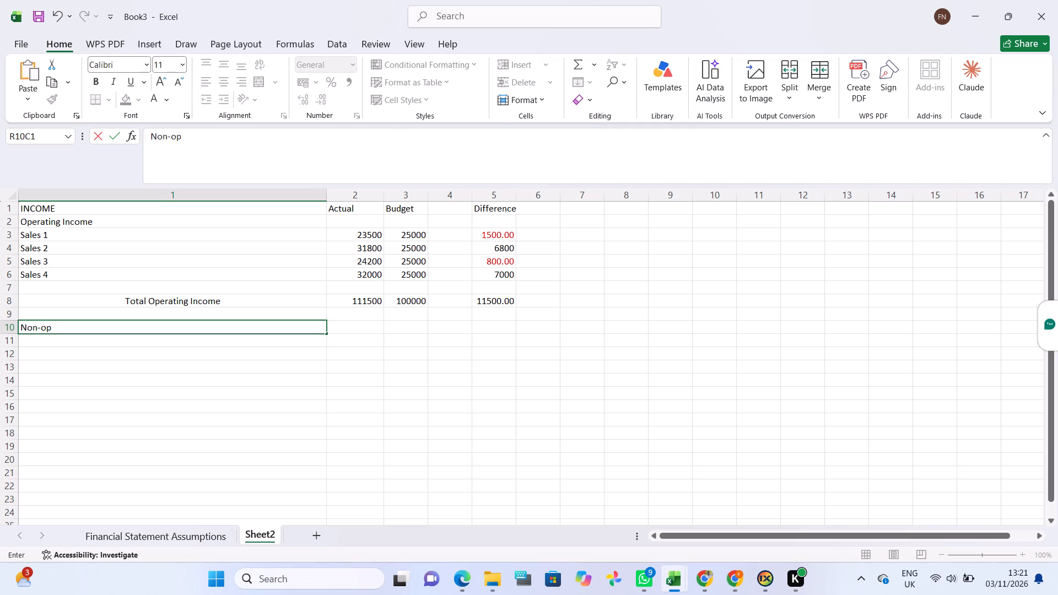
text(eratin)
text(g)
key(space)
key(i)
text(ncome)
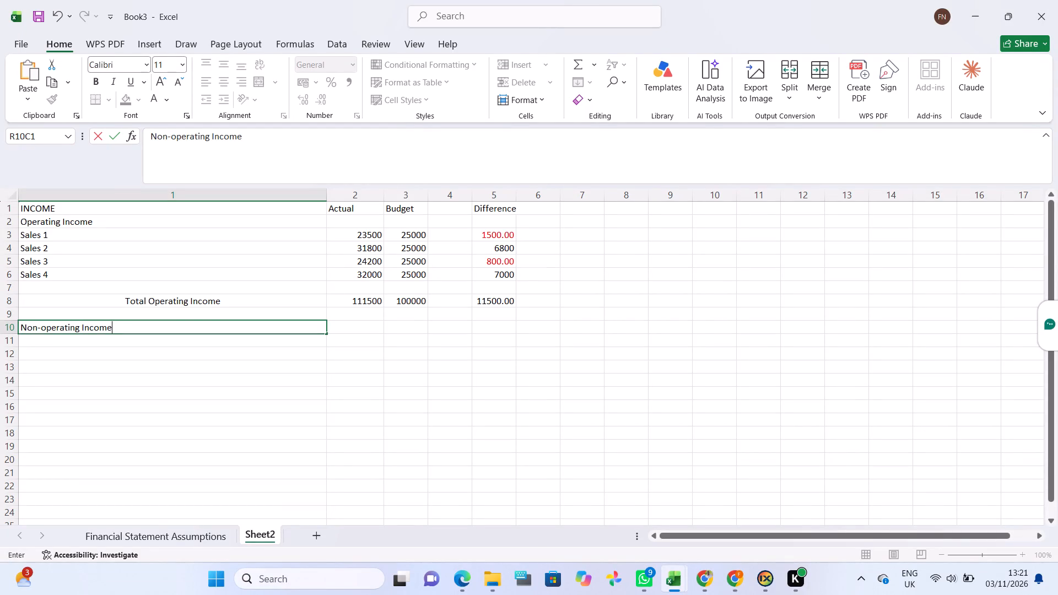
Enter the label "Interest Income" in row 11, directly below the Non-operating Income heading.
click(111, 339)
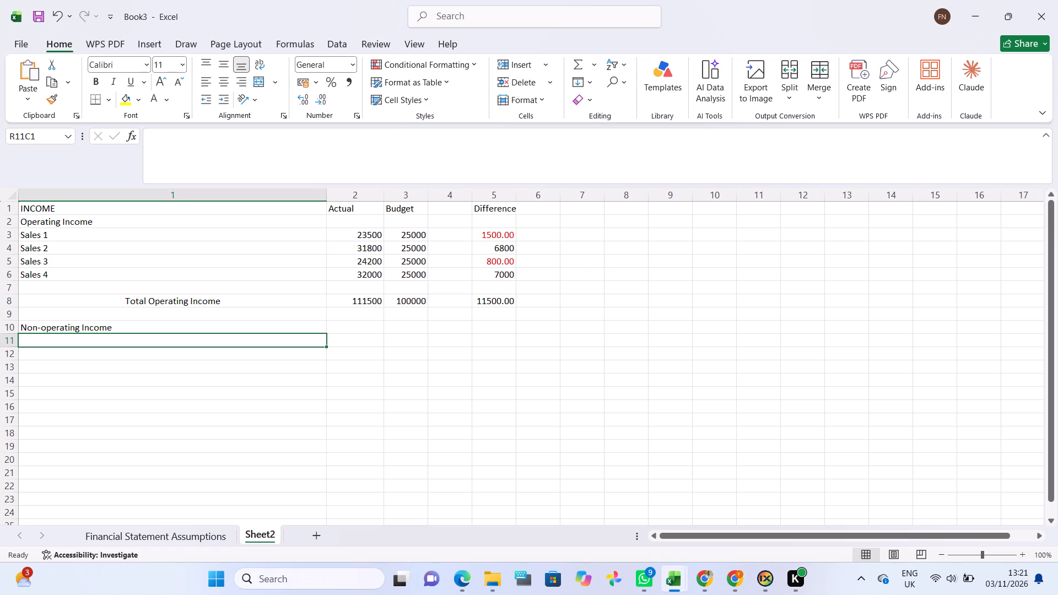
key(i)
text(nterest)
key(space)
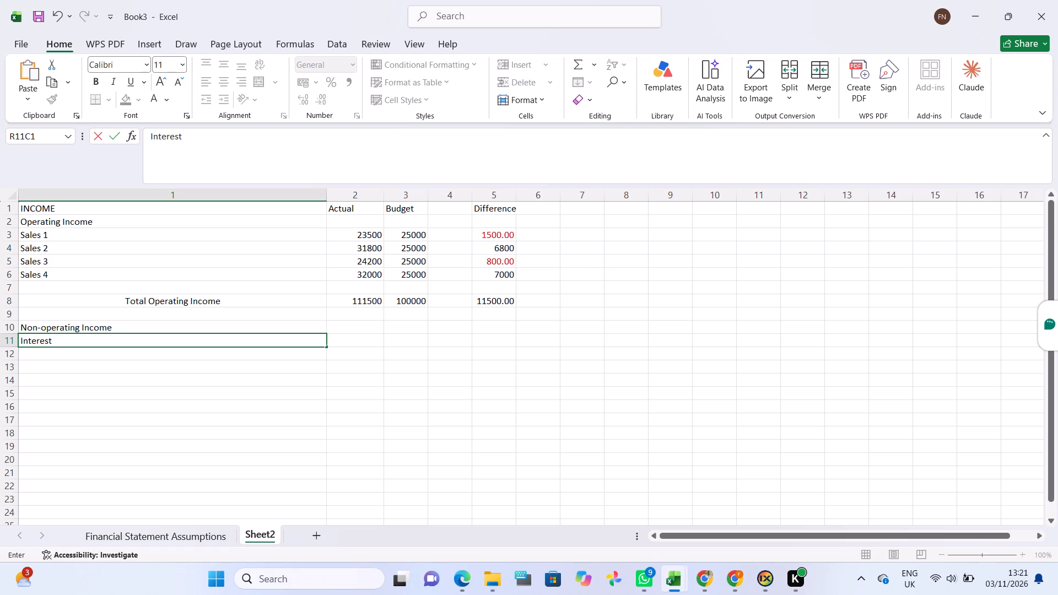
key(i)
text(ncome)
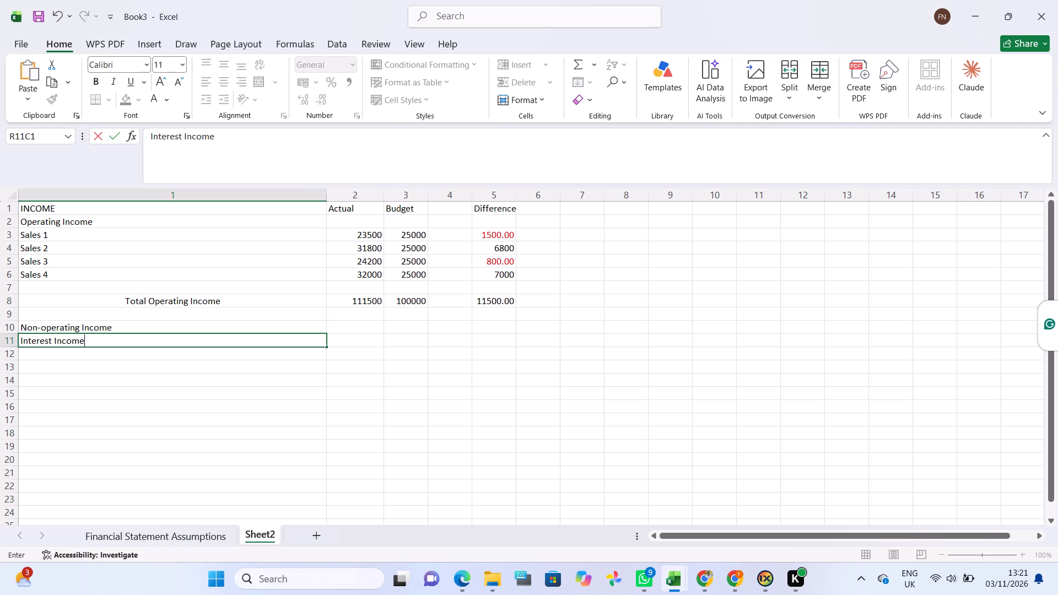
Enter 345 in both the Actual and Budget cells of the Interest Income row.
click(342, 345)
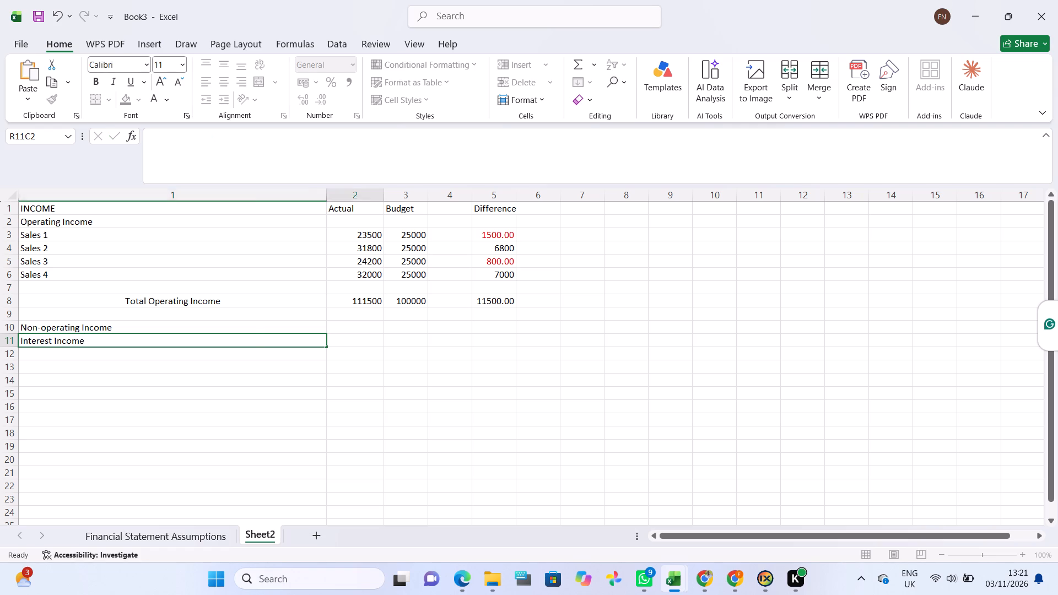
text(345)
key(Right)
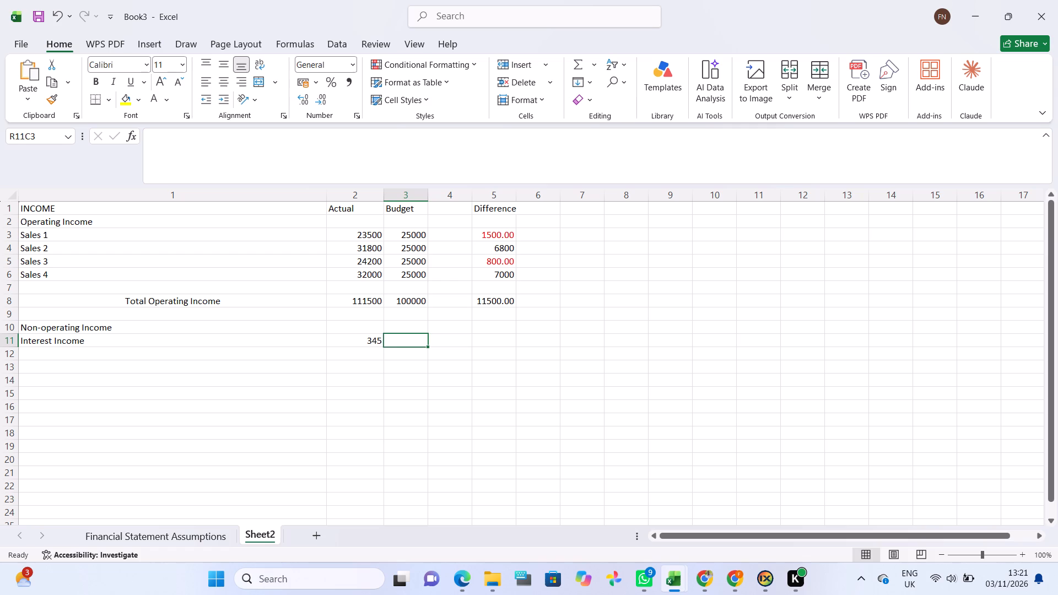
text(345)
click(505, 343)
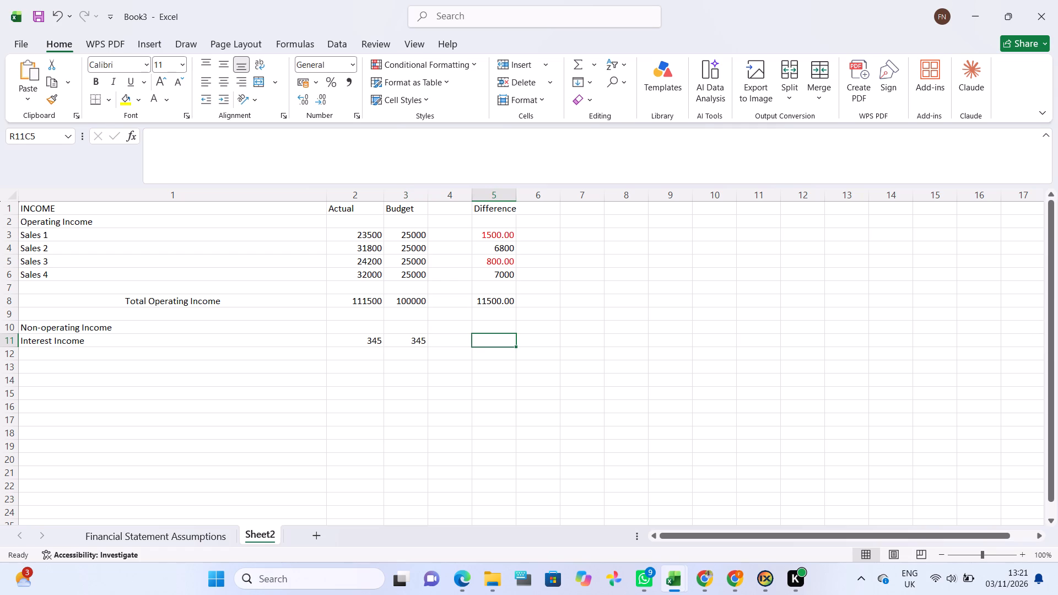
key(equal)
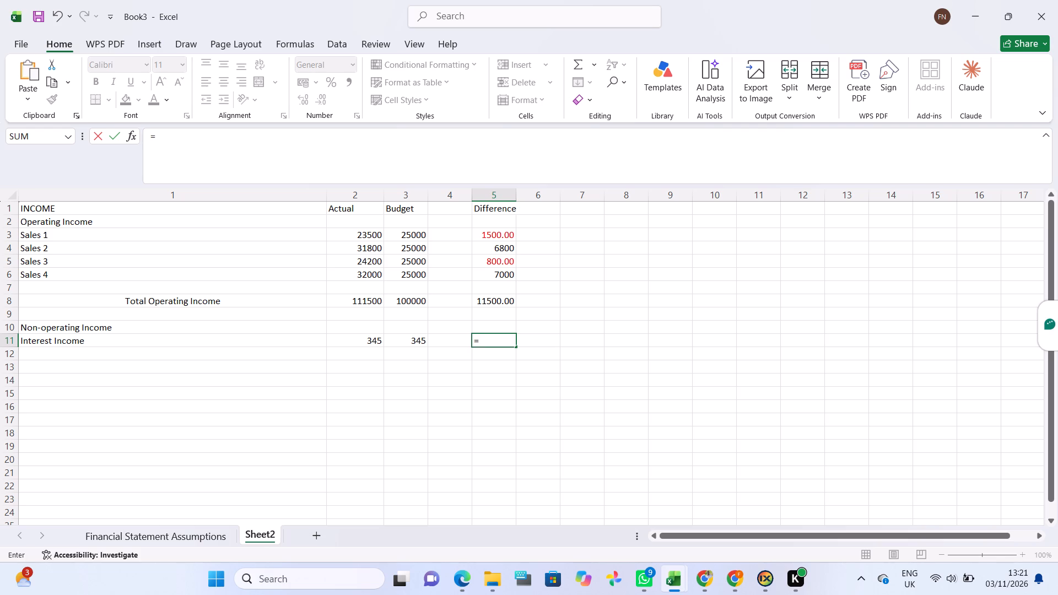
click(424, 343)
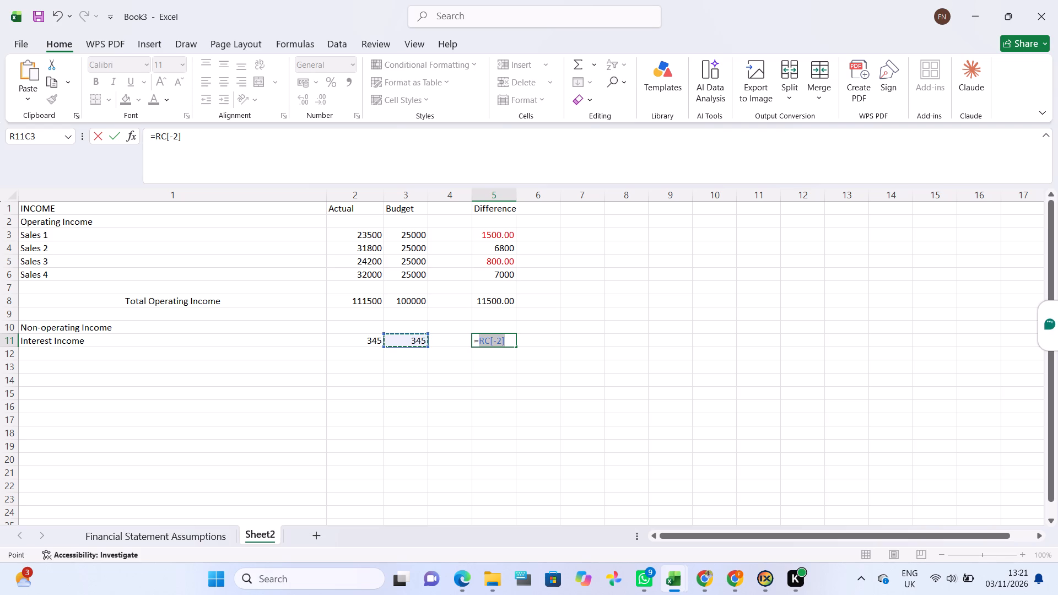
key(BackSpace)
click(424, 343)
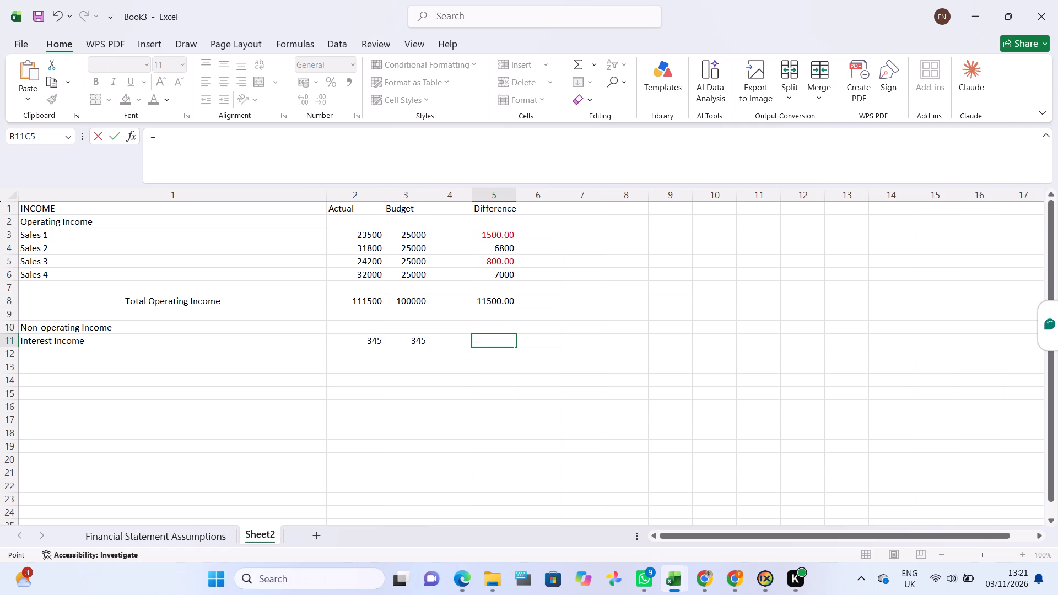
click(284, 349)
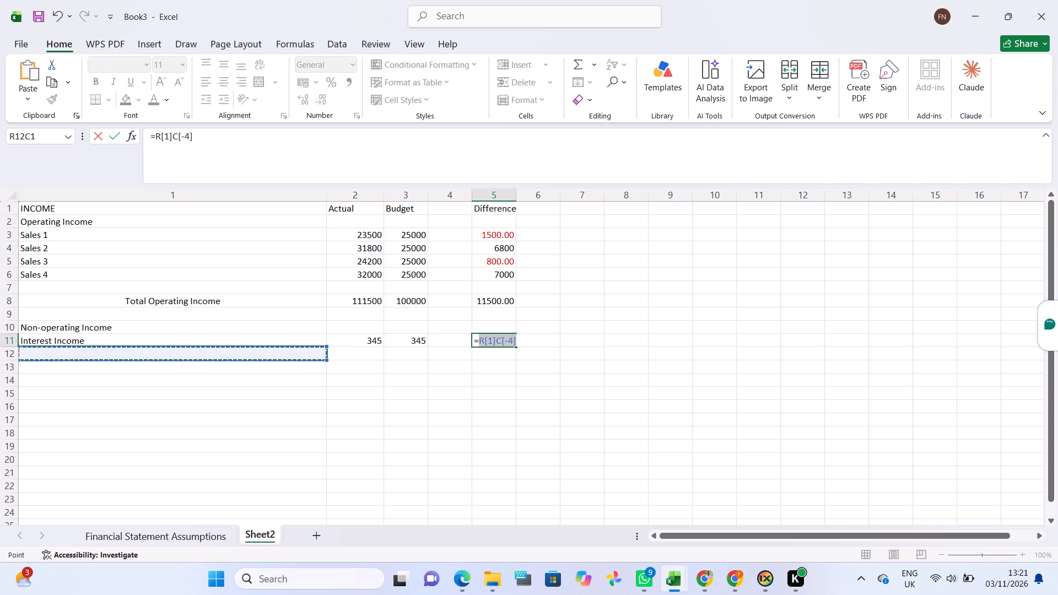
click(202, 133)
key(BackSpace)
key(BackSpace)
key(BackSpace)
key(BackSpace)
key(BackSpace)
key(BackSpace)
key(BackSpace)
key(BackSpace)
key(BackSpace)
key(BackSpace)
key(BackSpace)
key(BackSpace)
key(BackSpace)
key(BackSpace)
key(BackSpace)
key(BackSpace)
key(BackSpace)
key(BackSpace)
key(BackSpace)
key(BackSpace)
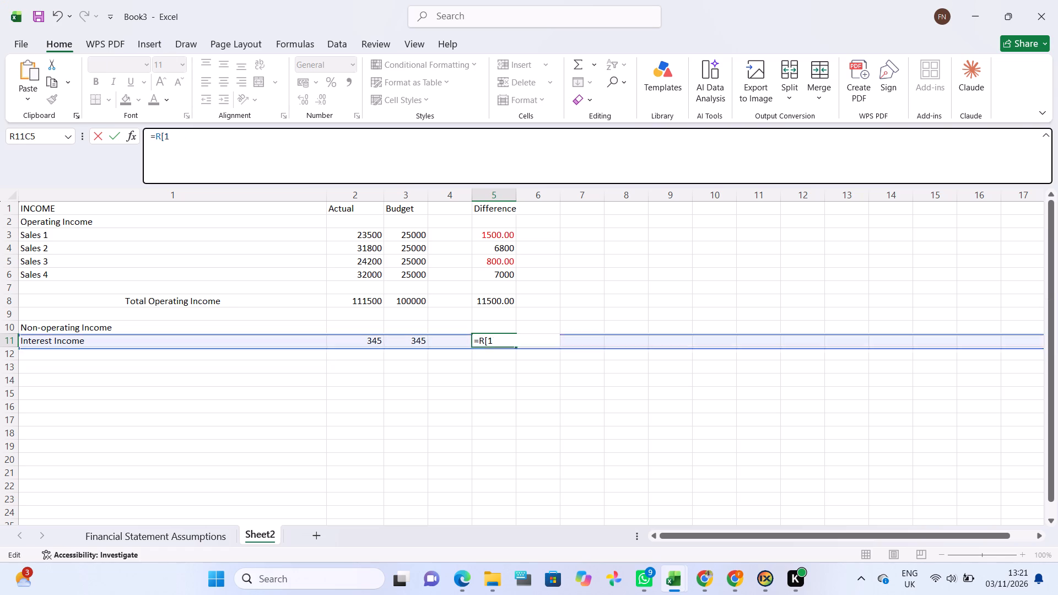
Change the Interest Income row's Budget value to 400.
click(414, 344)
key(BackSpace)
text(400)
Enter a formula in the Interest Income row's Difference cell that subtracts its Budget cell from its Actual cell.
click(480, 347)
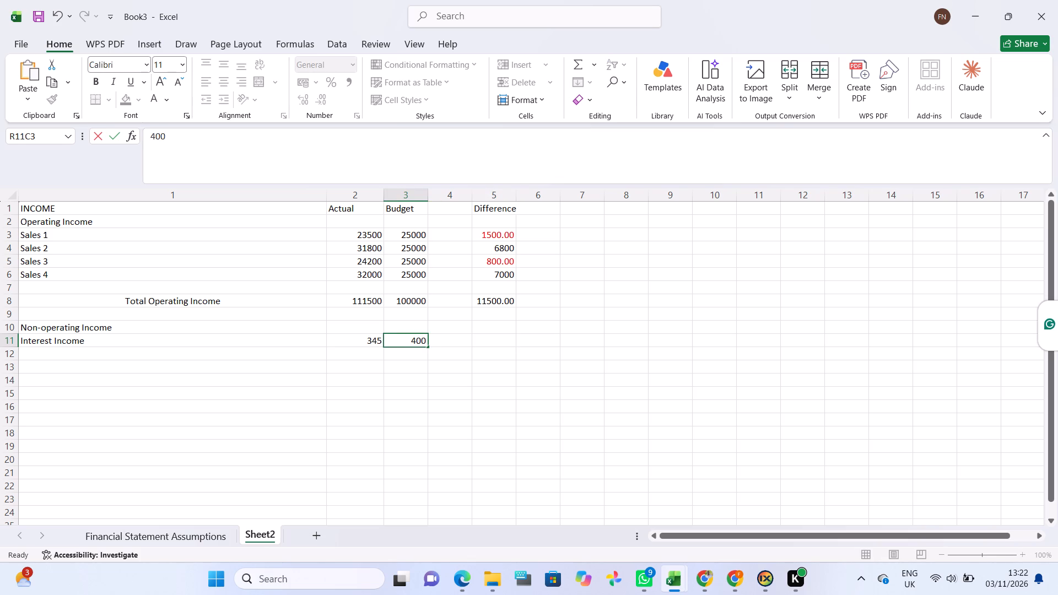
key(equal)
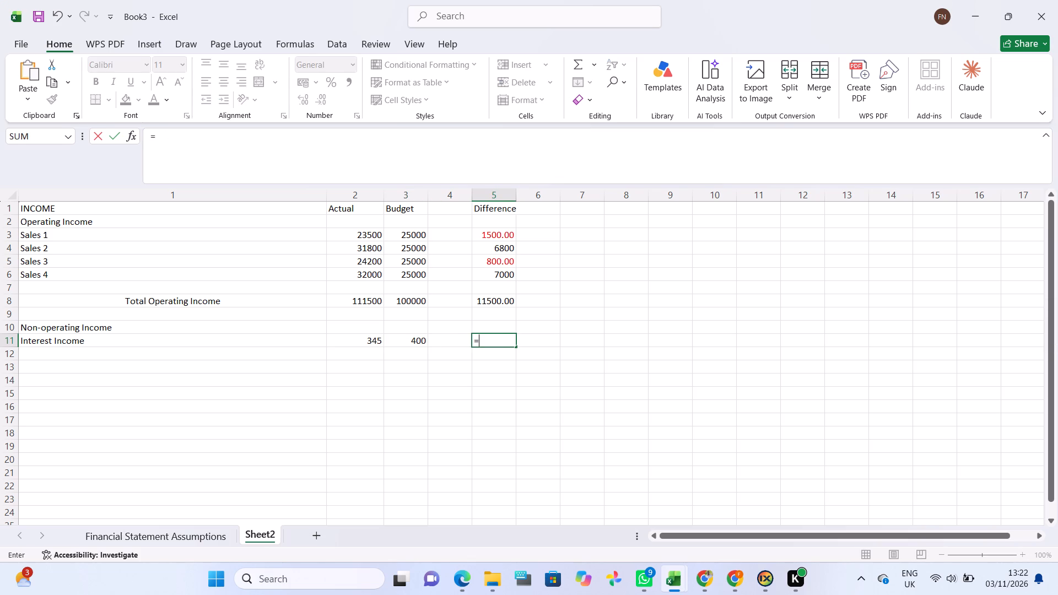
click(377, 344)
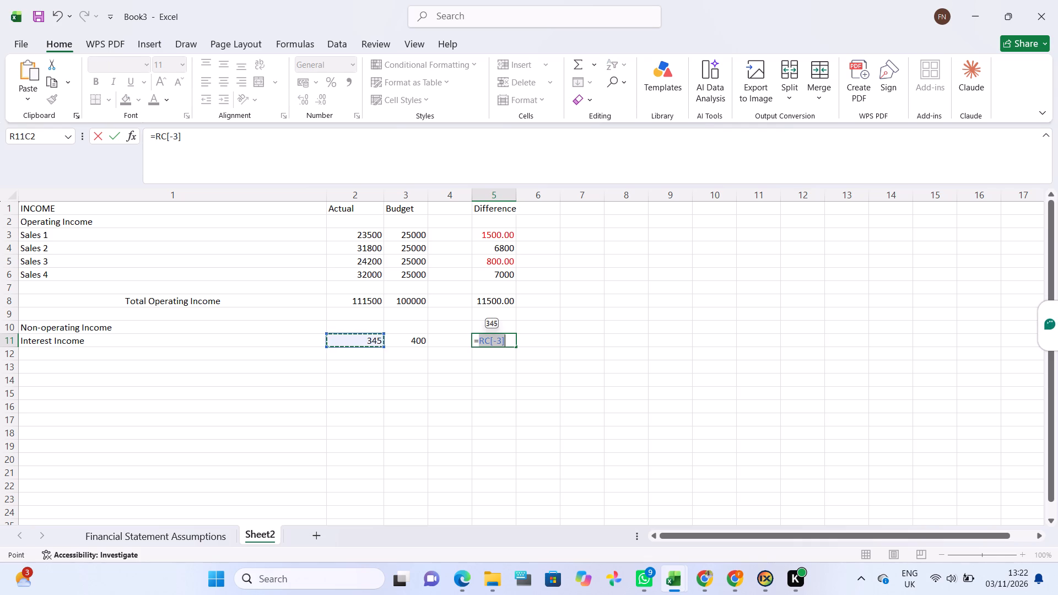
key(minus)
click(410, 343)
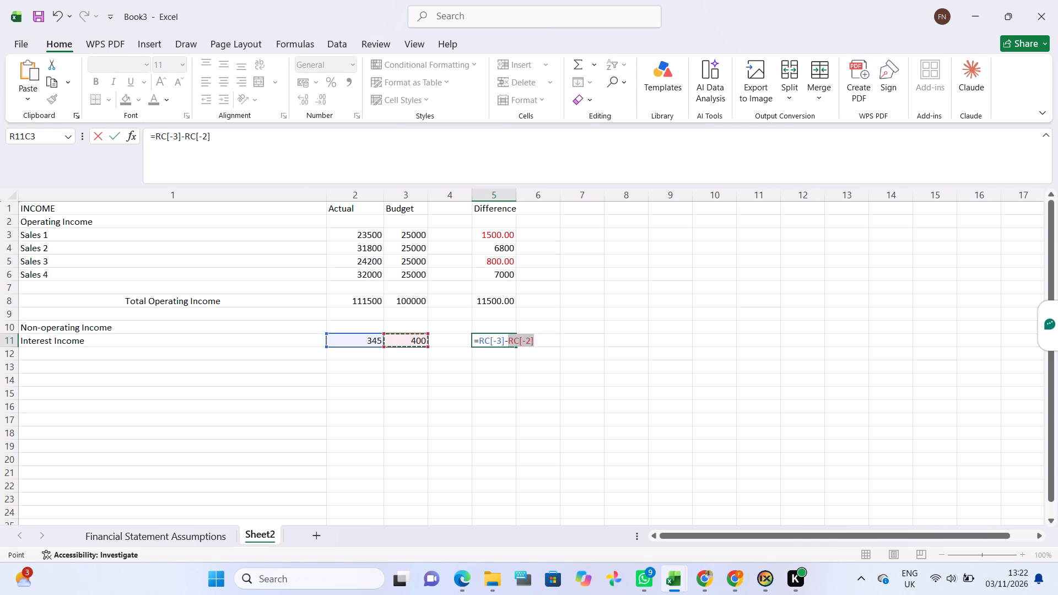
key(Return)
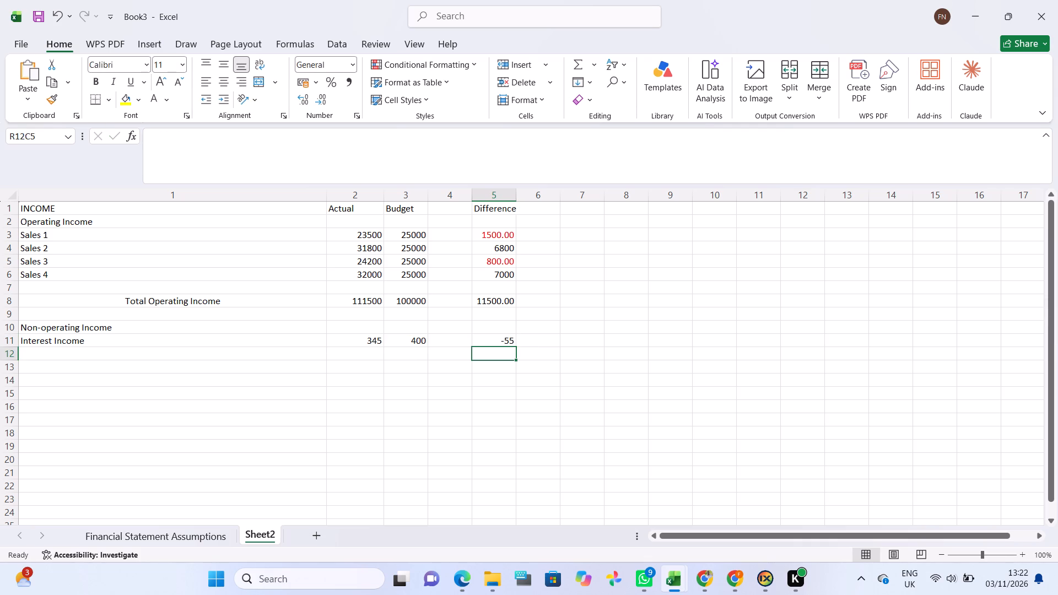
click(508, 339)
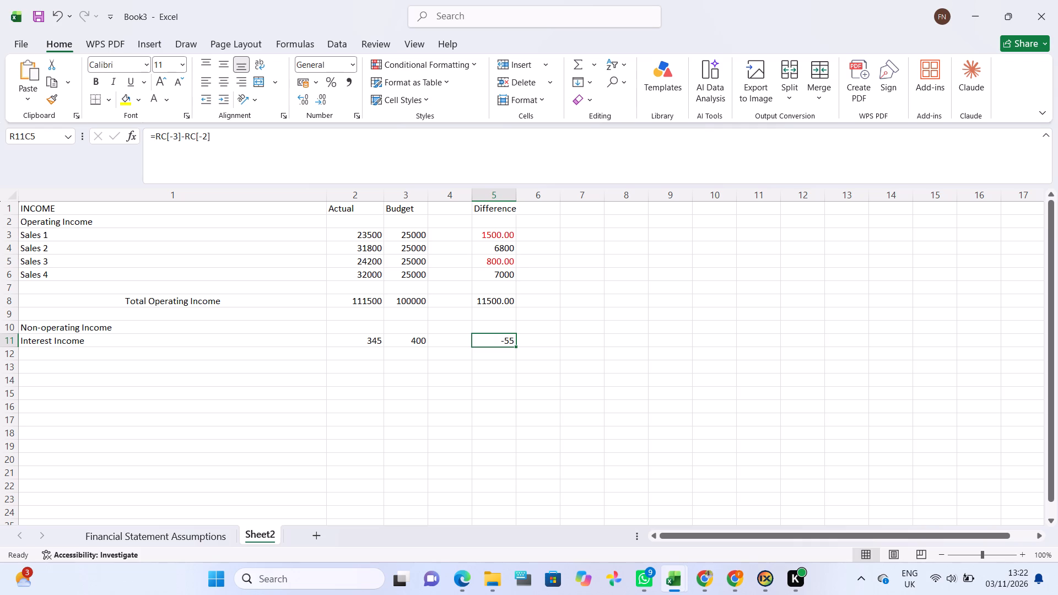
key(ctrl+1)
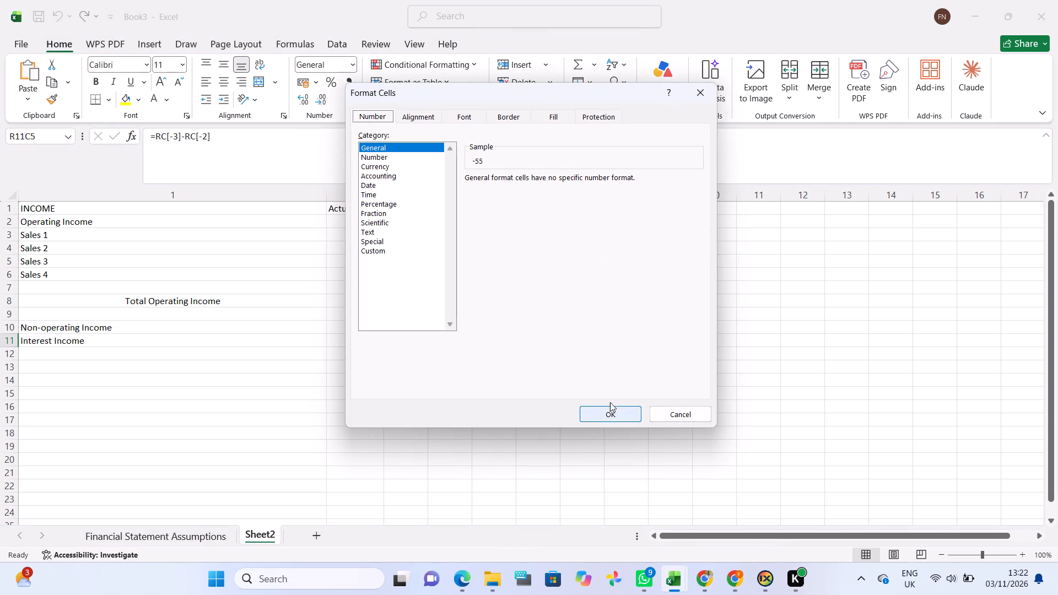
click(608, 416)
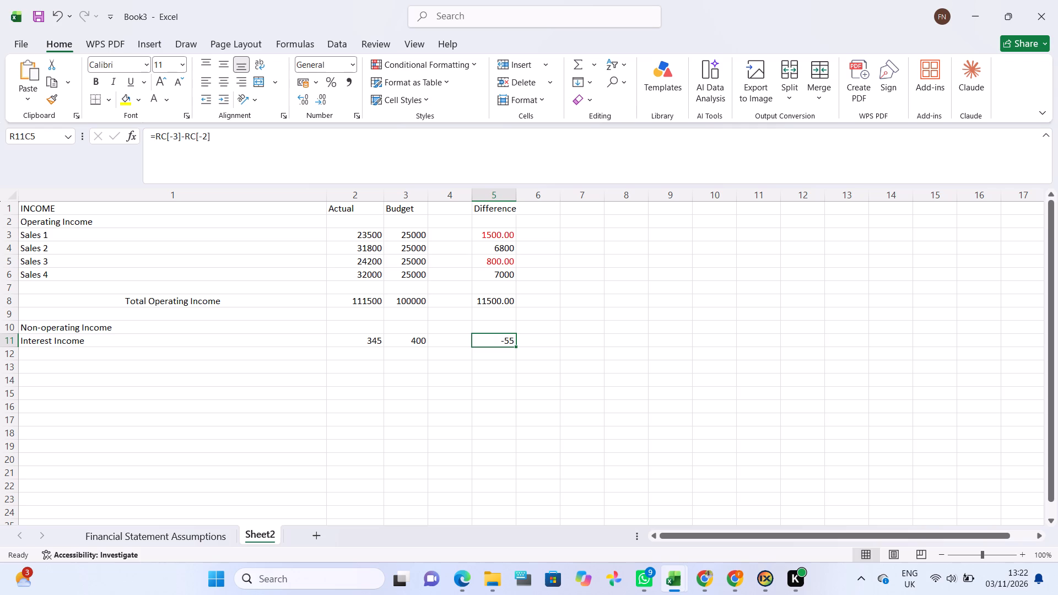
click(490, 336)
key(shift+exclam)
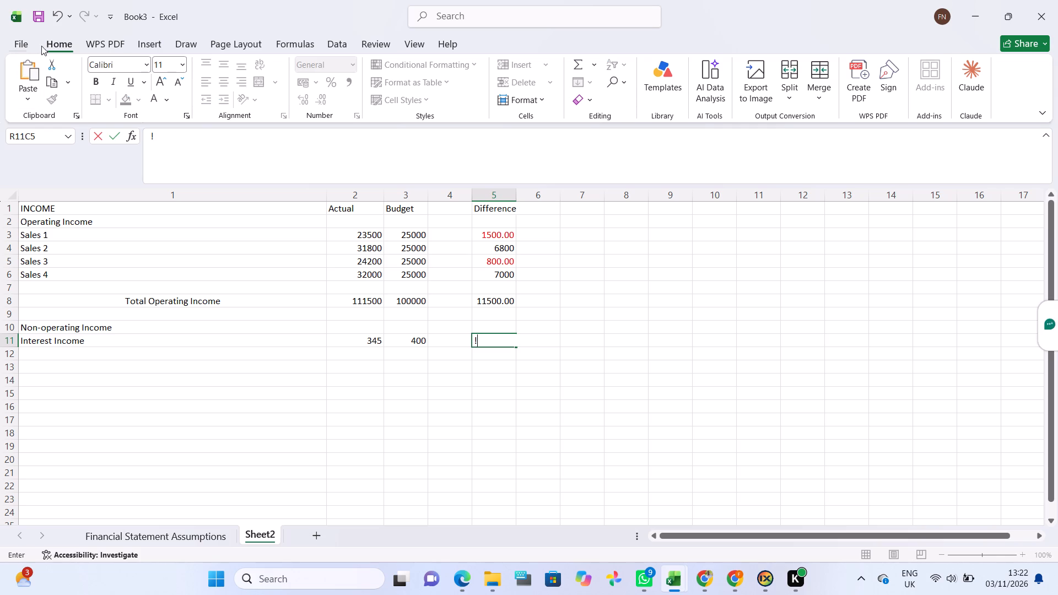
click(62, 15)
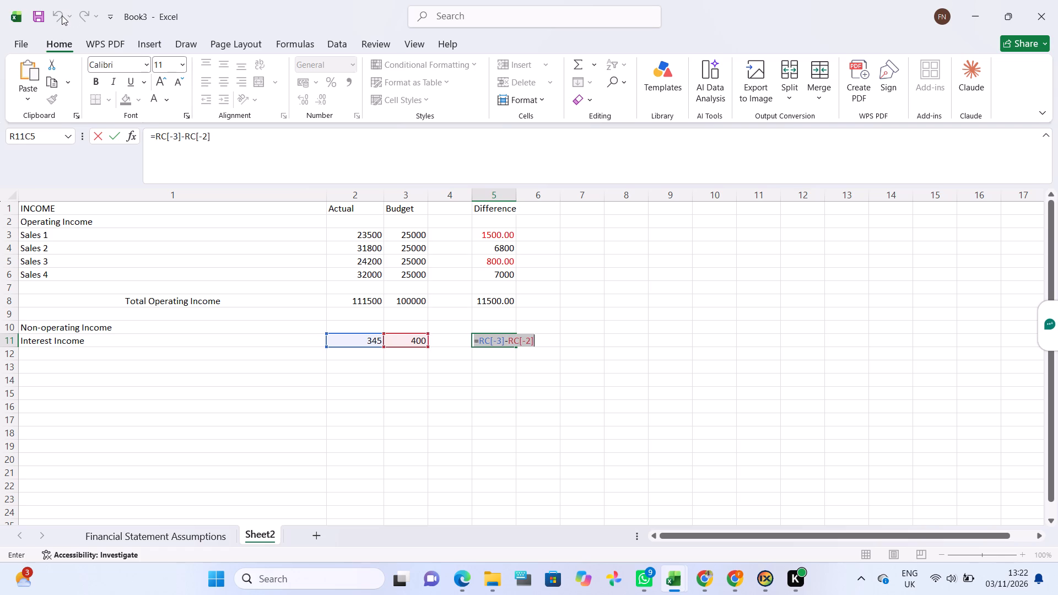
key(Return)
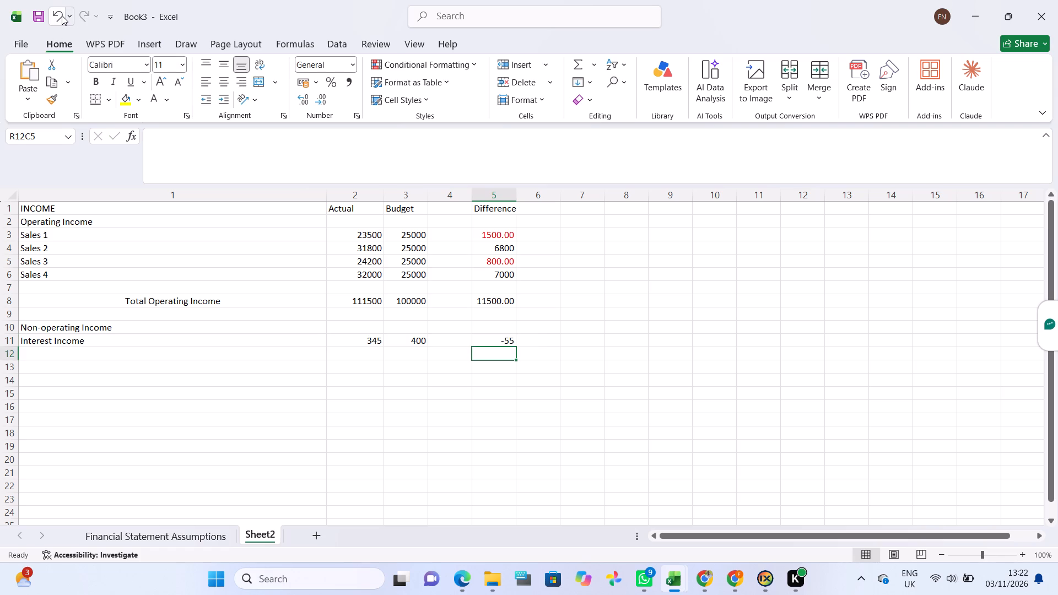
Format the Interest Income Difference cell as Number with 2 decimal places, the 1000 separator and negatives in red without a minus sign.
click(493, 348)
click(495, 342)
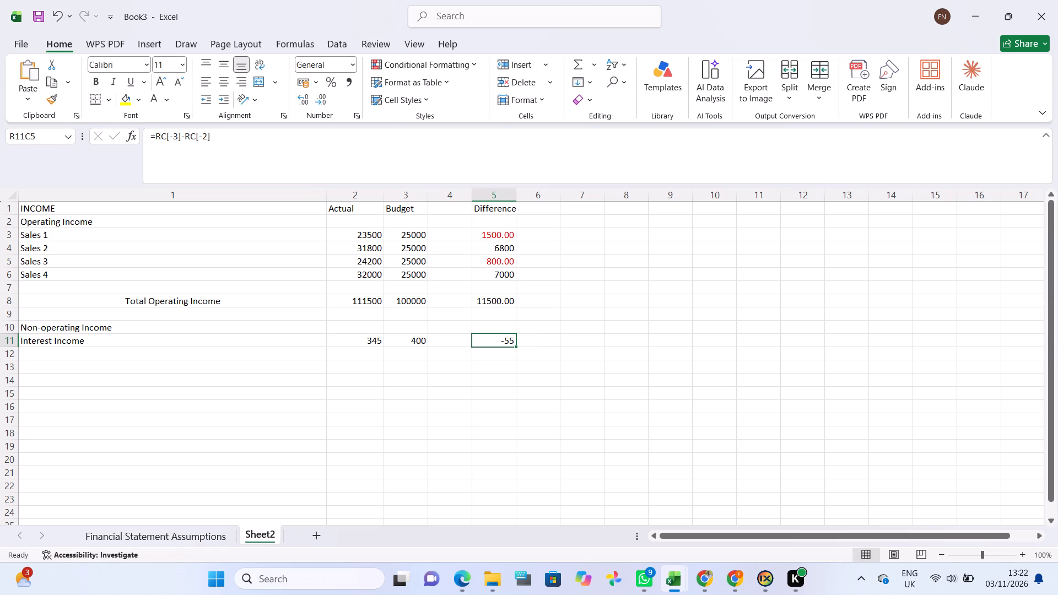
key(ctrl+1)
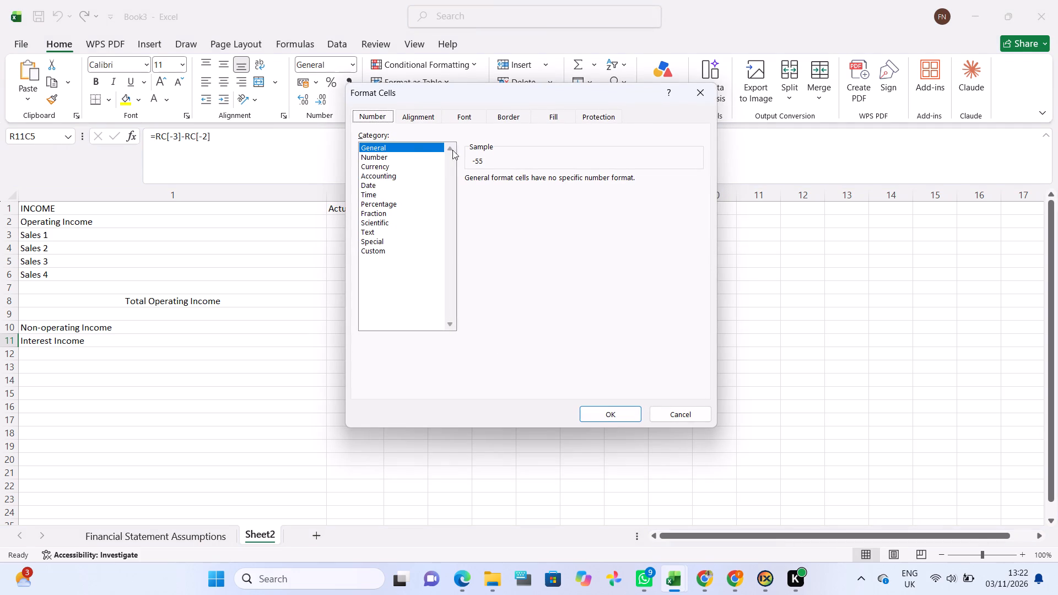
click(385, 152)
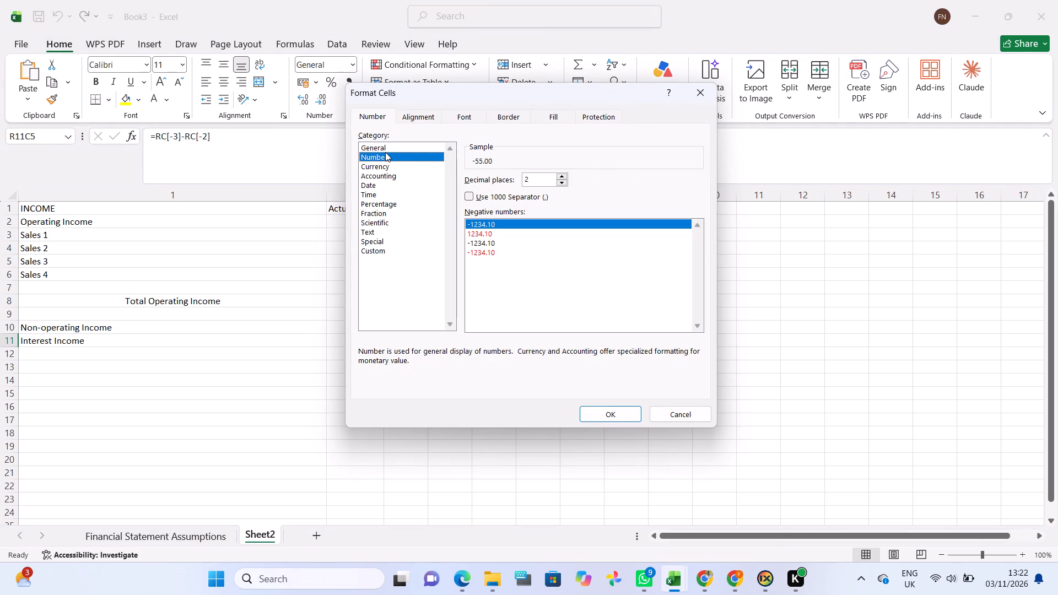
click(477, 198)
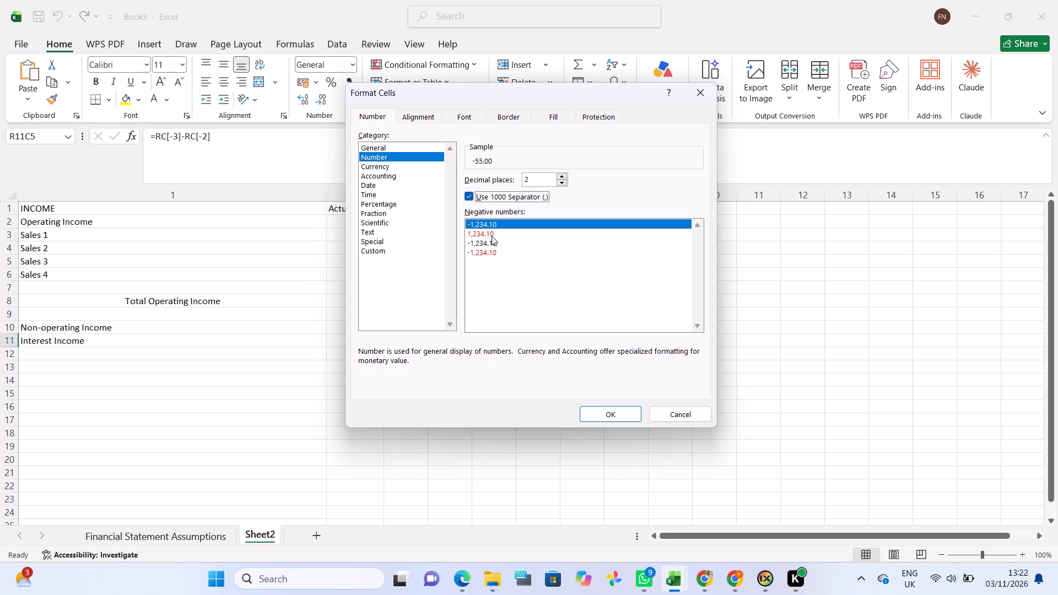
click(469, 197)
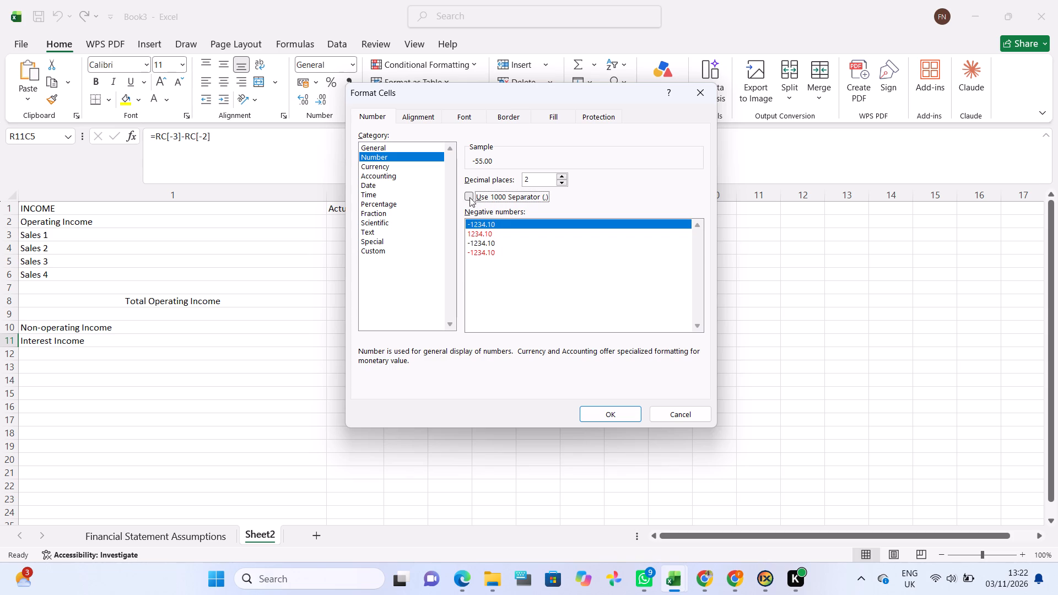
click(469, 197)
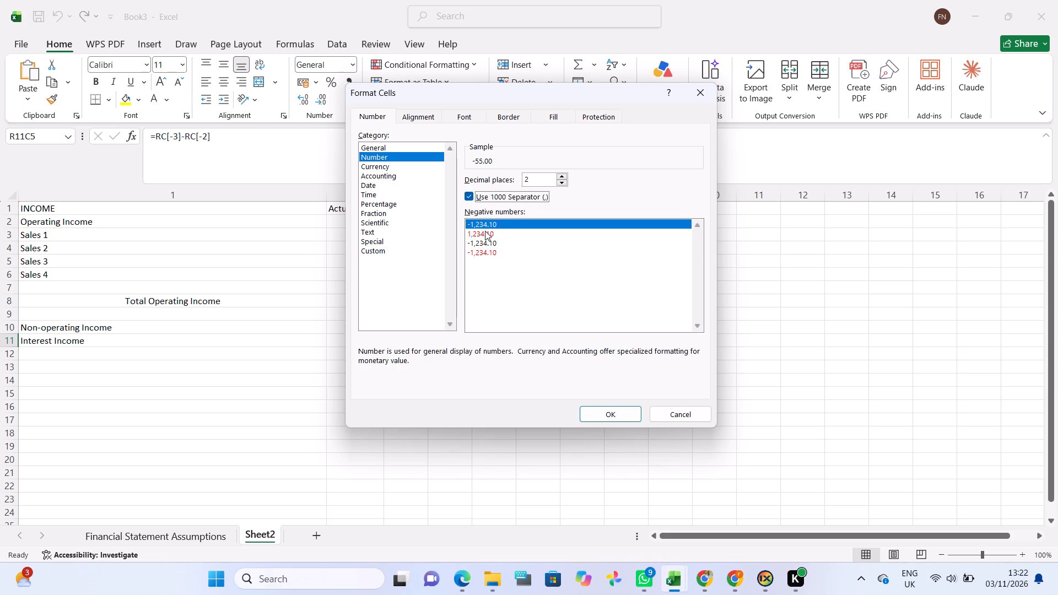
click(485, 231)
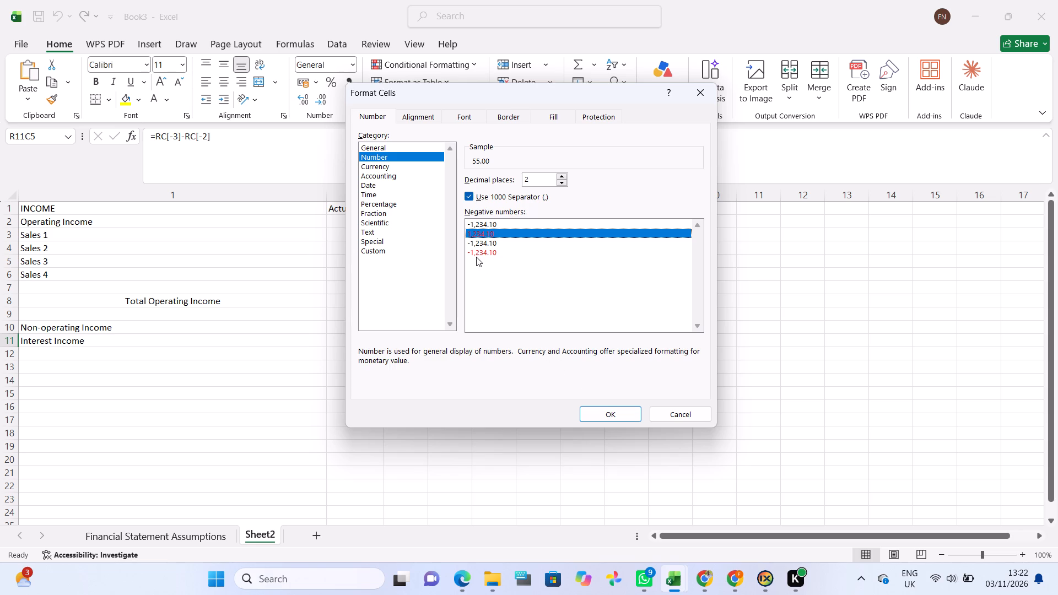
click(476, 251)
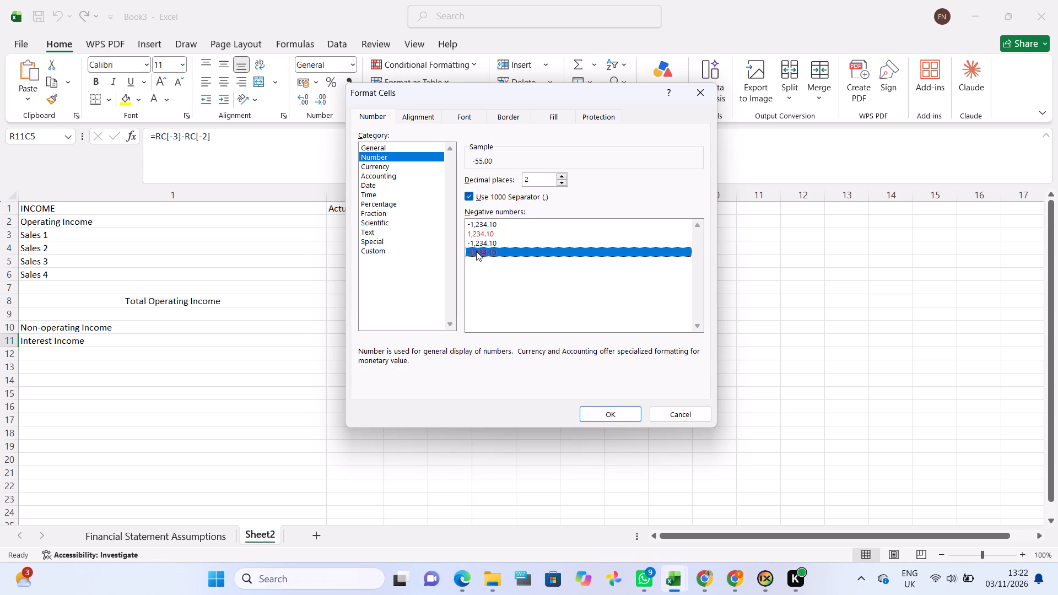
click(485, 232)
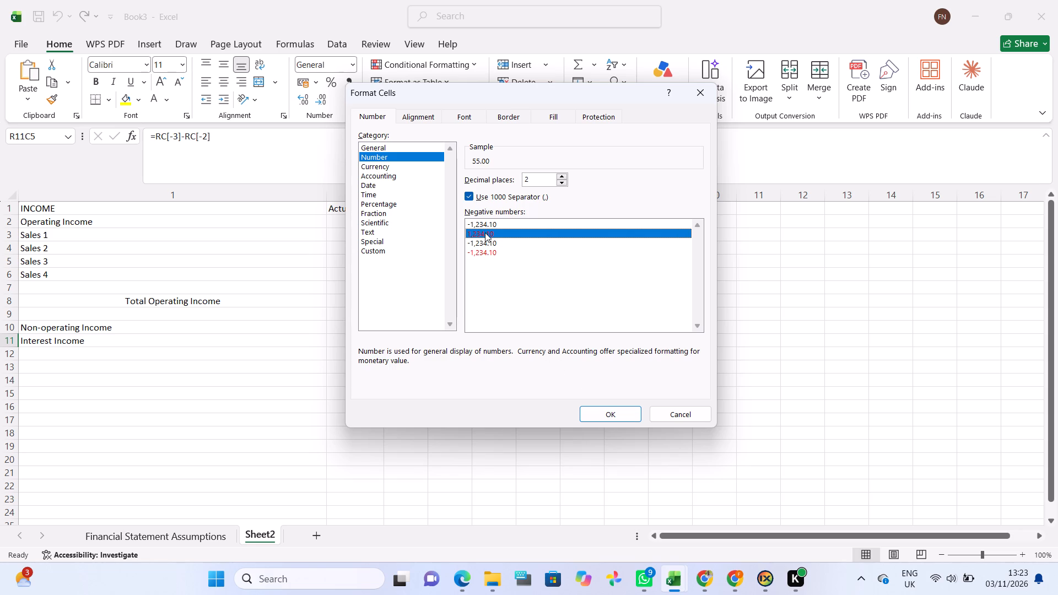
click(607, 420)
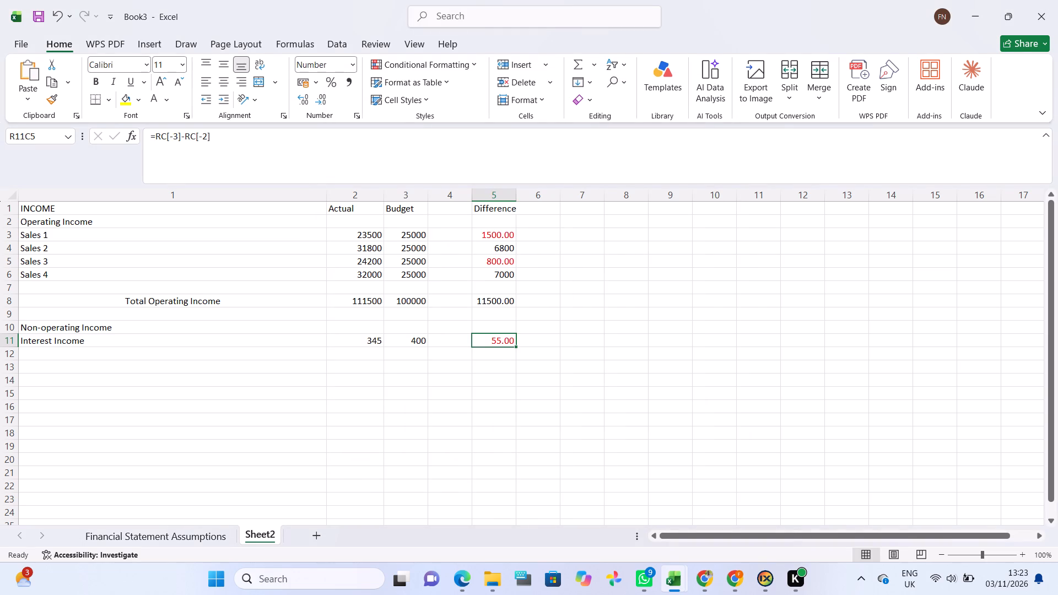
Enter the heading EXPENSES in the first column of row 13, below the Interest Income row.
scroll(465, 356, down, 1)
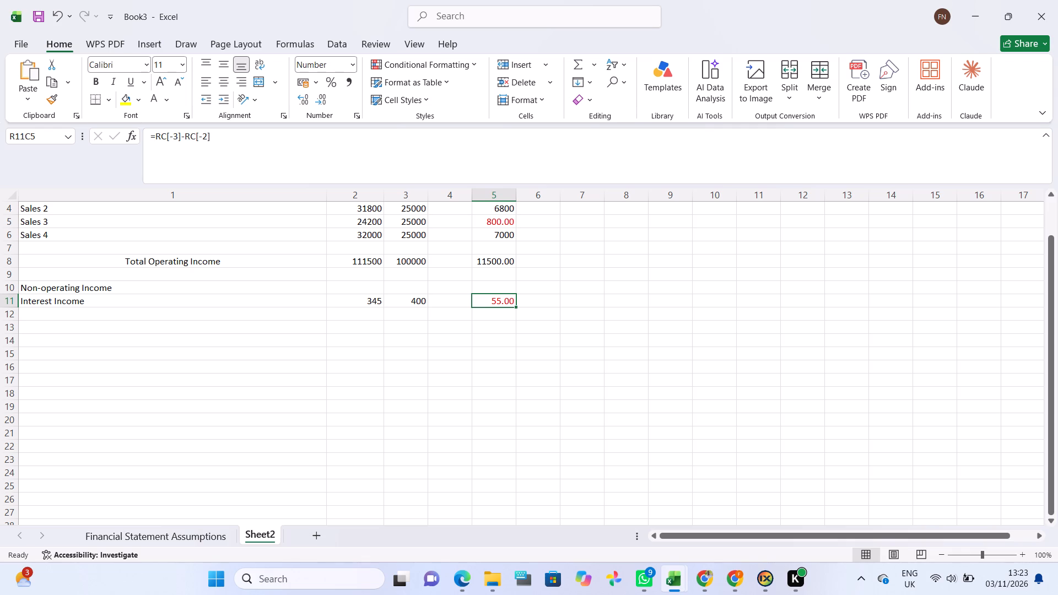
scroll(256, 336, up, 4)
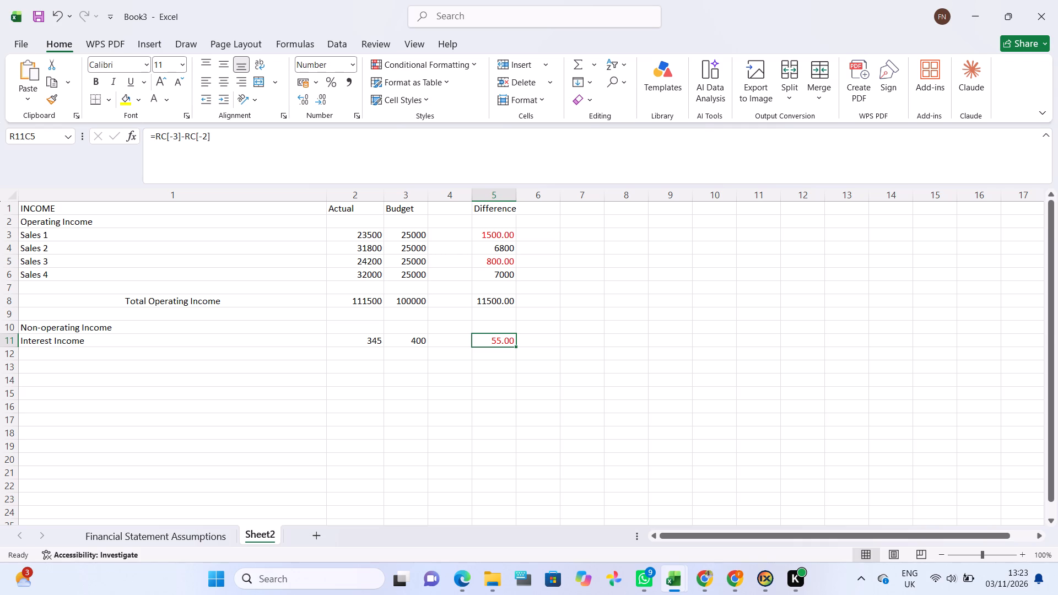
click(59, 362)
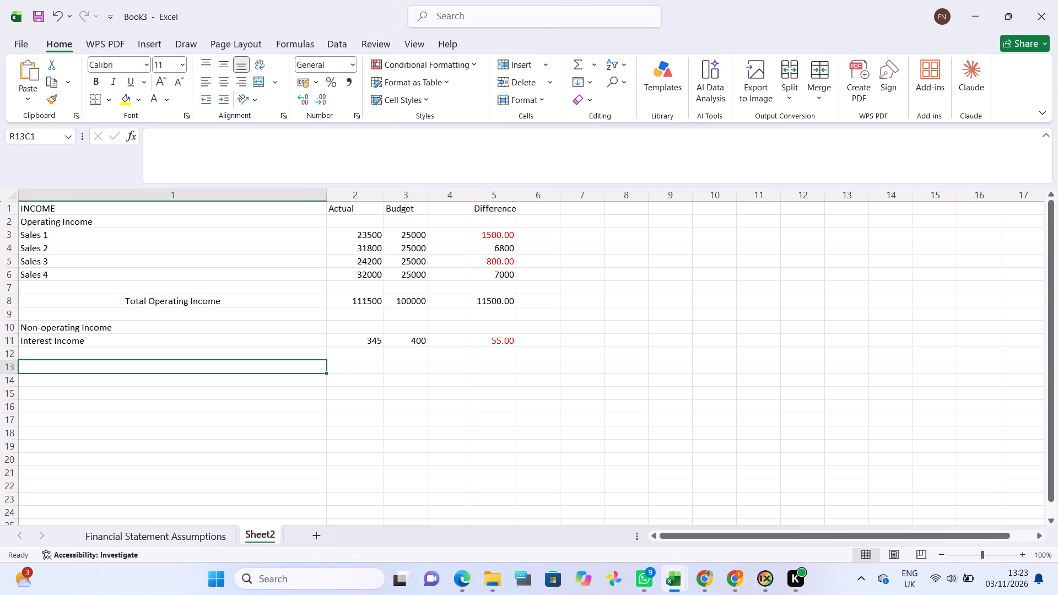
text(xpe)
key(n)
key(BackSpace)
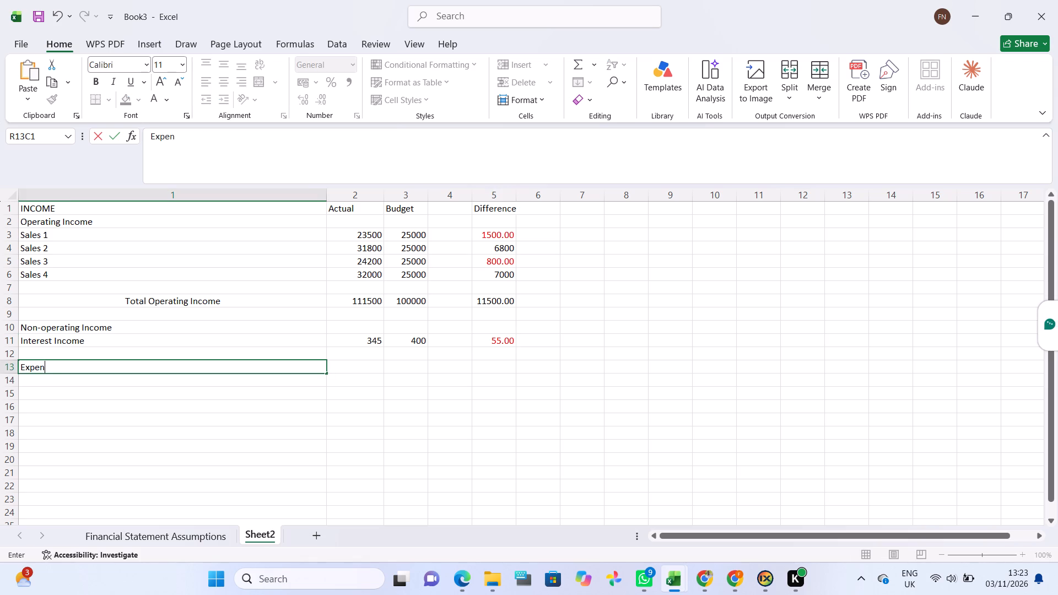
key(BackSpace)
key(BackSpace)
key(BackSpace)
key(x)
text(PENSES)
Add an Accounting and Legal expense in row 14 with 600 as both its Actual and Budget values.
click(79, 381)
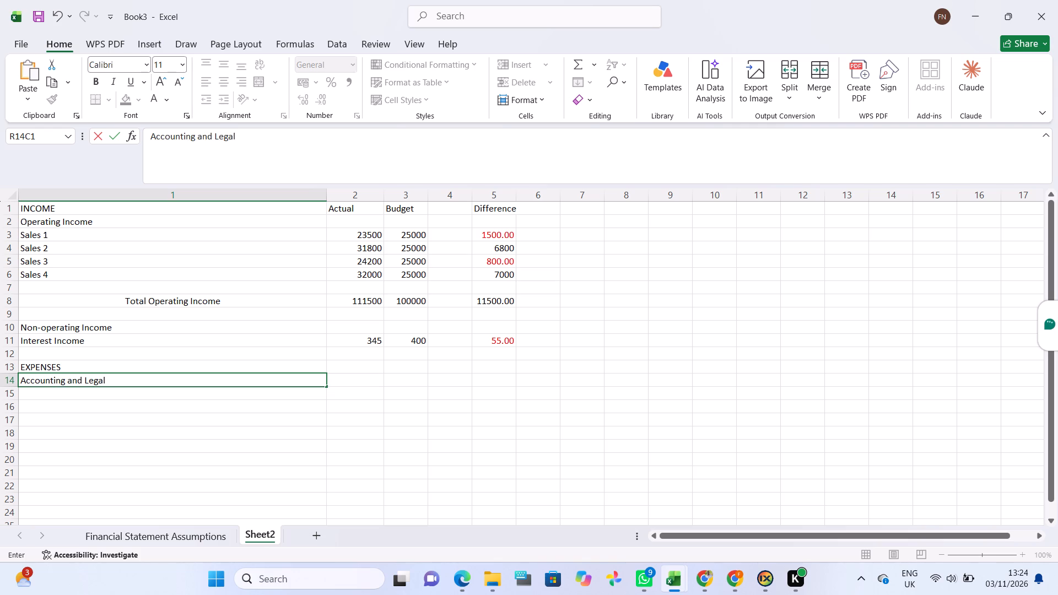
click(348, 385)
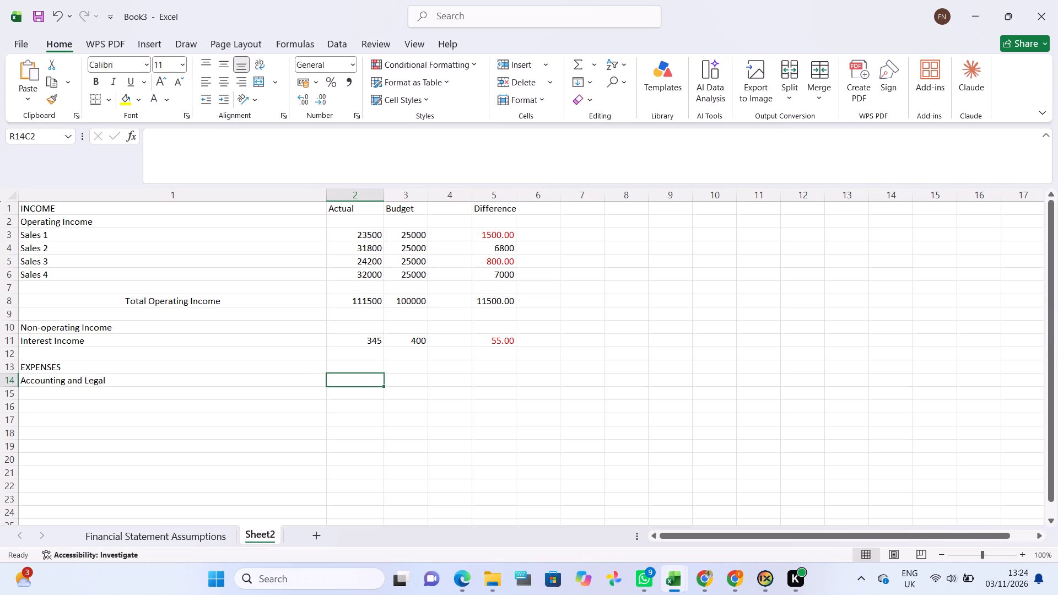
text(600)
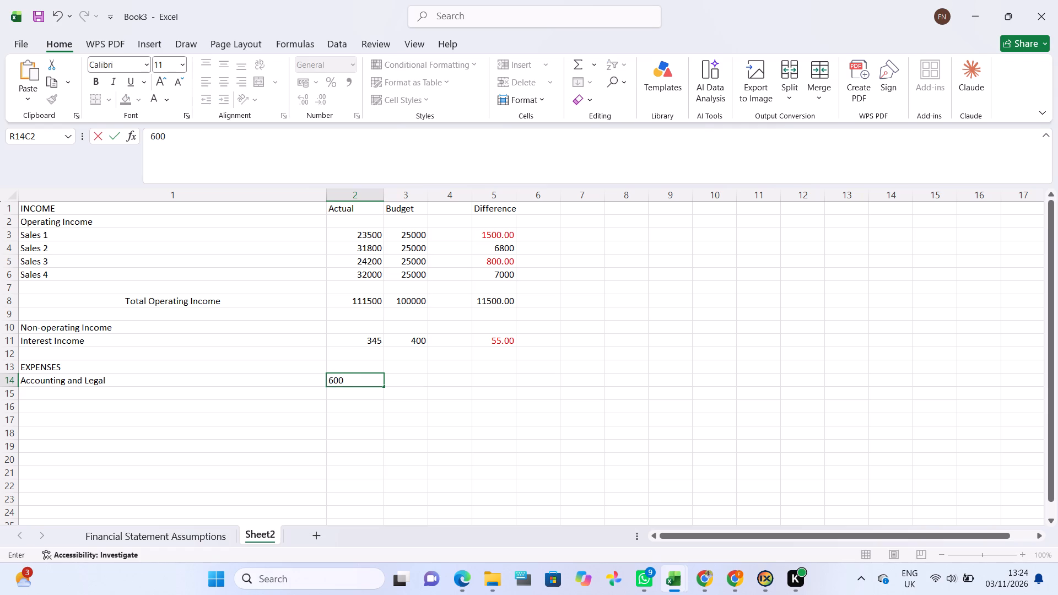
key(Right)
text(600)
key(Right)
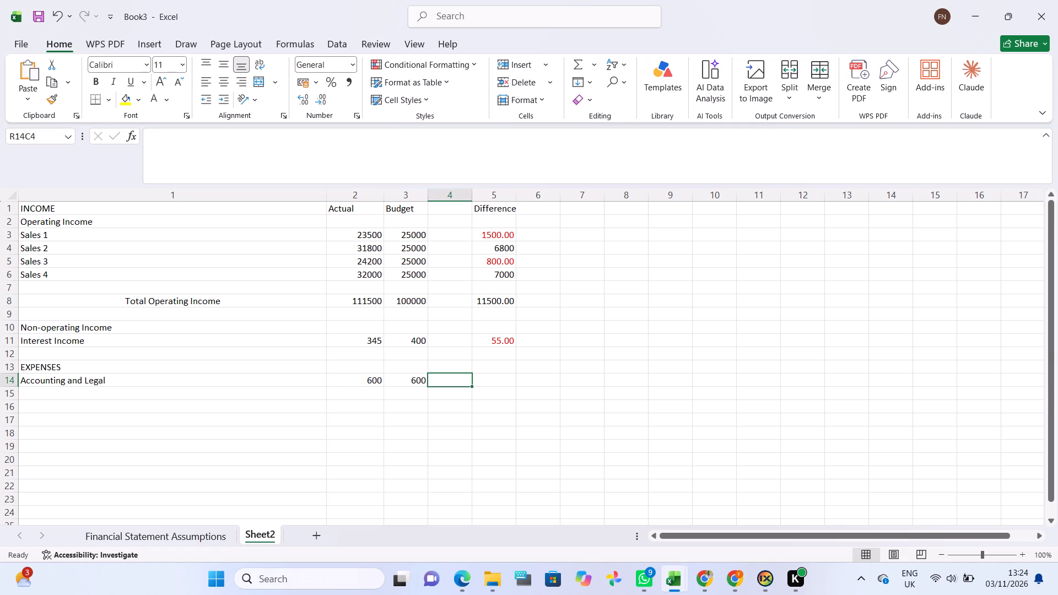
Add an Advertising expense in row 15 with an Actual value of 850 and a Budget value of 1000.
click(73, 392)
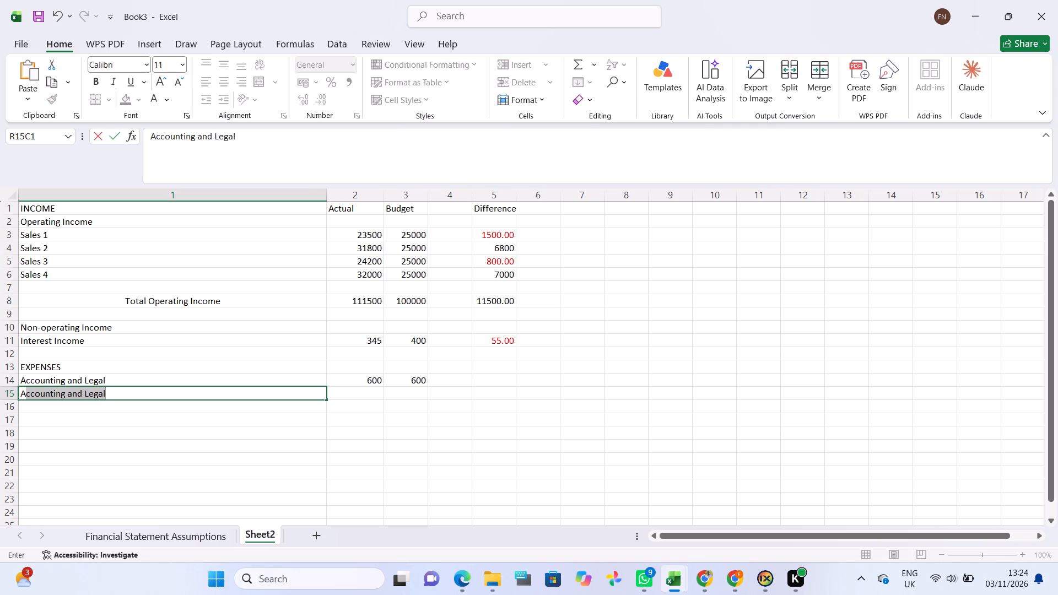
text(gvertising)
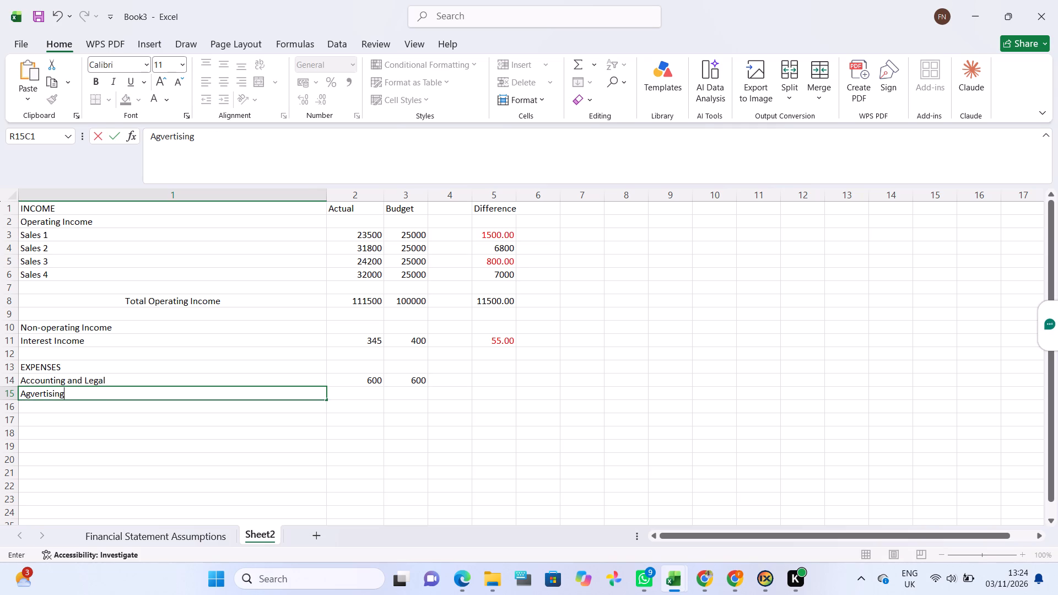
key(Right)
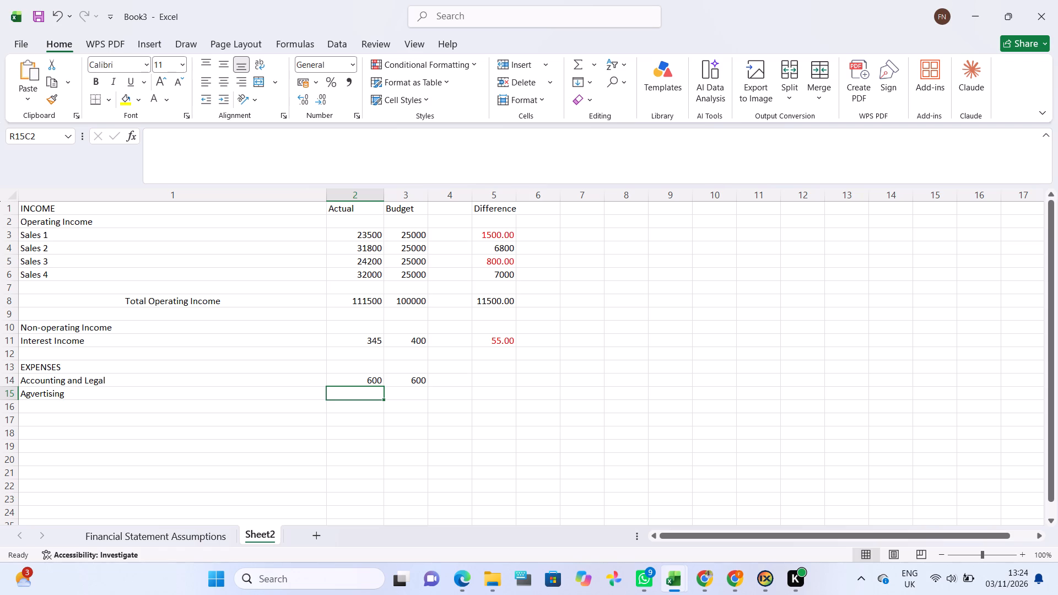
text(850)
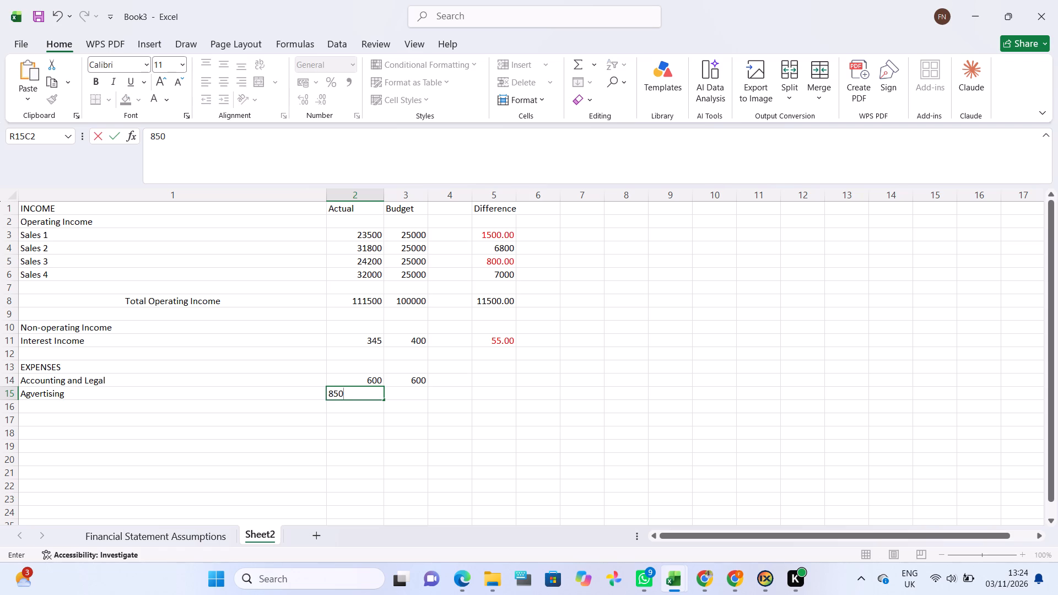
key(Right)
text(1000)
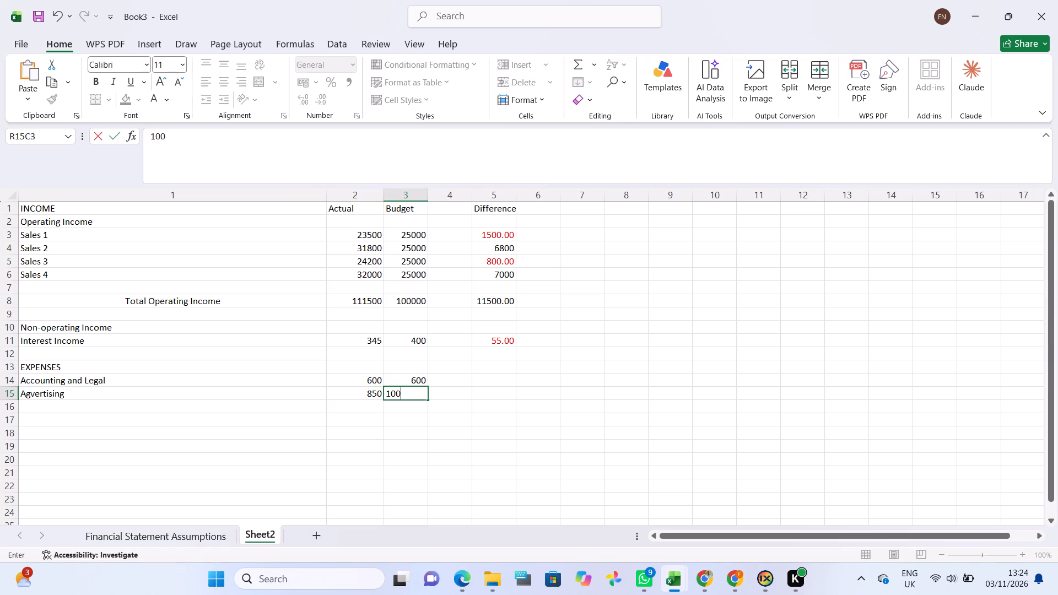
click(48, 408)
click(34, 397)
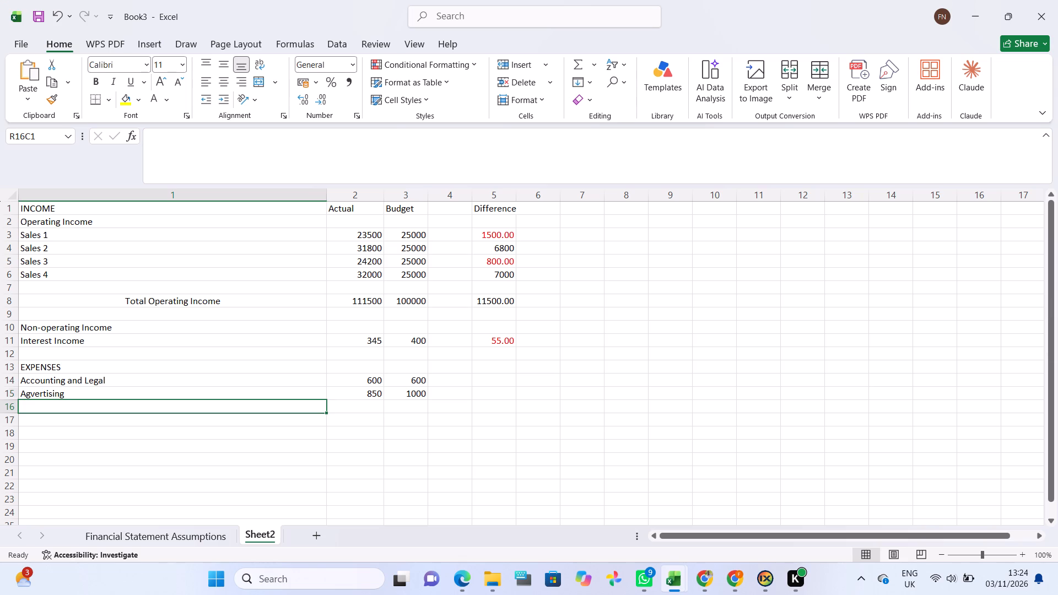
double_click(34, 394)
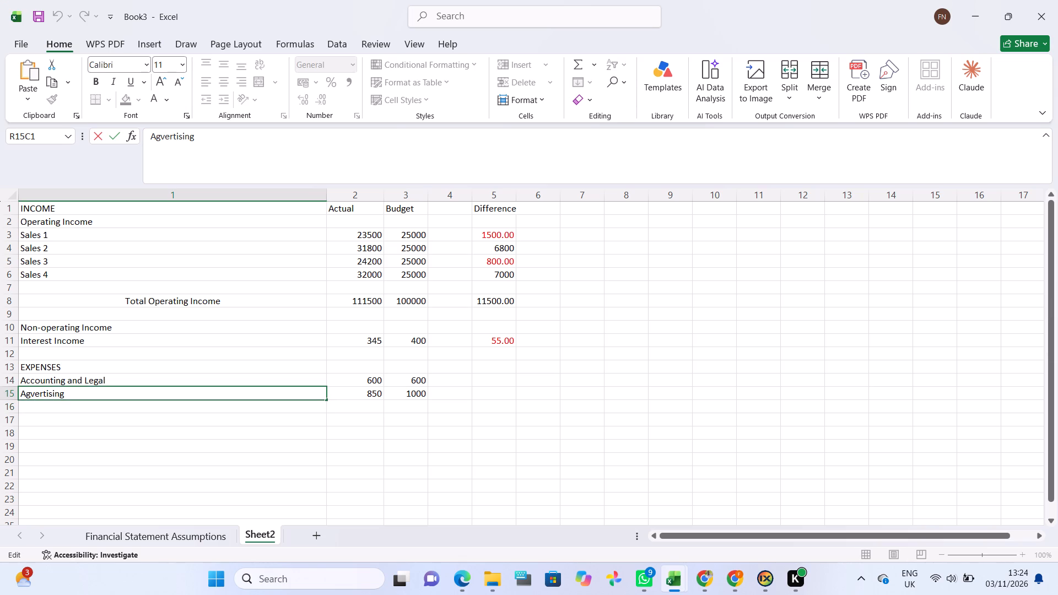
click(31, 394)
key(BackSpace)
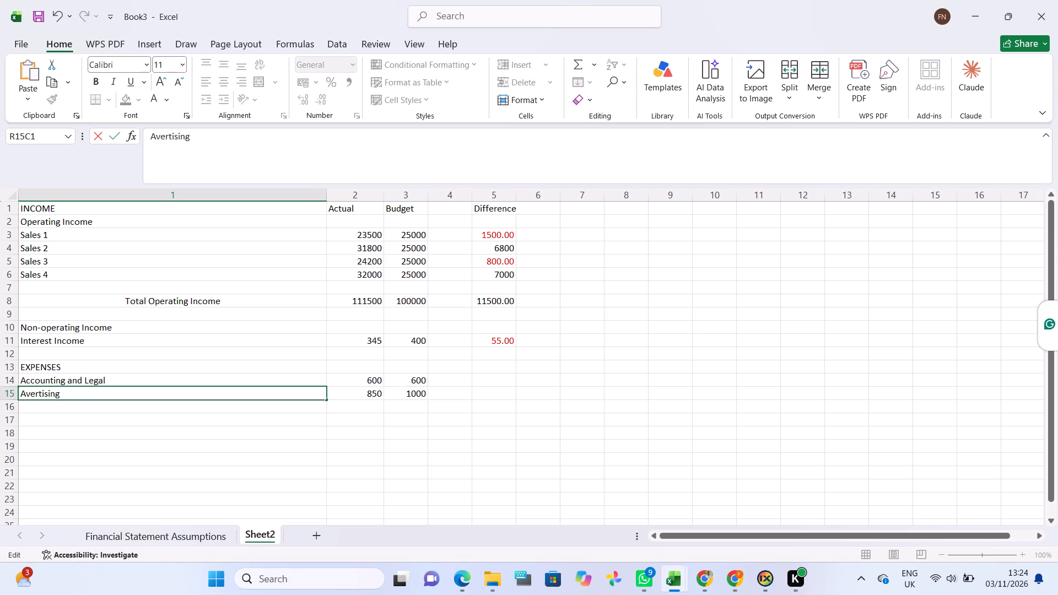
key(d)
Add a Dues and Subscriptions expense in row 16 with 325 as both its Actual and Budget values.
click(30, 404)
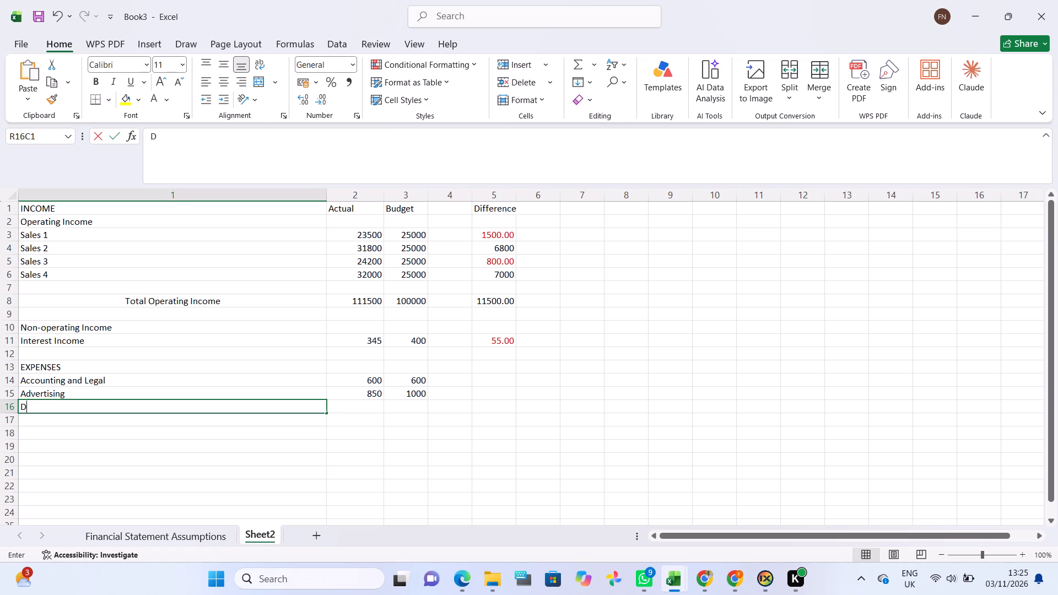
text(ues and)
key(space)
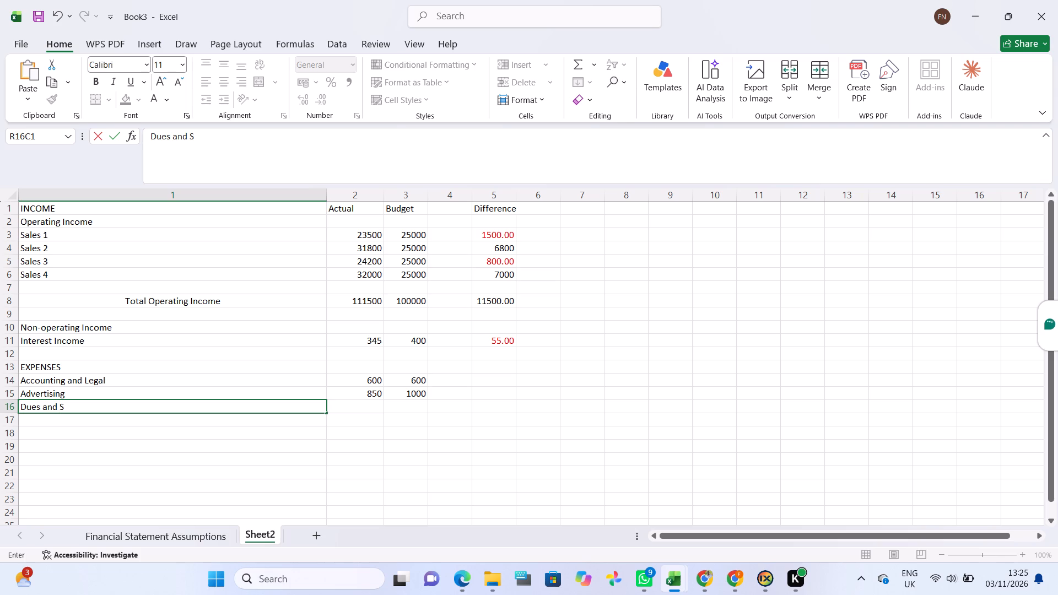
text(ubscription)
key(s)
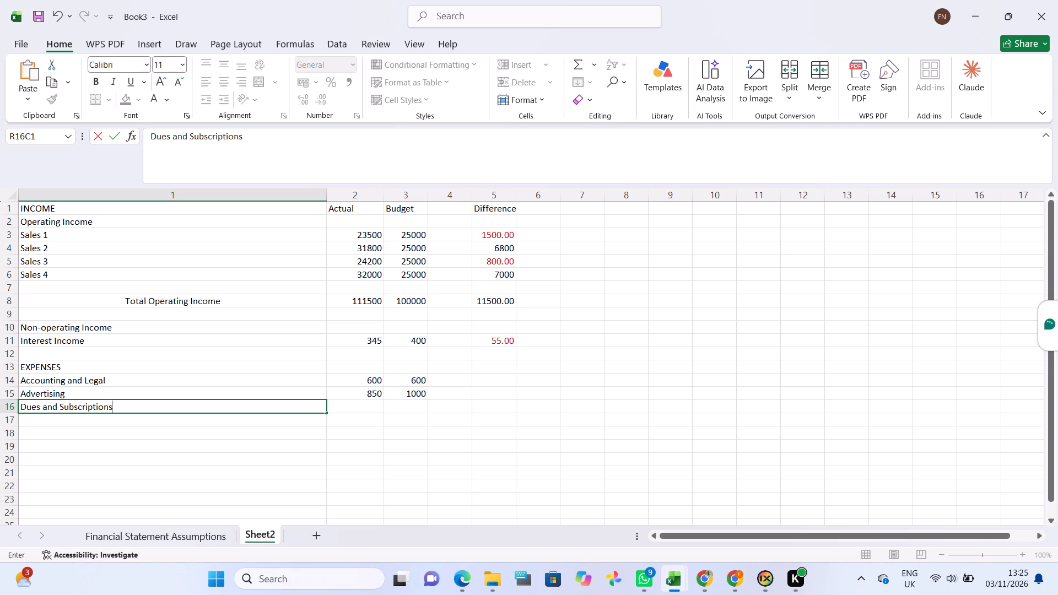
click(348, 410)
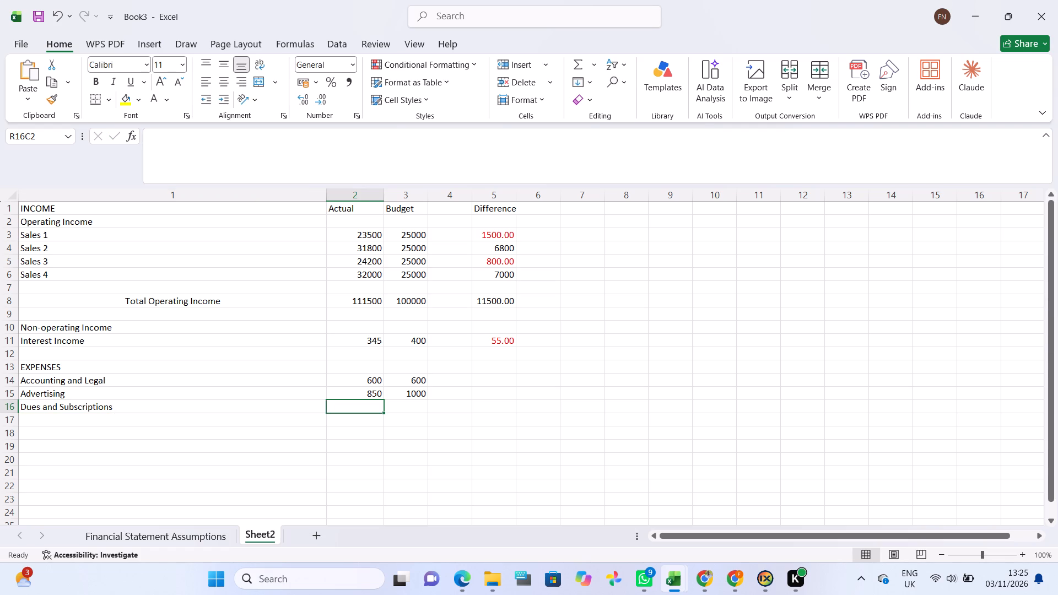
text(325)
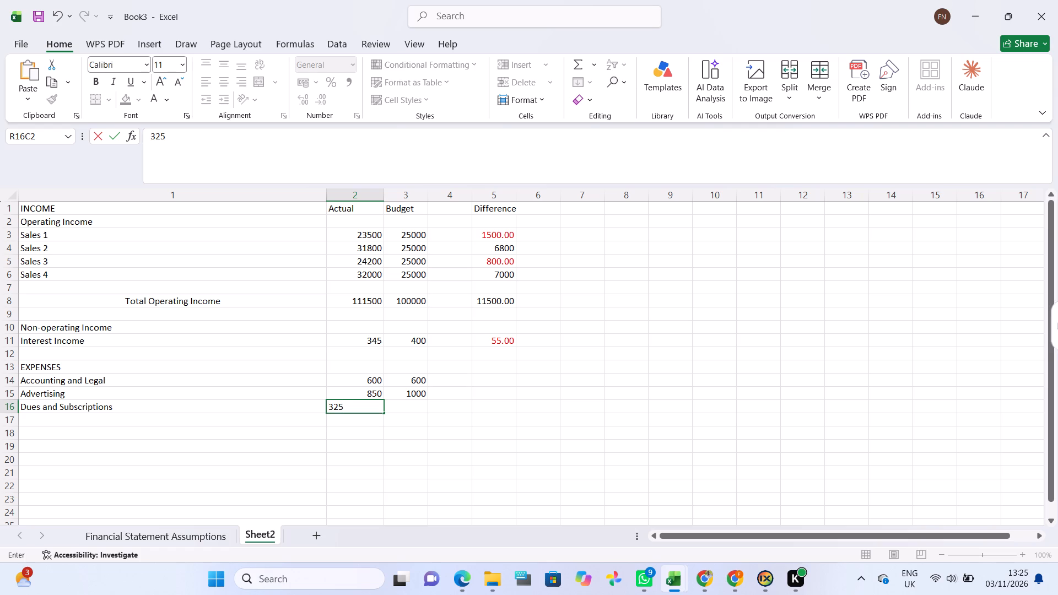
key(Right)
text(325)
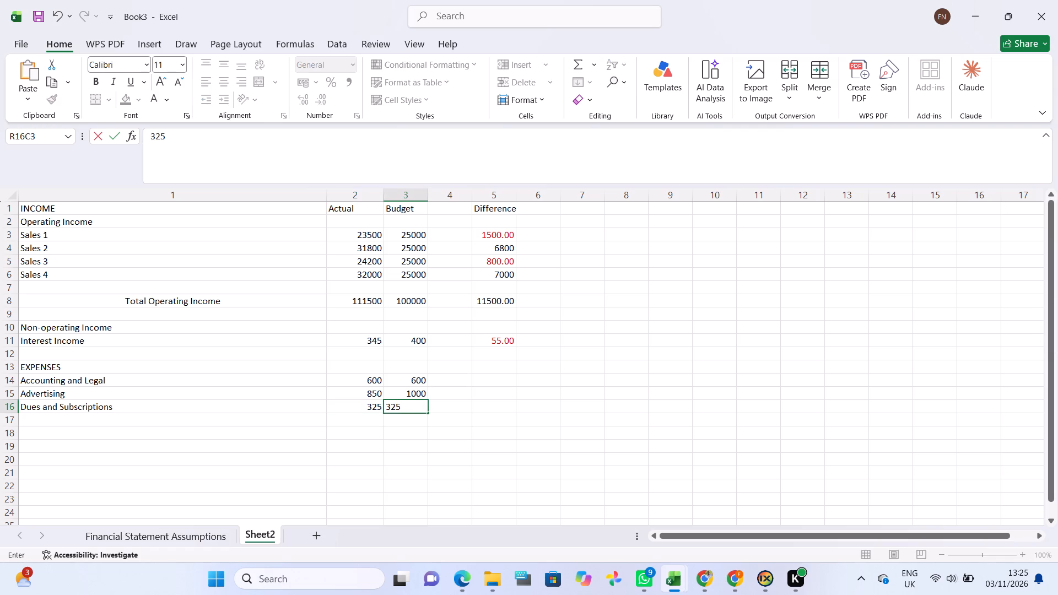
key(Right)
Add an Insurance expense in row 17 with 4200 as both its Actual and Budget values.
click(162, 417)
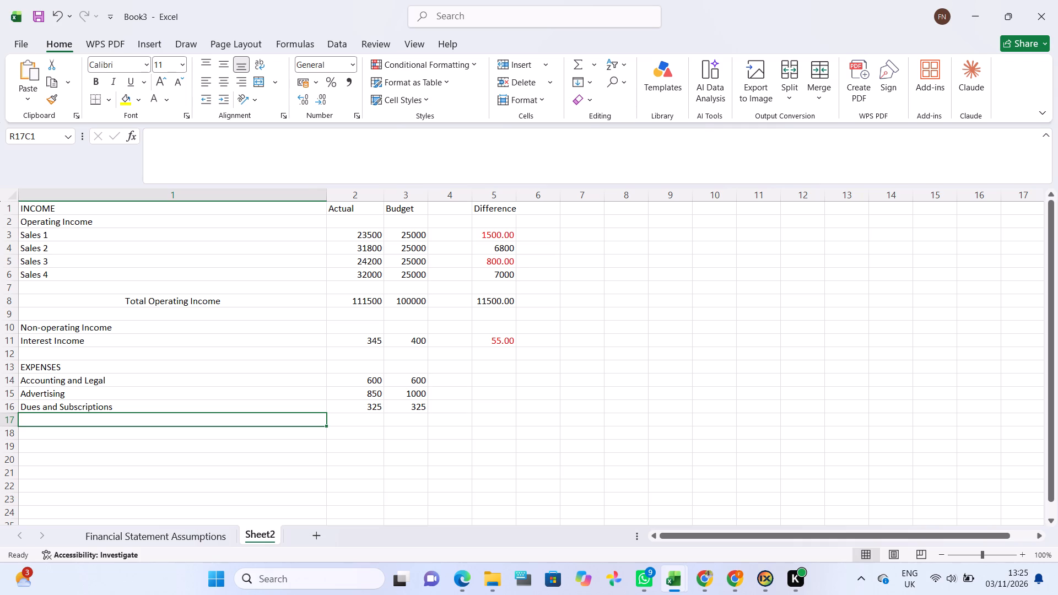
key(i)
text(nsurance)
key(Right)
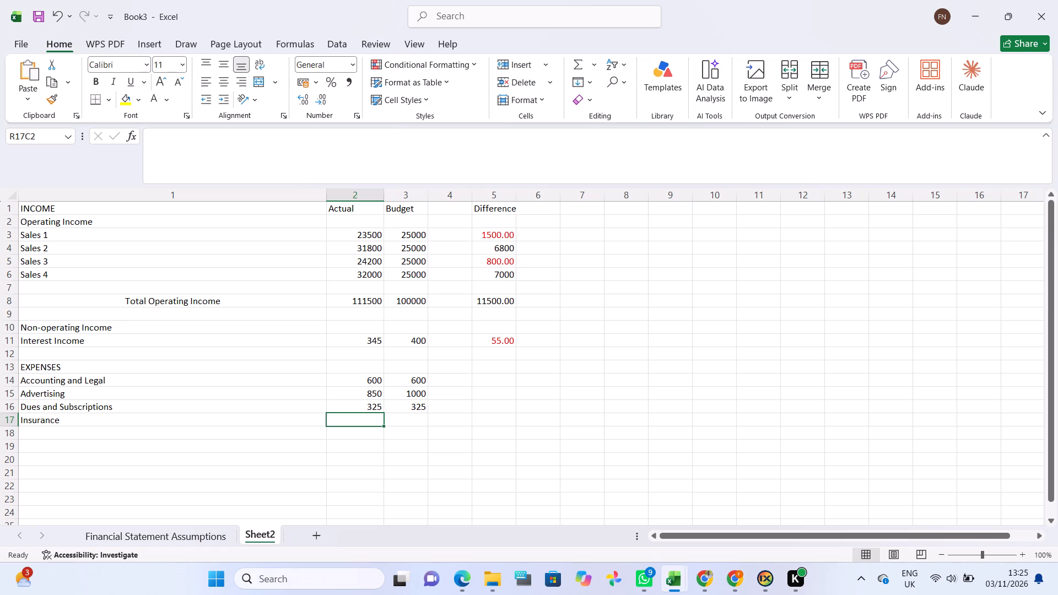
text(4200)
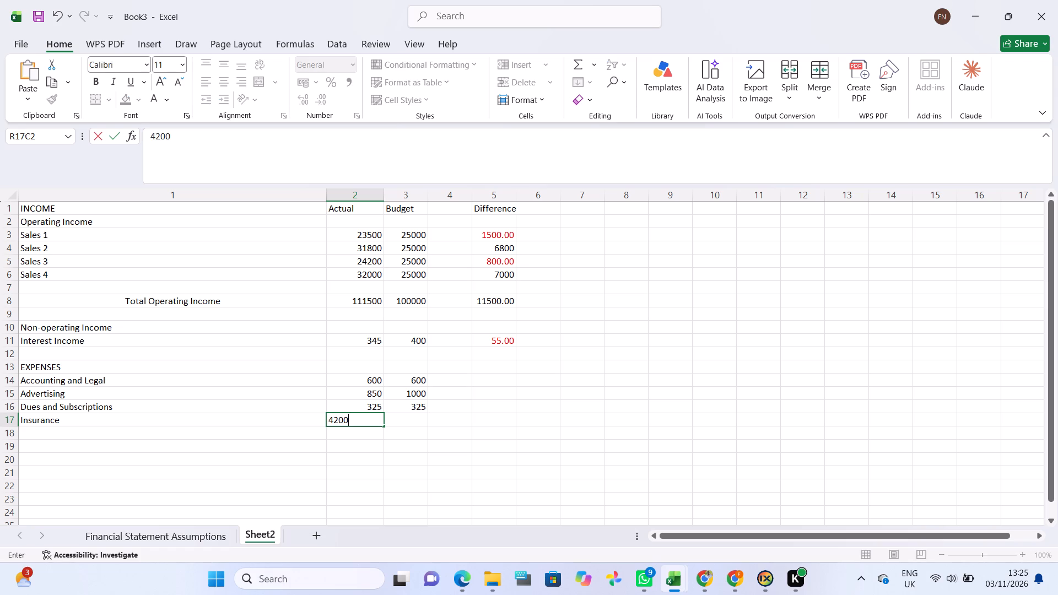
key(Right)
key(2)
key(BackSpace)
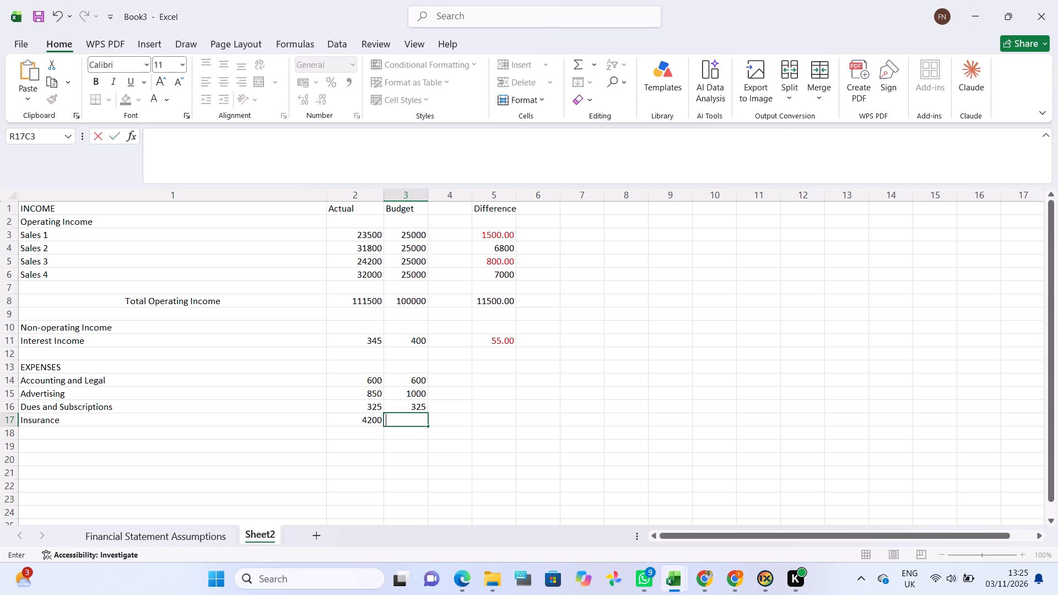
text(4200)
key(Right)
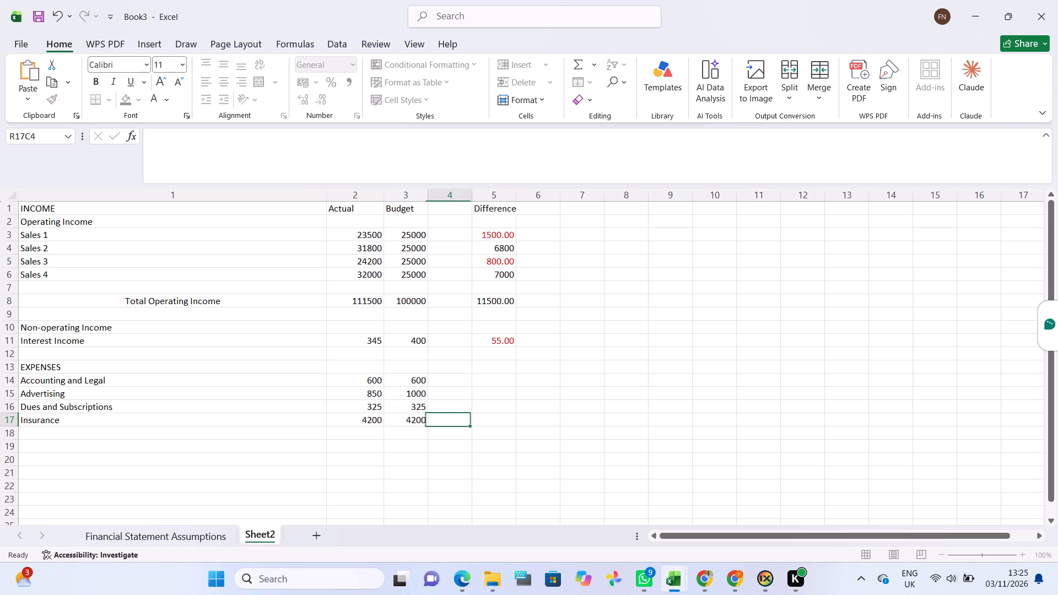
Add a Maintenance and Repairs expense in row 18 with an Actual value of 2430 and a Budget value of 500.
click(24, 433)
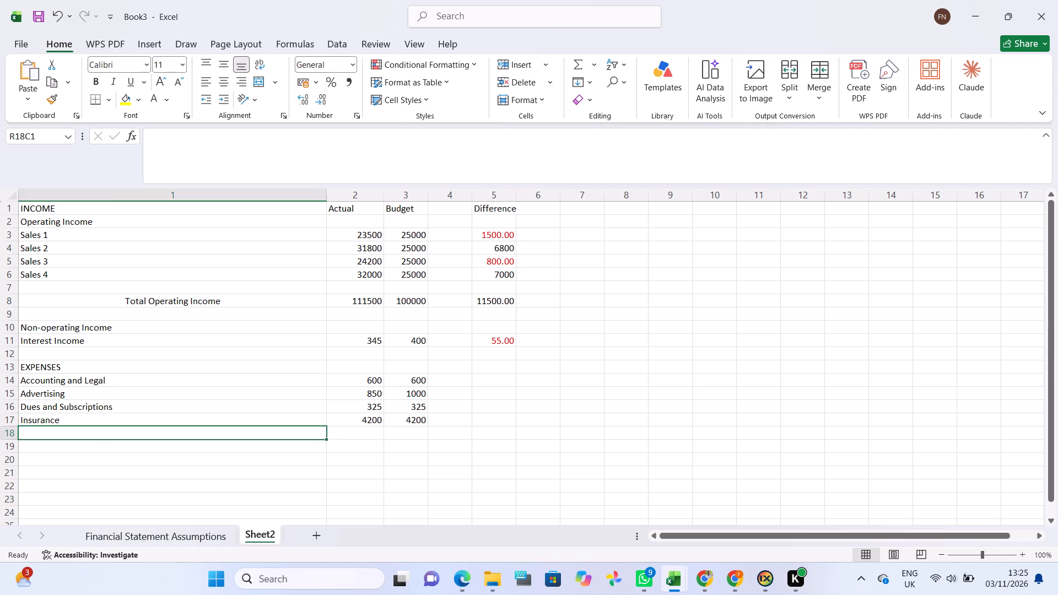
scroll(24, 433, down, 1)
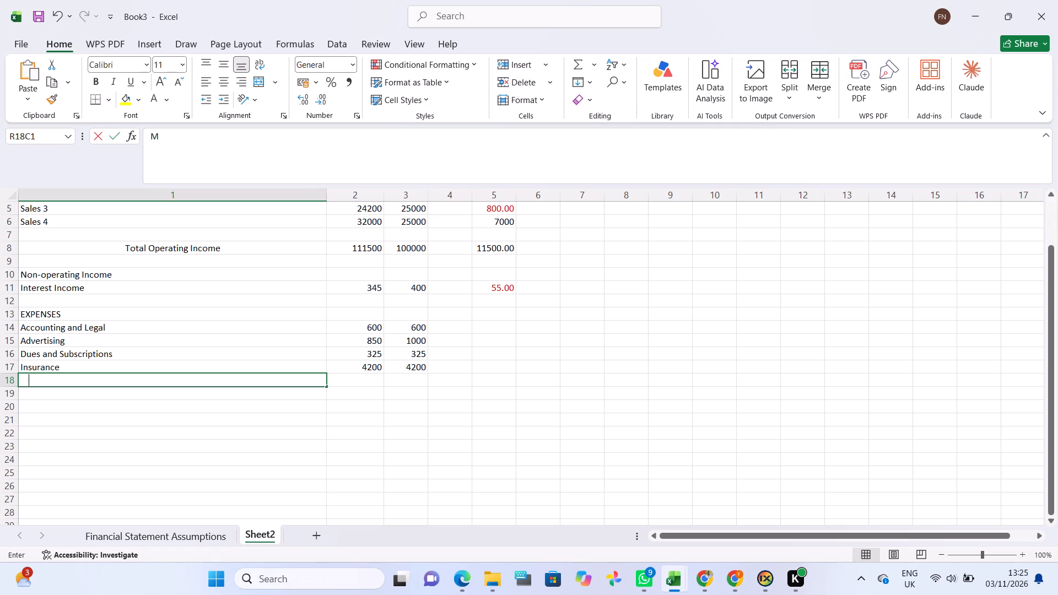
text(aintenance and)
key(space)
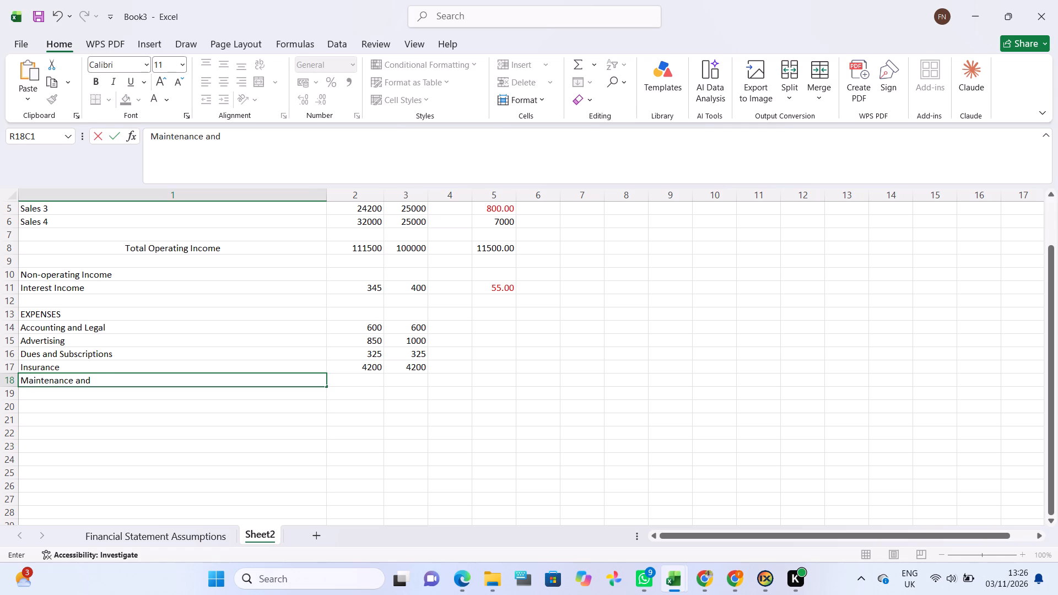
text(pais#)
key(BackSpace)
key(BackSpace)
key(BackSpace)
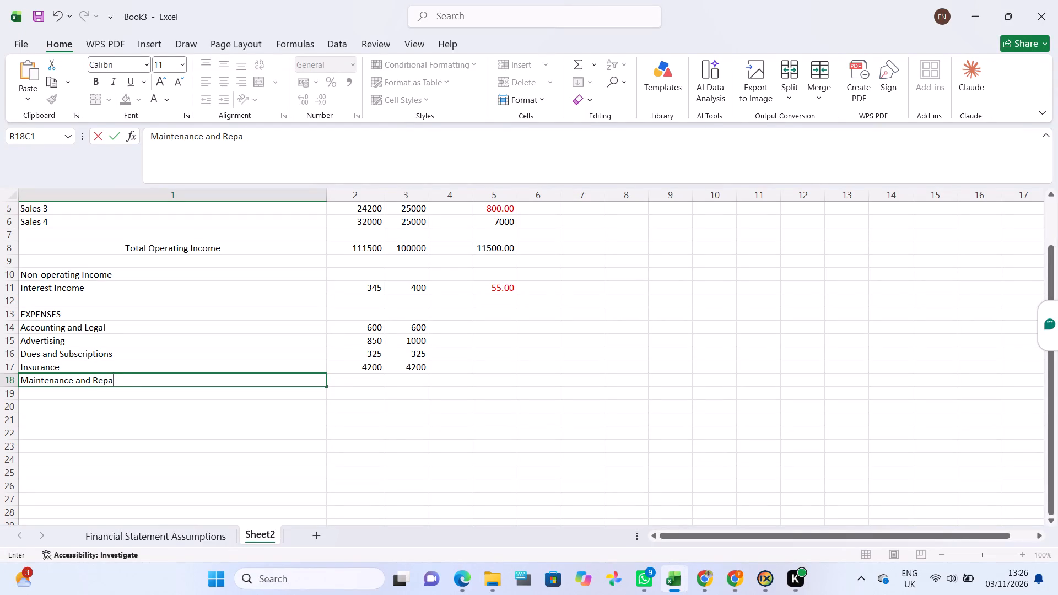
text(irs)
key(Right)
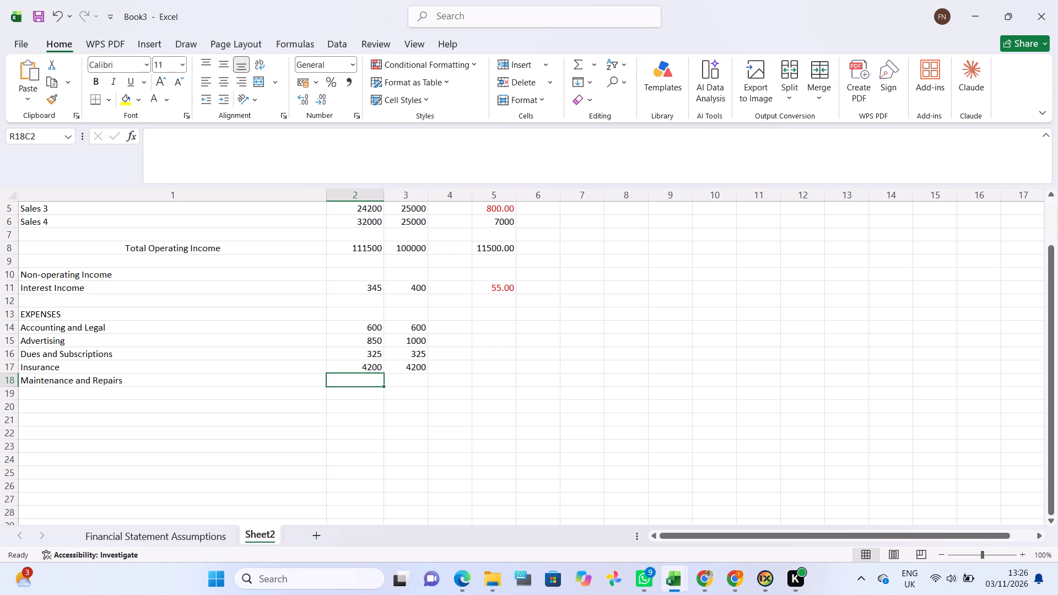
key(2)
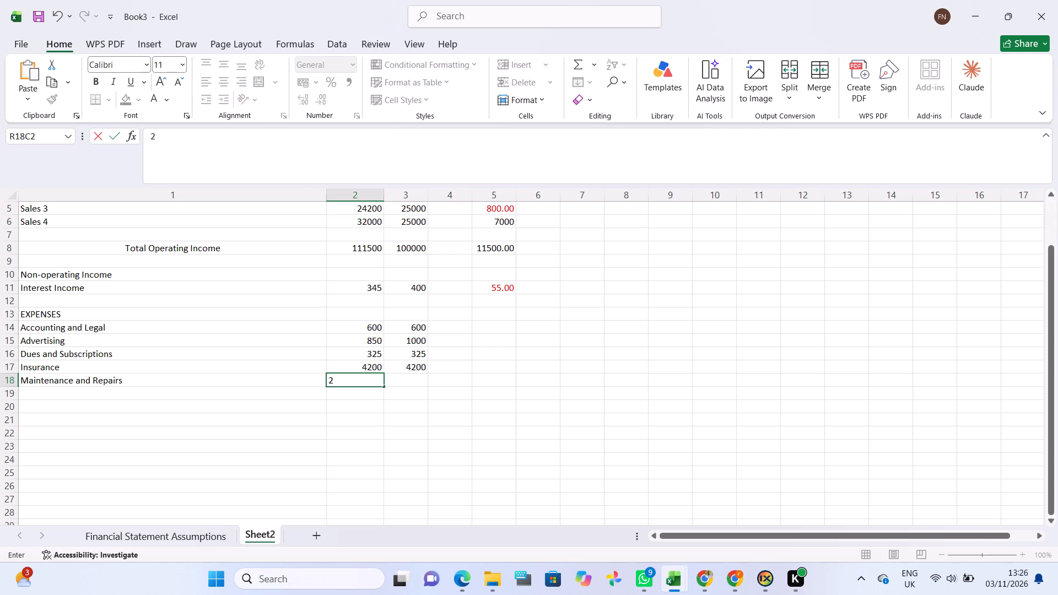
text(430)
key(Right)
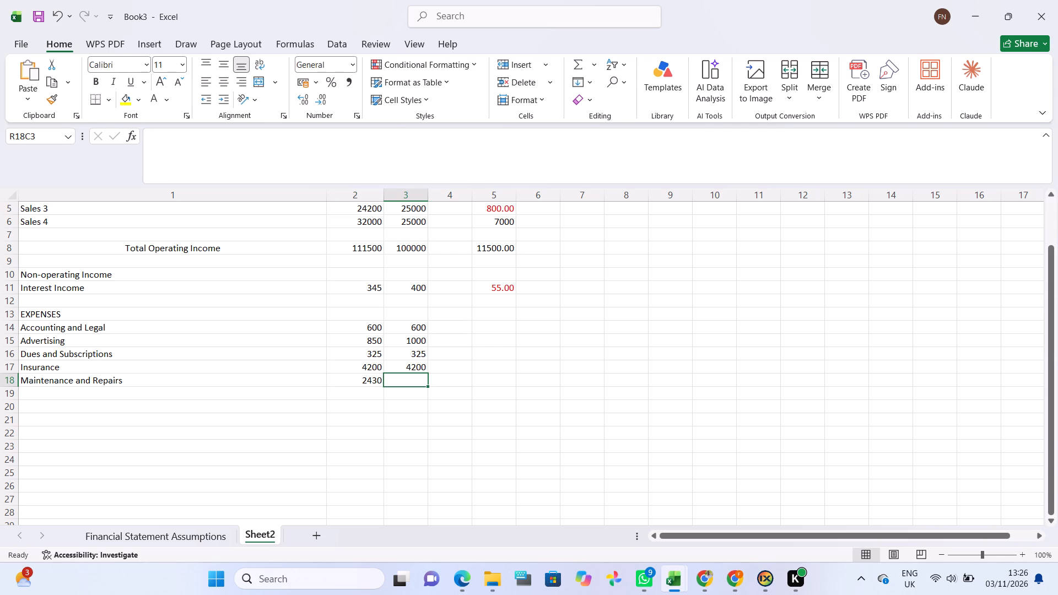
text(500)
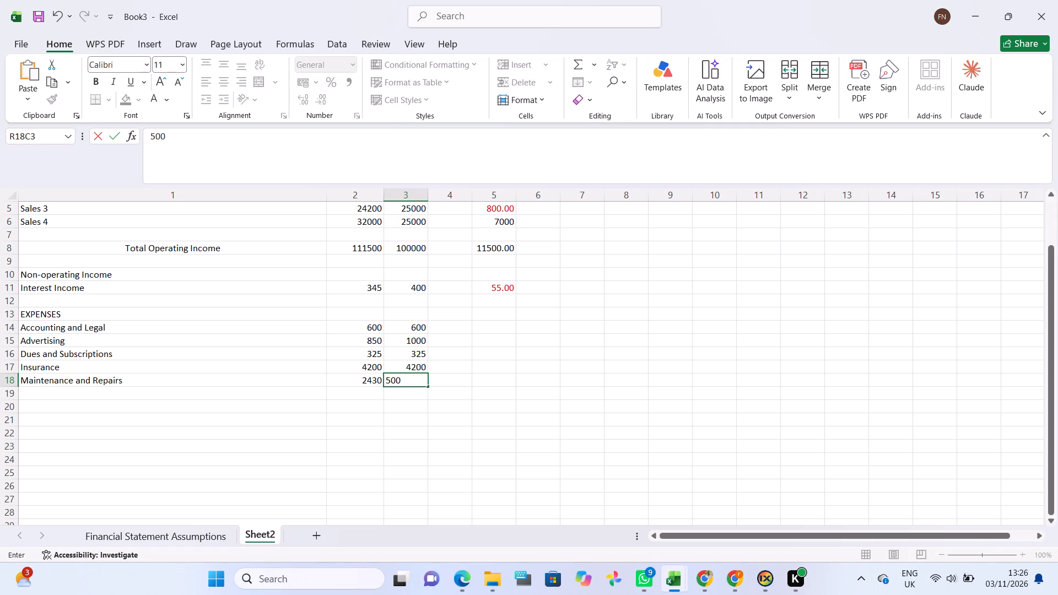
Add an Office Supplies expense in row 19 with an Actual value of 240 and a Budget value of 400.
click(62, 397)
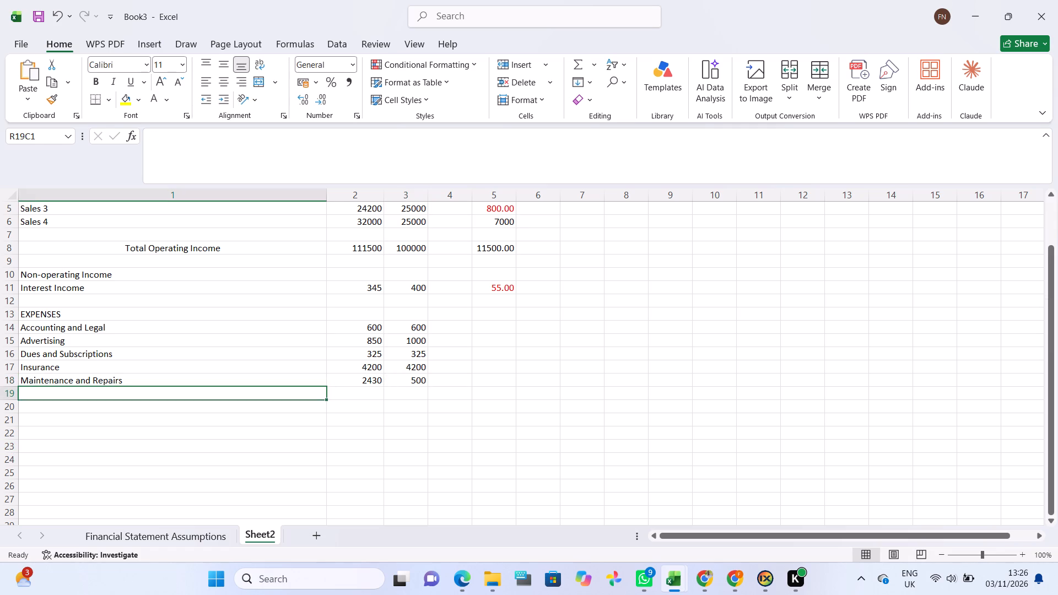
key(o)
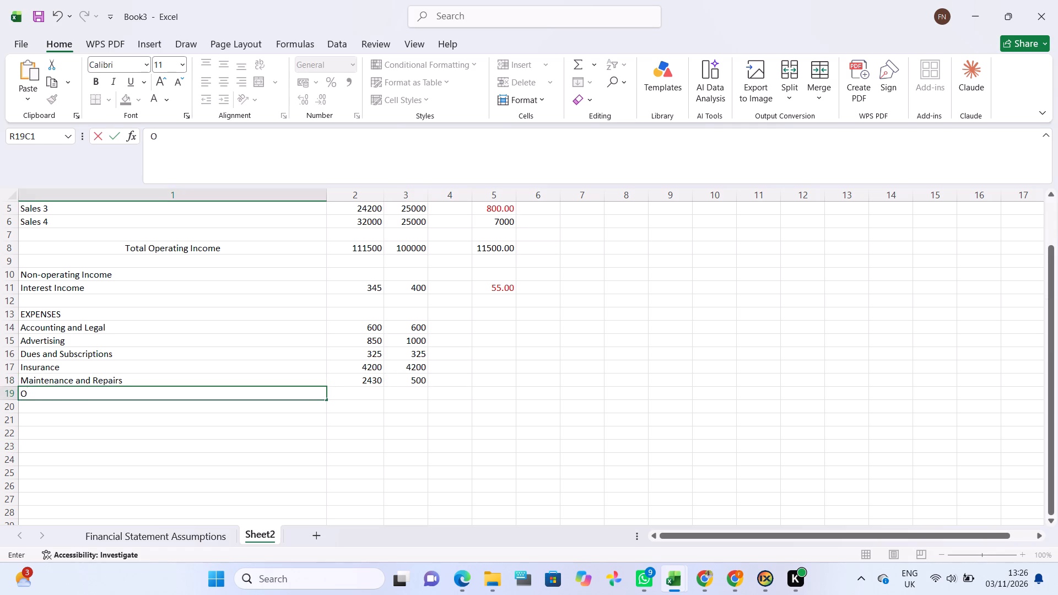
text(ff)
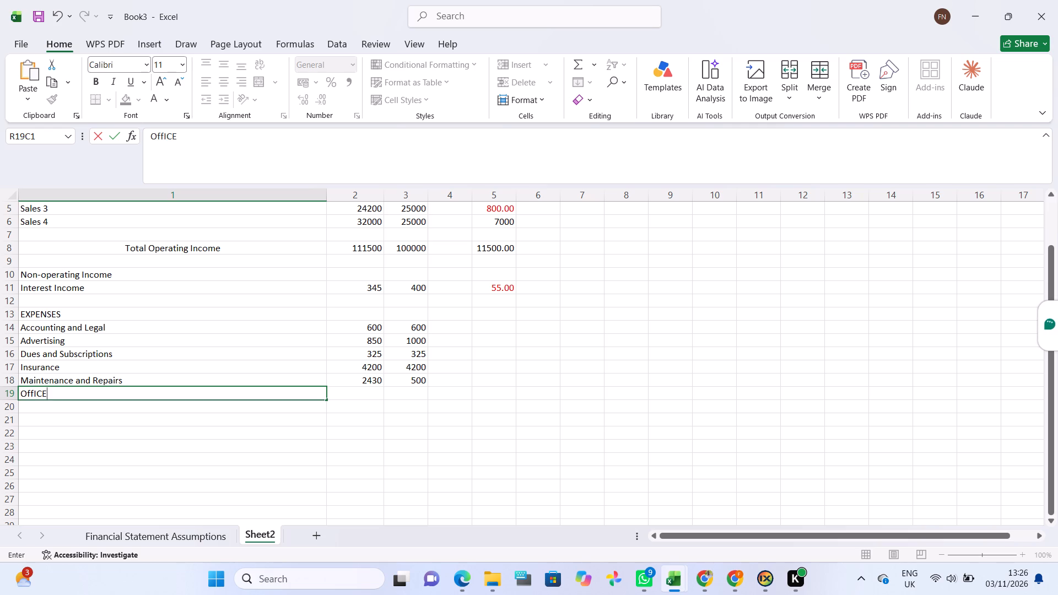
key(BackSpace)
key(BackSpace)
text(ce)
key(space)
text(upplies)
key(Right)
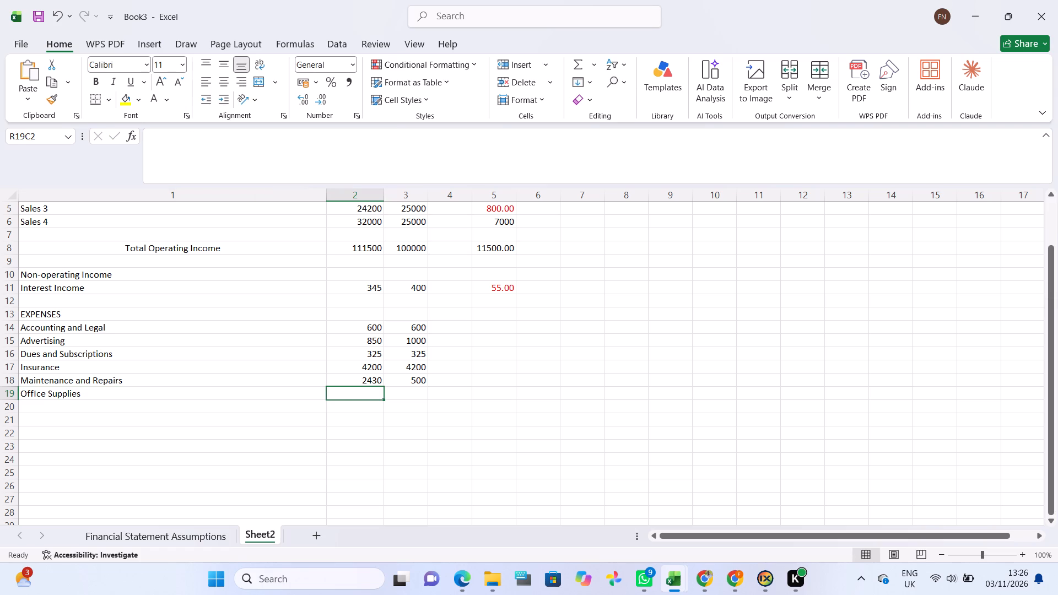
text(240)
key(Right)
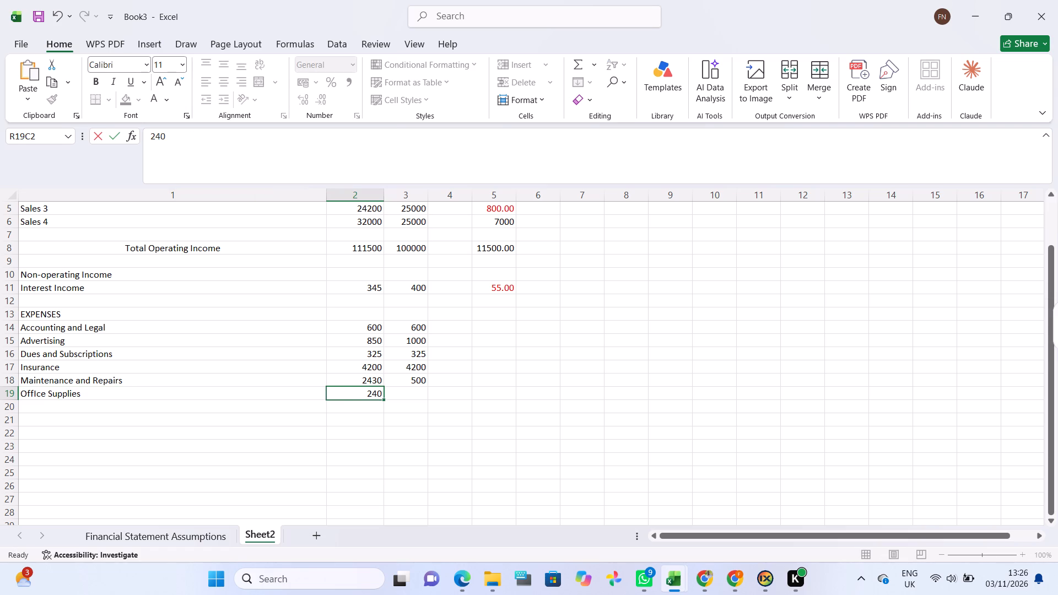
text(400)
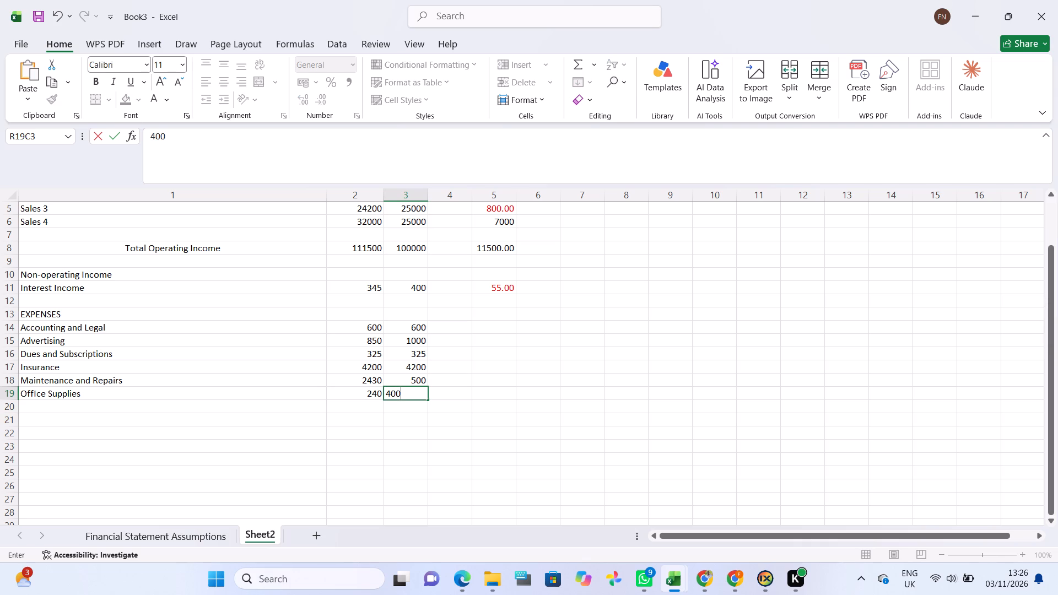
Add a Payroll Expenses item in row 20 with 19200 as both its Actual and Budget values.
click(49, 407)
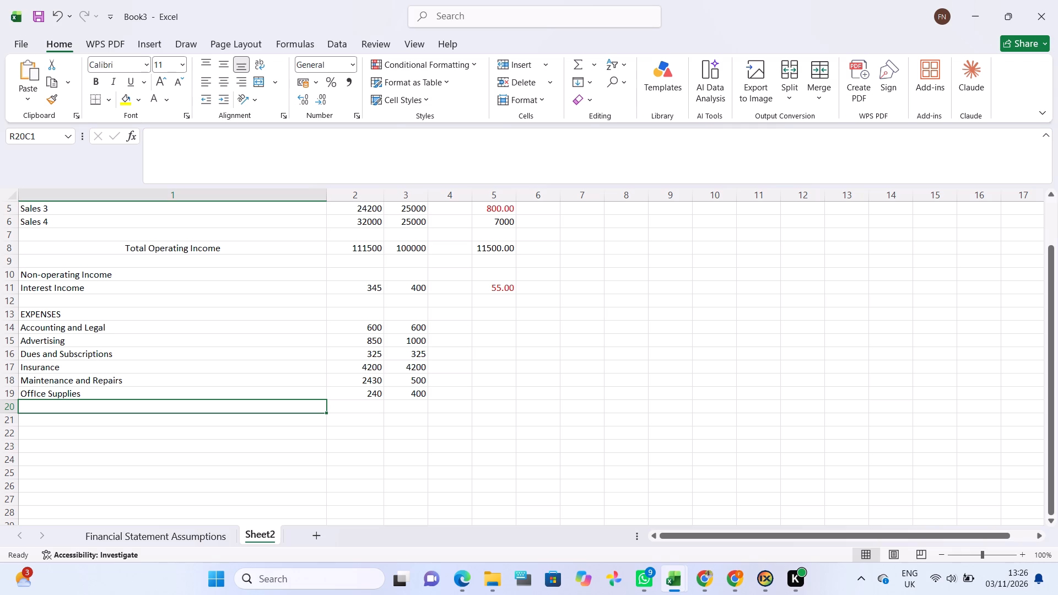
text(ayroll)
key(space)
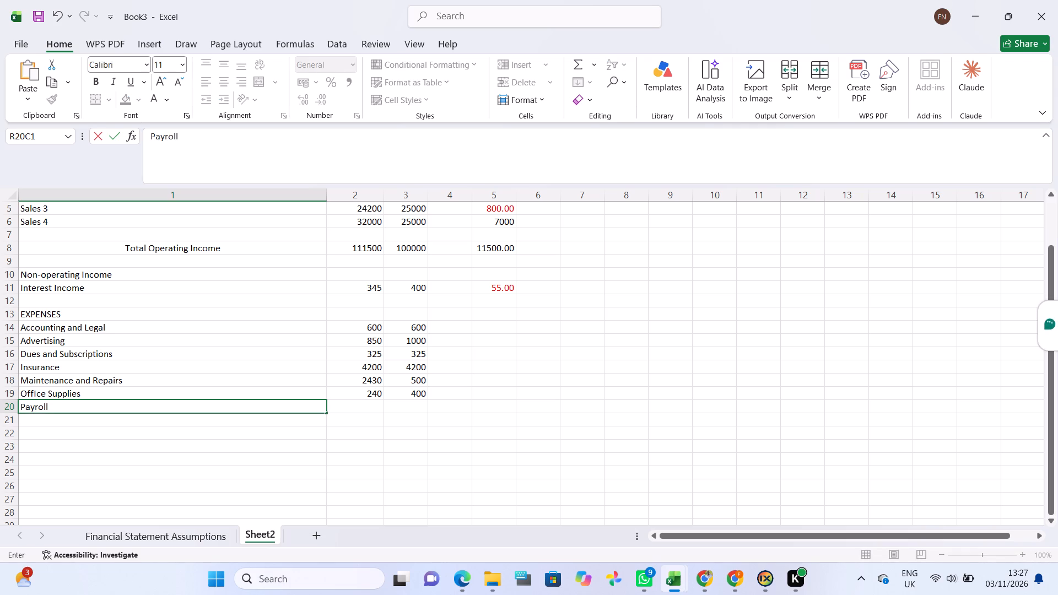
text(xpenses)
key(Right)
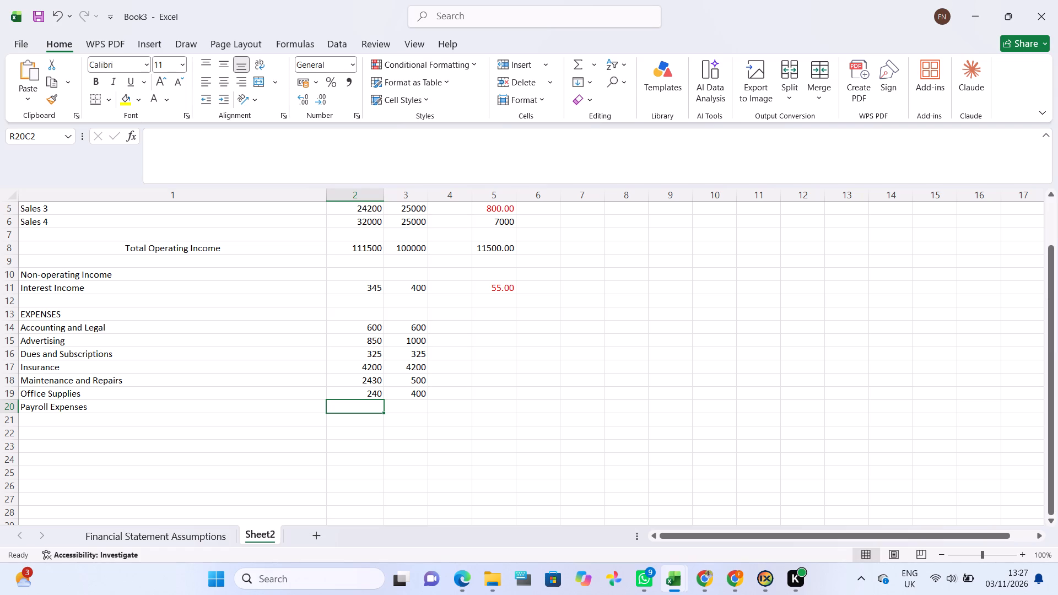
text(19200)
key(Right)
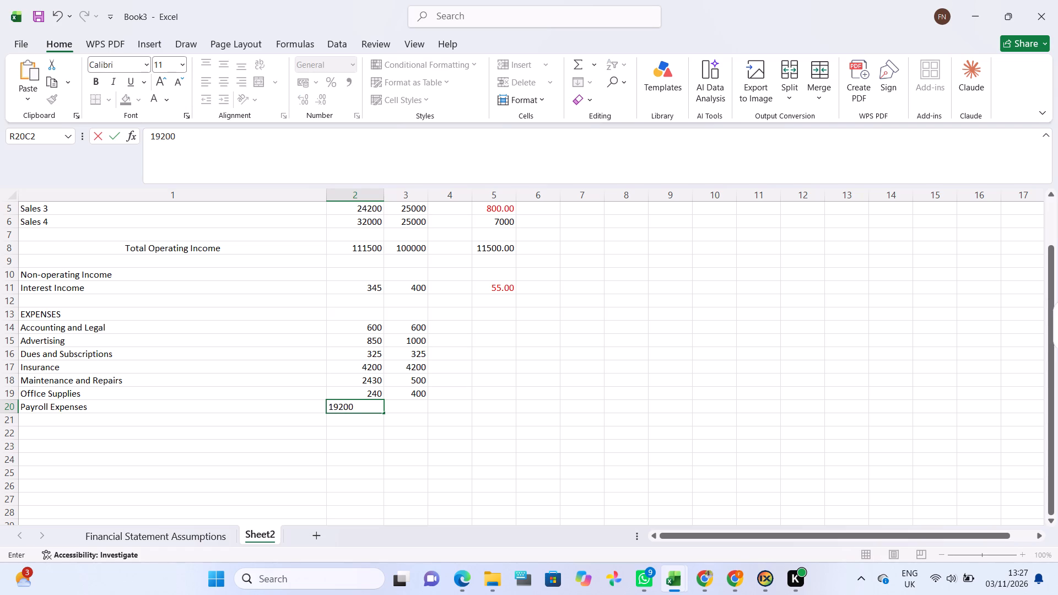
text(19200)
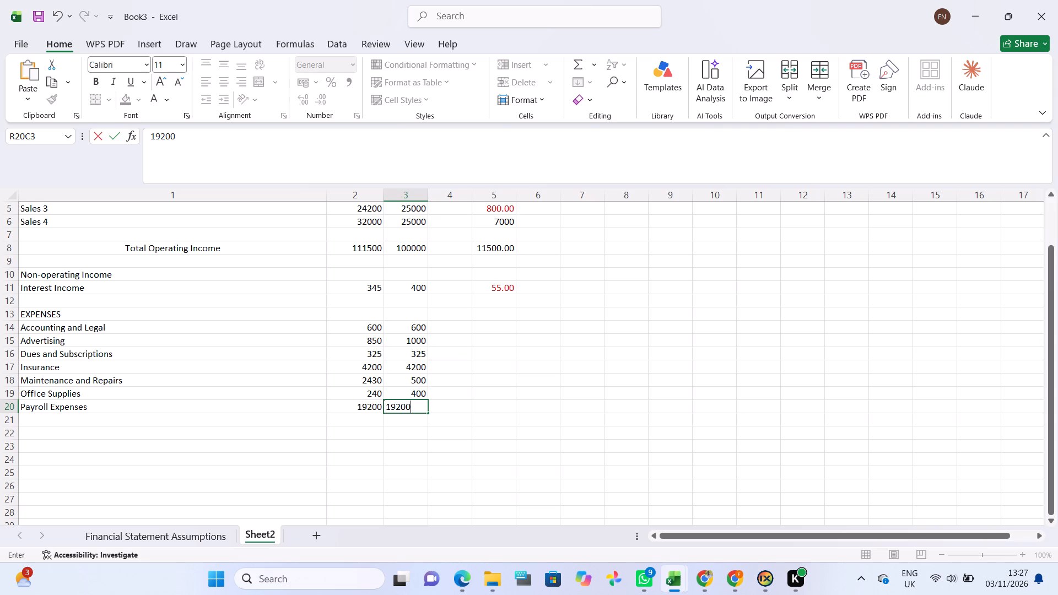
key(Right)
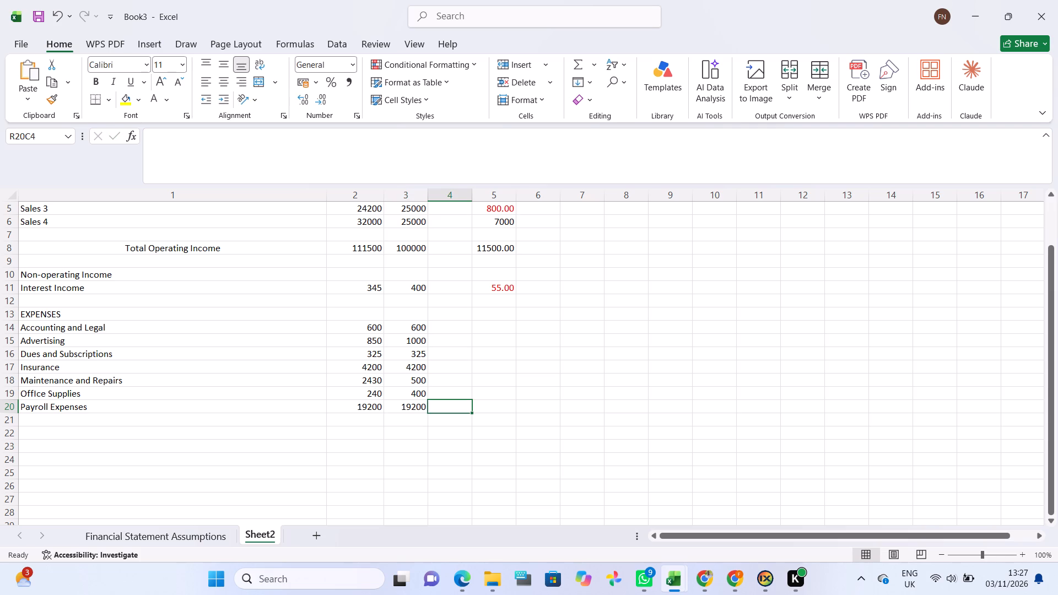
Add a Postage expense in row 21 with an Actual value of 50 and a Budget value of 75.
click(51, 426)
click(51, 423)
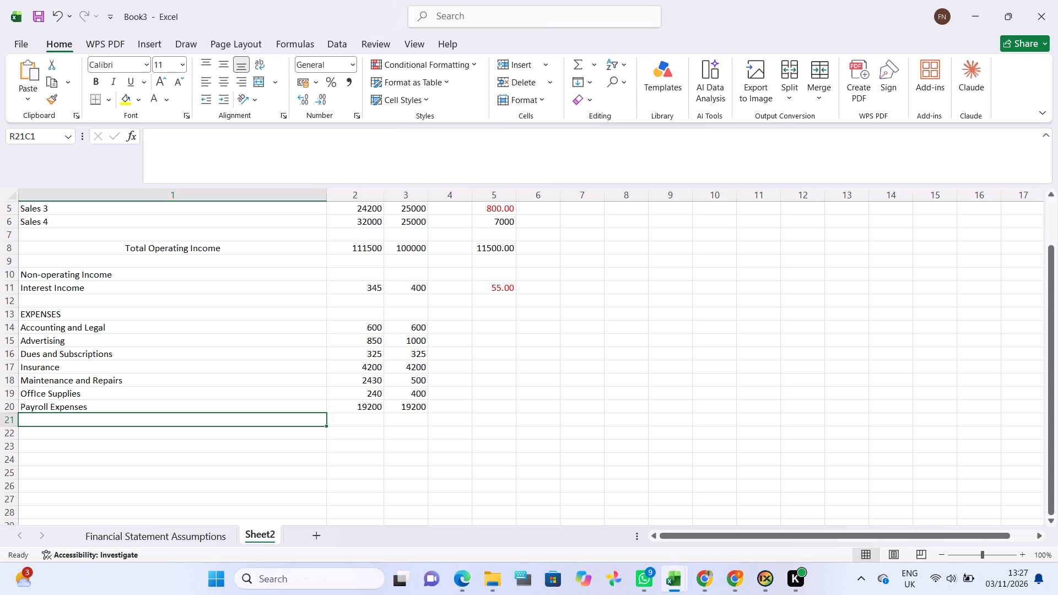
key(p)
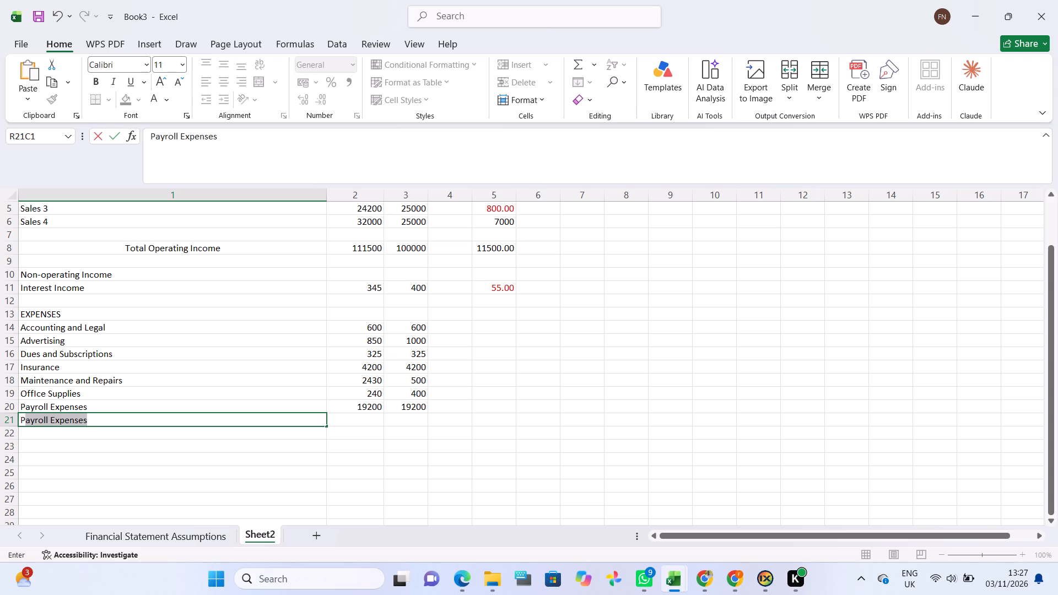
text(osta)
text(ge)
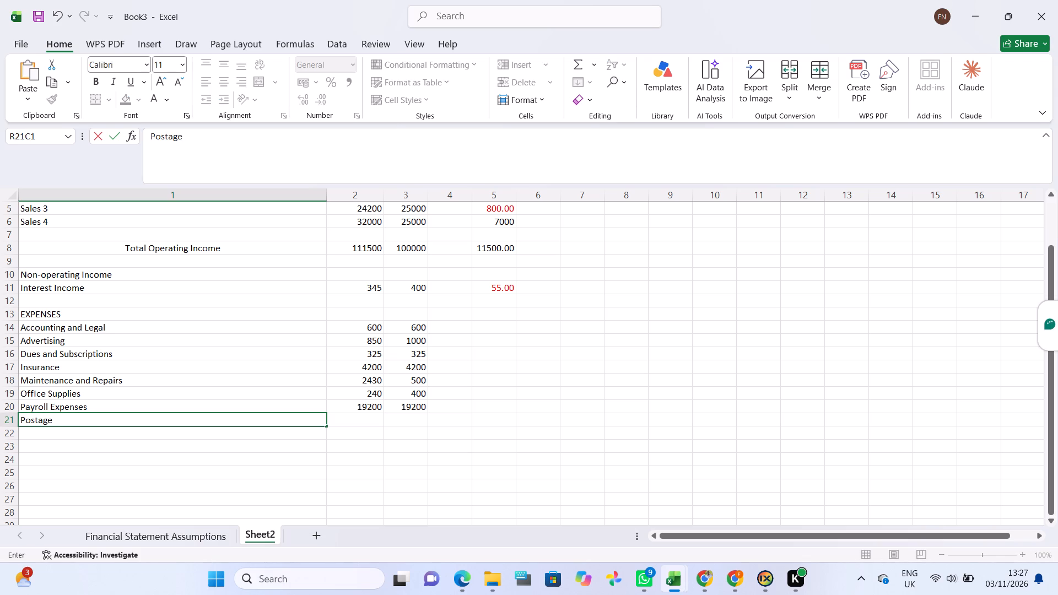
key(Right)
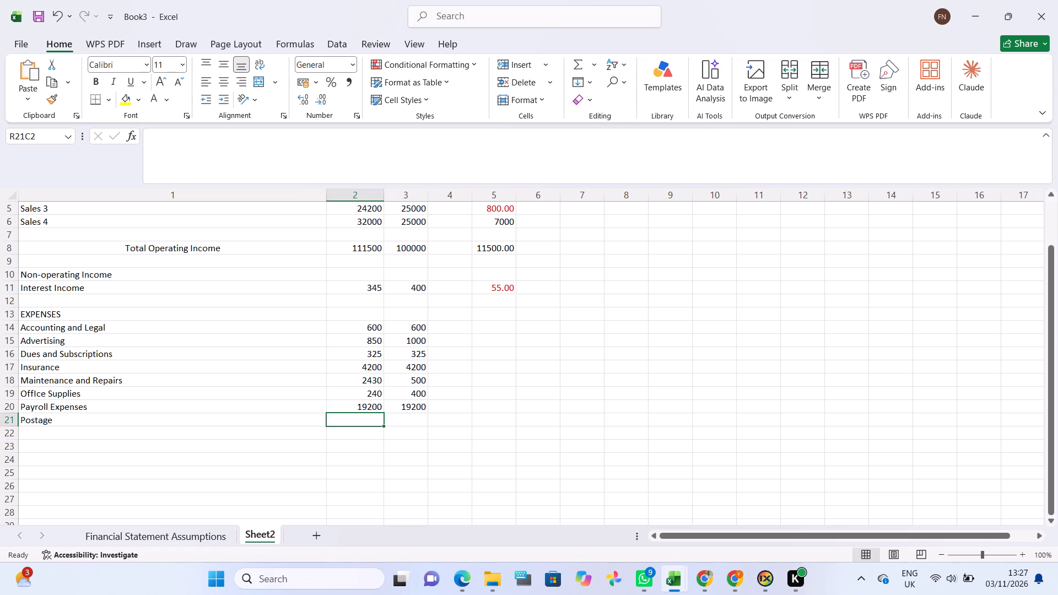
text(50)
key(Right)
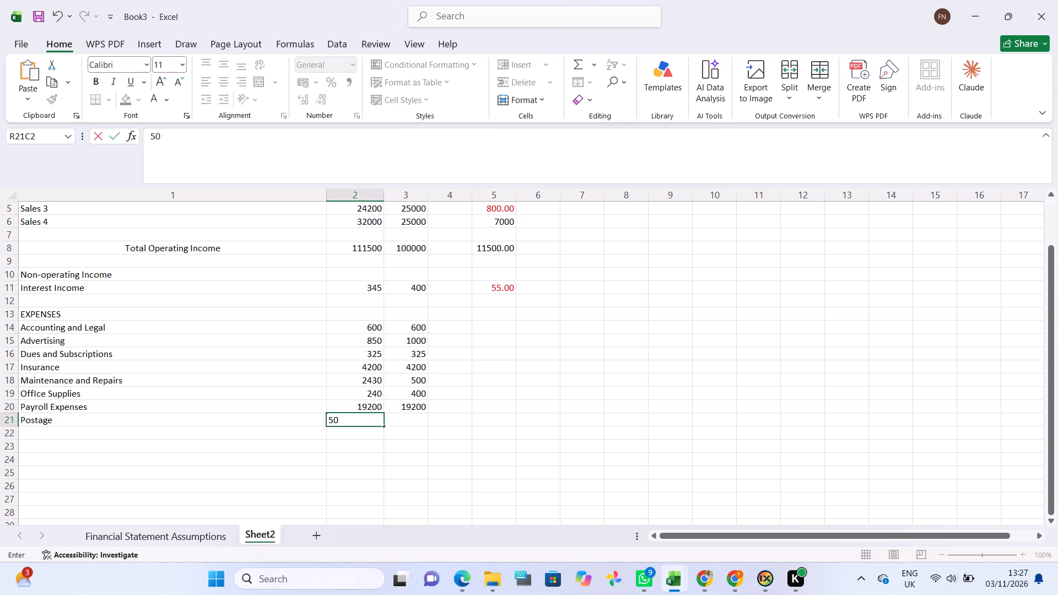
text(75)
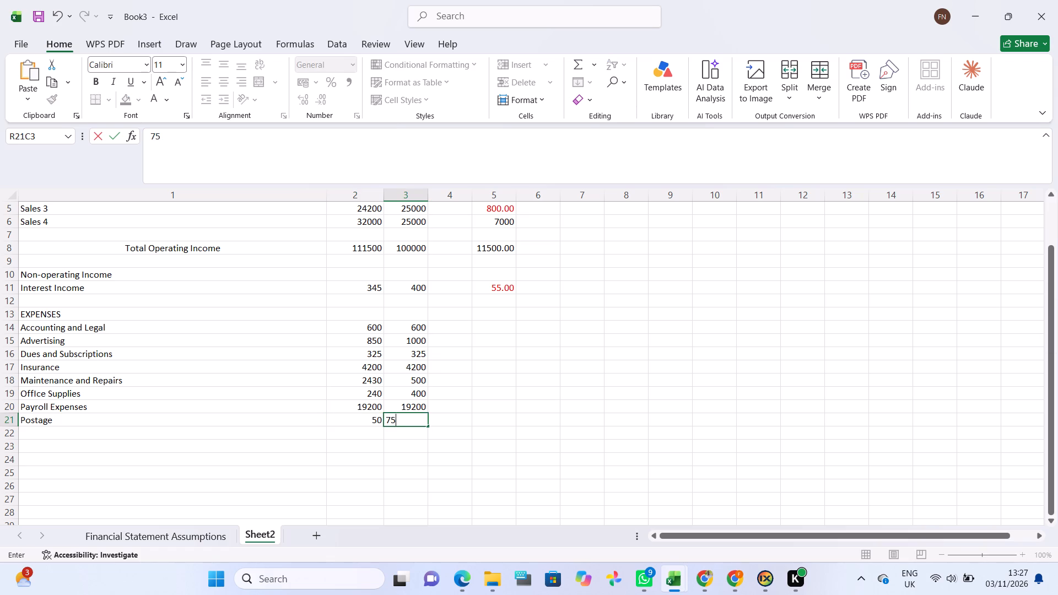
key(Right)
Add a Rent expense in row 22 with 12000 as both its Actual and Budget values.
click(47, 437)
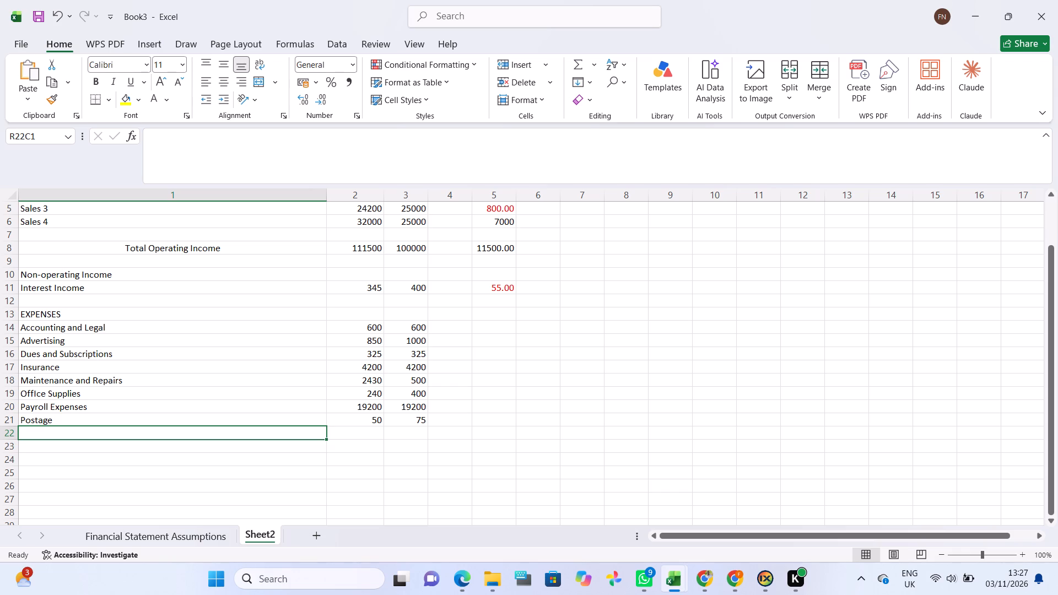
key(r)
text(nt)
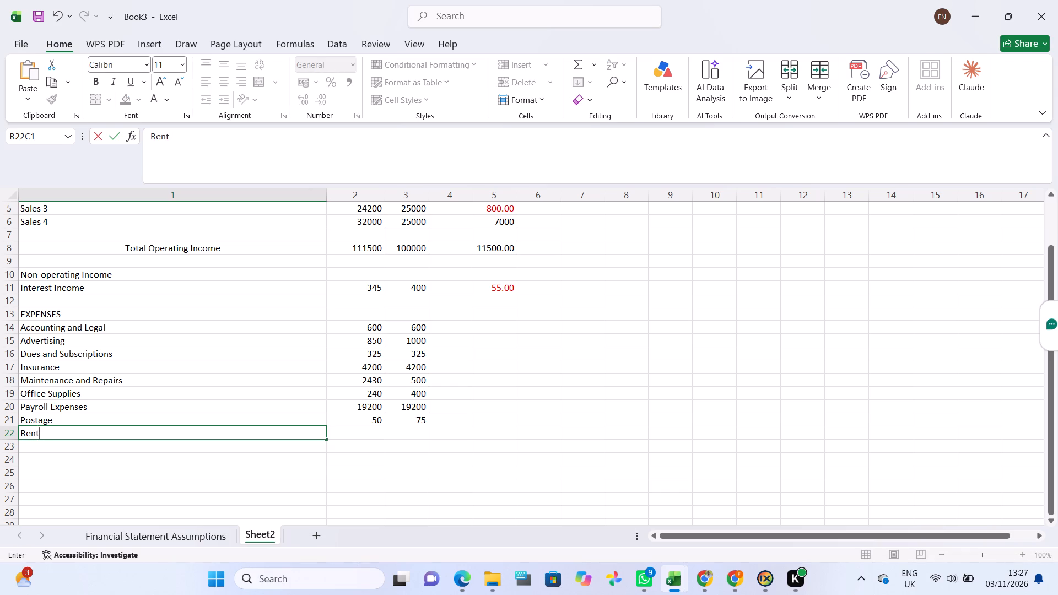
key(Right)
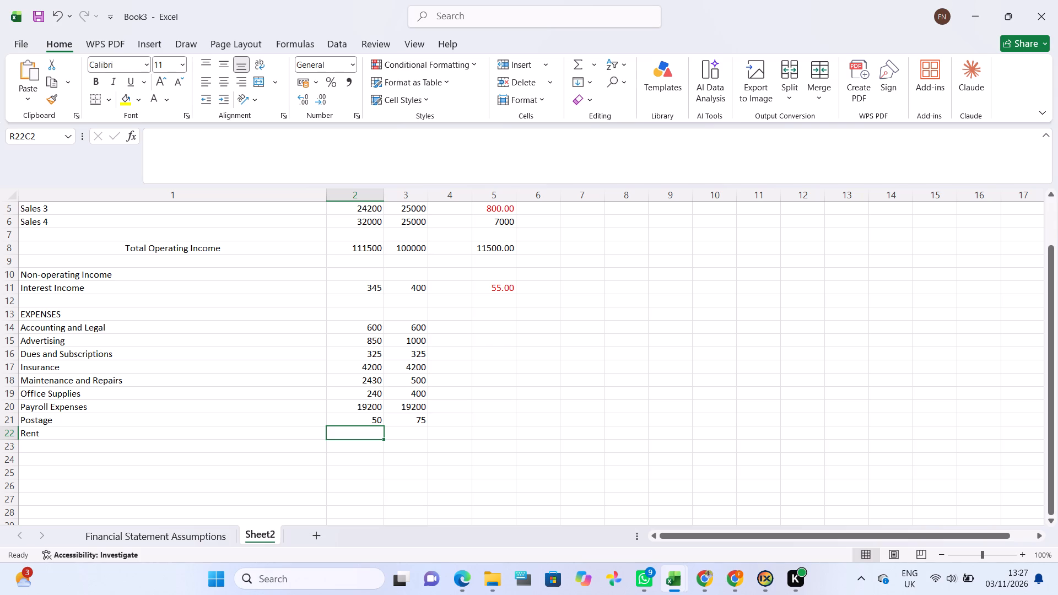
text(12000)
key(Right)
text(12000)
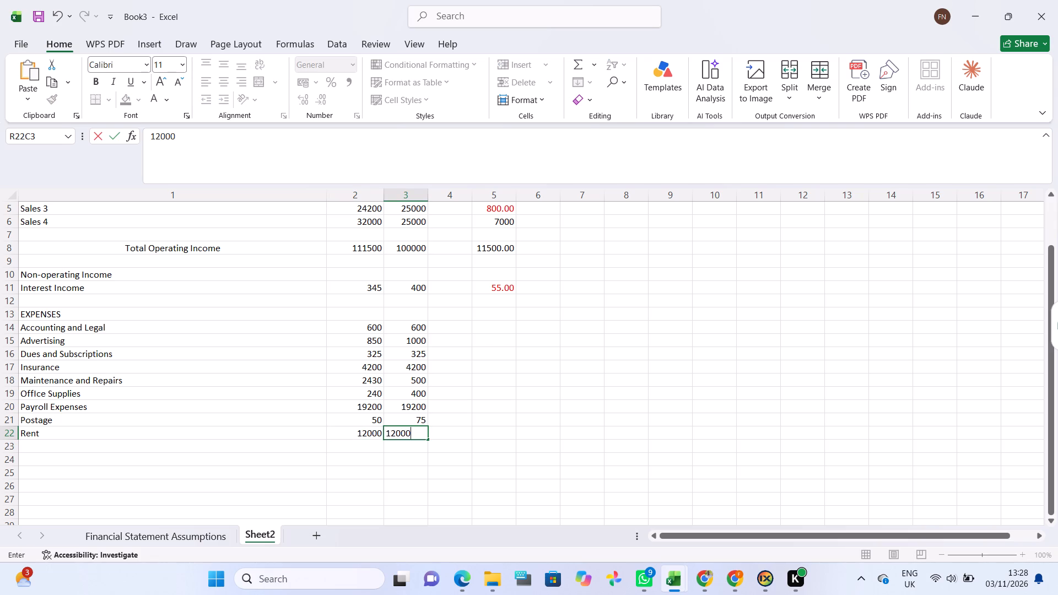
Add a Salaries and Wages expense in row 23 with 50000 as both its Actual and Budget values.
click(52, 441)
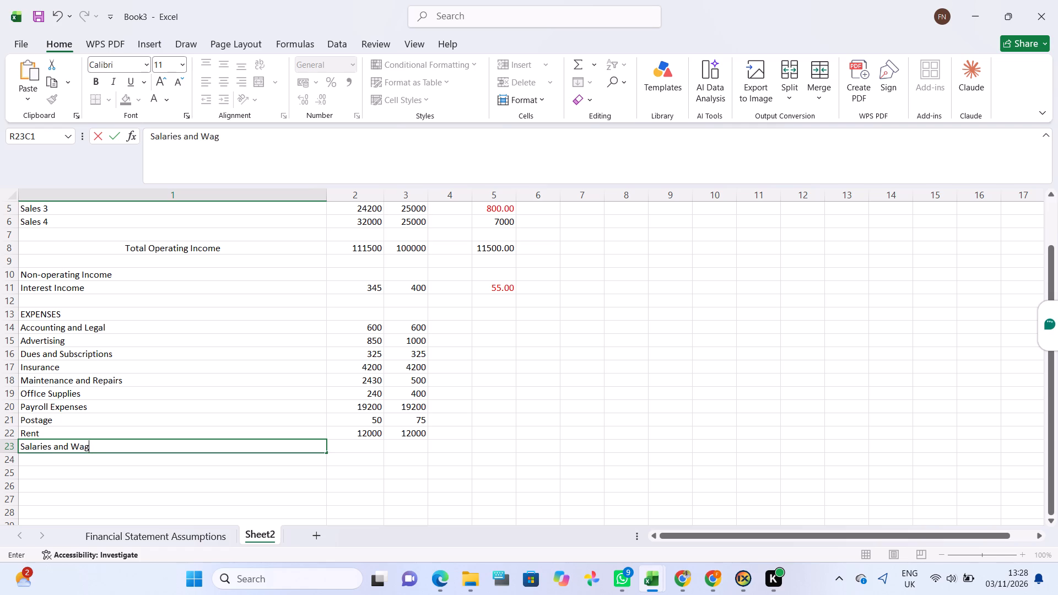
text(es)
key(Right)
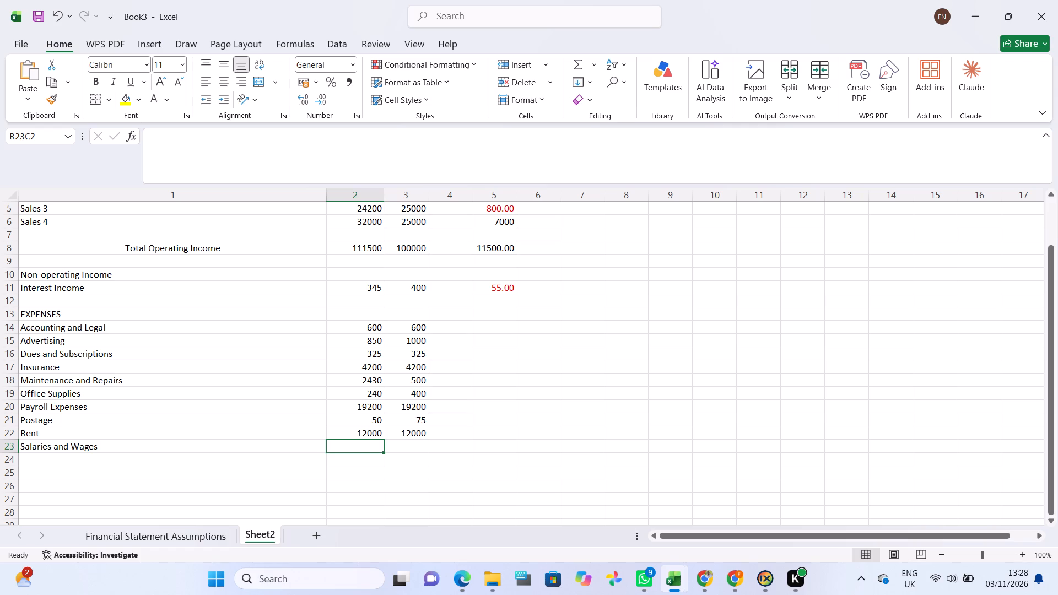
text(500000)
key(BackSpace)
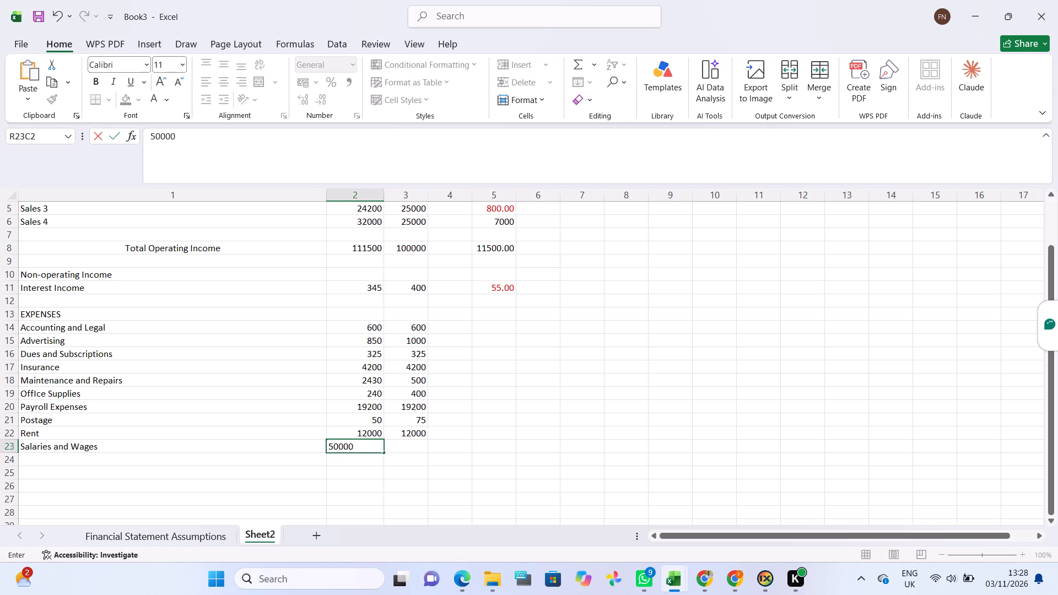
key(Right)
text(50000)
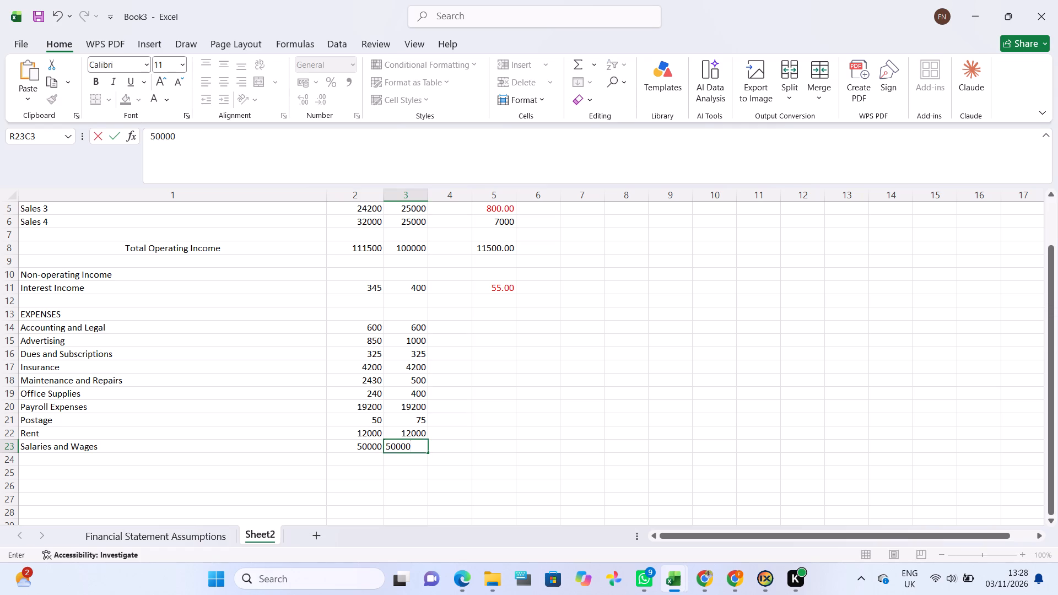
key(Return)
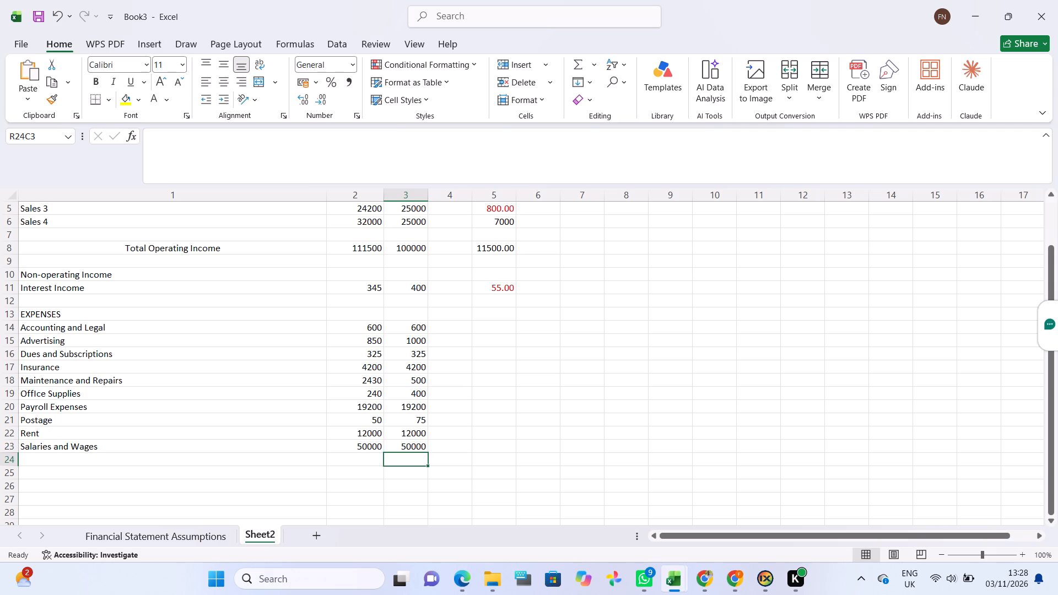
Add a Taxes and Licenses expense in row 24 with an Actual value of 1225 and a Budget value of 1000.
click(42, 456)
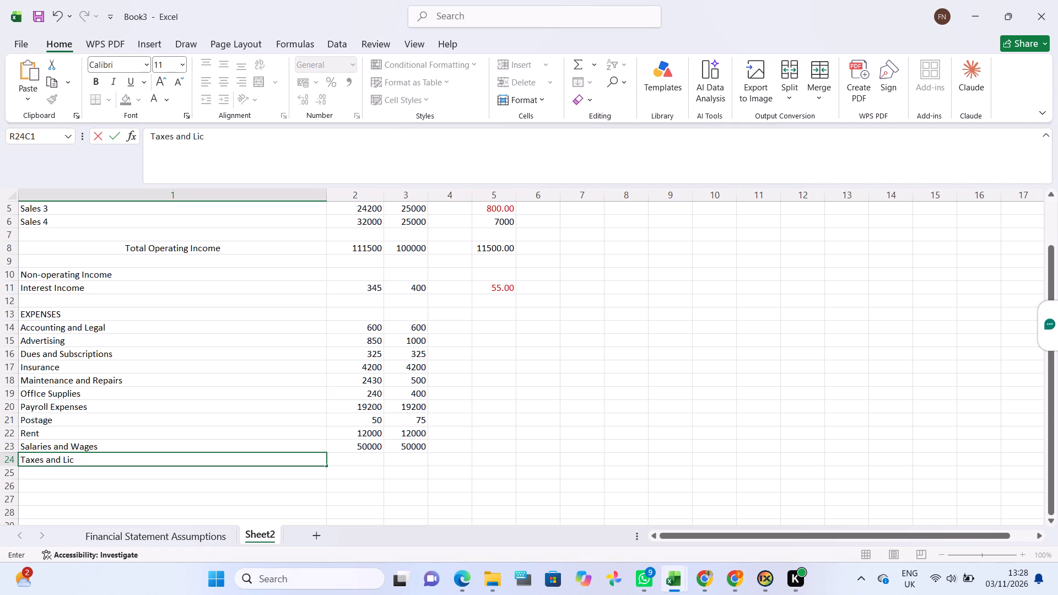
key(n)
text(ses)
key(Right)
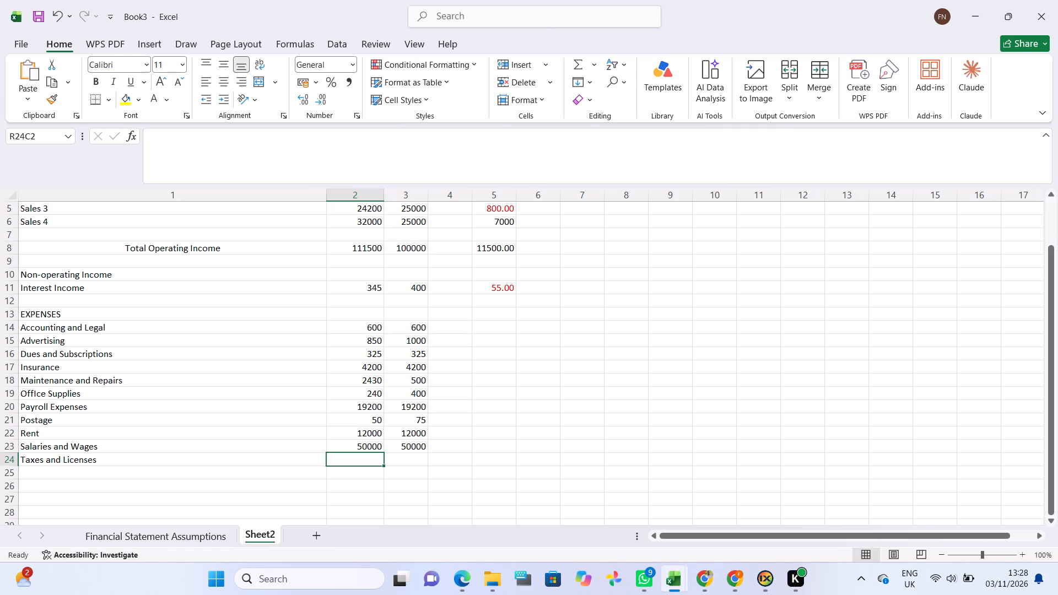
text(1225)
key(Right)
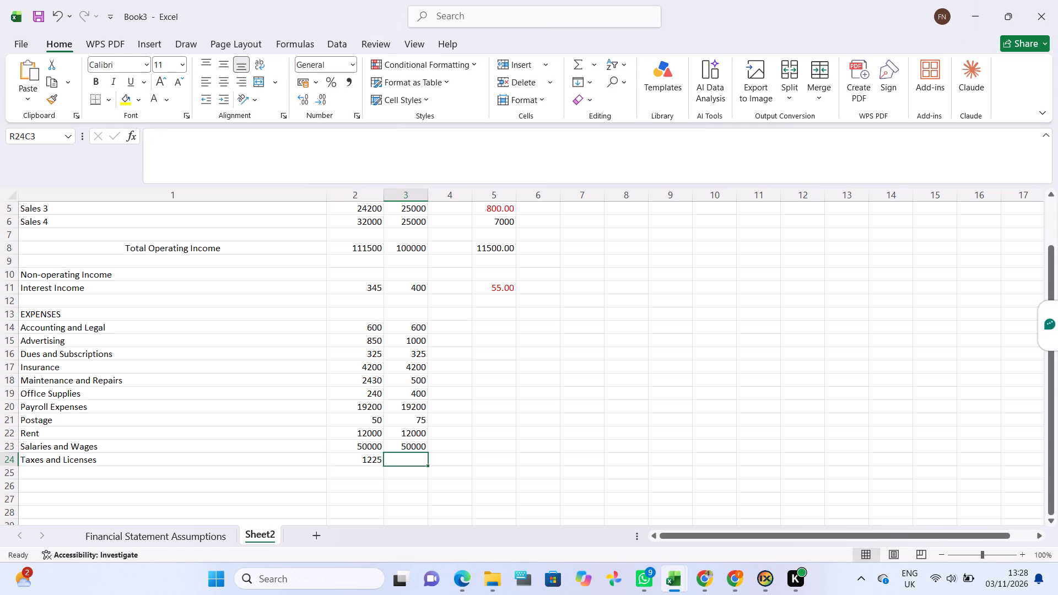
text(1000)
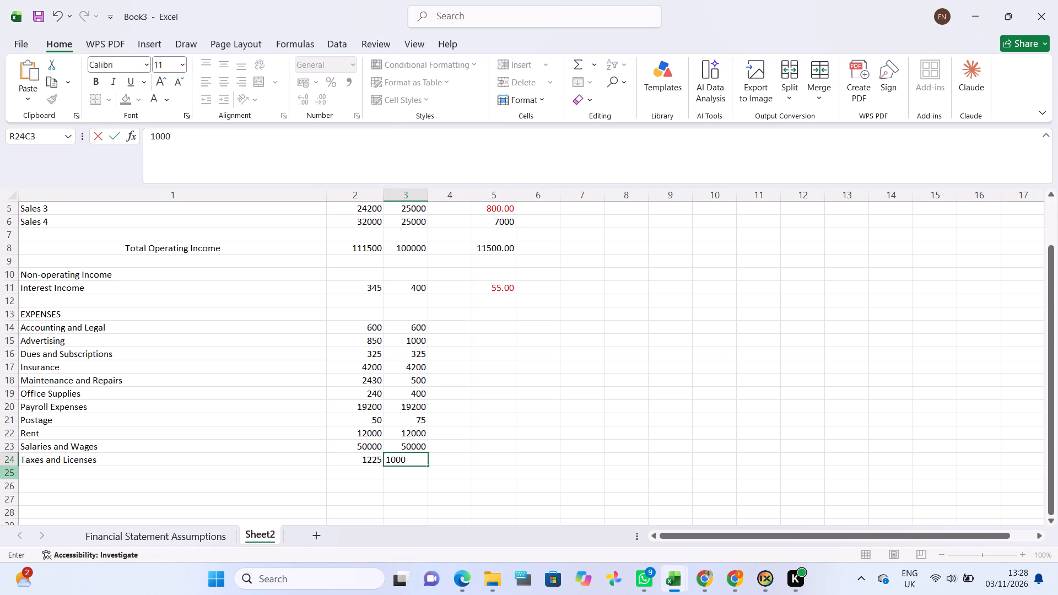
Add a Telephone expense in row 25 with an Actual value of 780 and a Budget value of 800.
click(51, 468)
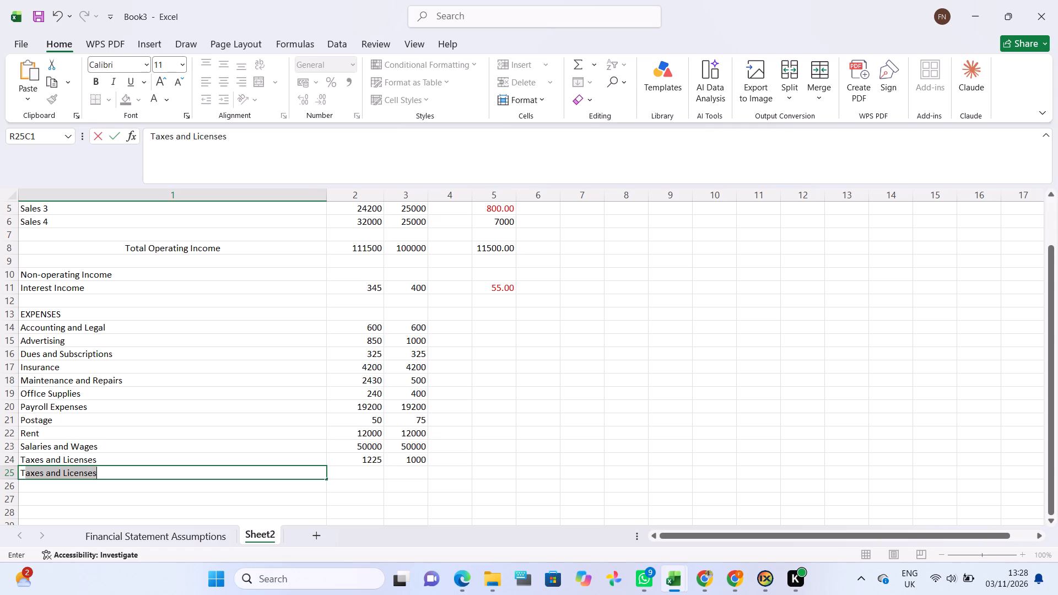
text(elepho)
text(ne)
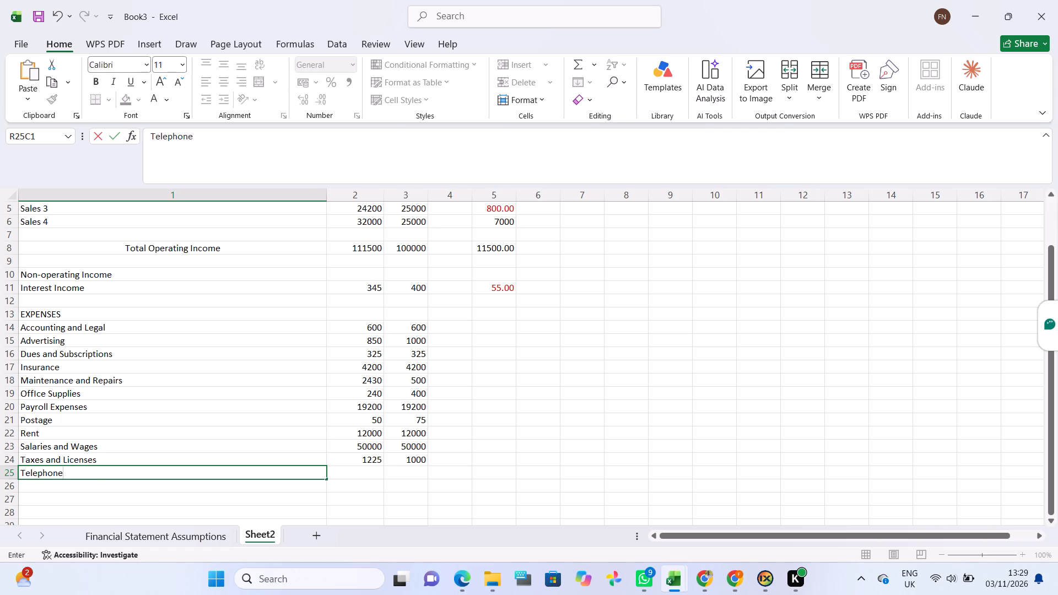
key(Right)
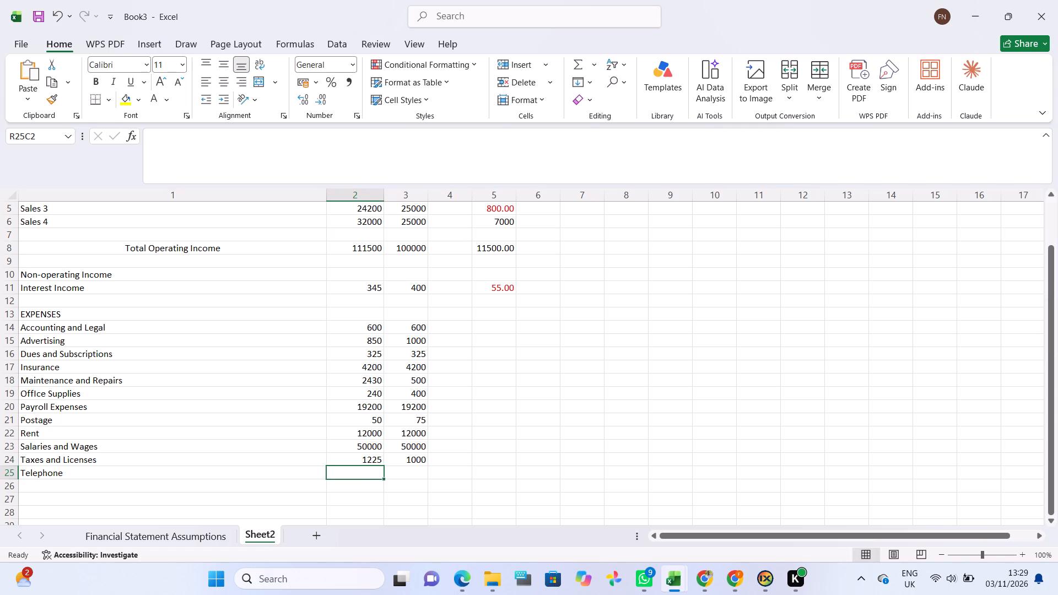
text(780)
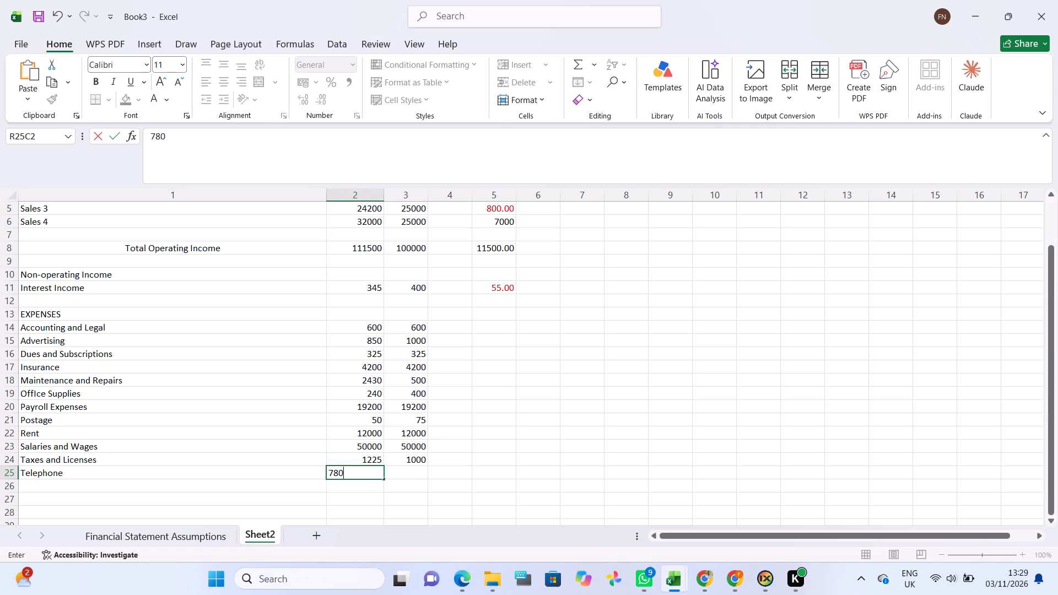
key(Right)
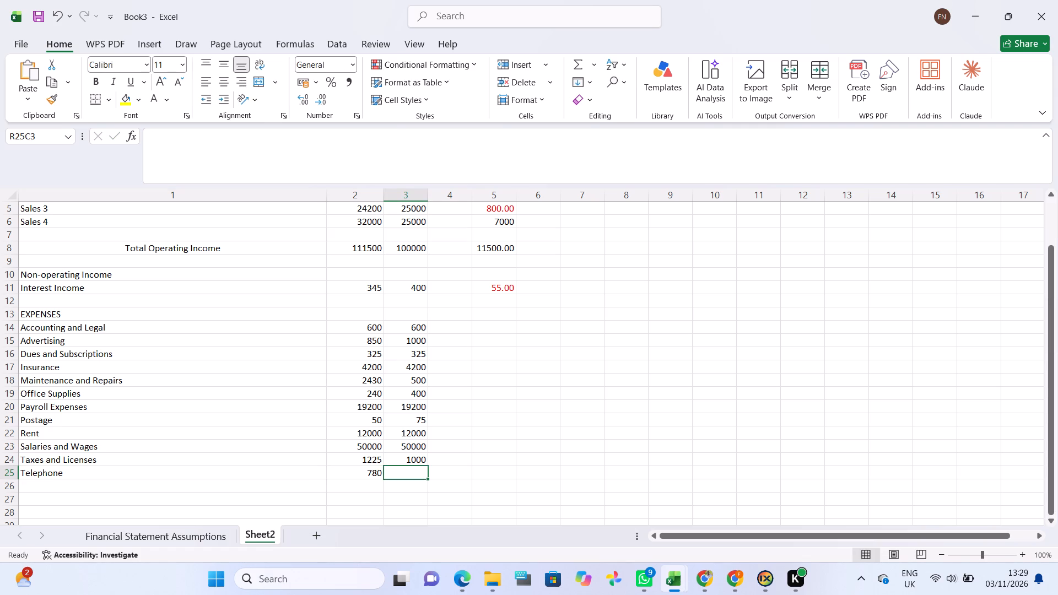
text(800)
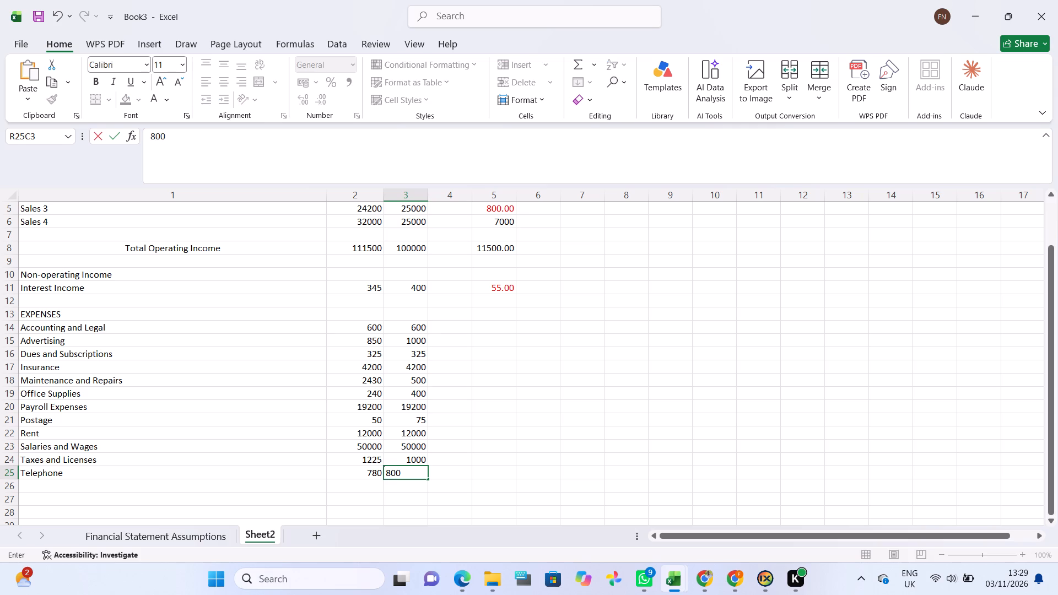
Add a Web hosting and Domains expense in row 26 with 240 as both its Actual and Budget values.
scroll(47, 471, down, 1)
double_click(45, 468)
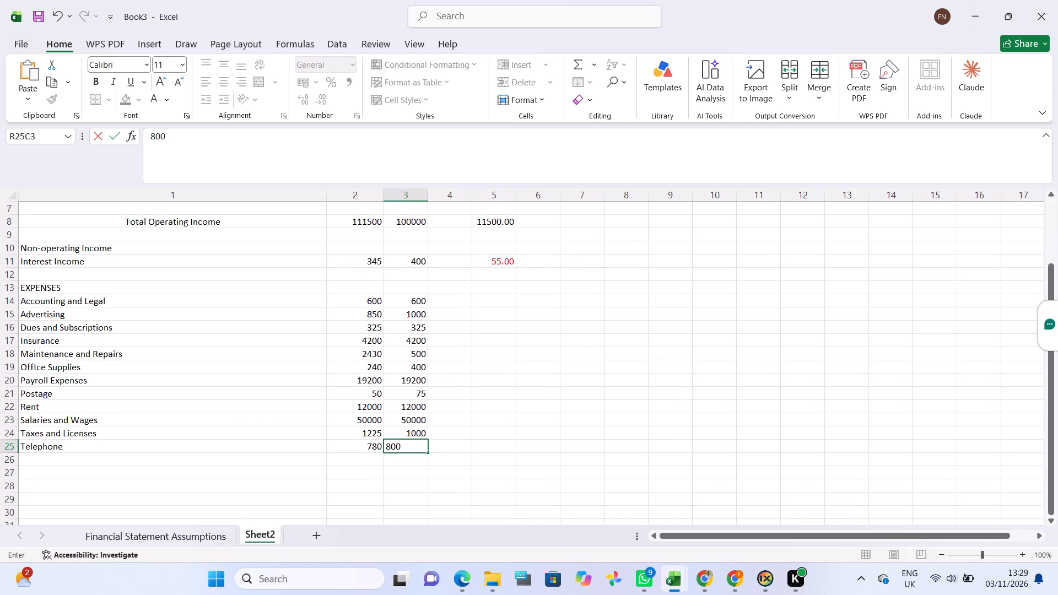
click(42, 464)
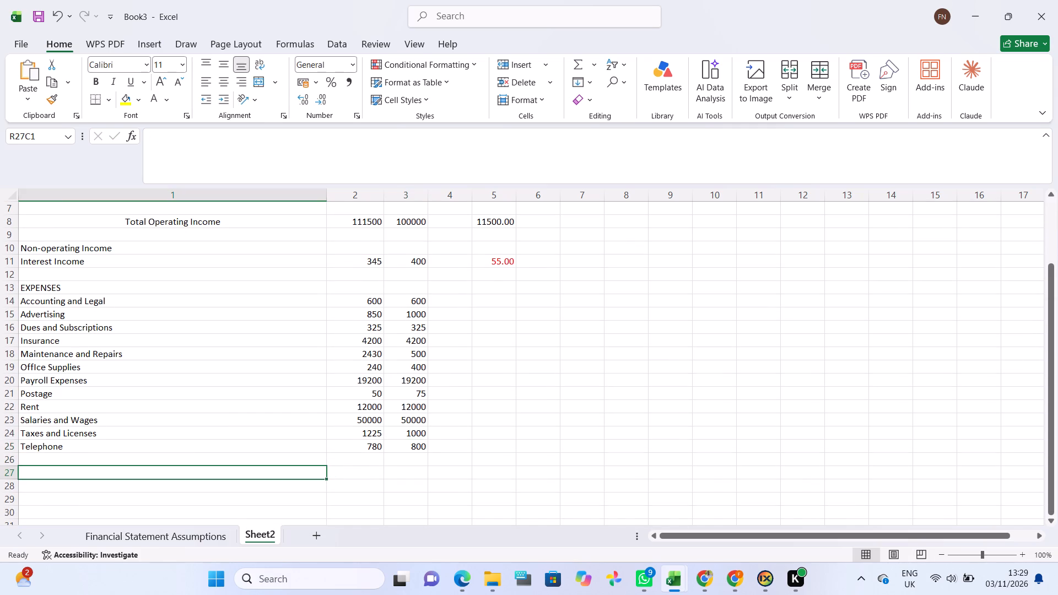
click(43, 461)
scroll(43, 461, down, 1)
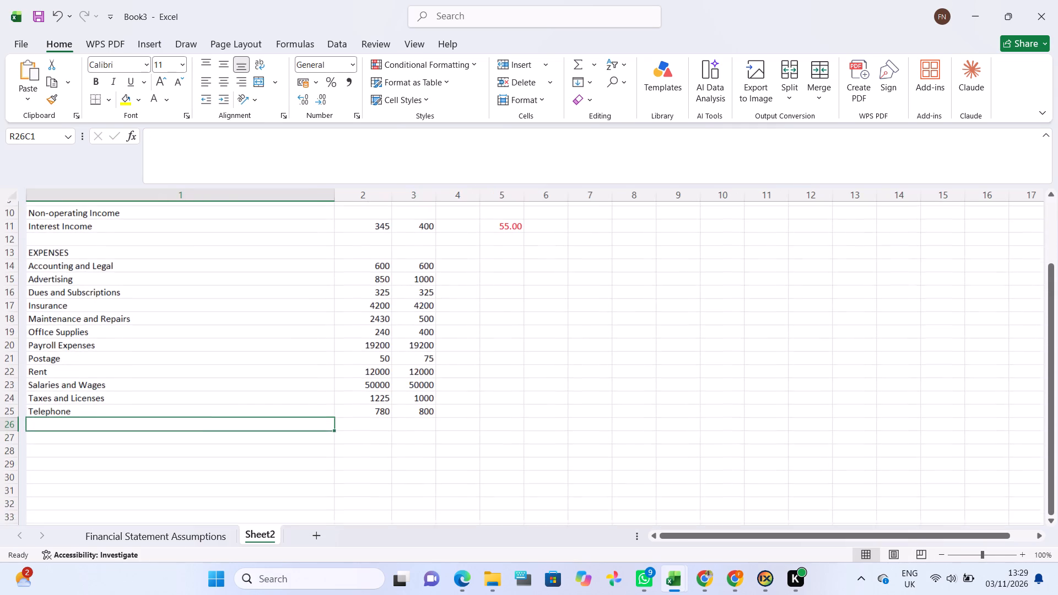
scroll(43, 461, down, 1)
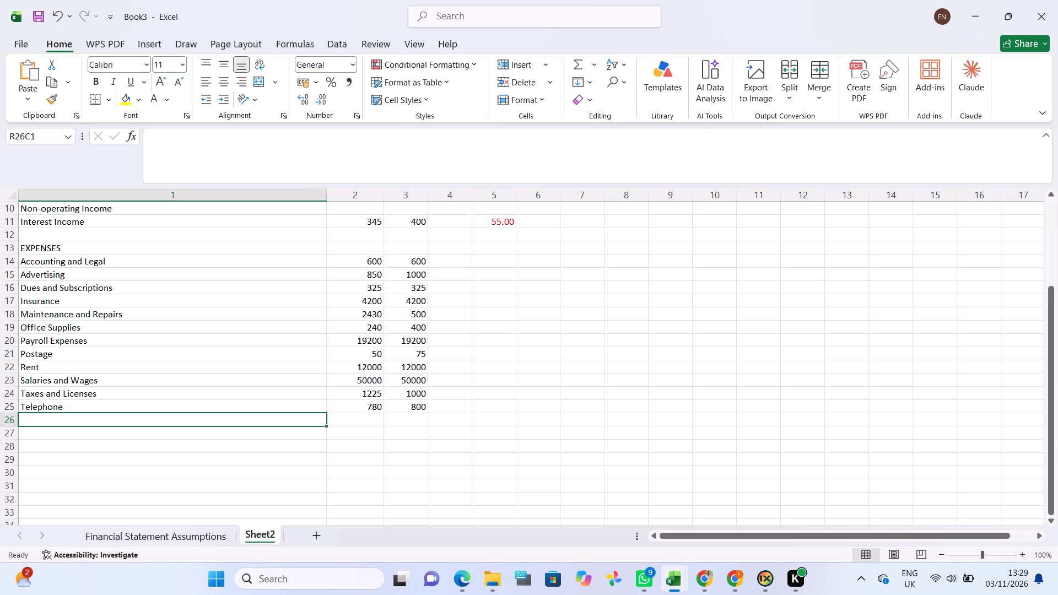
click(48, 423)
key(BackSpace)
key(e)
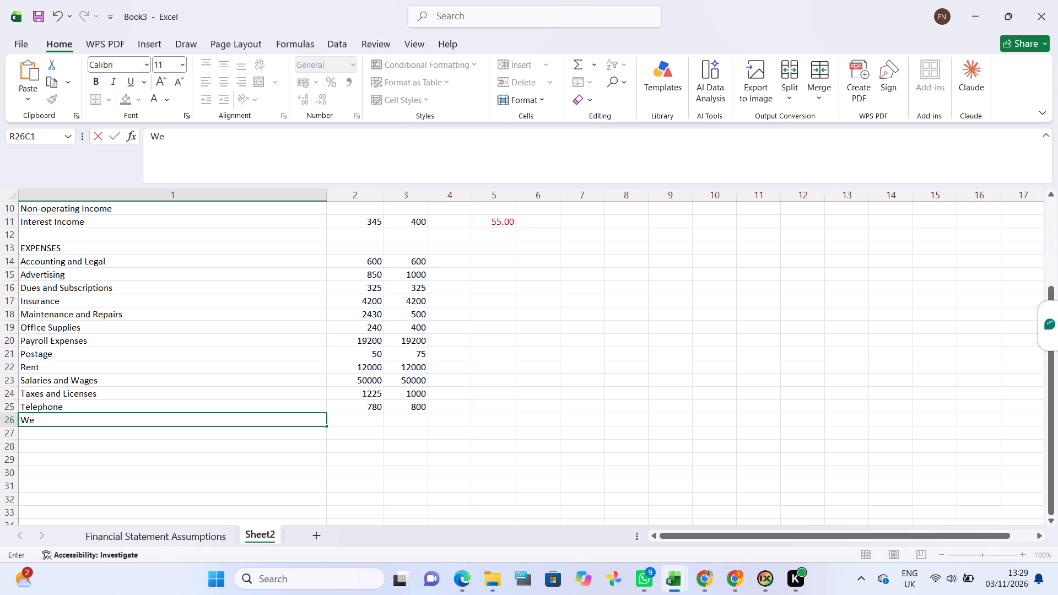
text(b hosting and)
key(space)
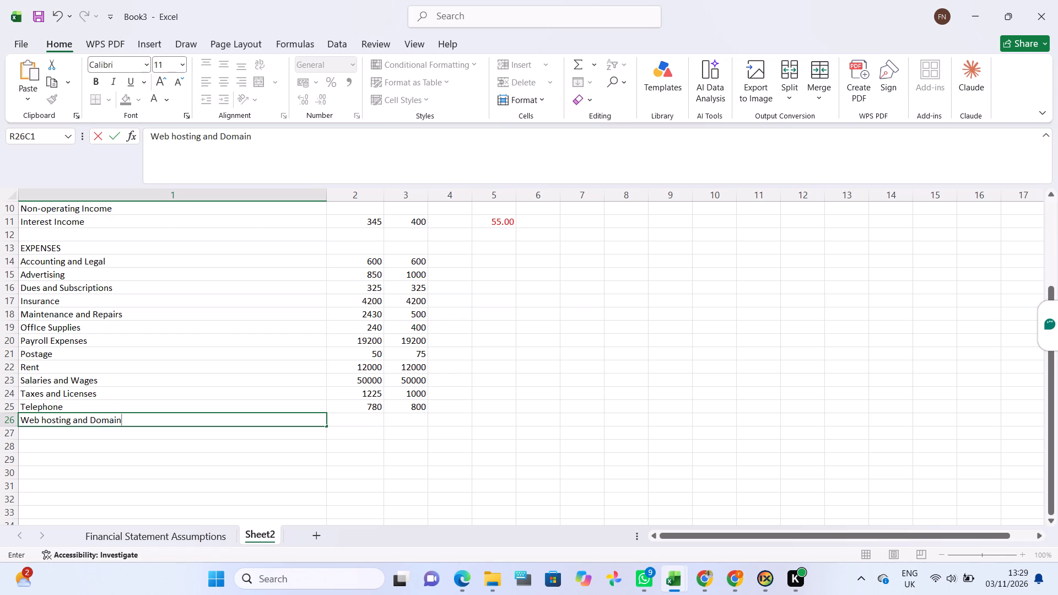
key(Right)
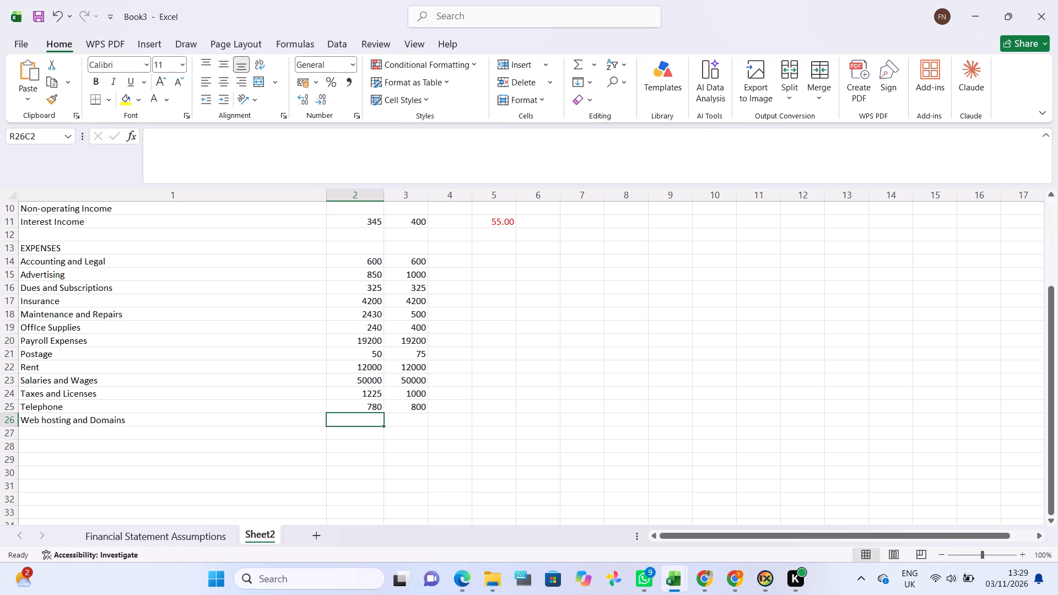
text(240)
key(Right)
text(240)
key(Right)
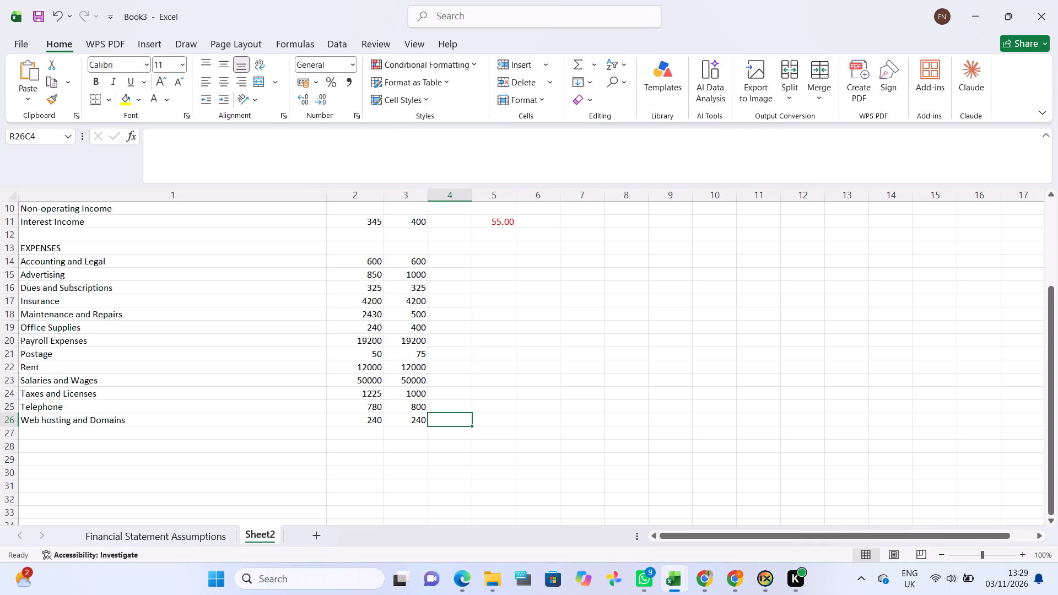
Enter the label Total Operating expenses in the first column of row 28, leaving row 27 blank.
click(60, 437)
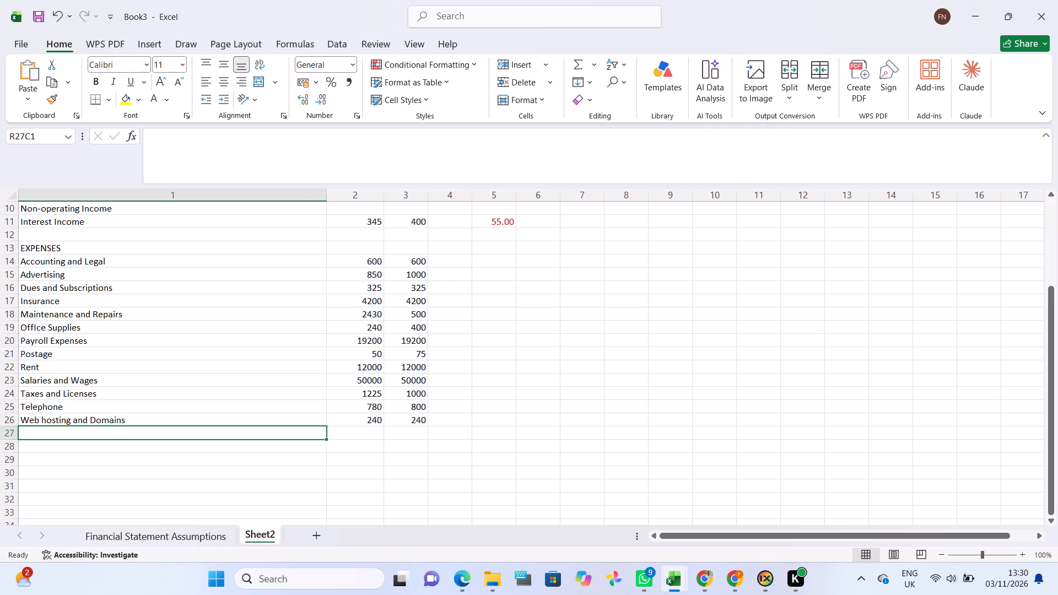
click(186, 445)
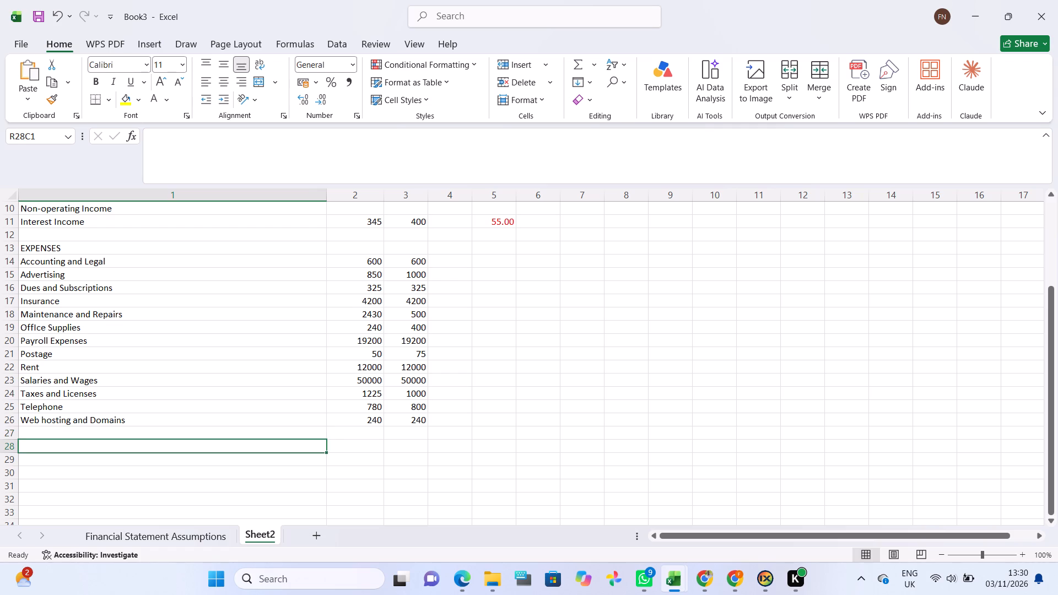
key(o)
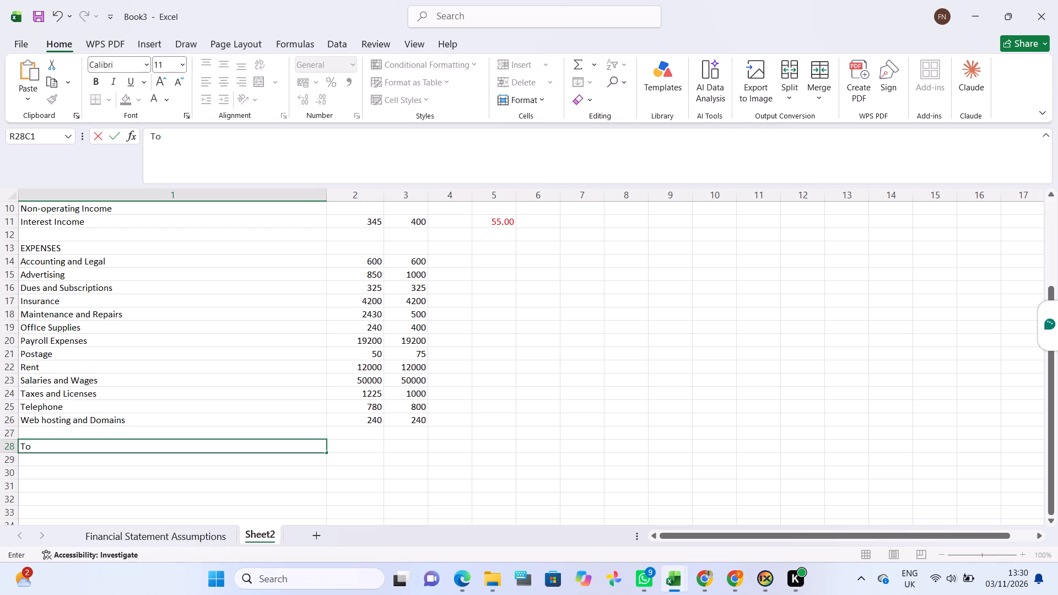
text(tal)
key(space)
key(o)
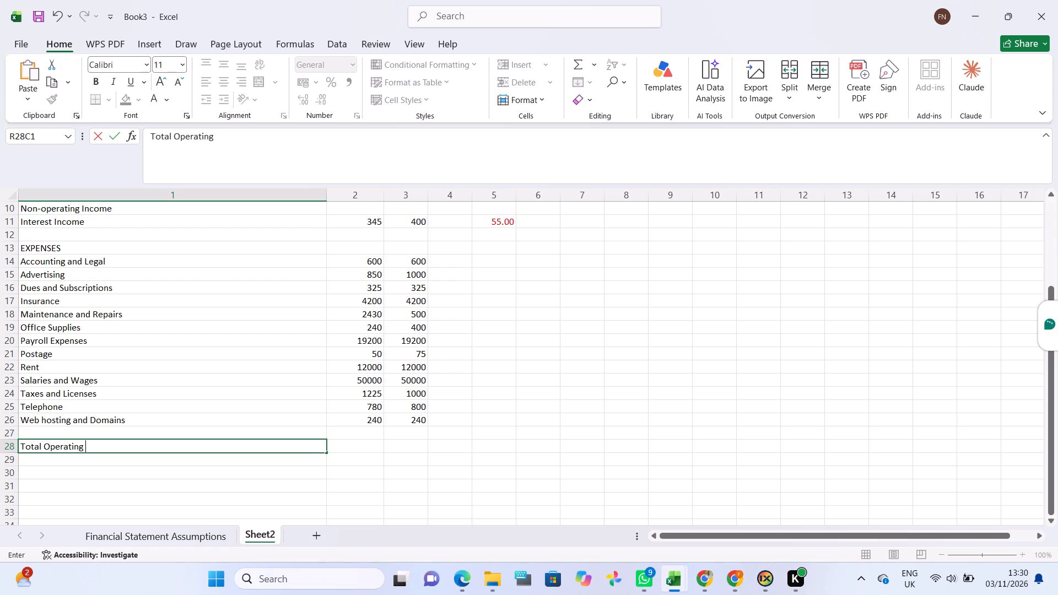
text(expenses)
In row 28's Actual cell, start an addition formula with the Actual values of Accounting and Legal, Advertising, Insurance, and Dues and Subscriptions.
click(339, 441)
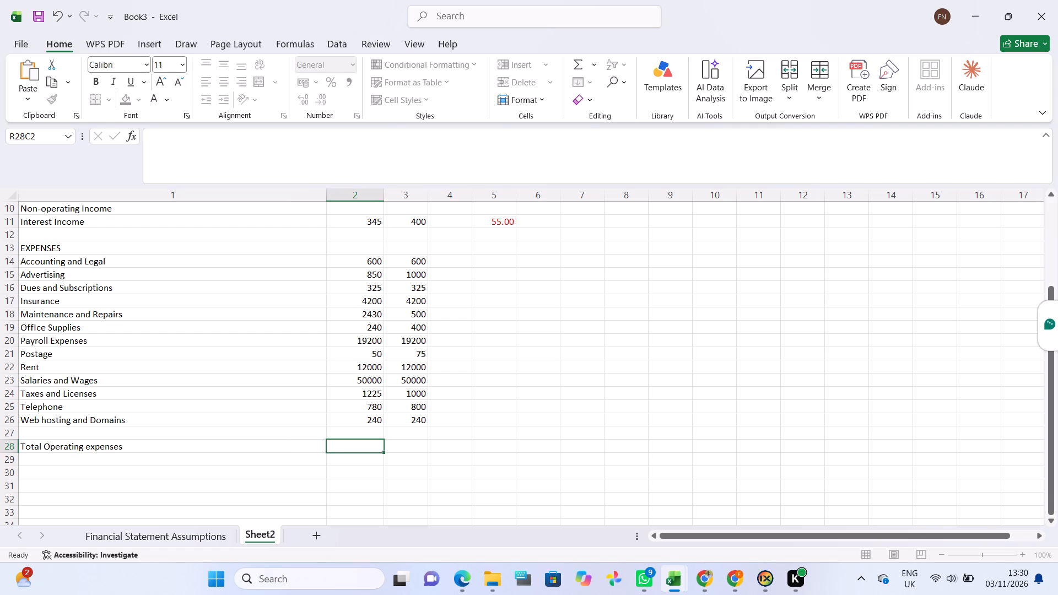
key(equal)
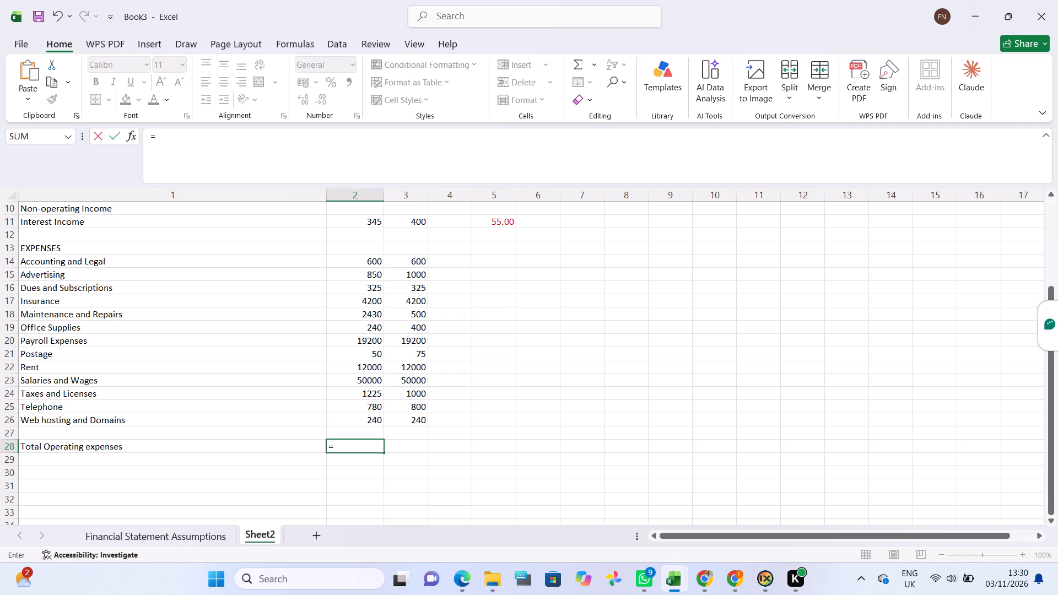
scroll(376, 271, up, 2)
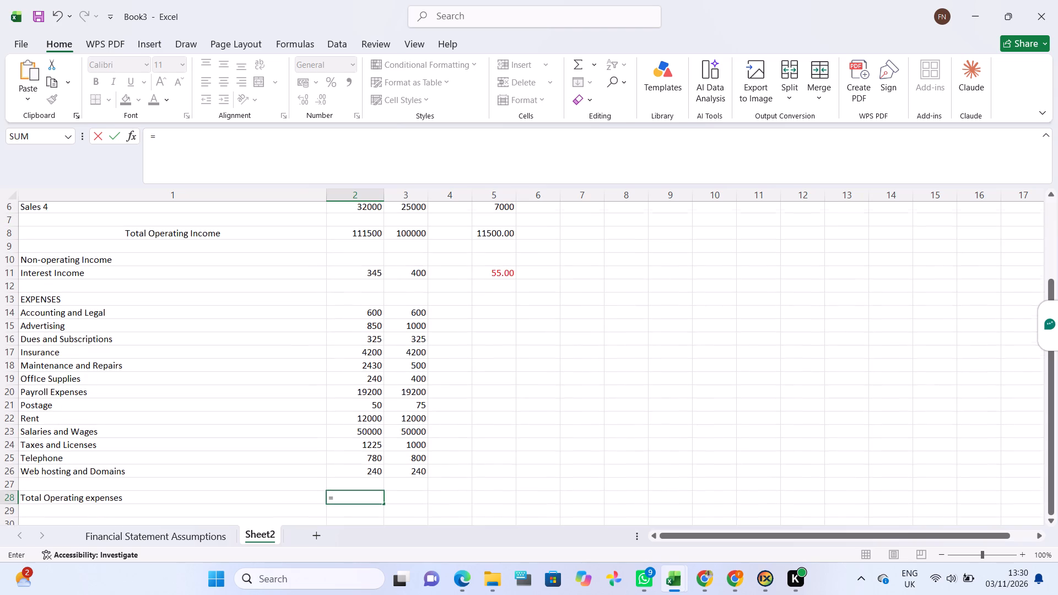
scroll(376, 271, up, 2)
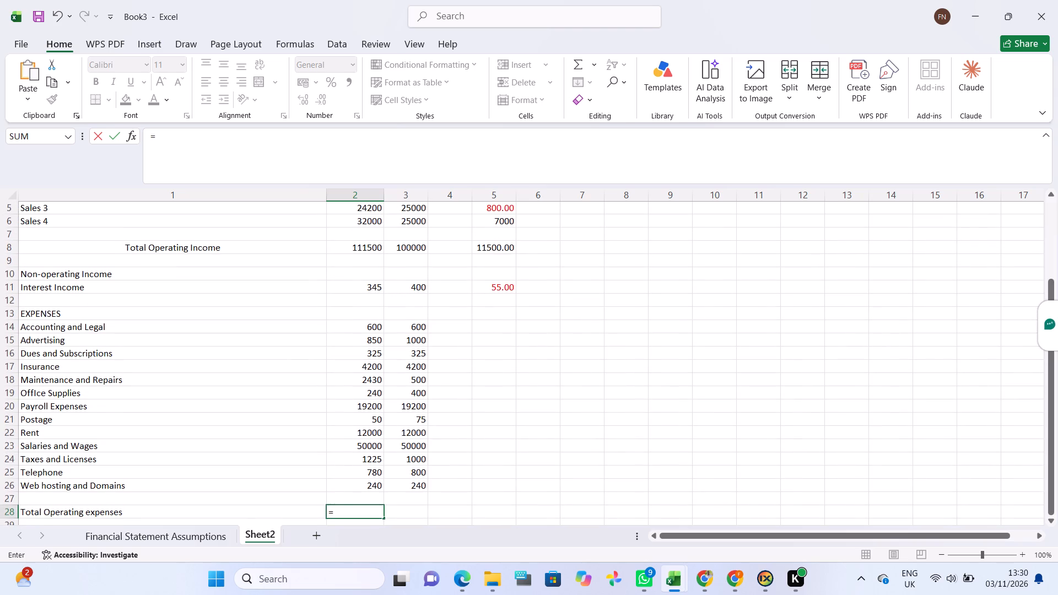
scroll(376, 271, up, 1)
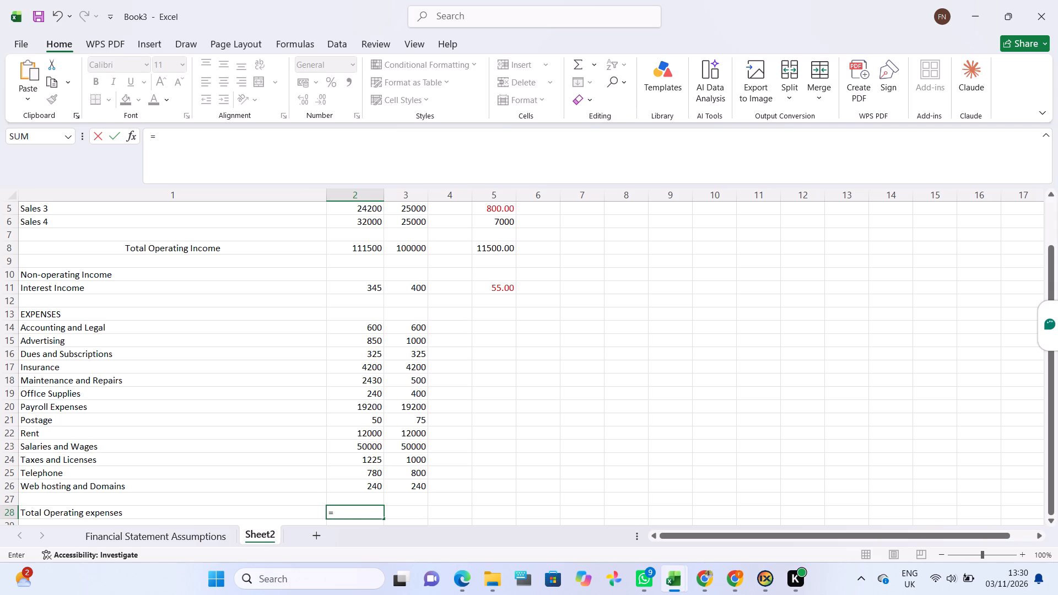
click(372, 324)
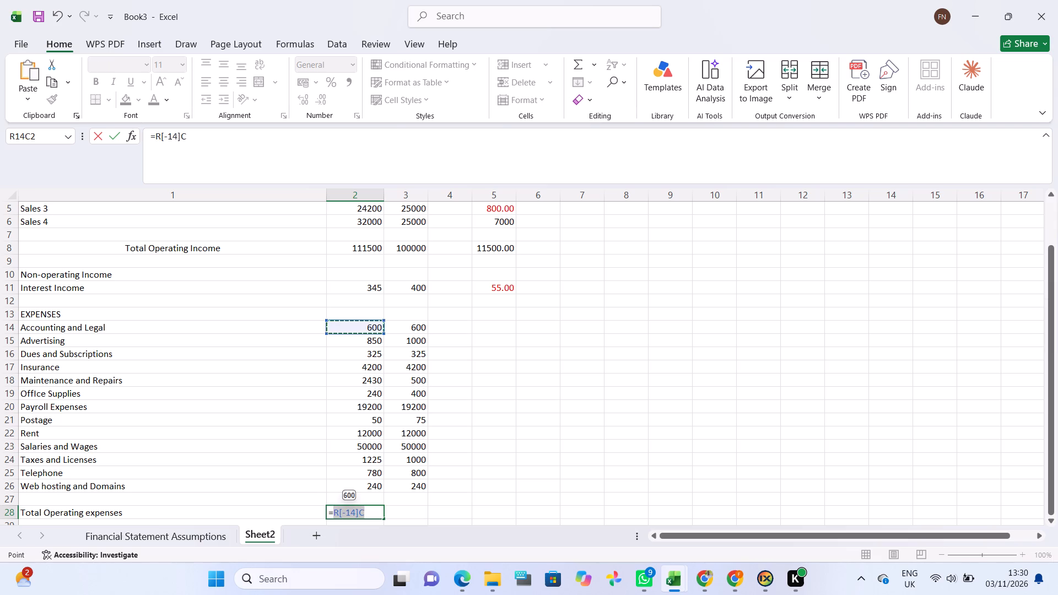
key(shift+plus)
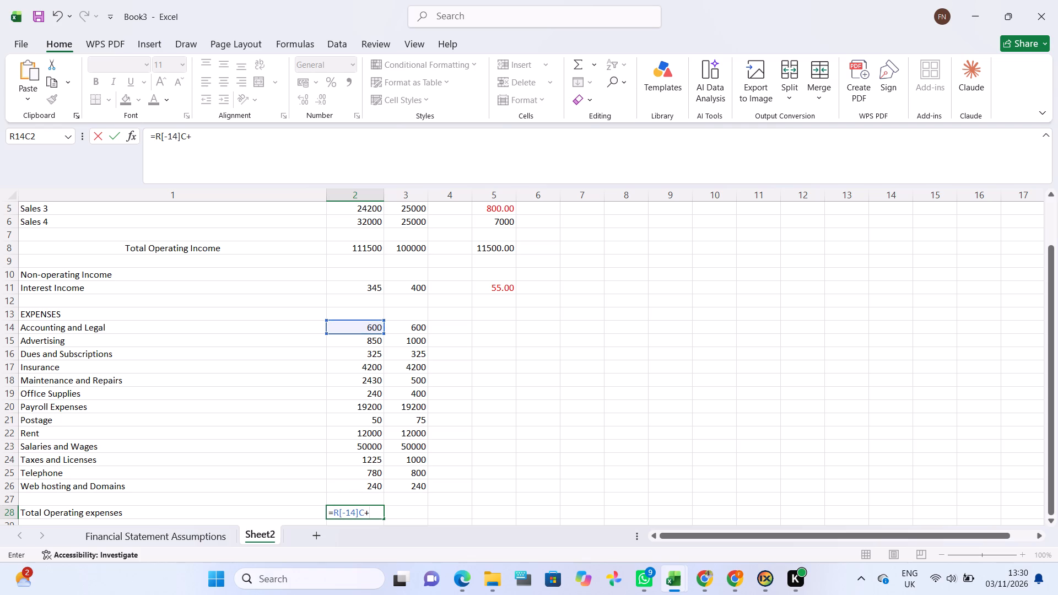
click(375, 338)
key(shift+plus)
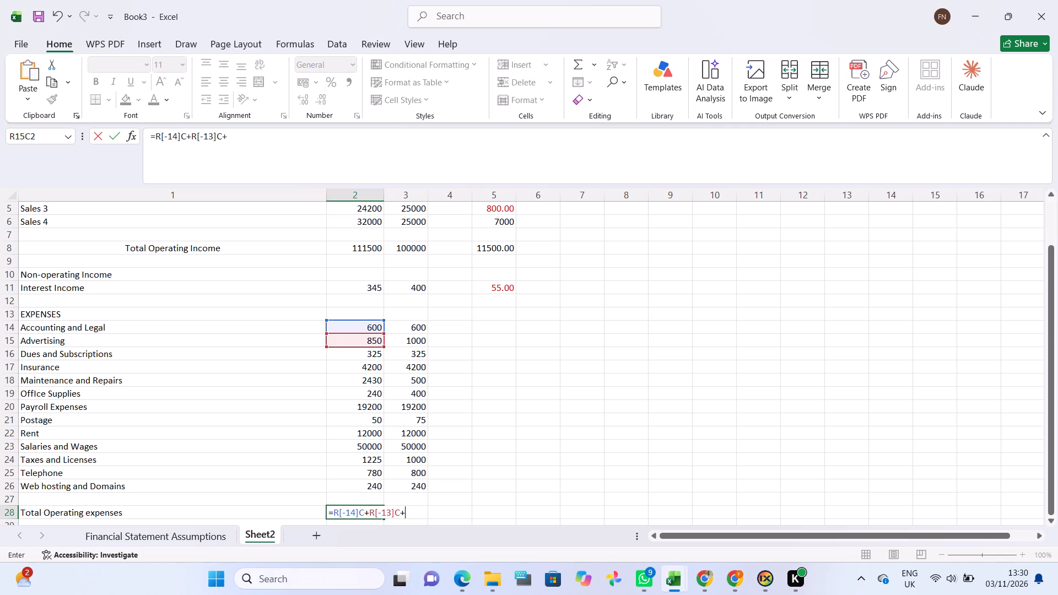
click(370, 360)
key(shift+plus)
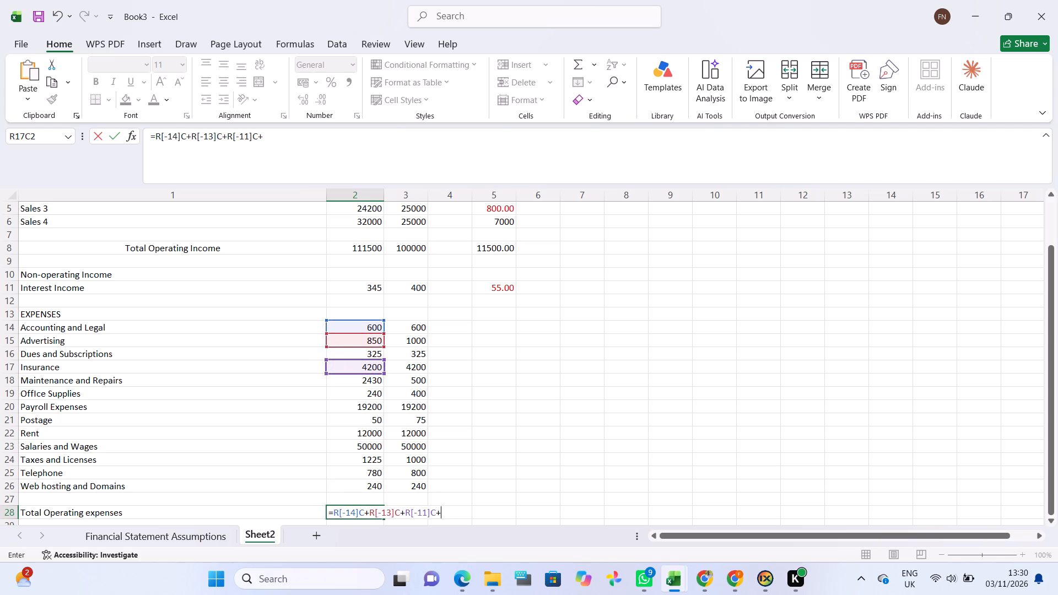
click(371, 355)
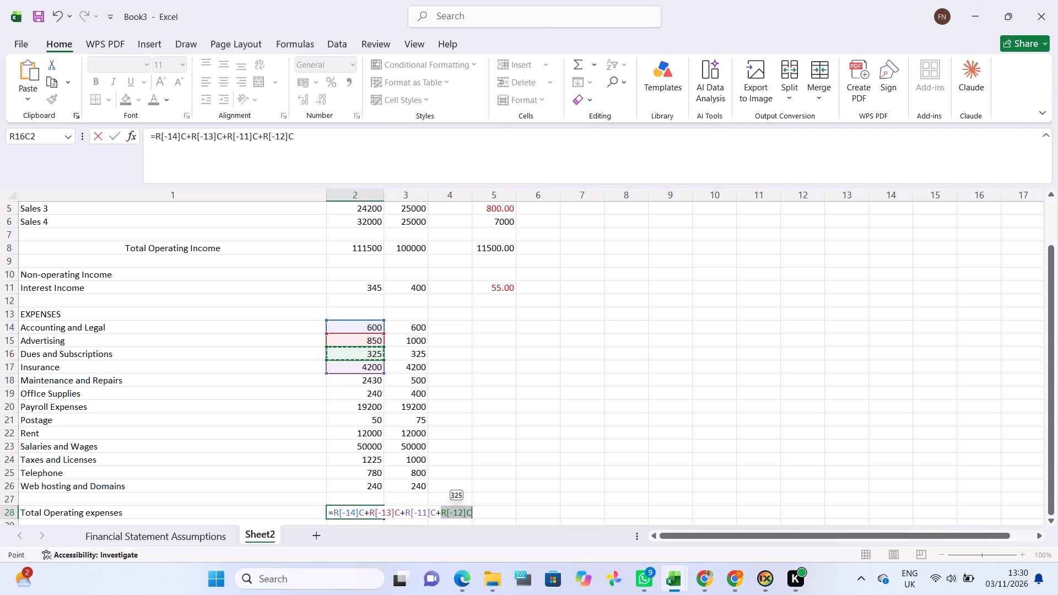
key(shift+plus)
Extend the Actual total formula with the values for Maintenance and Repairs through Salaries and Wages in rows 18 to 23, plus Telephone.
click(368, 382)
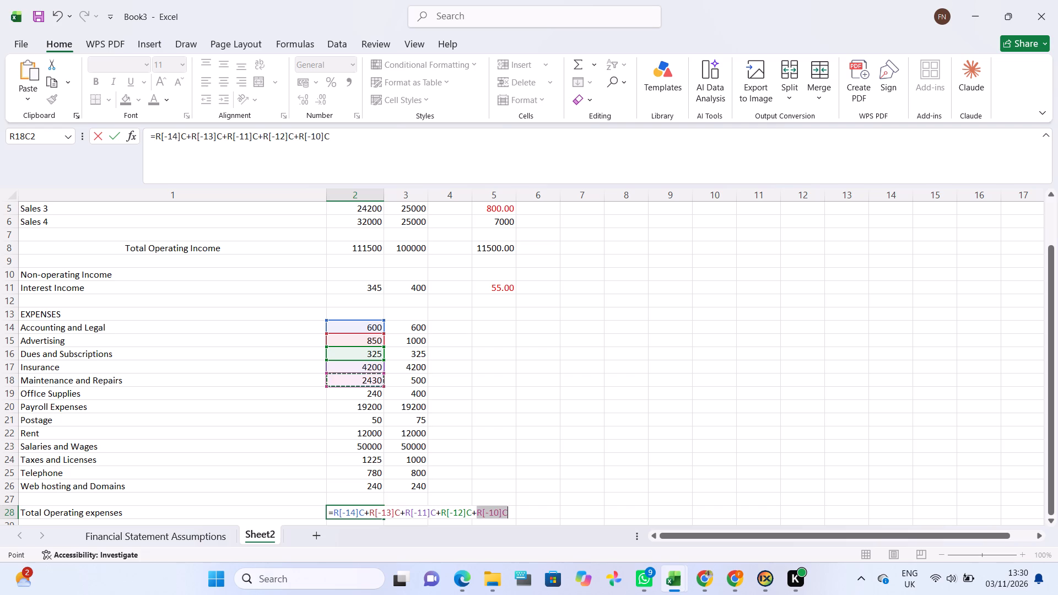
key(shift+plus)
click(365, 395)
key(shift+plus)
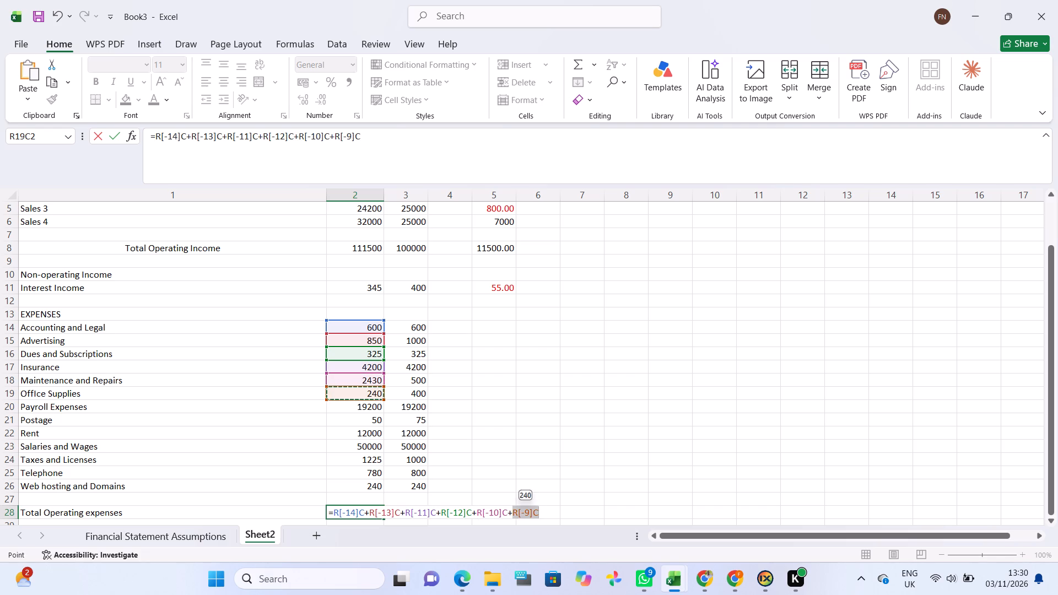
click(363, 409)
key(shift+plus)
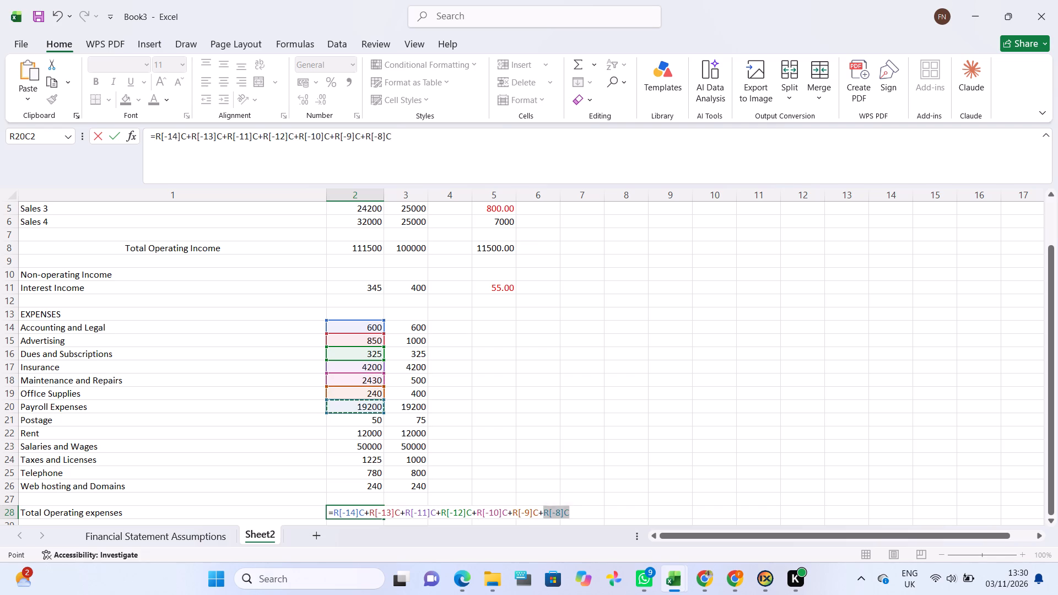
click(358, 423)
key(shift+plus)
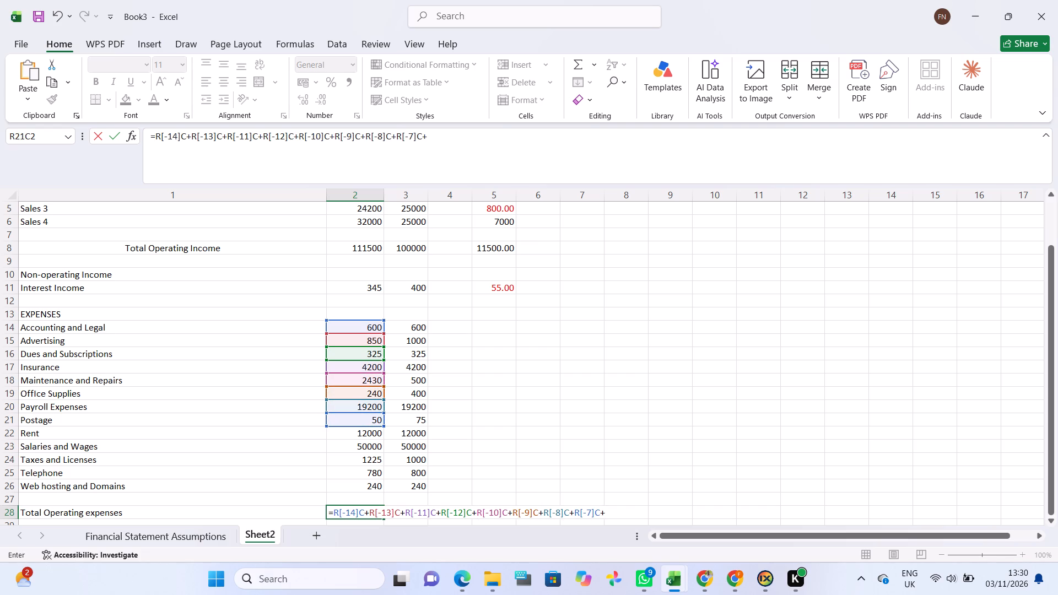
click(357, 430)
key(shift+plus)
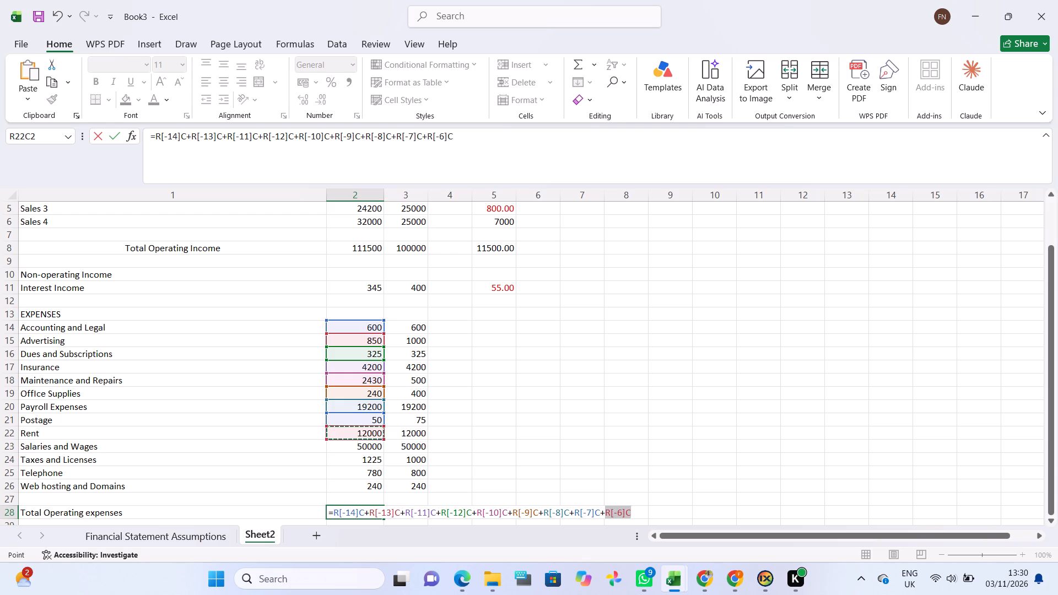
click(354, 448)
key(shift+plus)
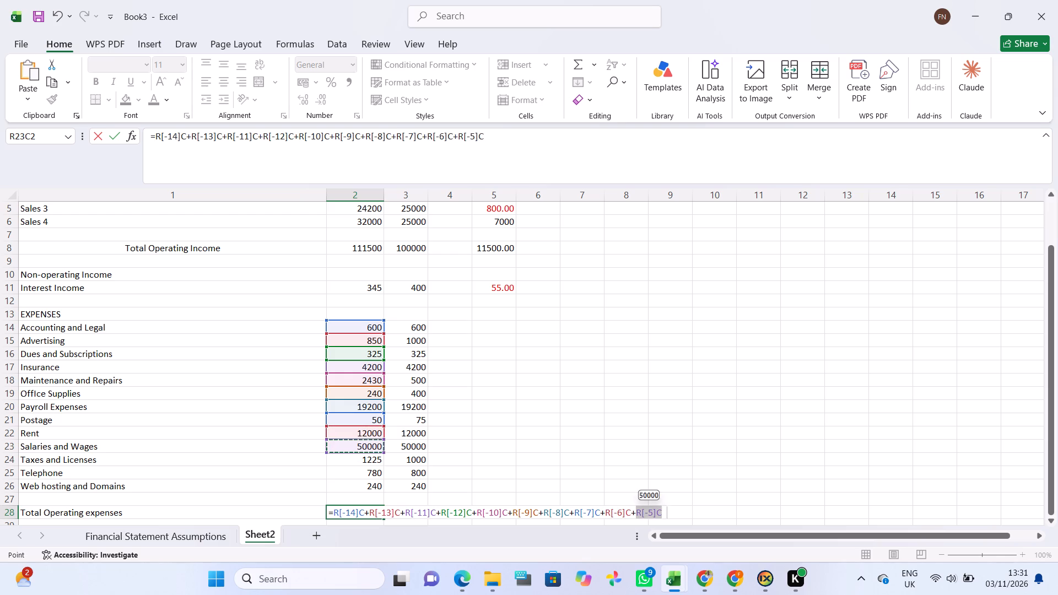
click(352, 466)
key(shift+plus)
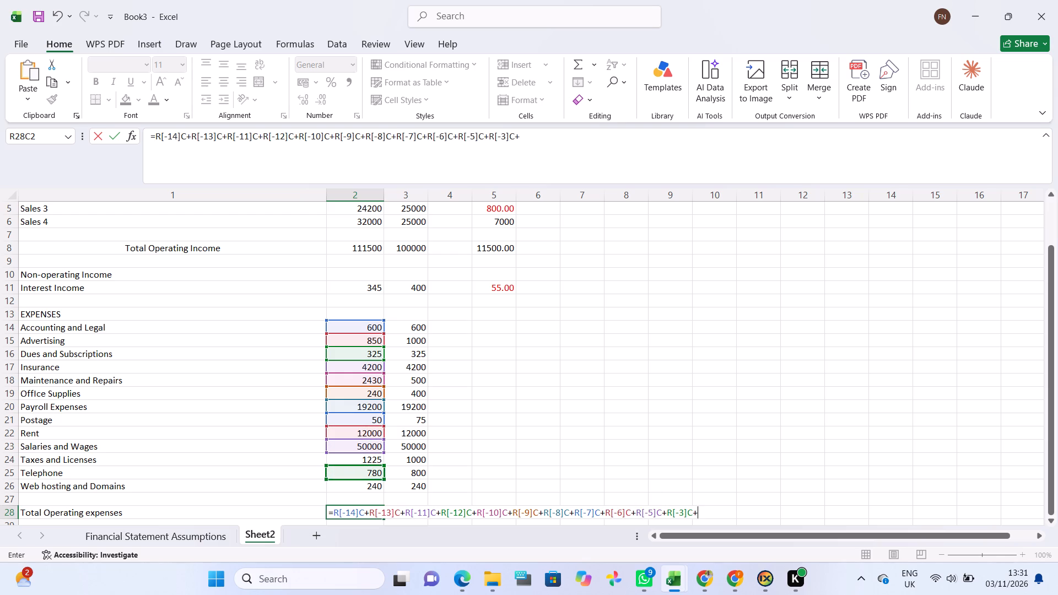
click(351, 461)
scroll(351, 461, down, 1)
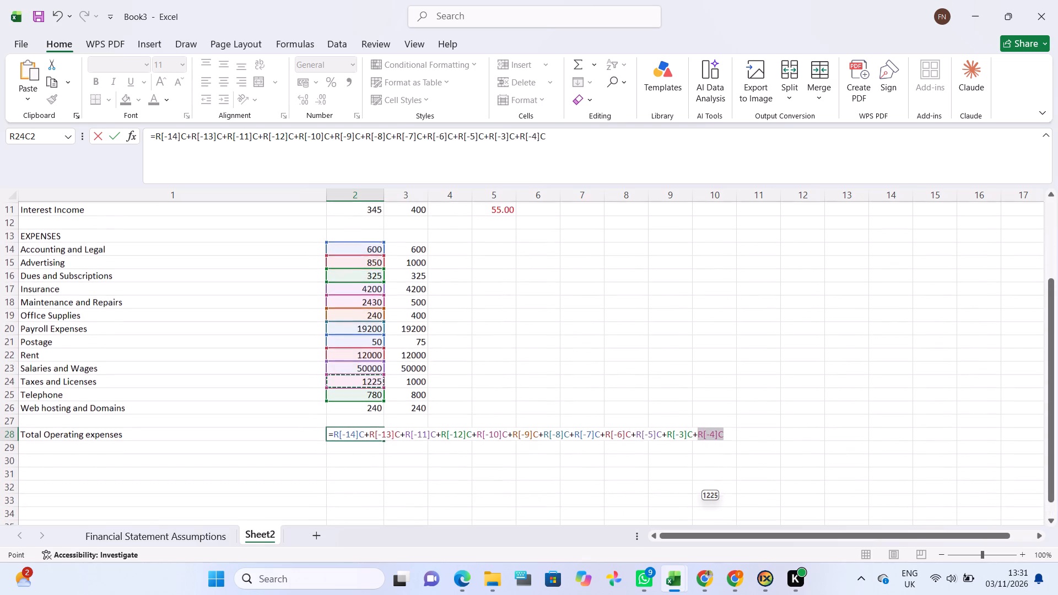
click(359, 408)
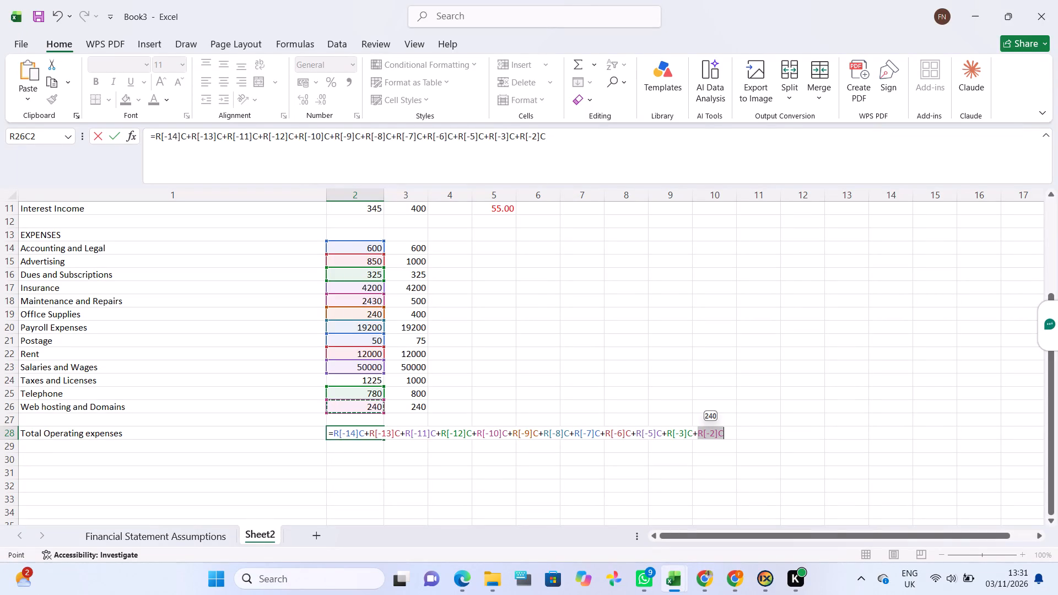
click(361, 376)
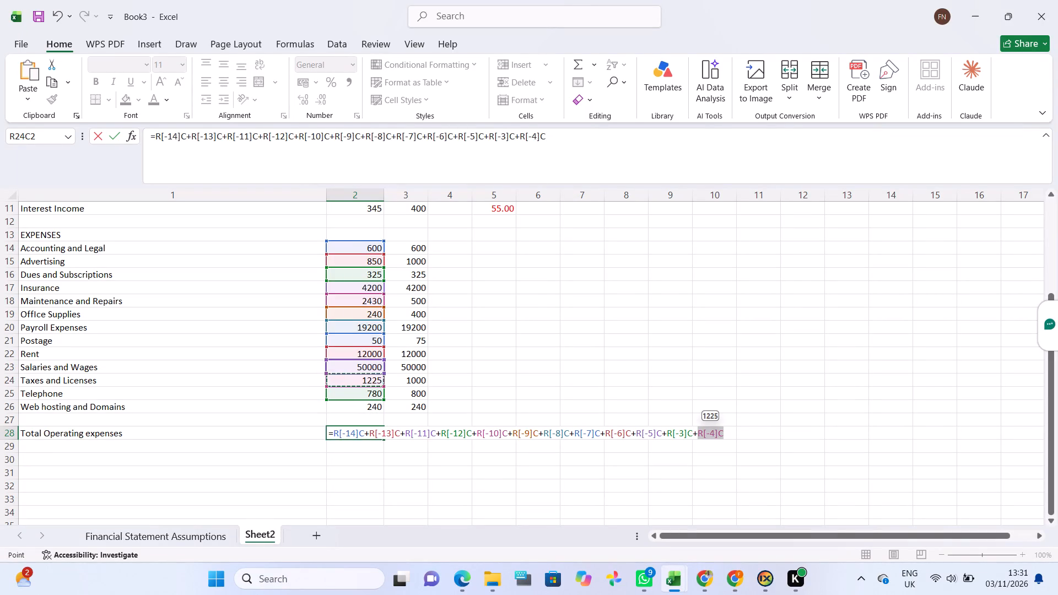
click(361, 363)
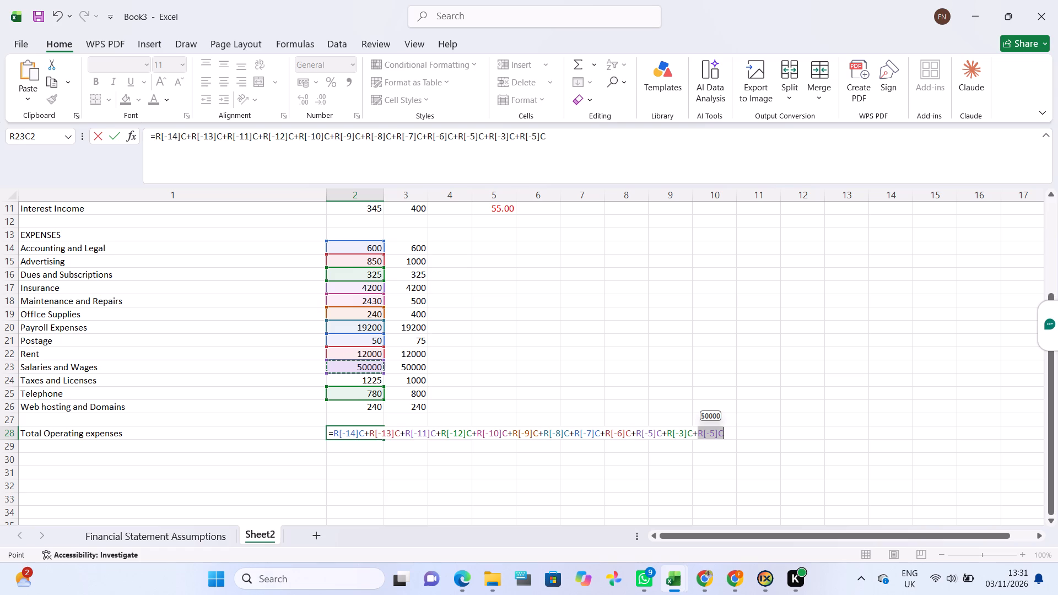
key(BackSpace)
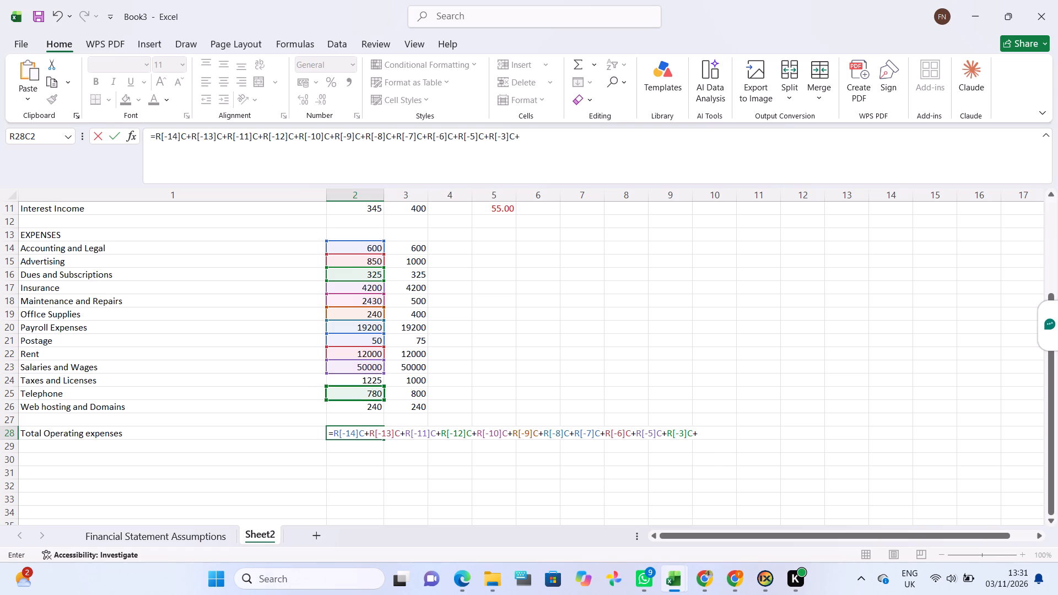
Complete the Actual total formula by adding the Taxes and Licenses and the Web hosting and Domains values.
click(524, 311)
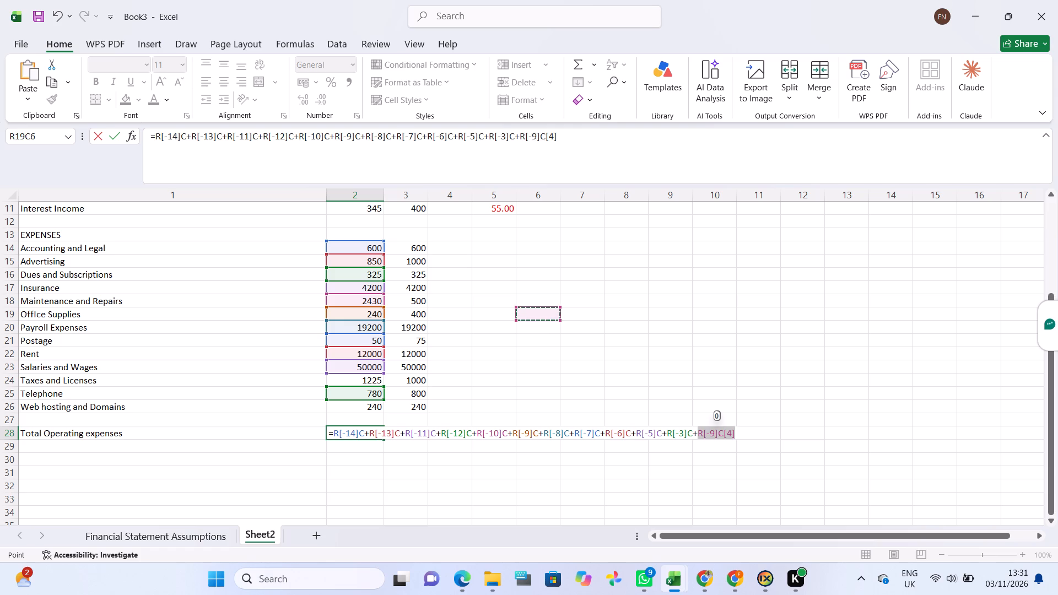
click(347, 385)
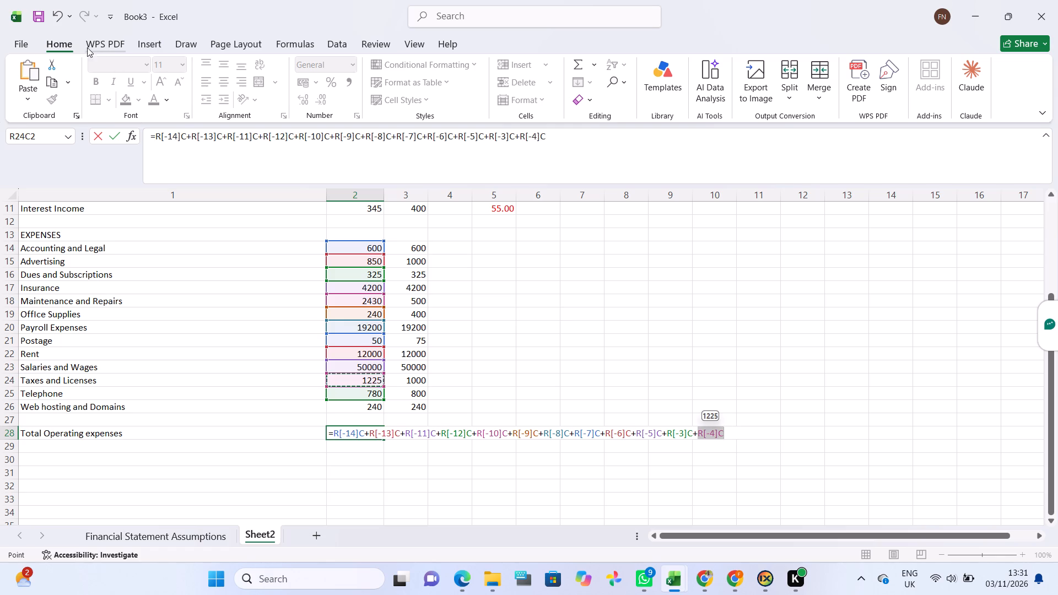
triple_click(64, 23)
triple_click(64, 23)
triple_click(64, 23)
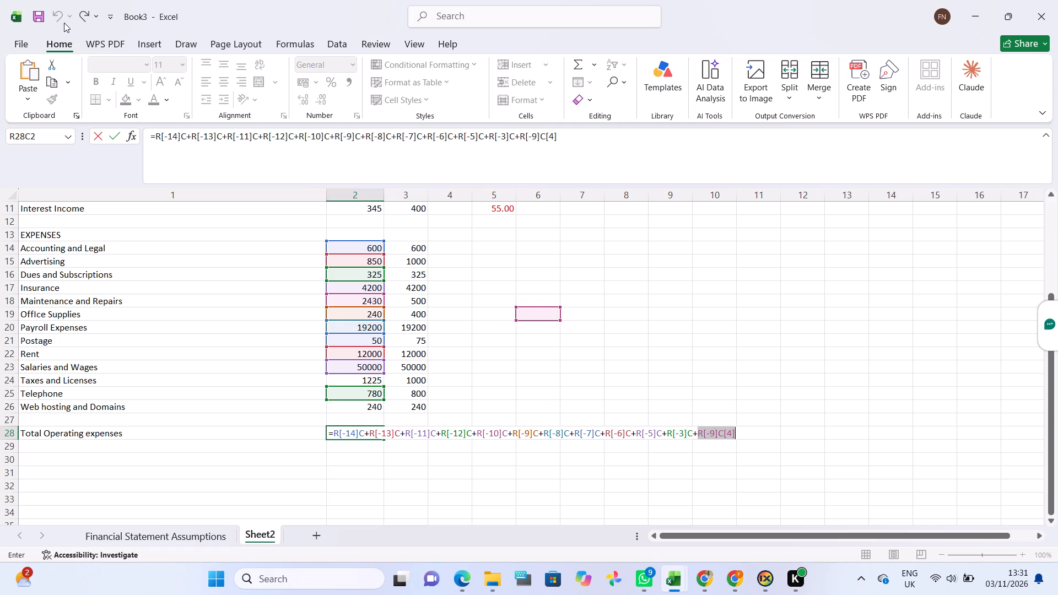
double_click(57, 17)
key(shift+plus)
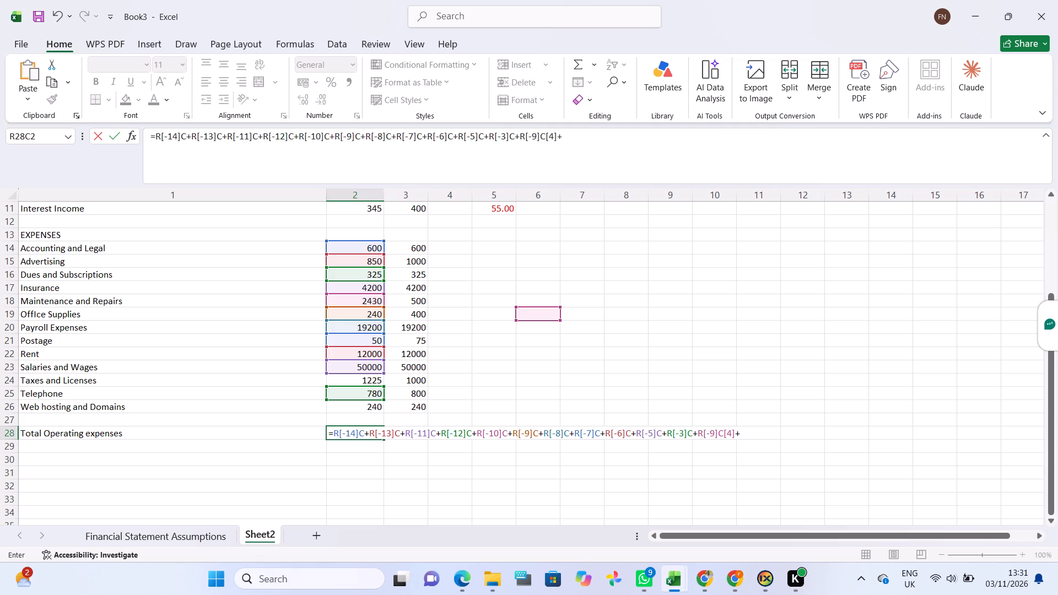
click(357, 379)
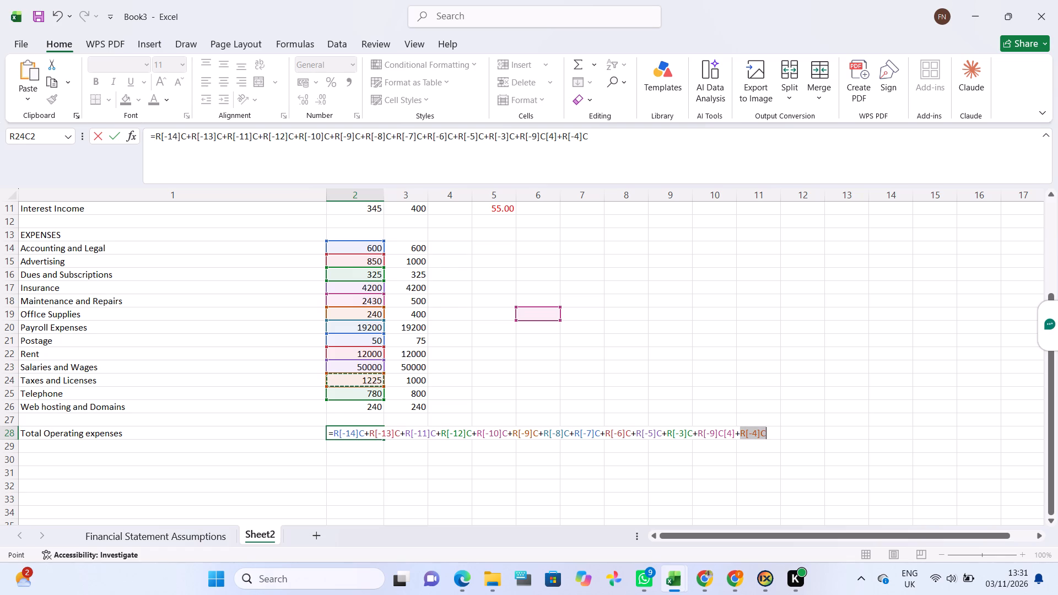
key(shift+plus)
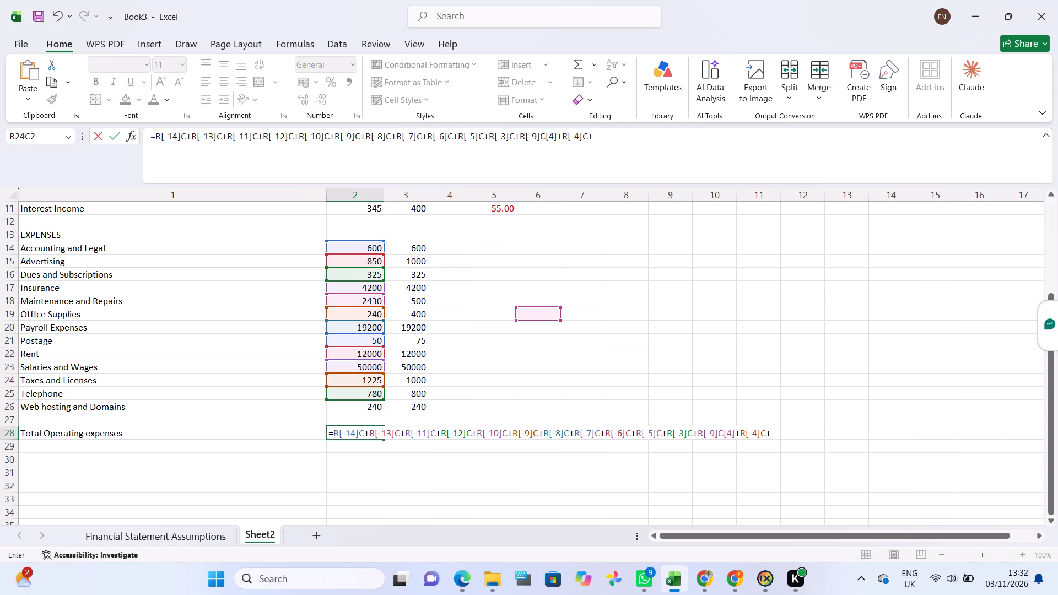
click(341, 407)
key(Return)
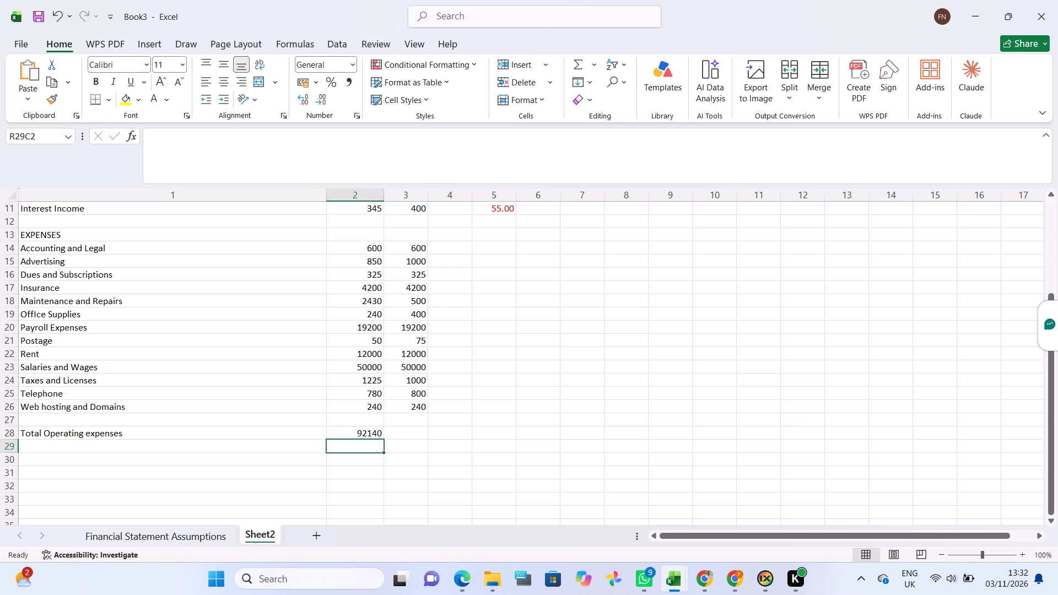
In row 28's Budget cell, start an addition formula with the Budget values of Accounting and Legal, Advertising, Dues and Subscriptions, and Insurance.
click(410, 429)
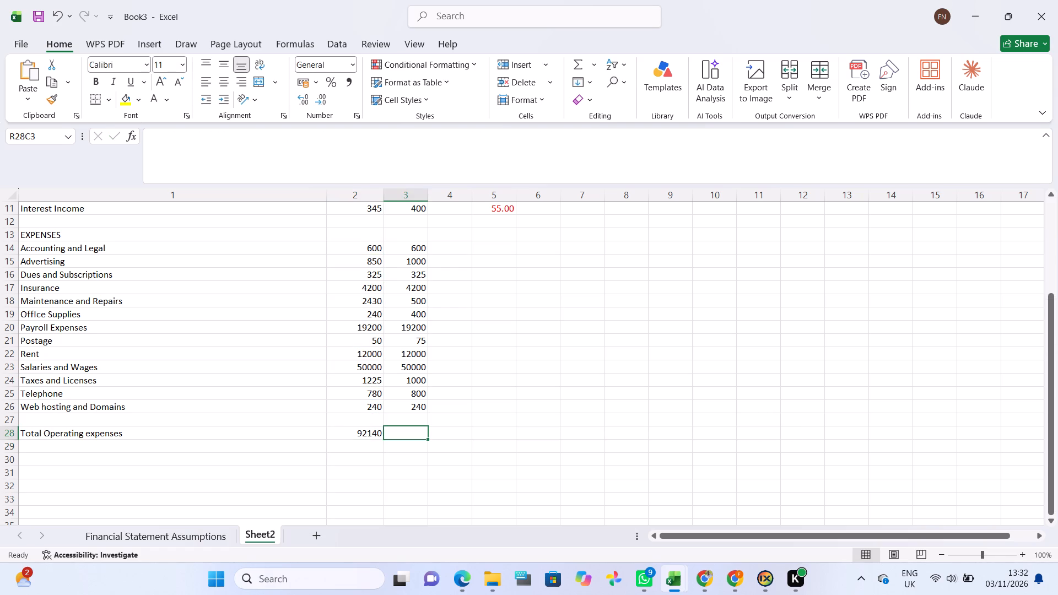
key(equal)
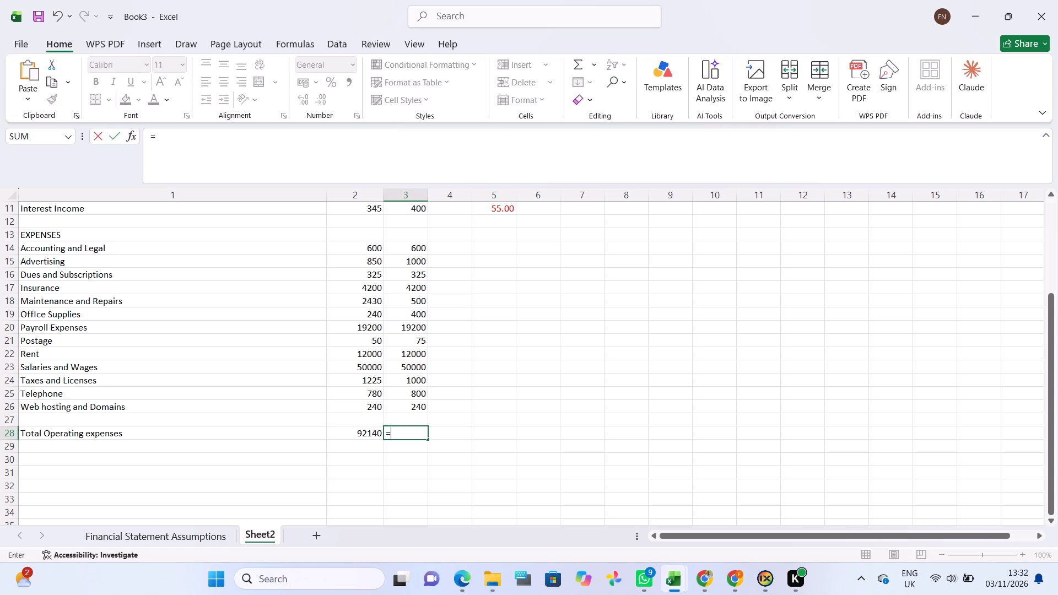
click(425, 252)
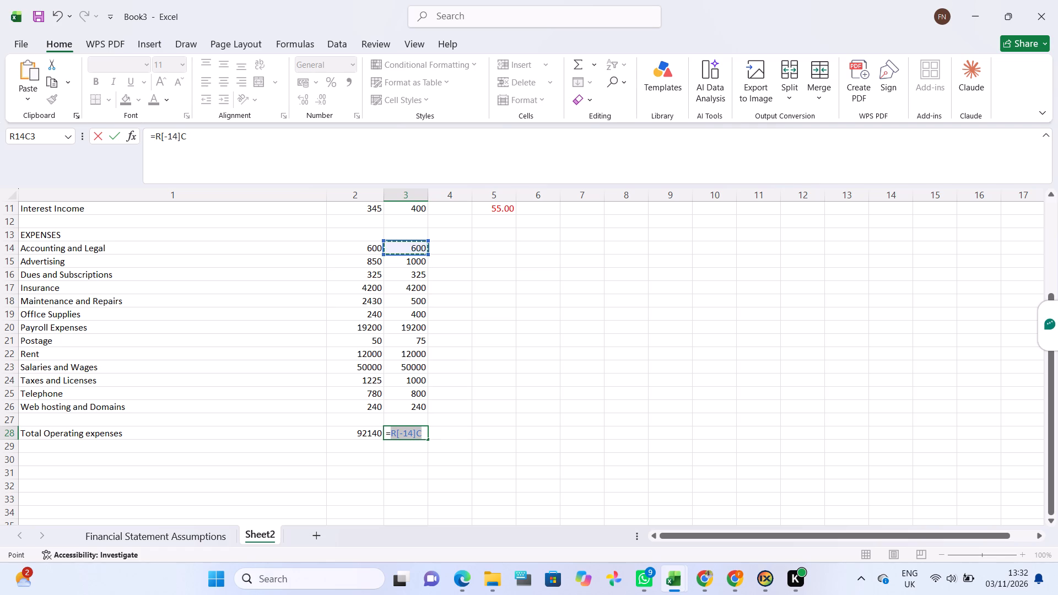
key(shift+plus)
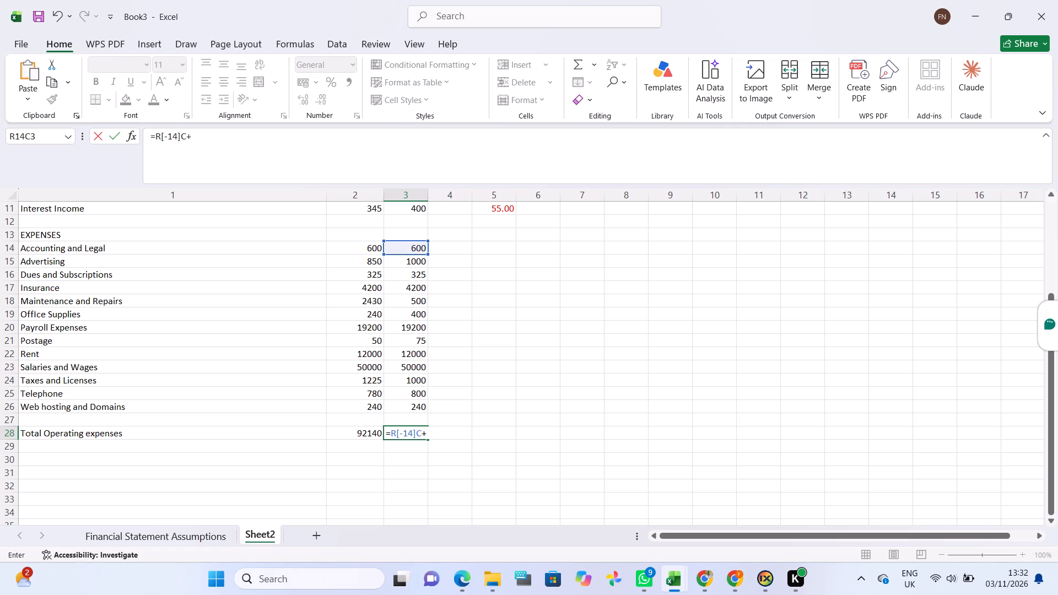
click(414, 257)
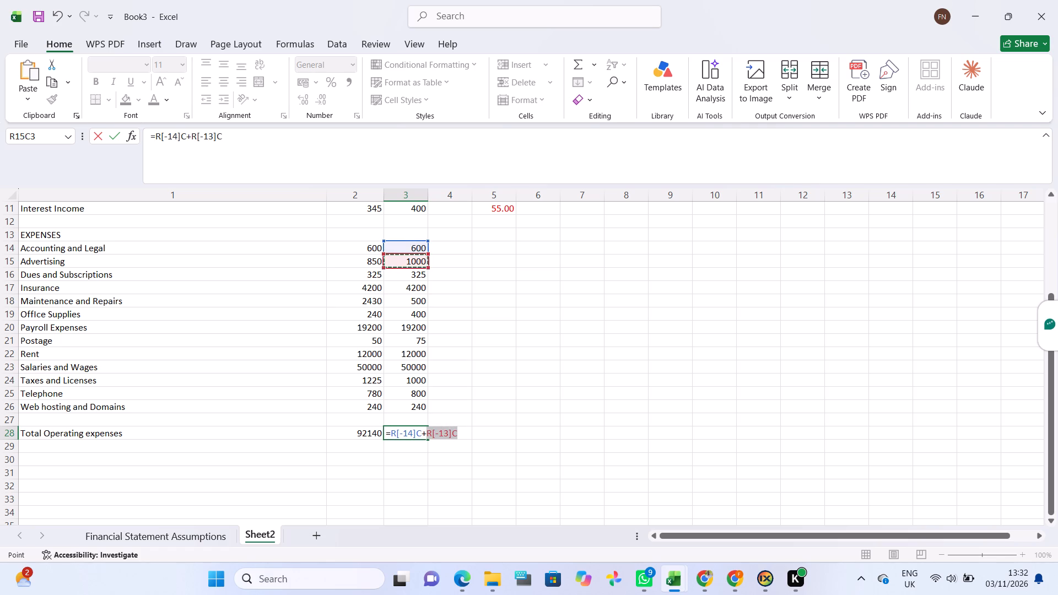
key(shift+plus)
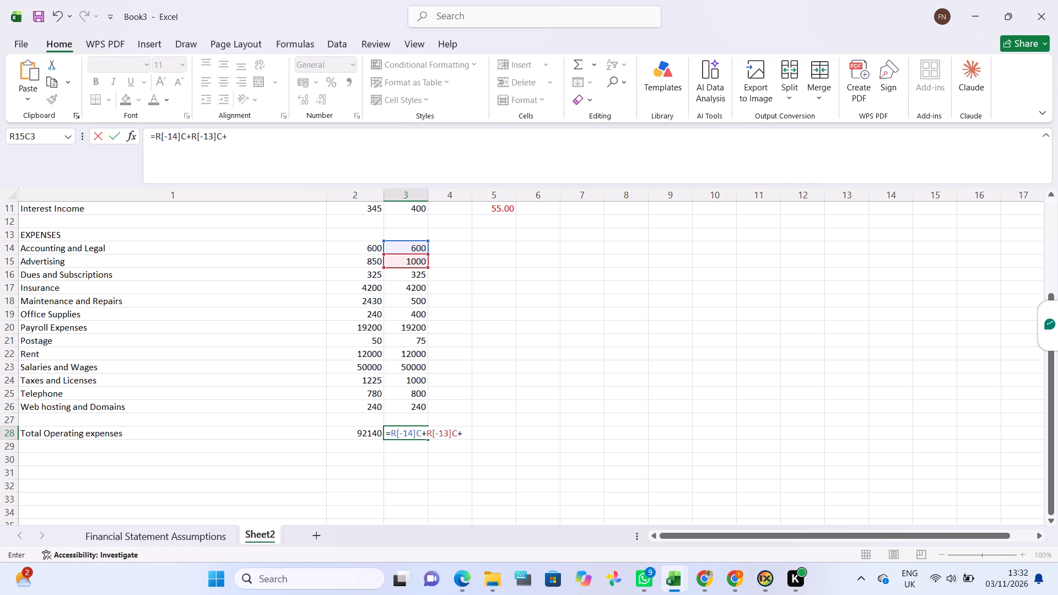
click(412, 272)
key(shift+plus)
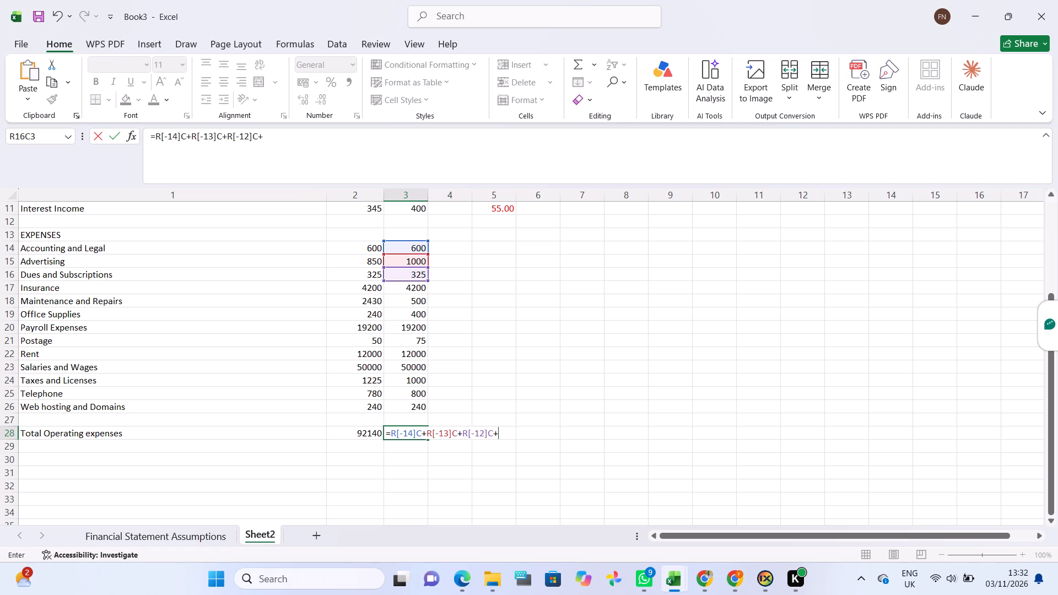
click(411, 290)
key(shift+plus)
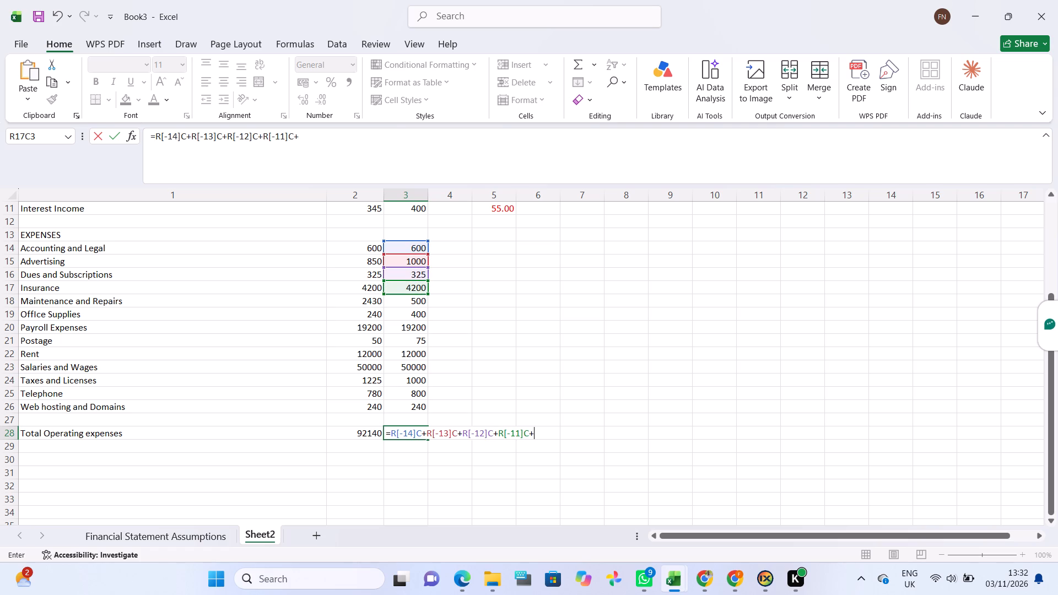
Extend the Budget total formula with the Budget values for Maintenance and Repairs through Salaries and Wages in rows 18 to 23.
click(411, 299)
key(shift+plus)
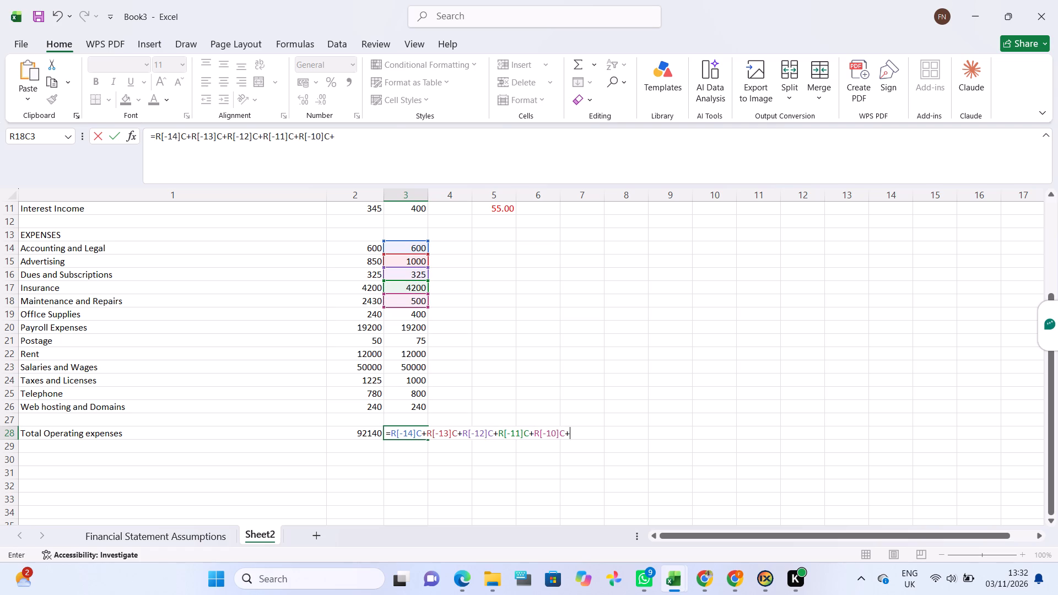
click(409, 311)
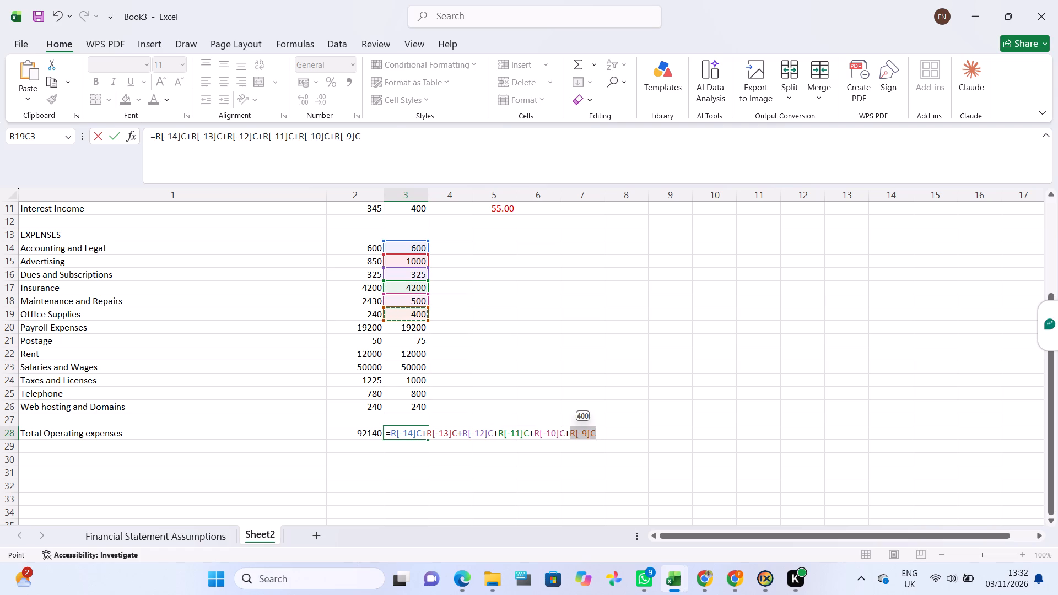
key(shift+plus)
click(406, 329)
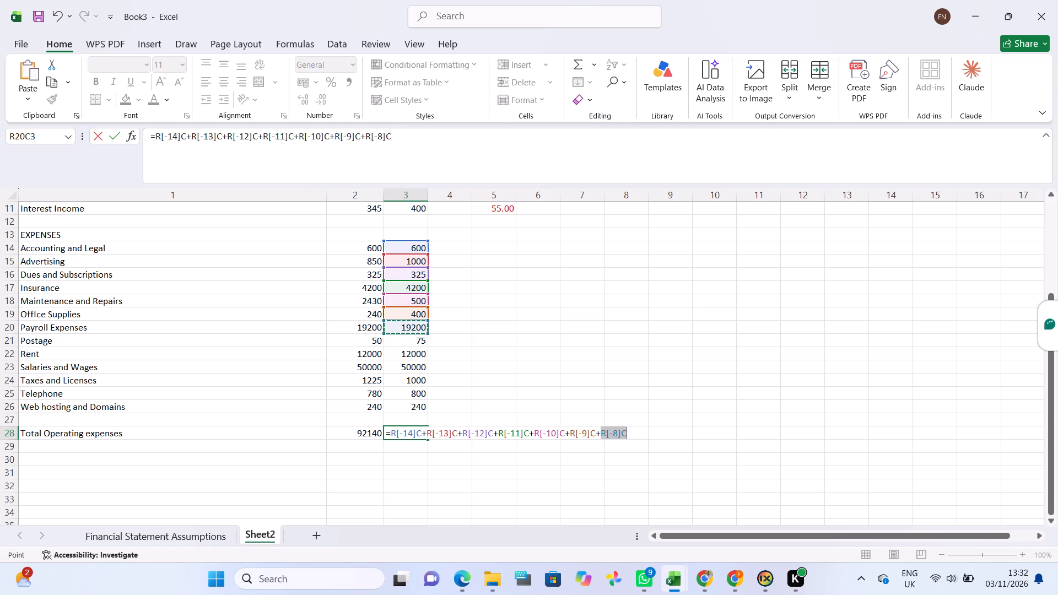
key(shift+plus)
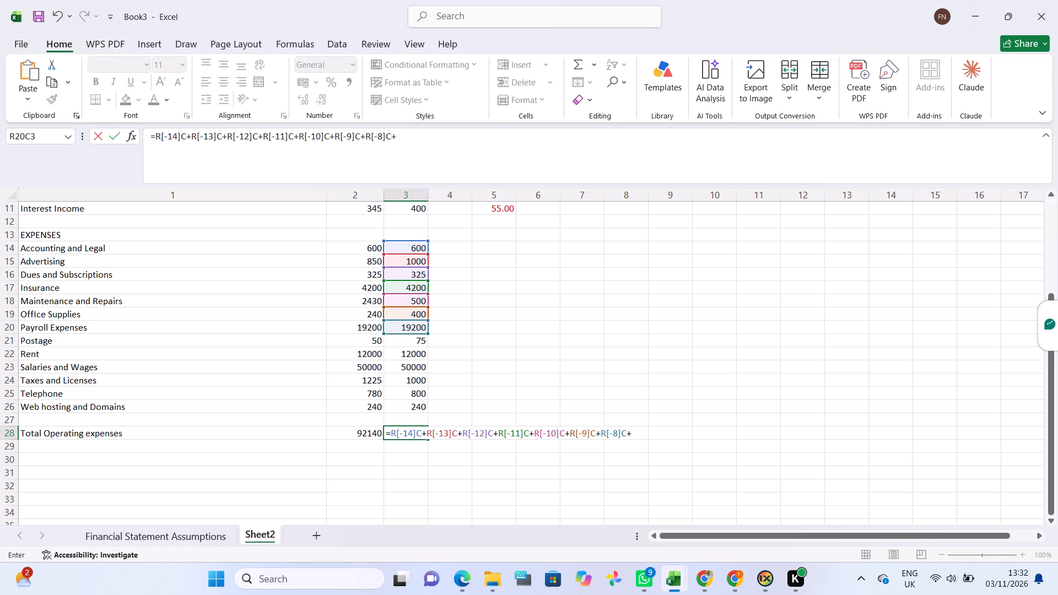
click(405, 345)
key(shift+plus)
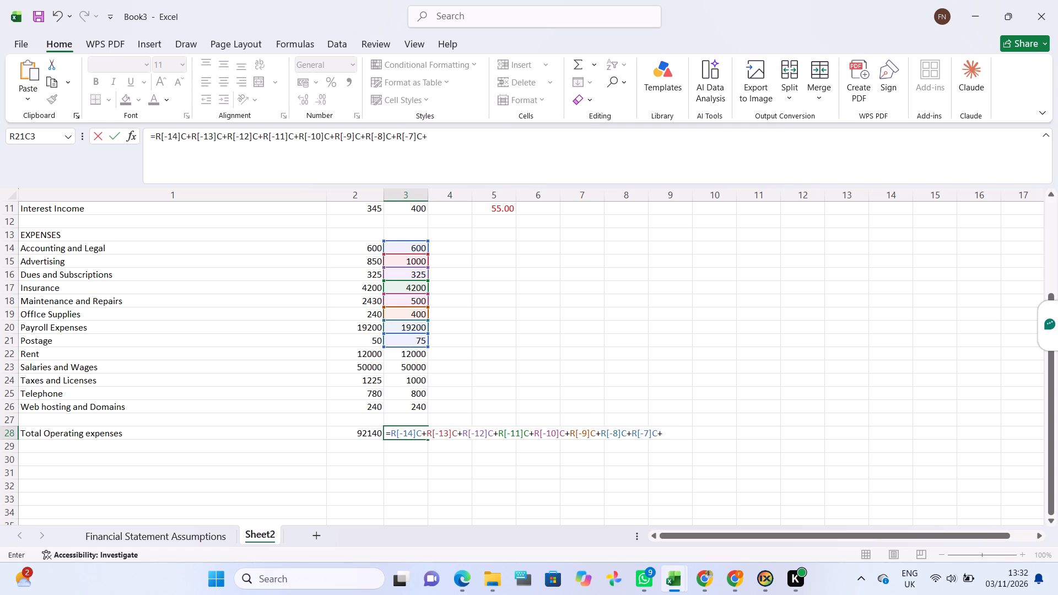
click(401, 364)
key(shift+plus)
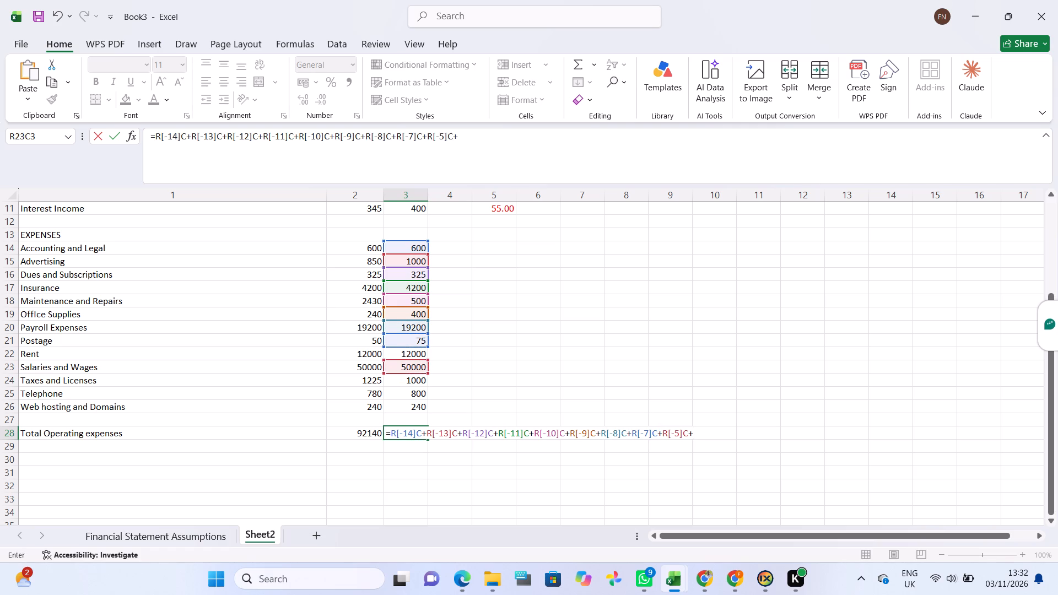
click(403, 355)
key(shift+plus)
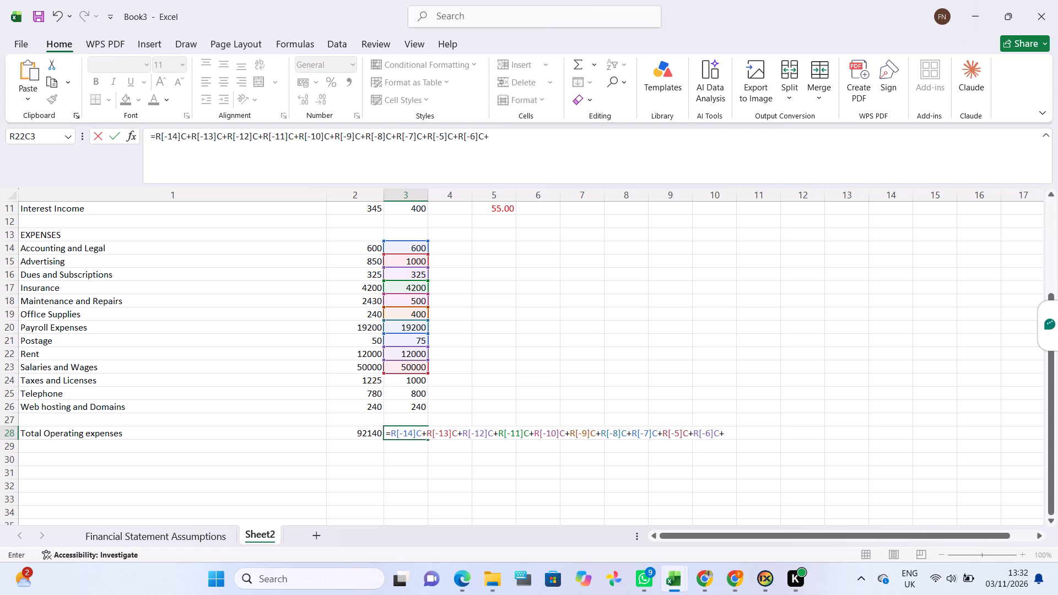
Complete the Budget total formula by adding the Taxes and Licenses, Telephone, and Web hosting and Domains values.
click(403, 382)
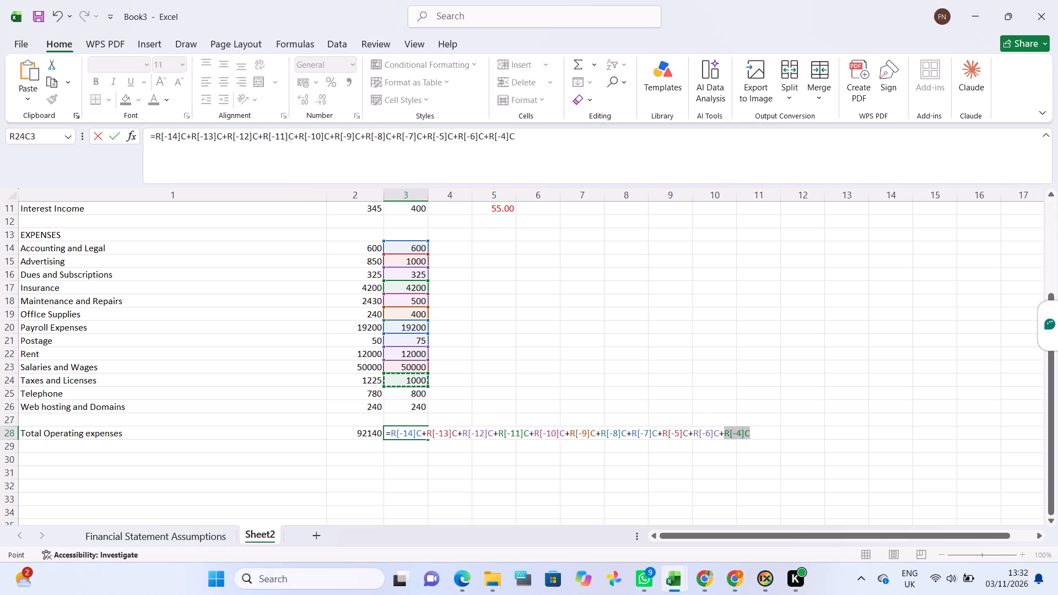
key(shift+plus)
click(403, 394)
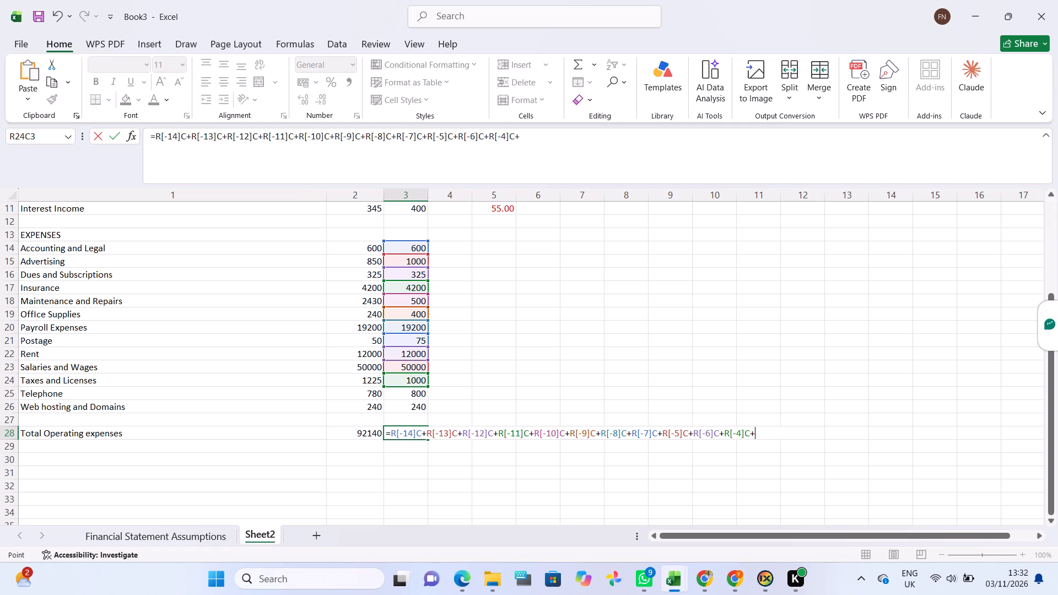
key(shift+plus)
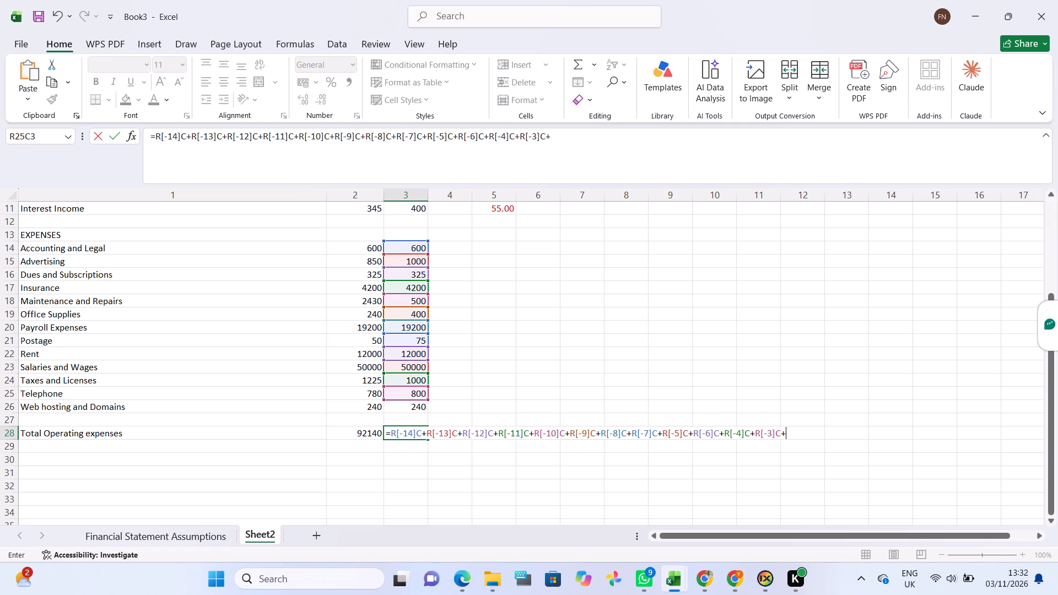
click(403, 401)
key(Return)
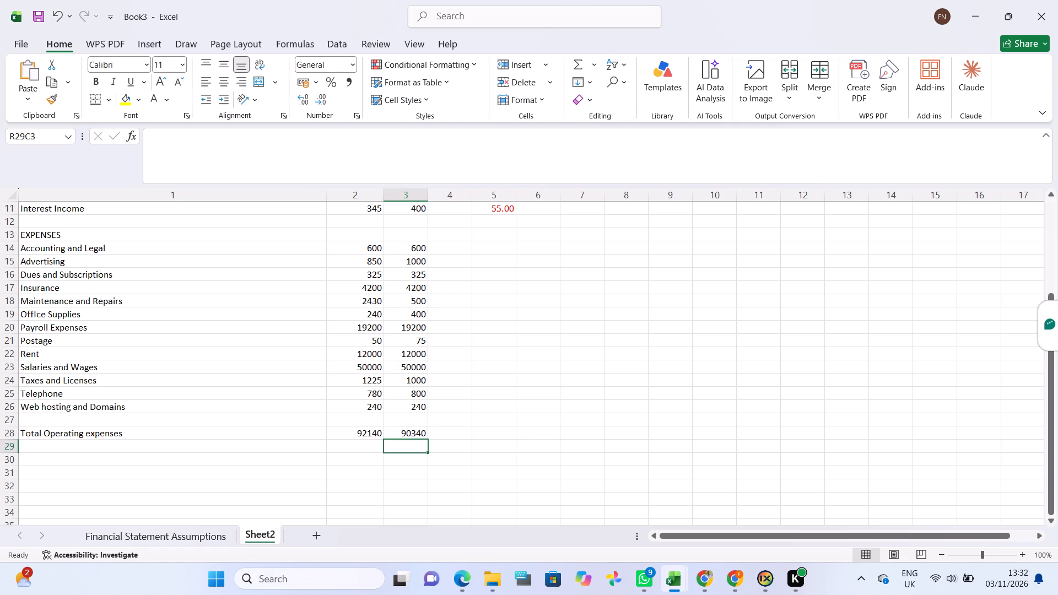
In the Difference column, enter a formula subtracting Budget from Actual for Accounting and Legal in row 14.
scroll(420, 401, up, 3)
scroll(420, 401, down, 1)
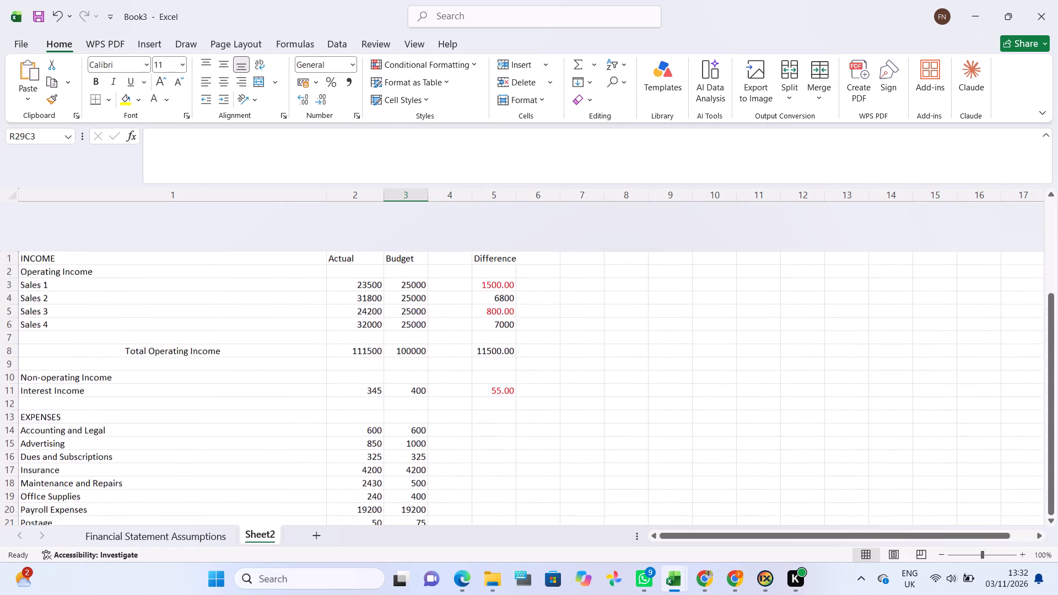
scroll(420, 401, down, 1)
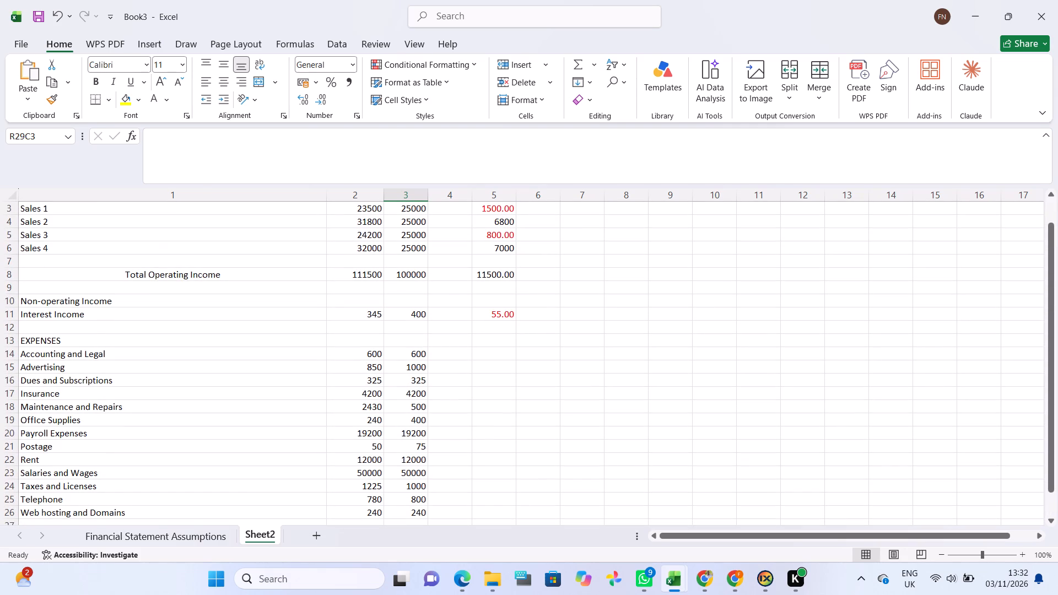
click(485, 358)
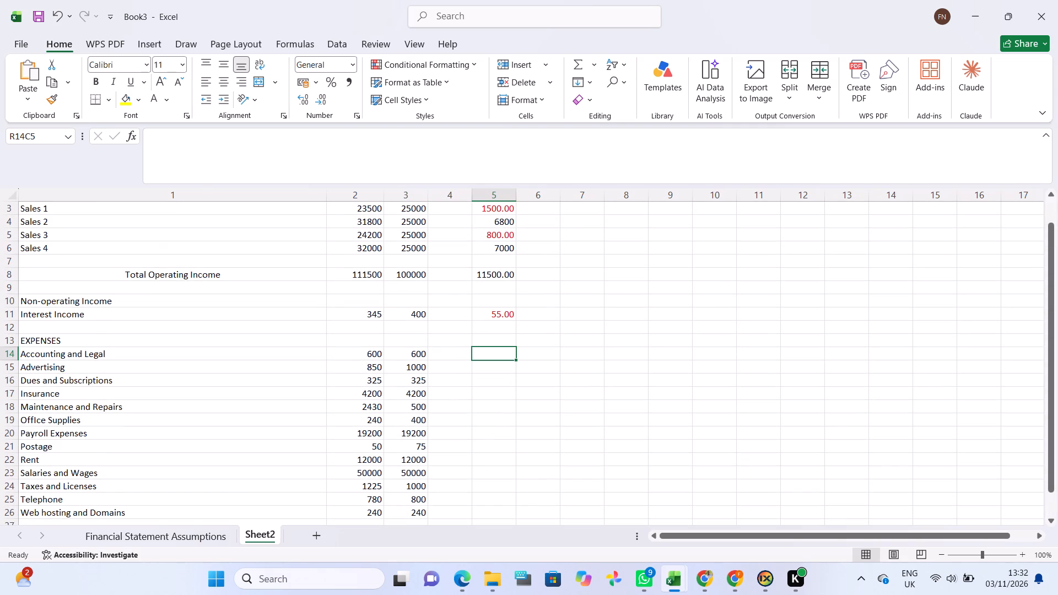
key(equal)
click(376, 355)
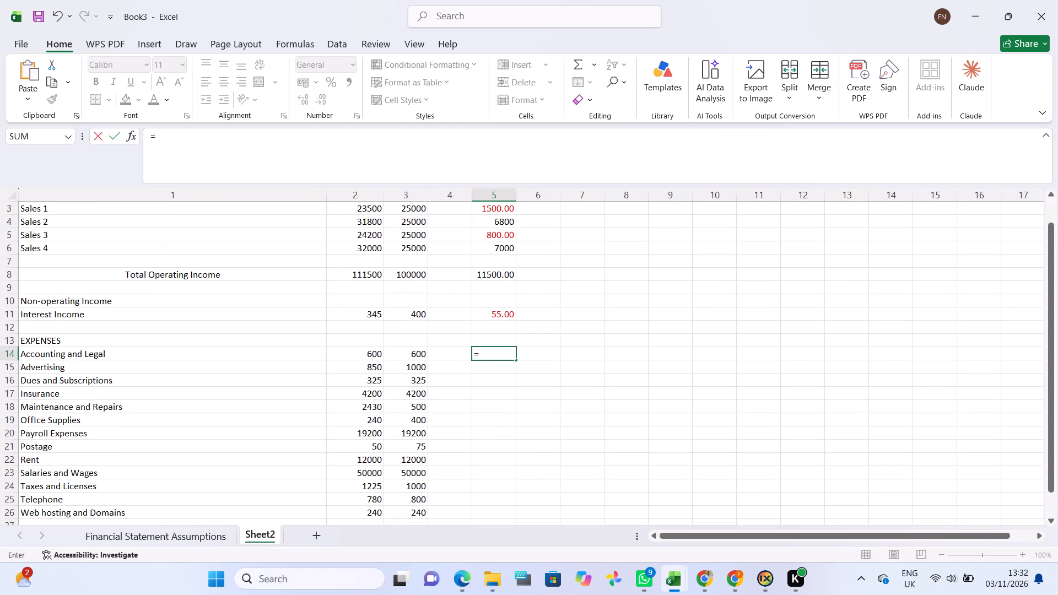
key(minus)
click(396, 354)
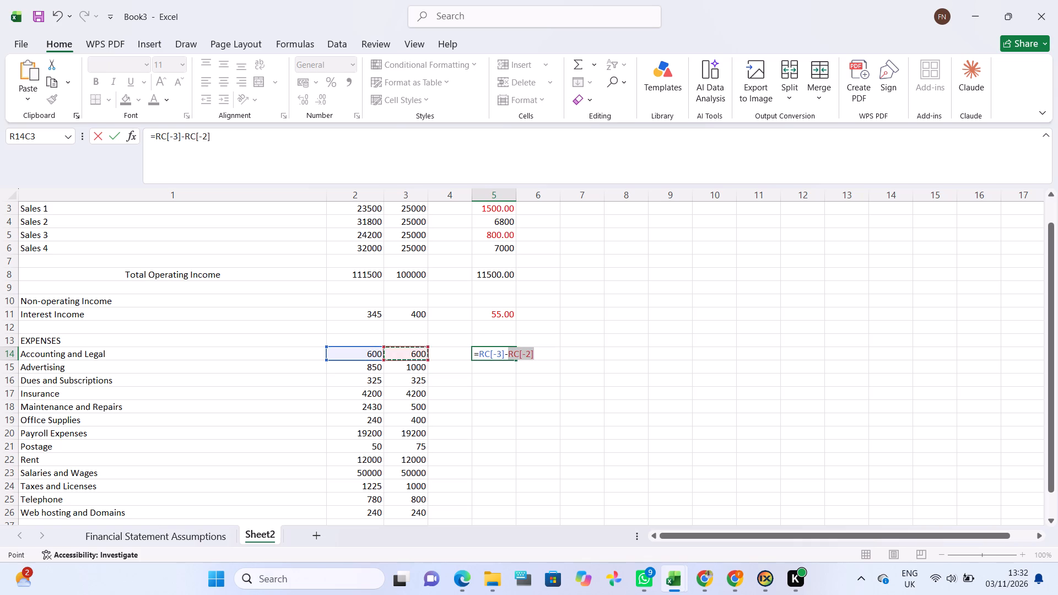
key(Return)
In the Difference column, enter a formula subtracting Budget from Actual for Advertising in row 15.
key(equal)
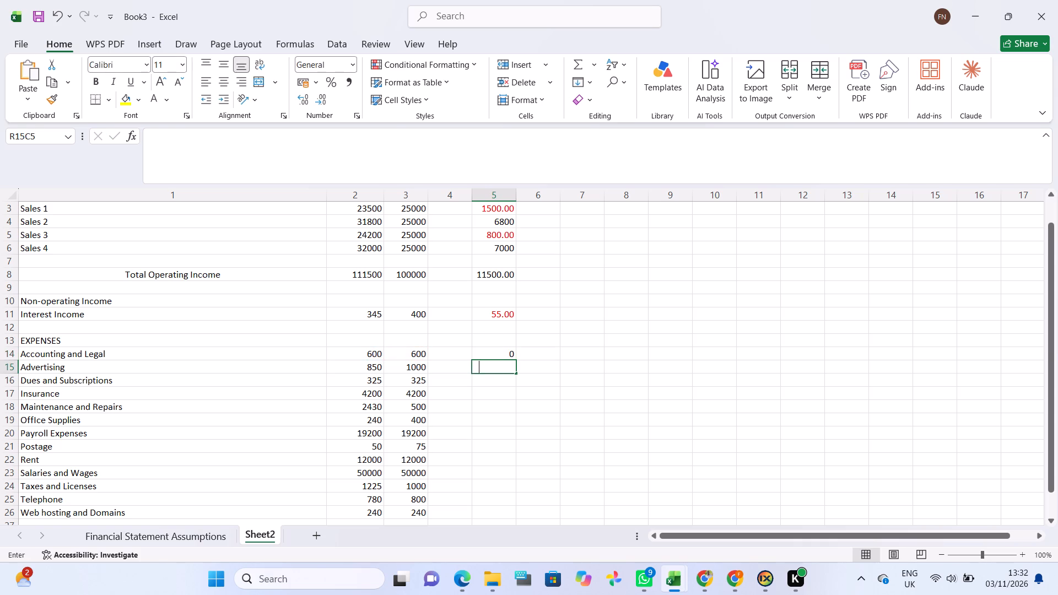
click(376, 366)
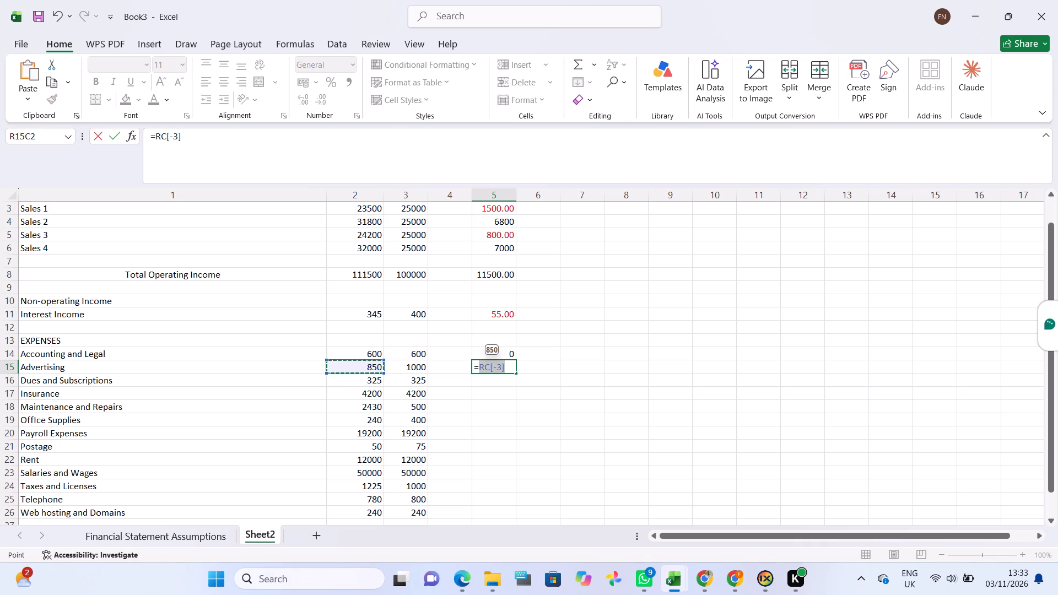
key(minus)
click(402, 370)
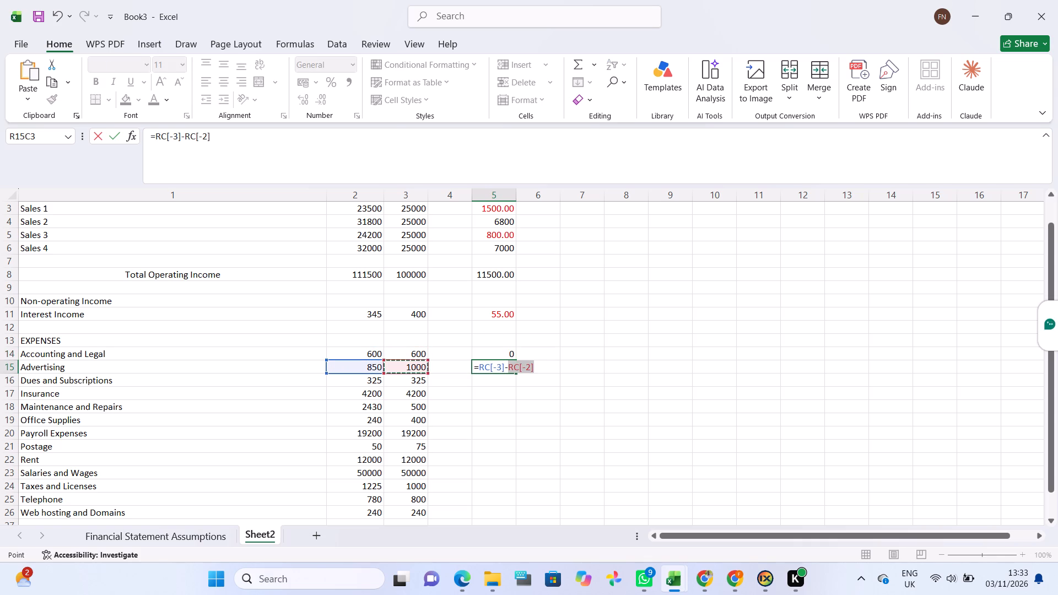
key(Return)
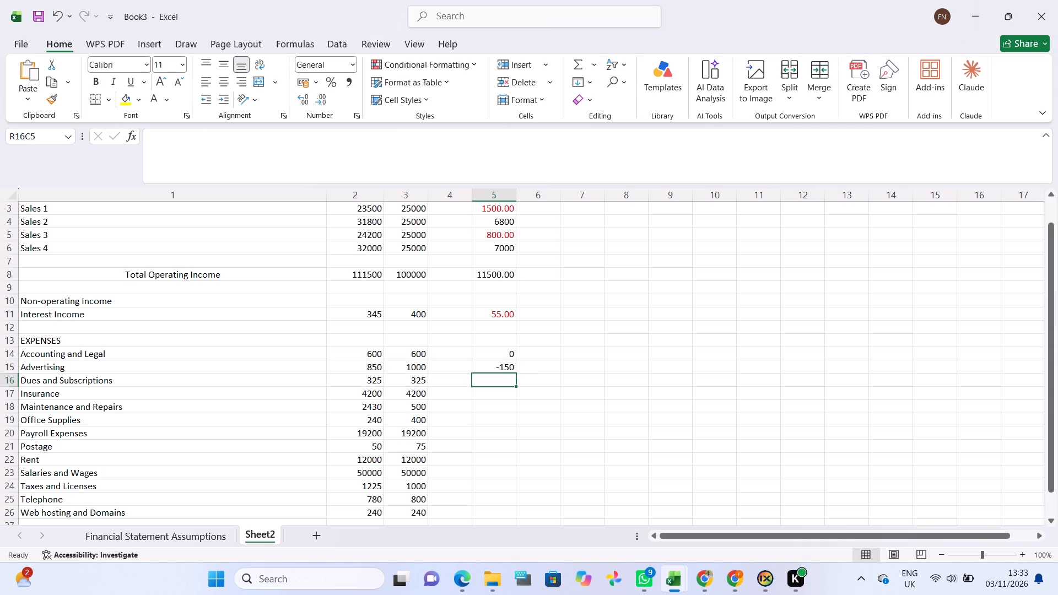
Format the Advertising difference as Number with 2 decimal places and negative numbers in red without a minus sign.
click(499, 369)
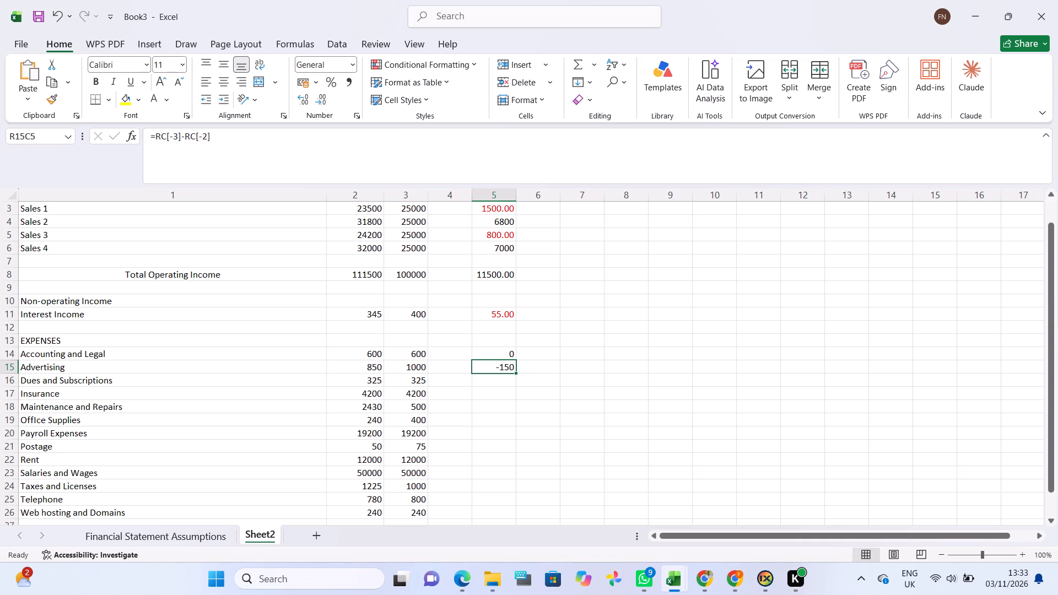
key(ctrl+1)
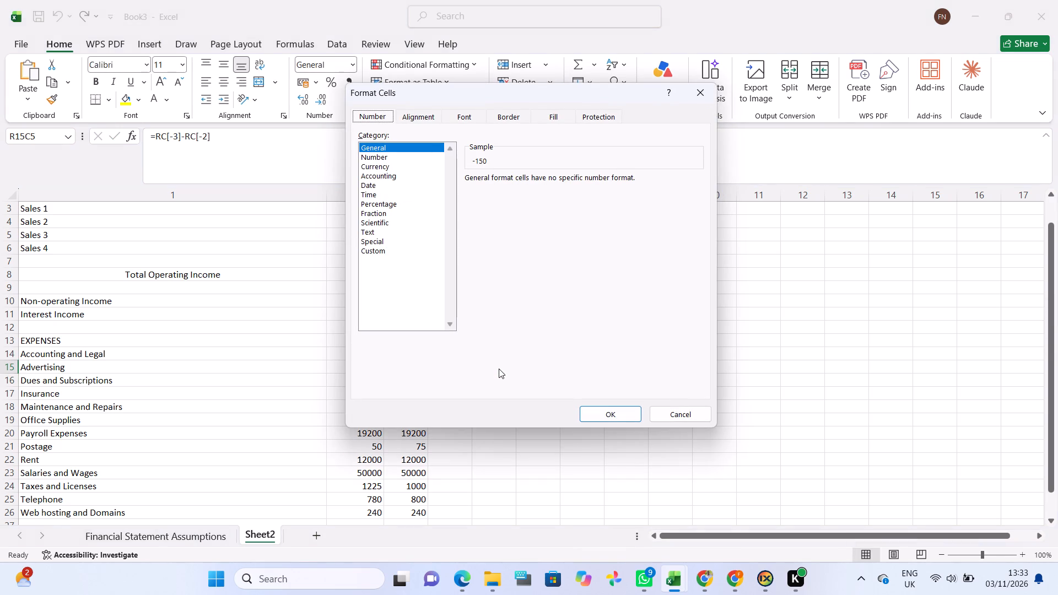
click(384, 157)
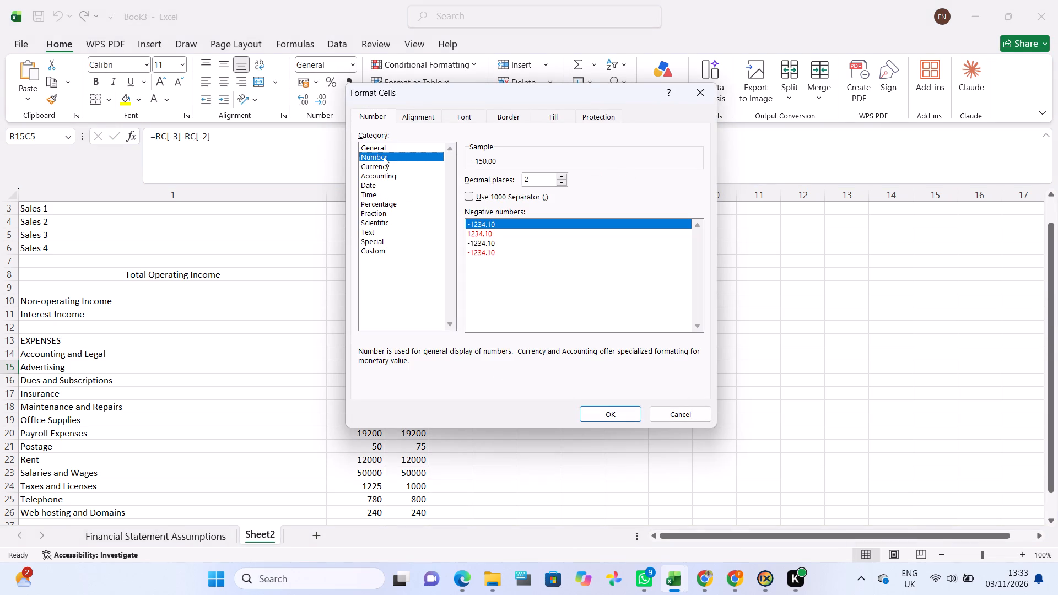
click(485, 231)
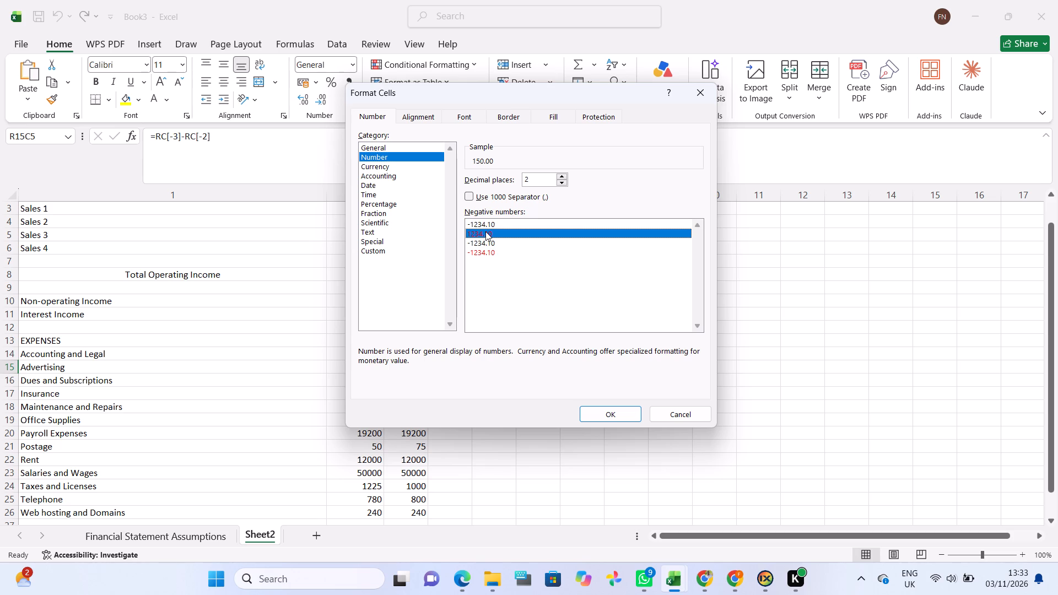
click(591, 408)
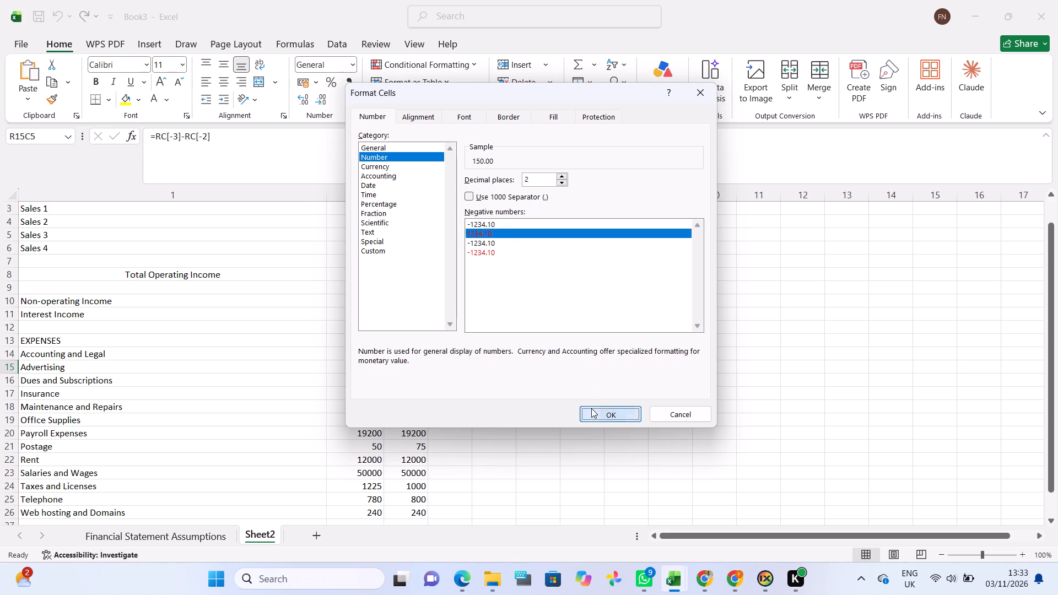
In the Difference column, enter a formula subtracting Budget from Actual for Dues and Subscriptions in row 16.
click(498, 383)
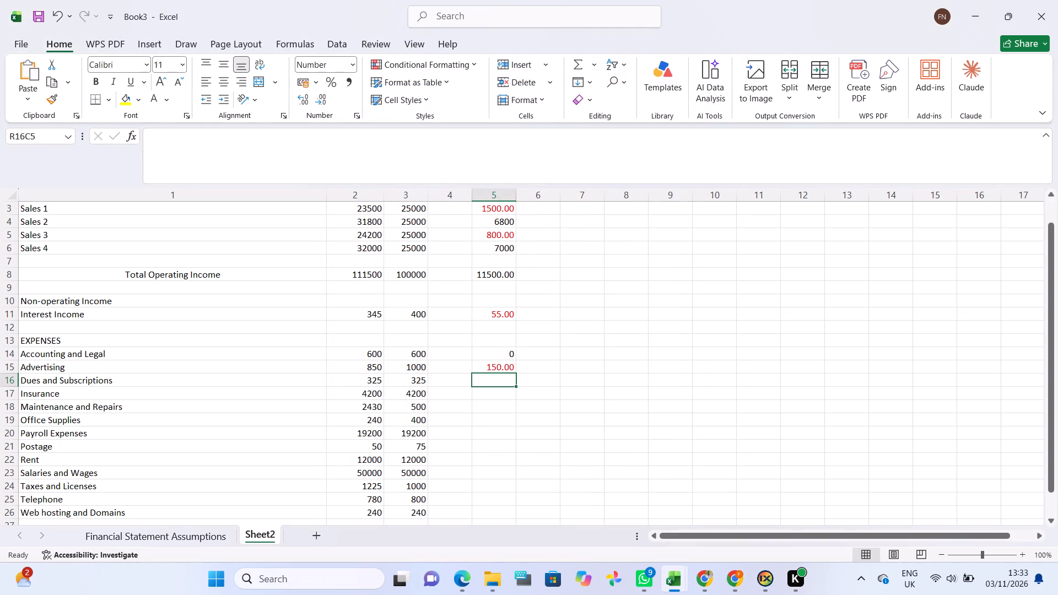
key(equal)
click(379, 383)
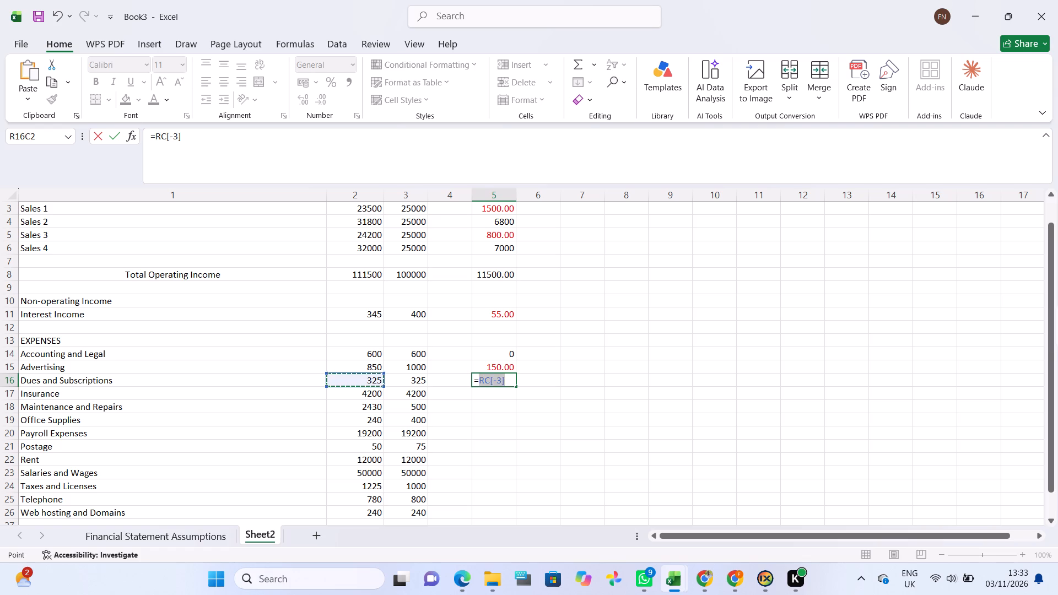
key(minus)
click(402, 381)
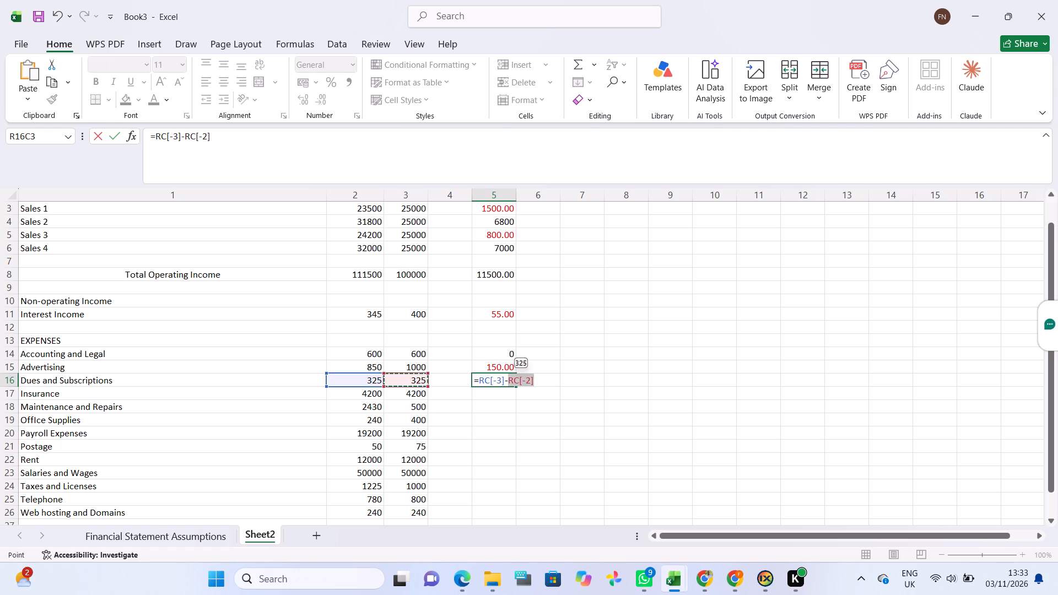
key(Return)
In the Difference column, enter a formula subtracting Budget from Actual for Insurance in row 17.
key(equal)
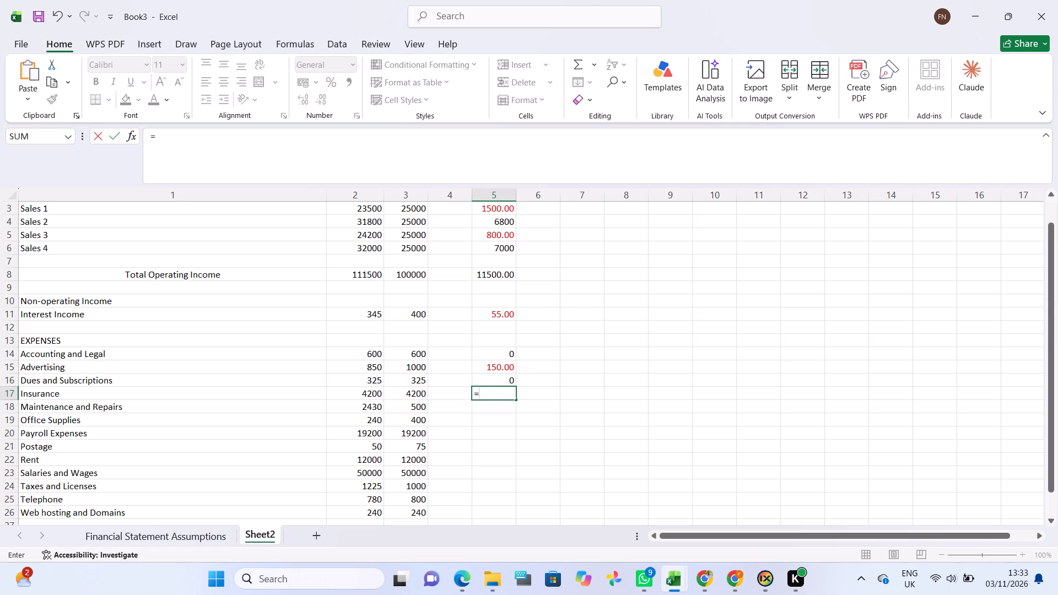
click(377, 388)
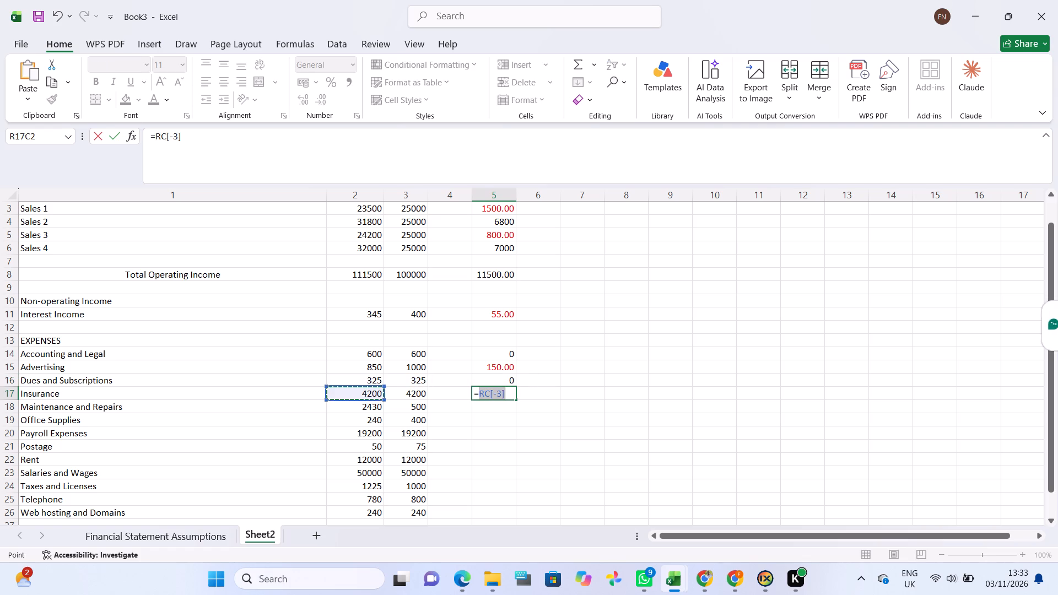
key(minus)
click(401, 389)
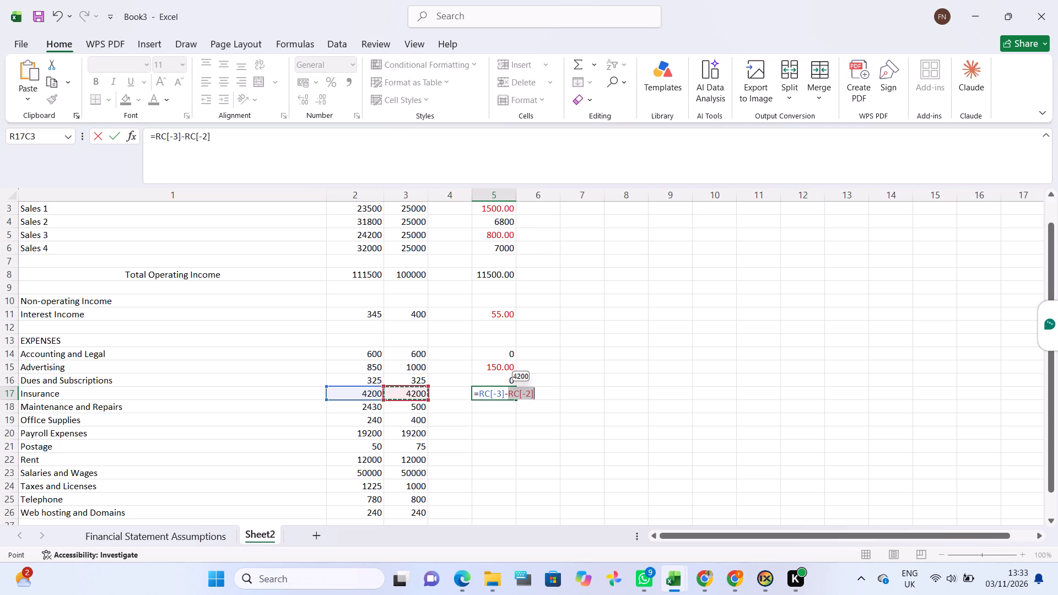
key(Return)
In the Difference column, enter a formula subtracting Budget from Actual for Maintenance and Repairs in row 18.
key(equal)
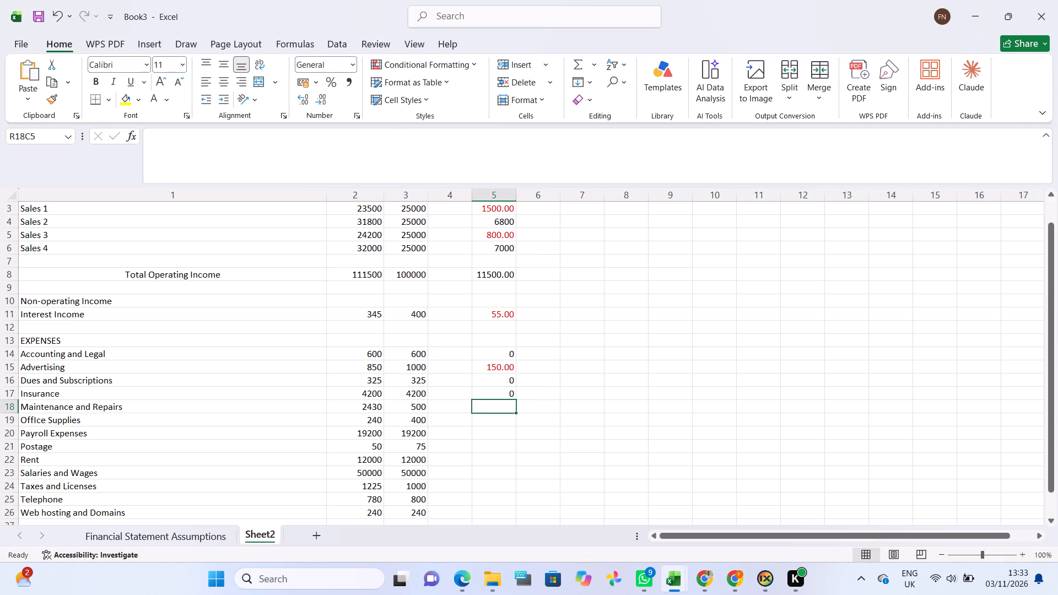
click(367, 410)
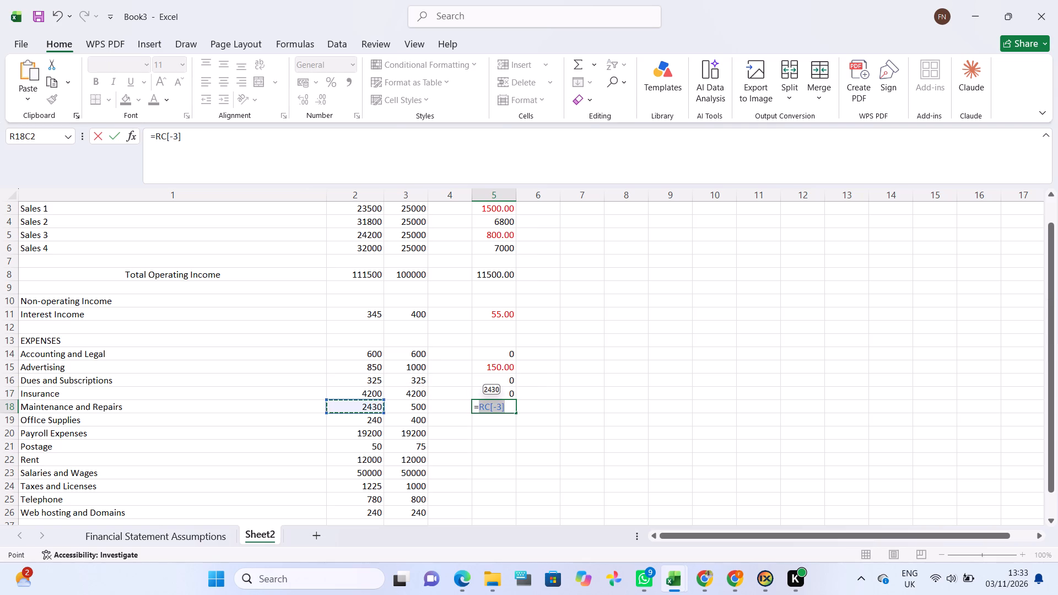
key(minus)
click(399, 413)
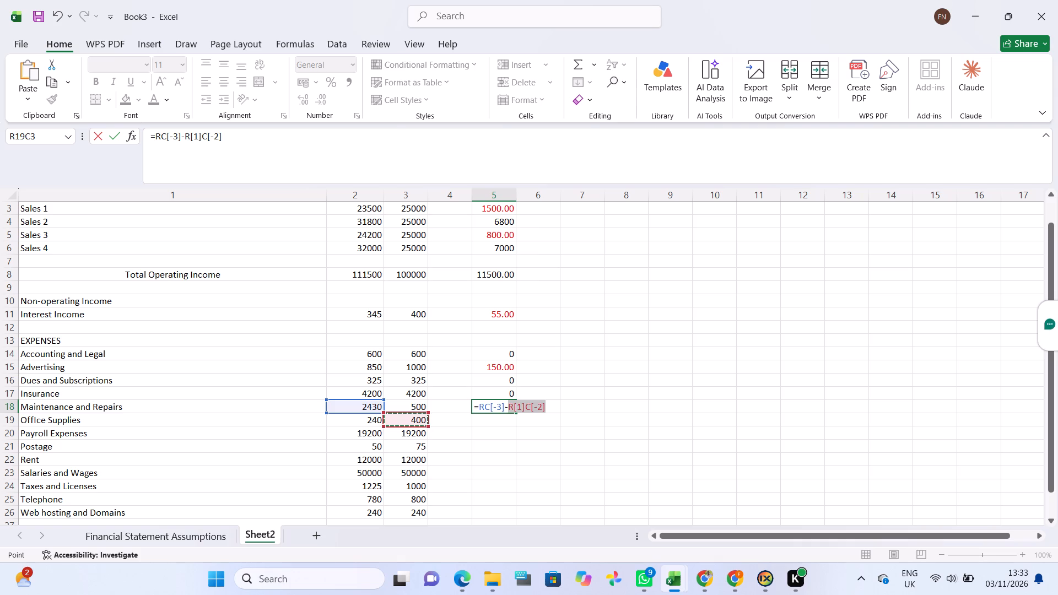
click(401, 404)
key(Return)
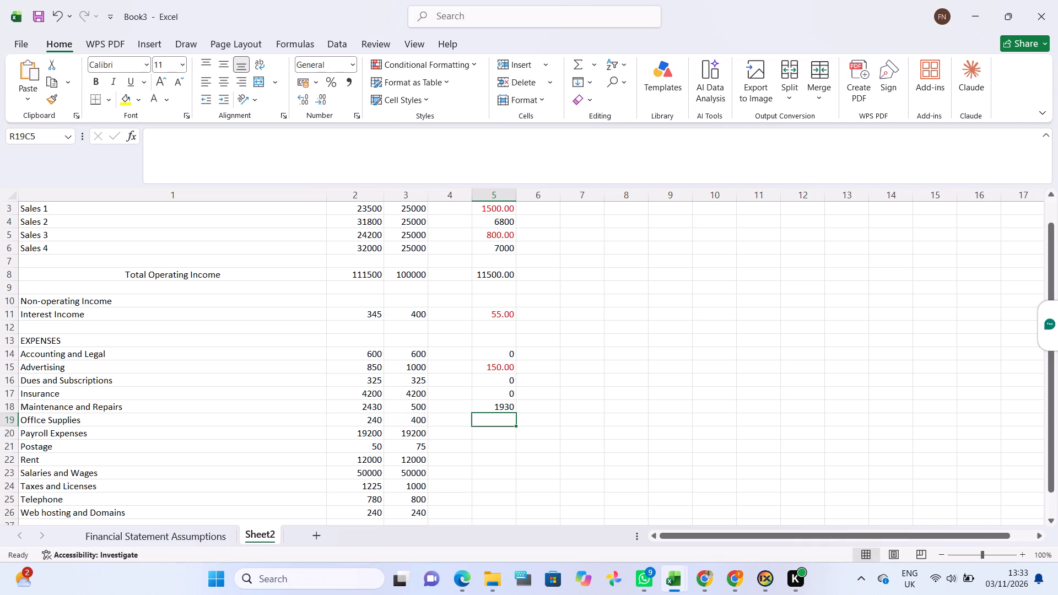
In the Difference column, enter a formula subtracting Budget from Actual for Office Supplies in row 19.
key(equal)
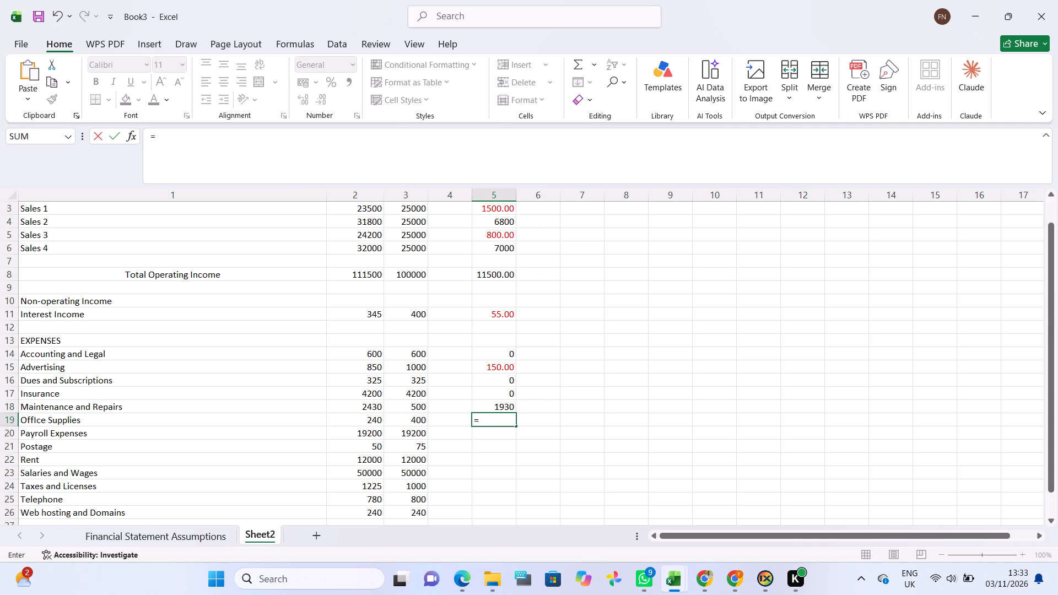
key(minus)
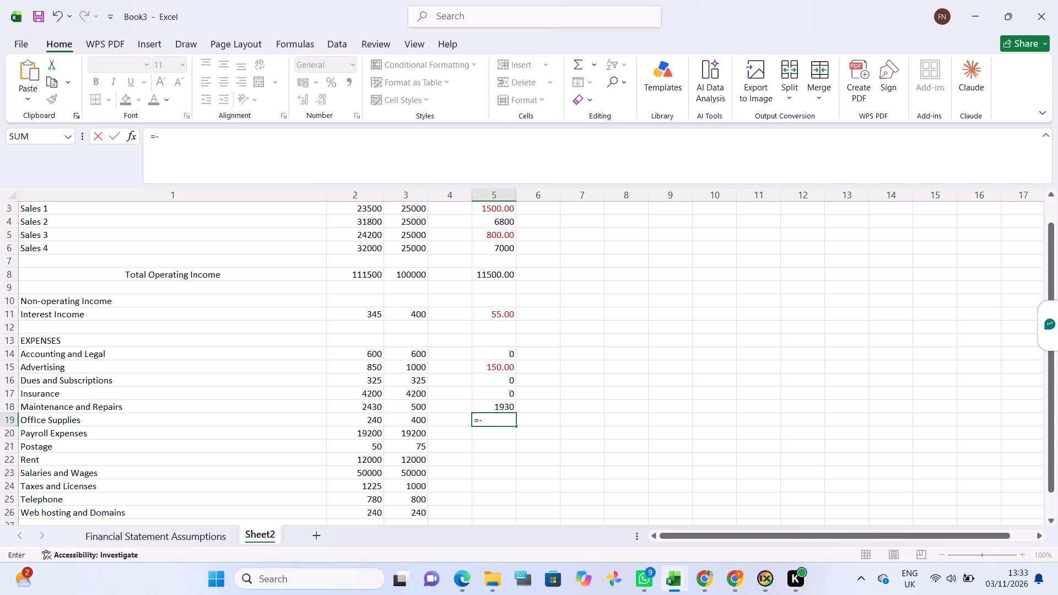
key(BackSpace)
click(374, 421)
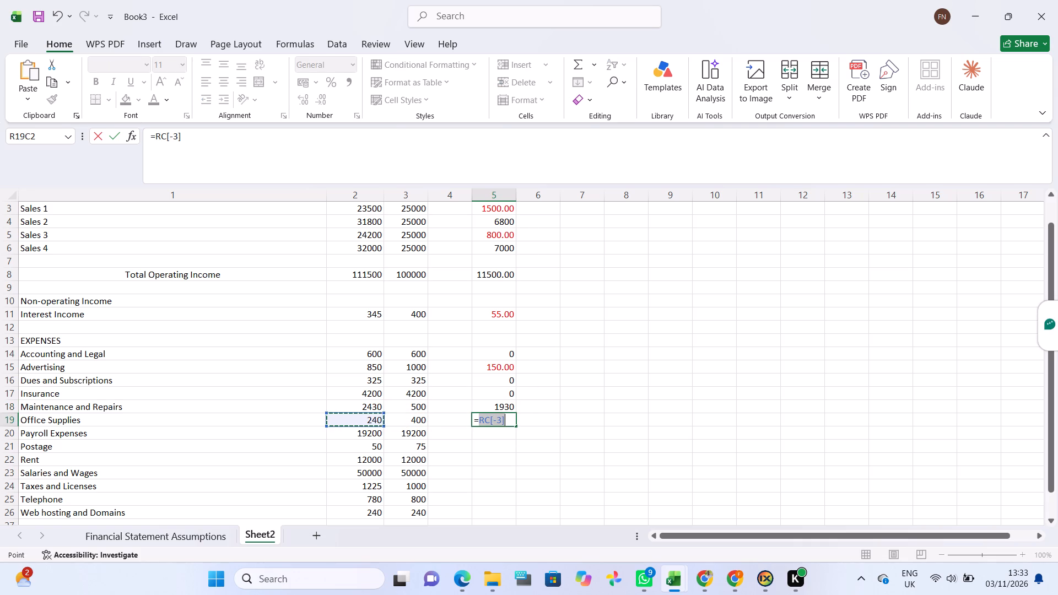
key(minus)
click(397, 420)
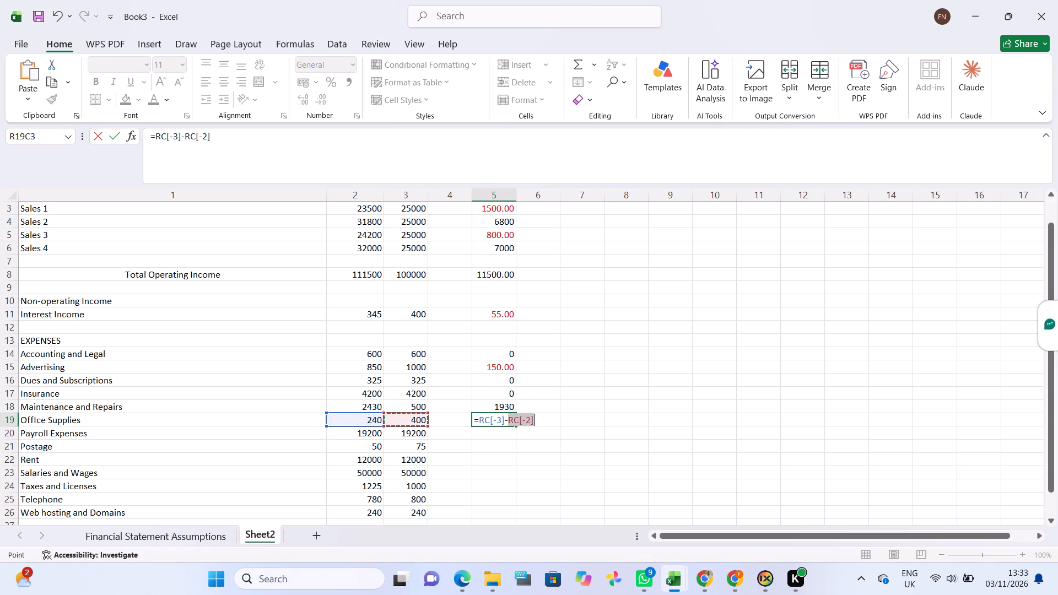
key(Return)
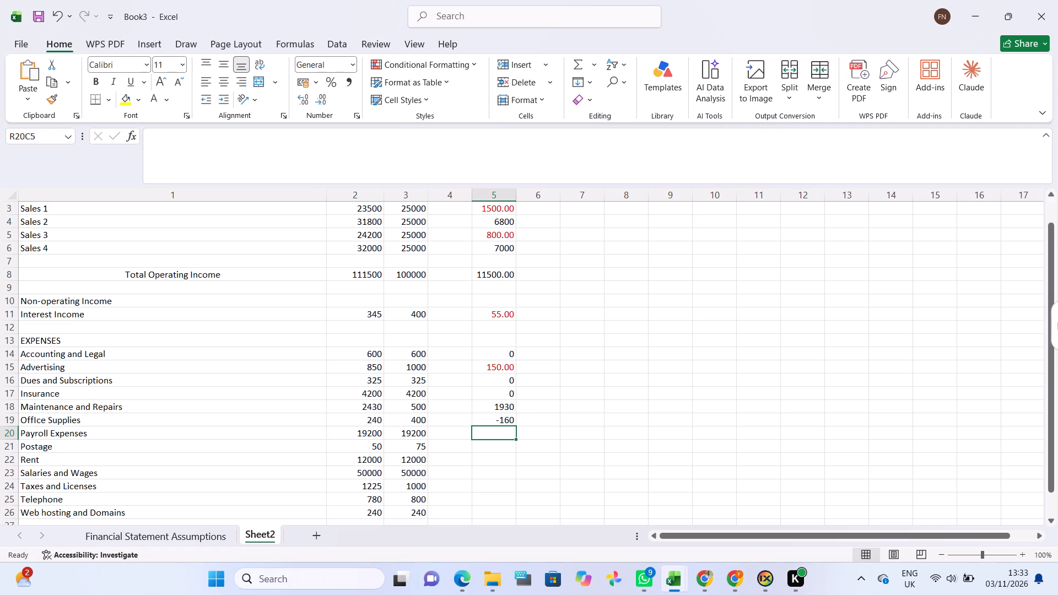
Format the Office Supplies difference as Number with 2 decimal places and negative numbers in red without a minus sign.
click(484, 424)
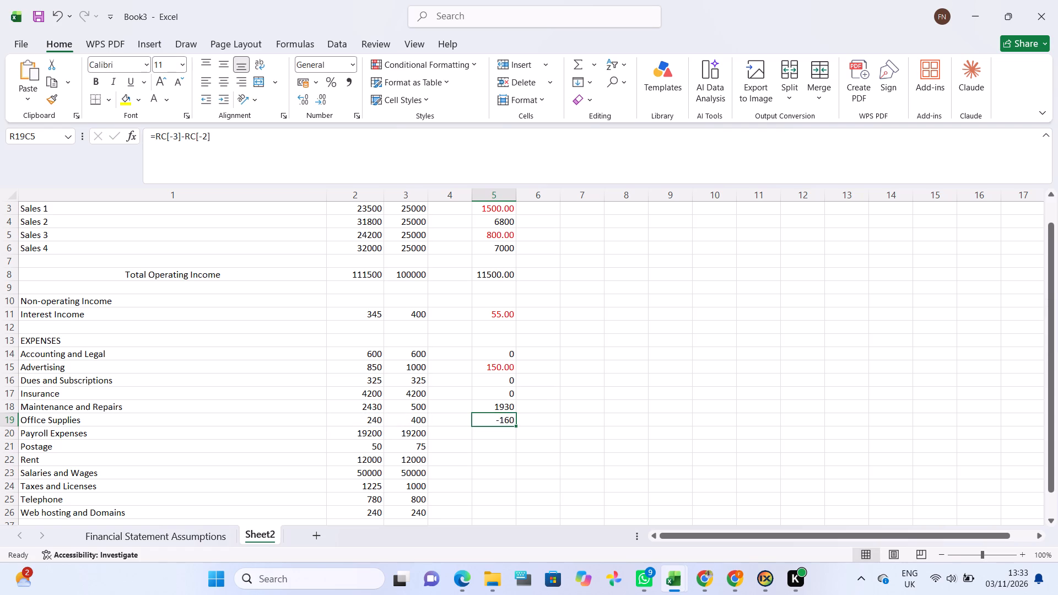
key(ctrl+1)
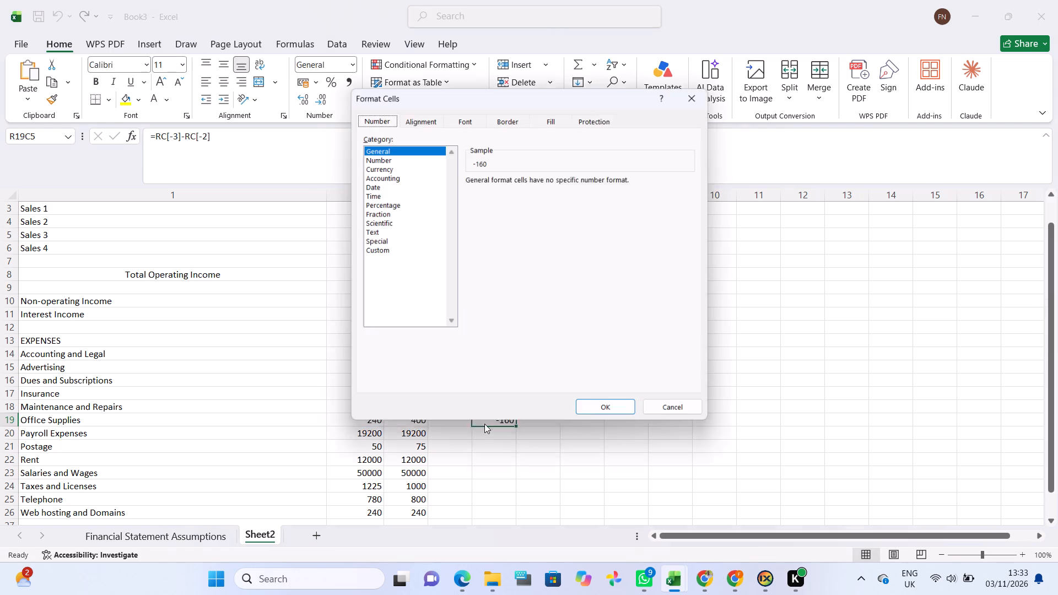
click(387, 154)
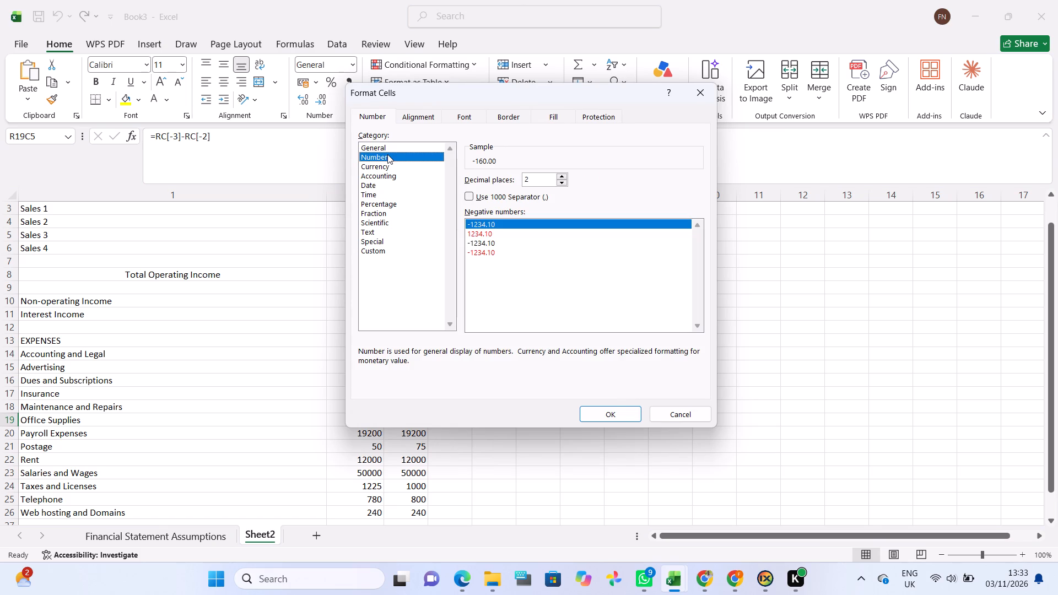
click(481, 231)
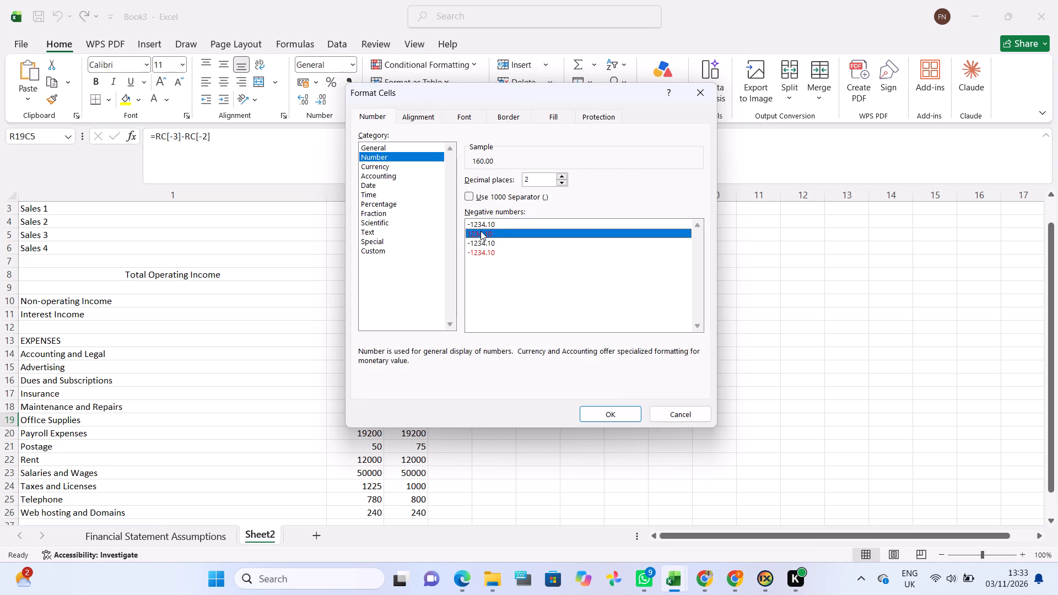
click(590, 406)
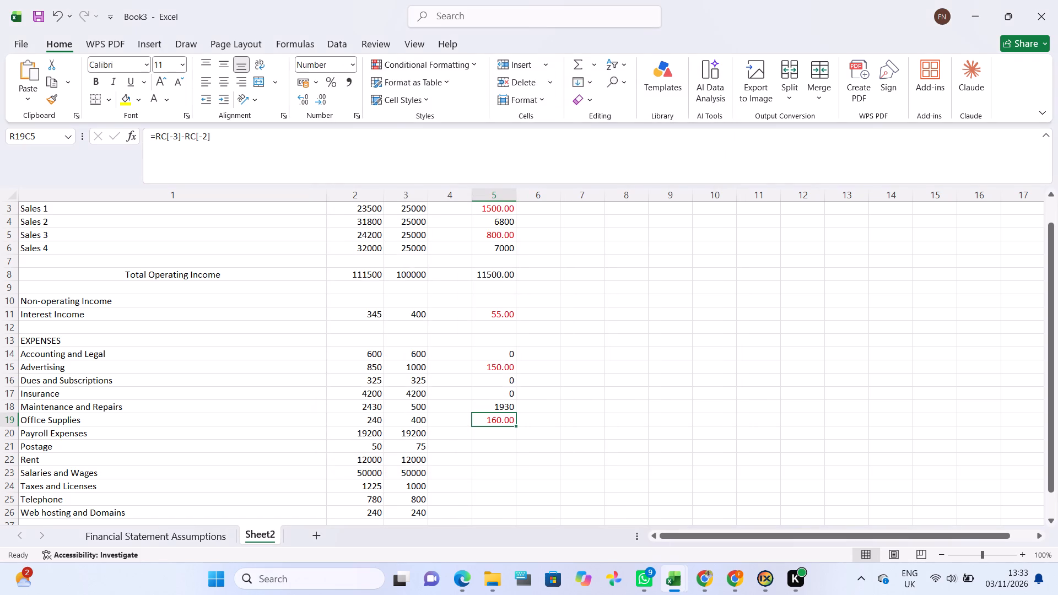
In the Difference column, enter a formula subtracting Budget from Actual for Payroll Expenses in row 20.
click(492, 437)
key(equal)
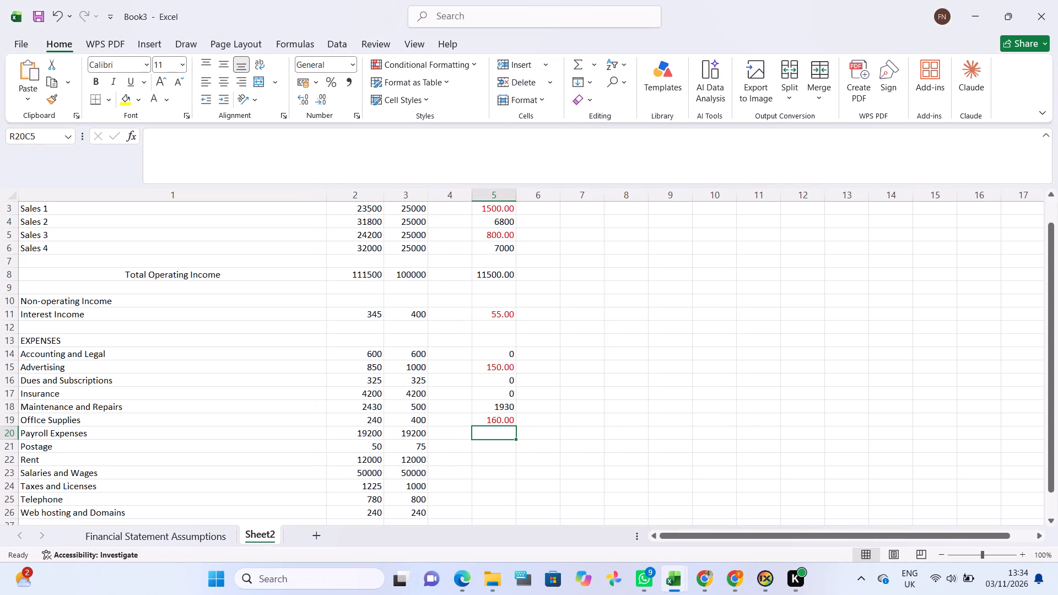
click(374, 438)
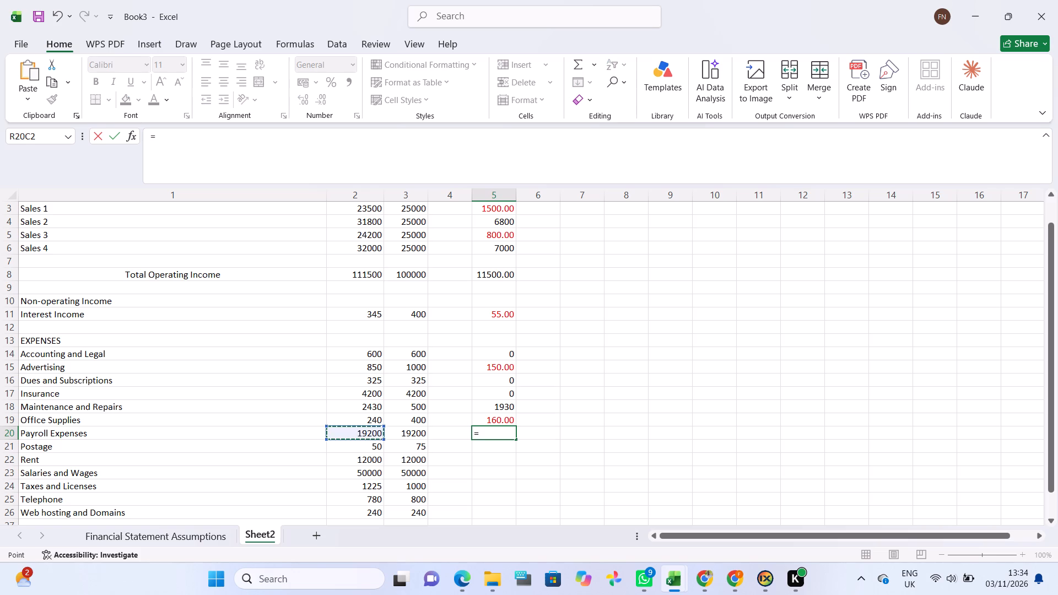
key(minus)
click(404, 435)
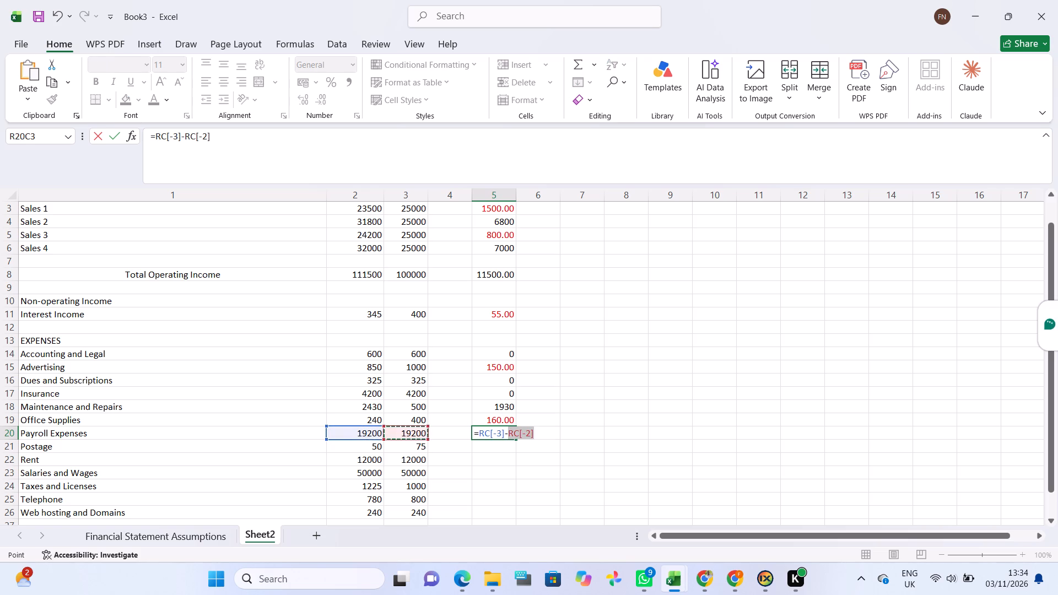
key(Return)
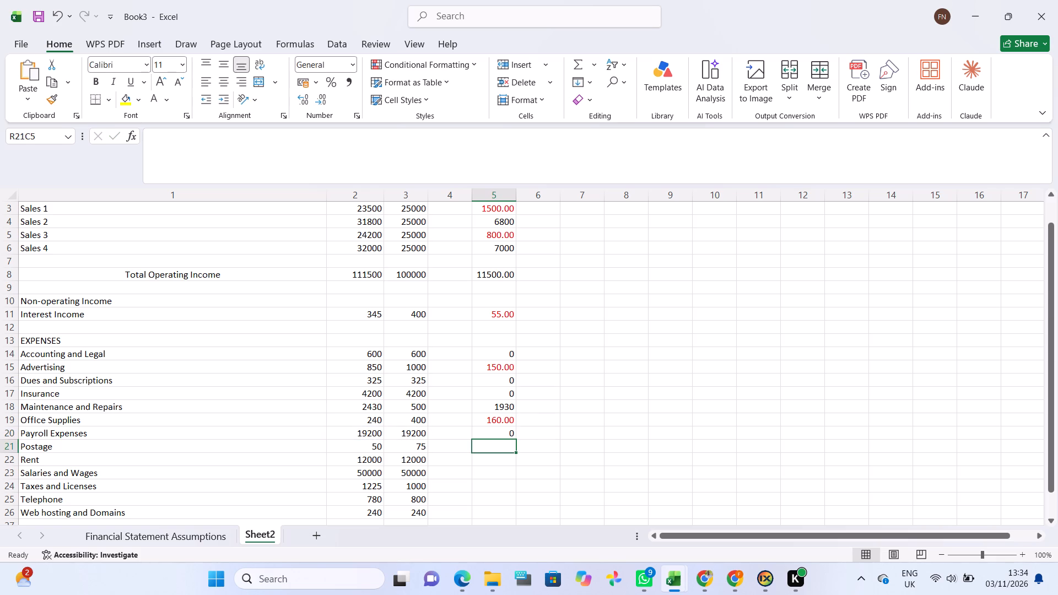
Fill the Payroll Expenses difference formula down through Web hosting and Domains in row 26.
click(510, 429)
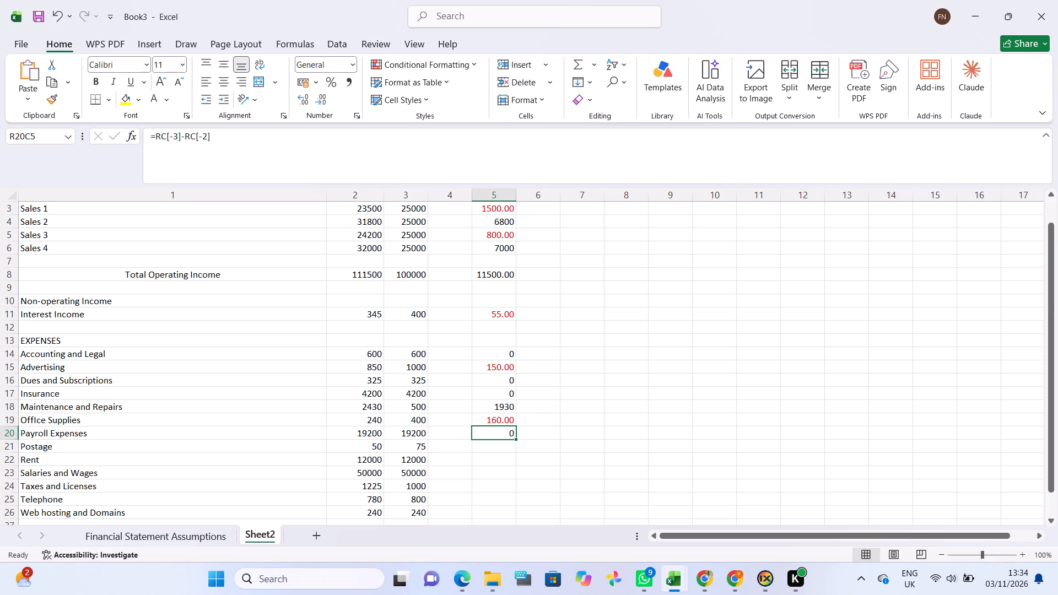
drag(516, 439, 506, 499)
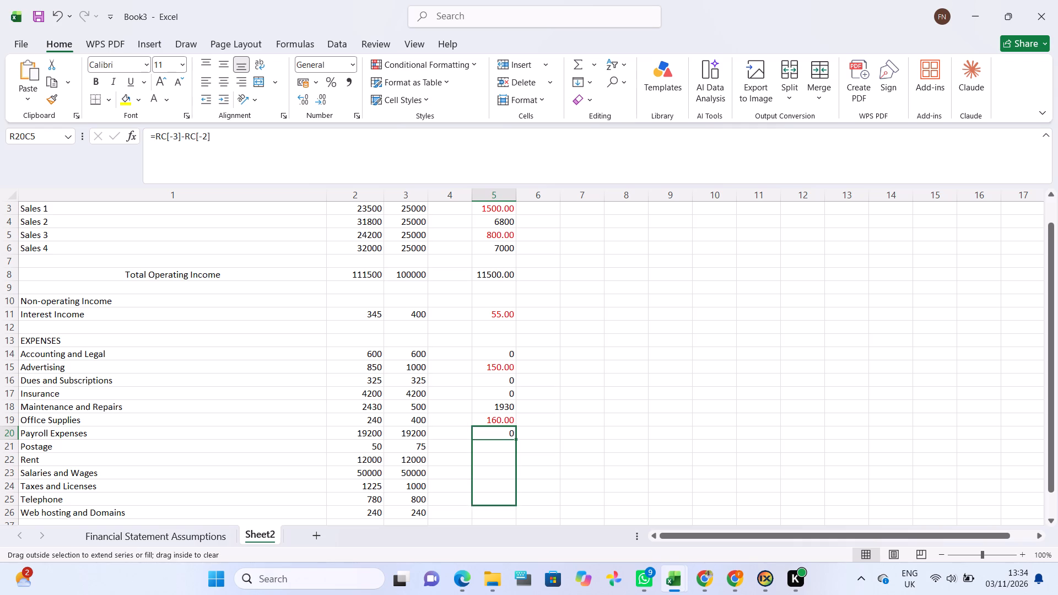
drag(506, 499, 506, 512)
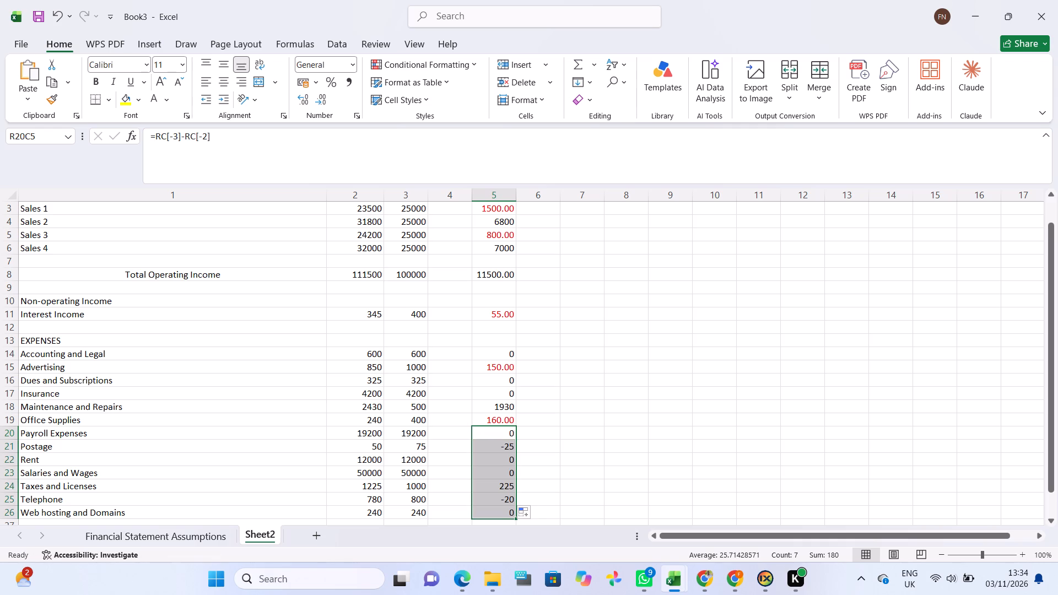
click(591, 467)
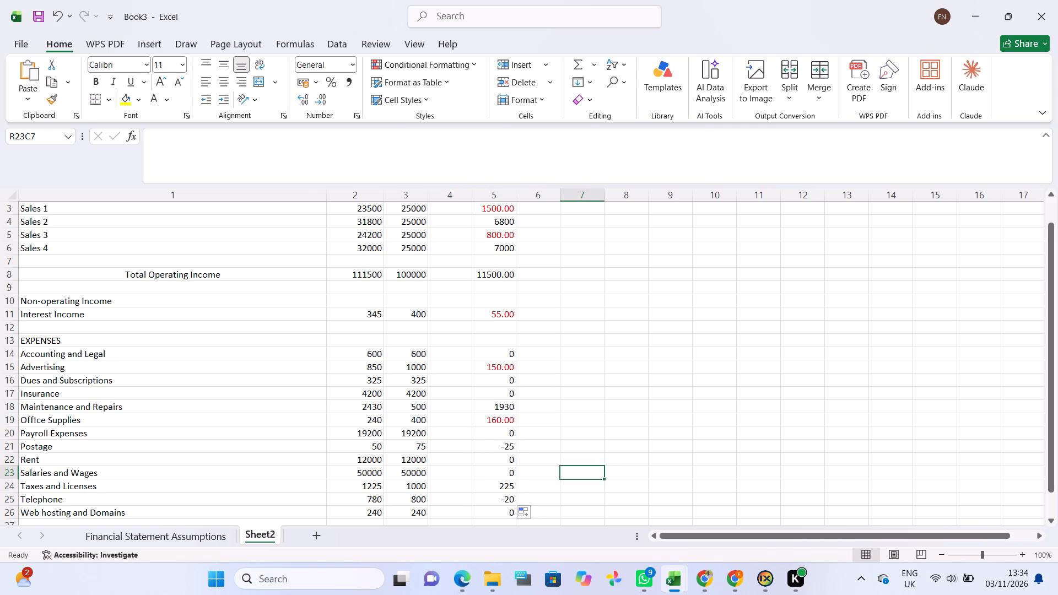
Format the Postage difference as Number with 2 decimal places, no thousands separator, and negative numbers in red without a minus sign.
click(503, 442)
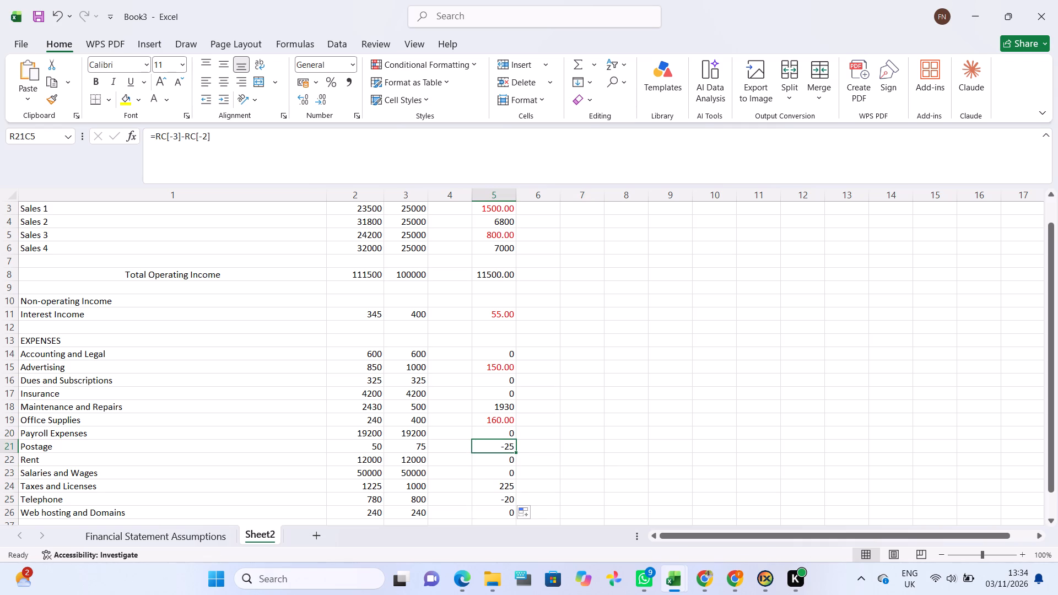
key(ctrl+1)
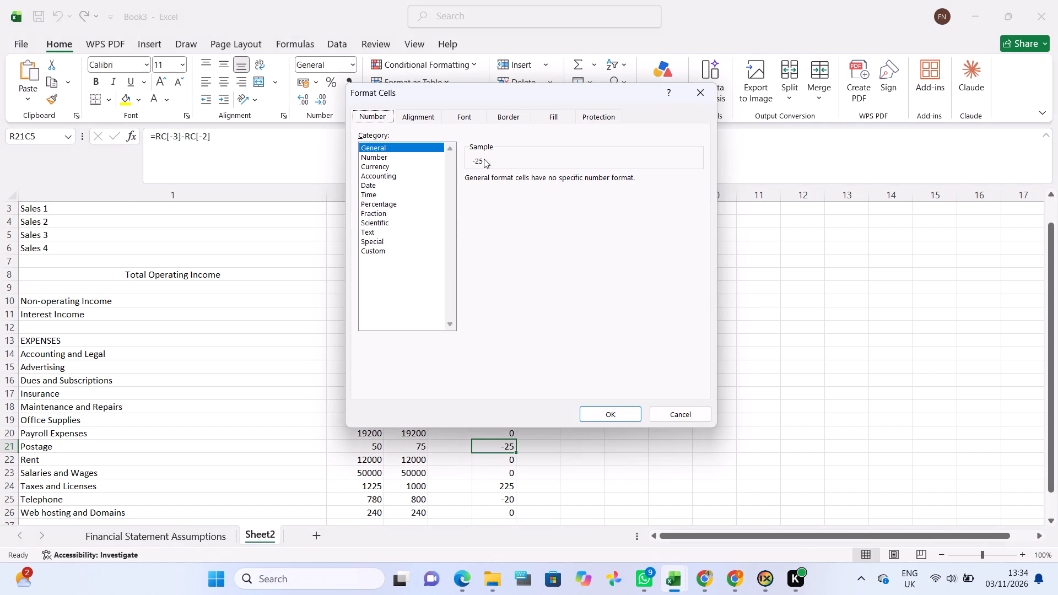
click(382, 155)
click(481, 229)
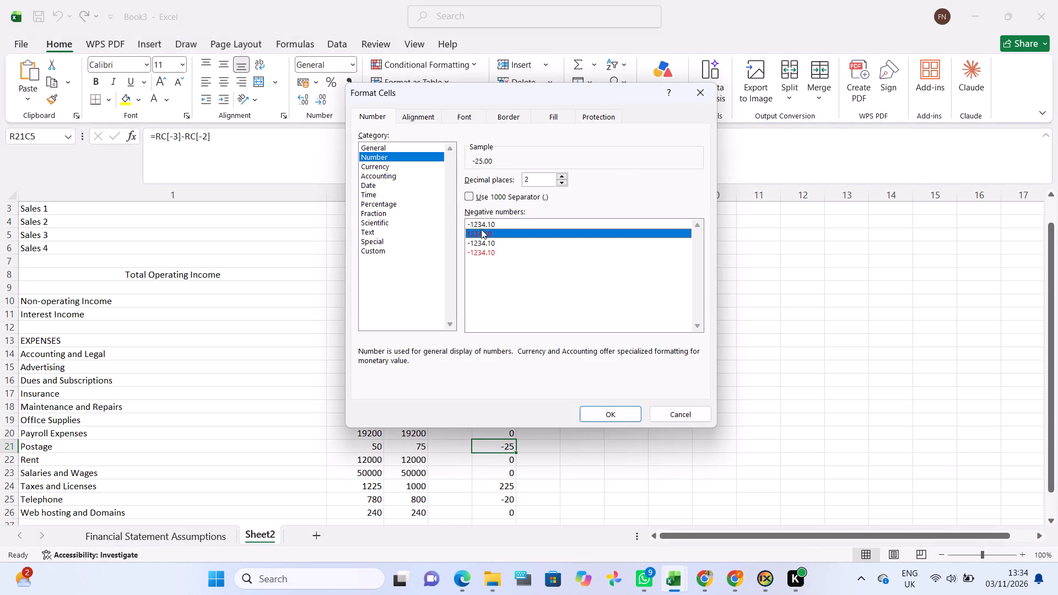
click(469, 197)
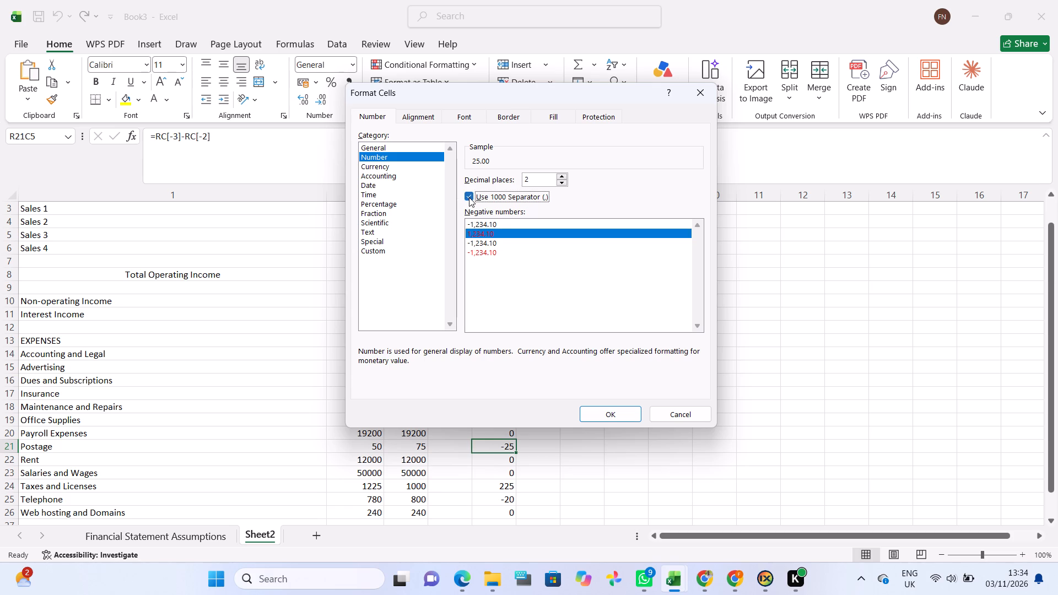
click(469, 197)
drag(609, 435, 606, 410)
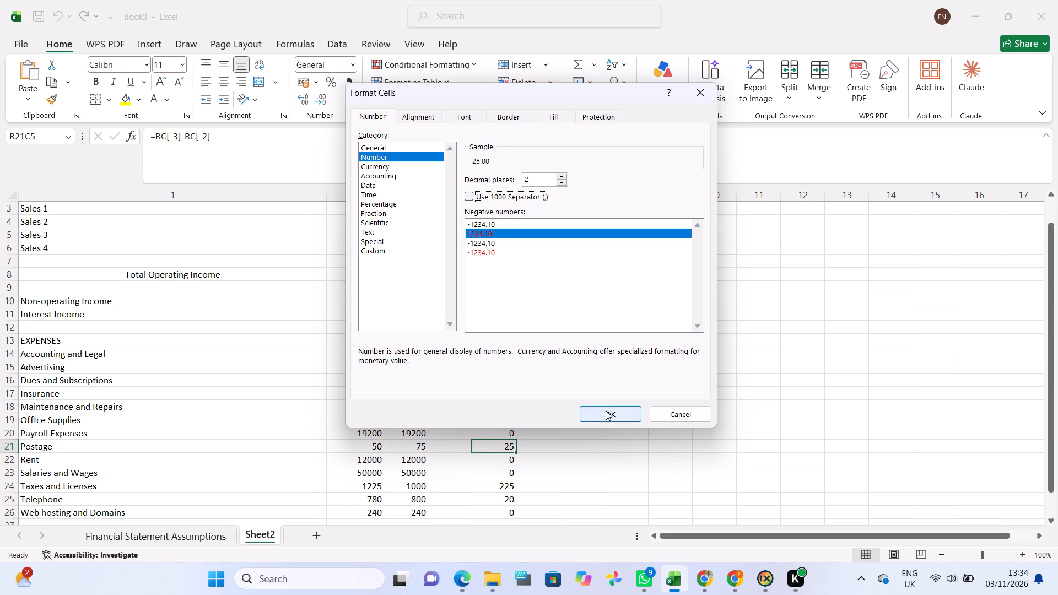
Apply the two-decimal Number format with red negatives to the Postage difference.
click(606, 410)
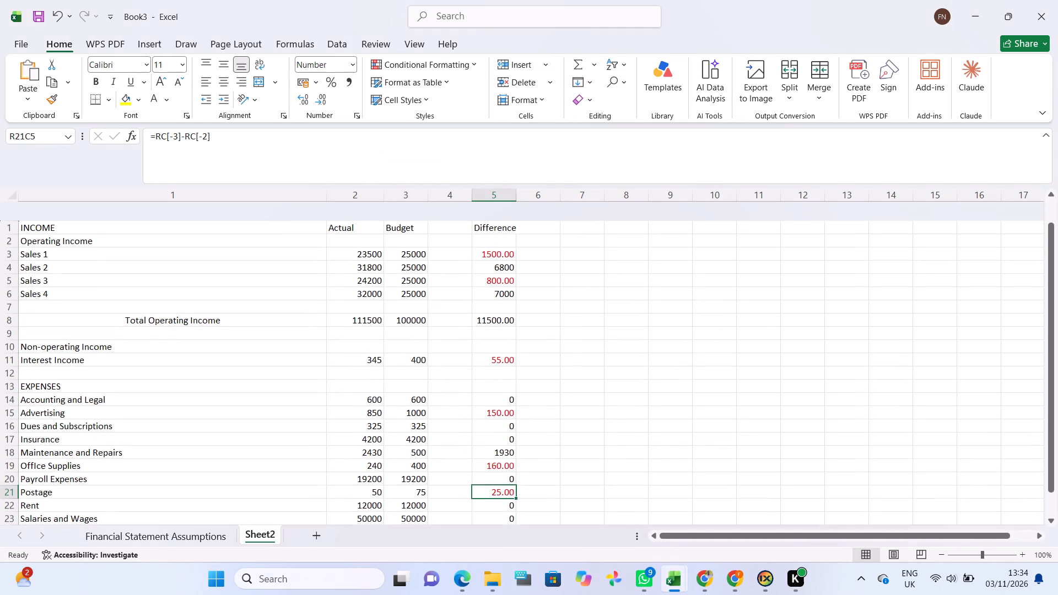
Format the Telephone difference as Number with 2 decimal places and negative numbers in red without a minus sign.
scroll(466, 309, down, 1)
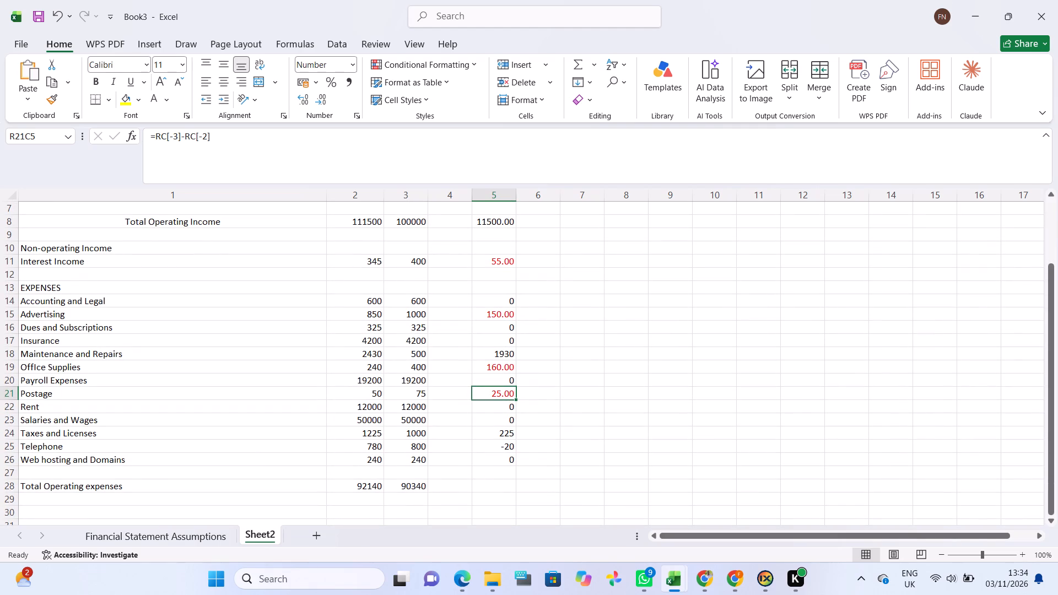
click(506, 451)
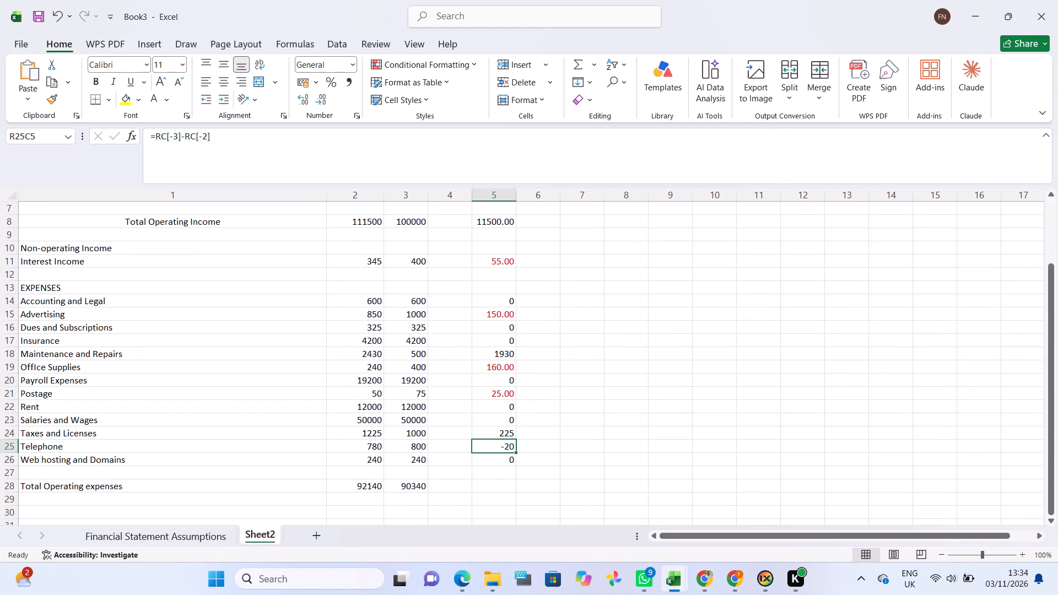
key(ctrl+1)
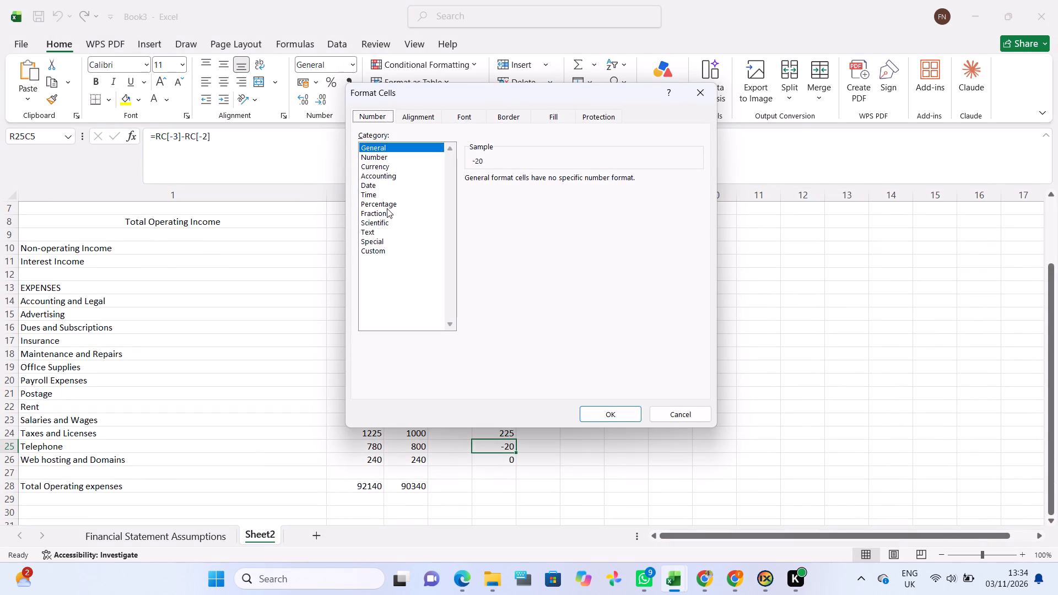
click(374, 160)
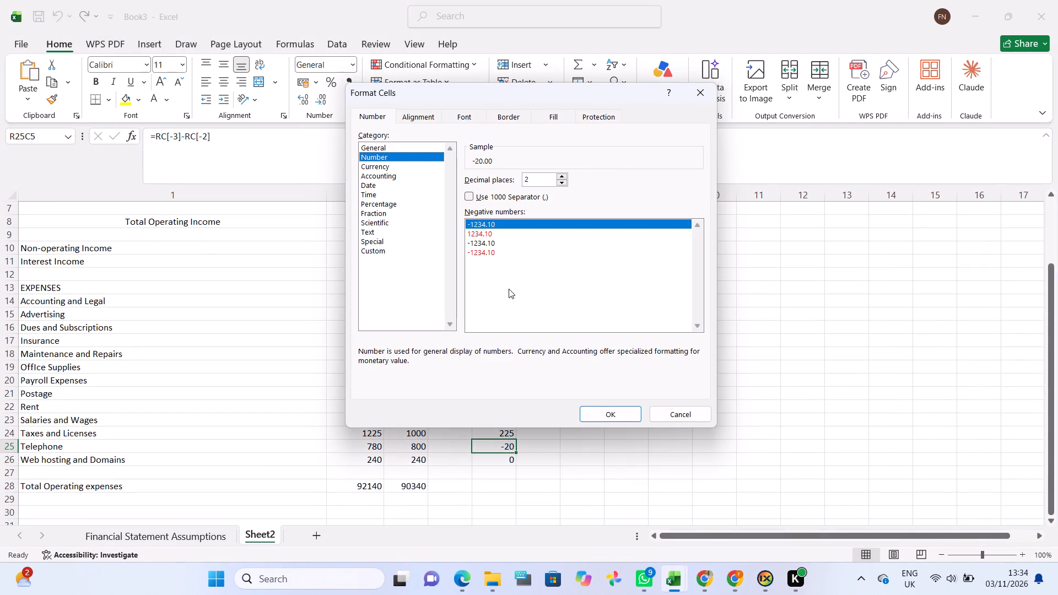
click(481, 234)
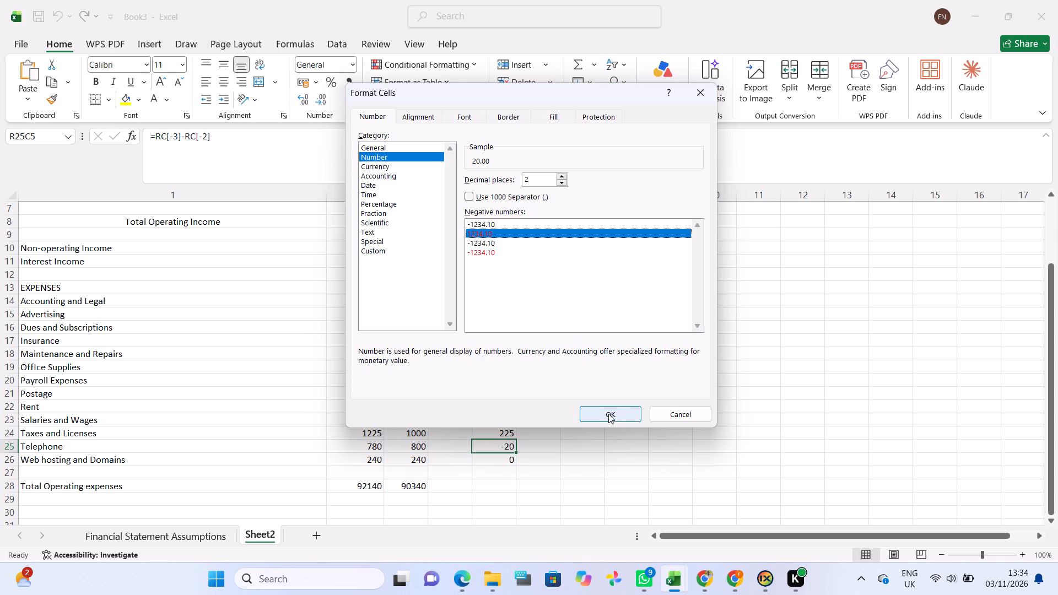
click(604, 412)
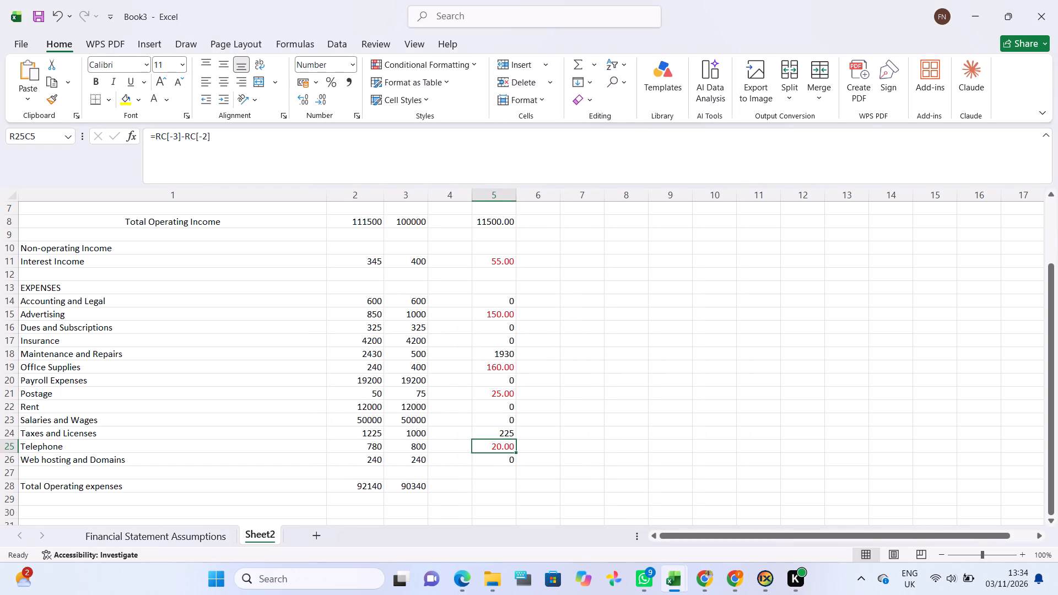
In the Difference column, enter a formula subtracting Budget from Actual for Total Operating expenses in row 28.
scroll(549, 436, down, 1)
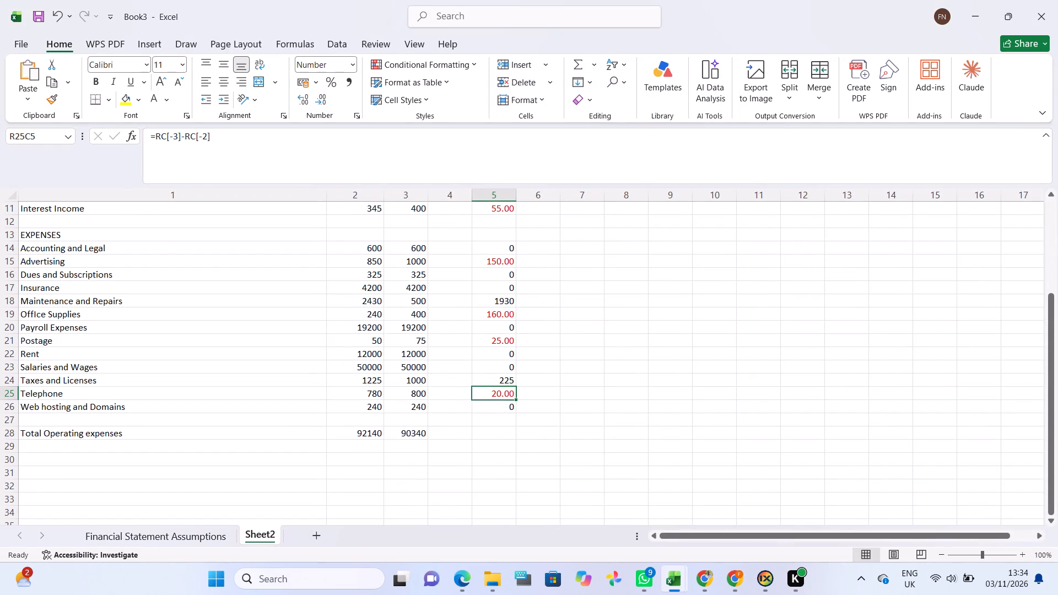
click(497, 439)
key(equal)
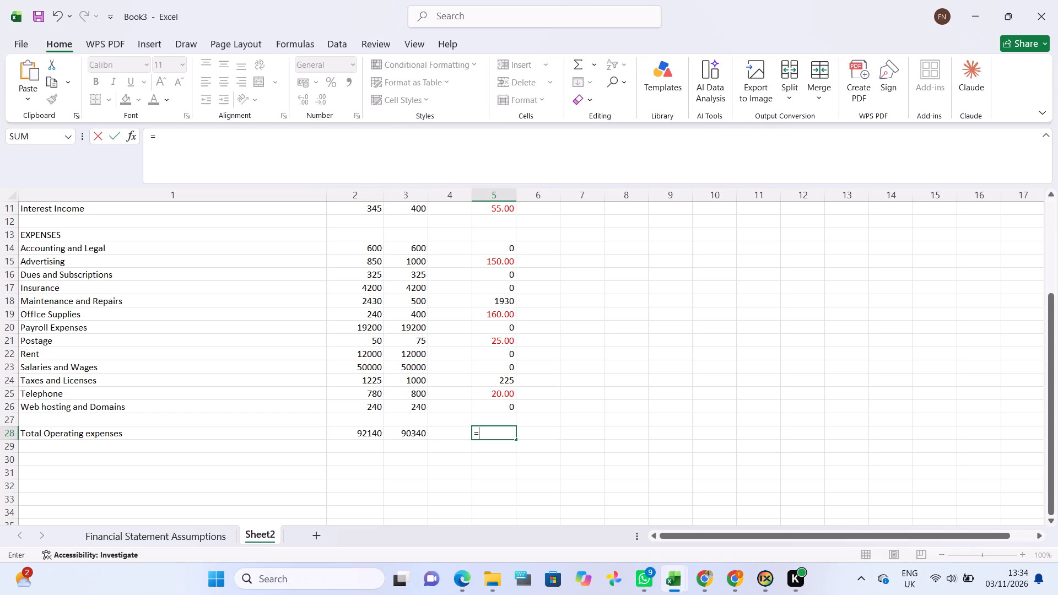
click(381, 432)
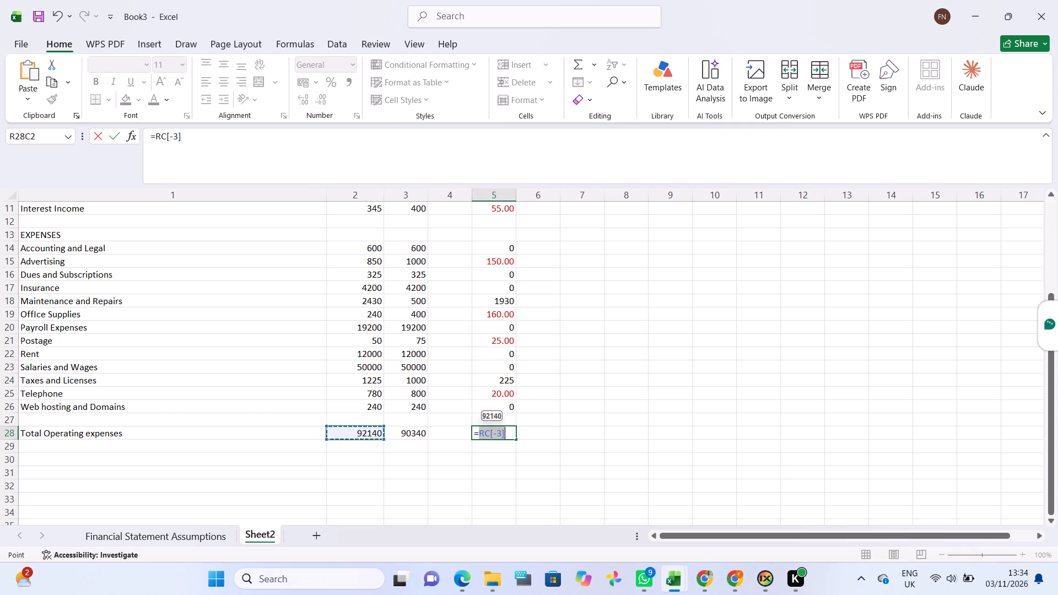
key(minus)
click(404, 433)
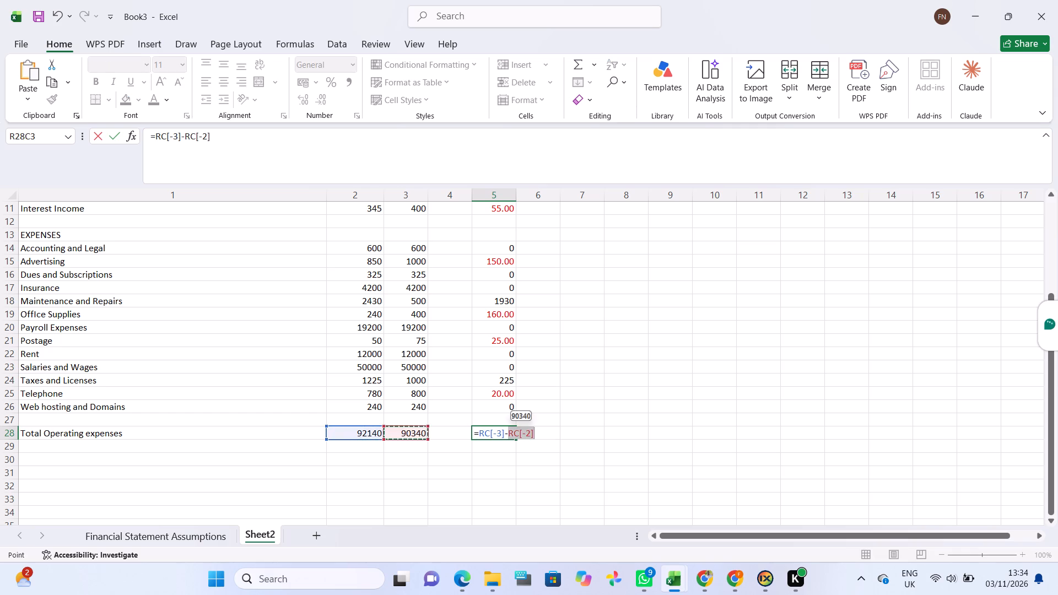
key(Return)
Center the Total Operating expenses label in row 28.
scroll(343, 453, up, 2)
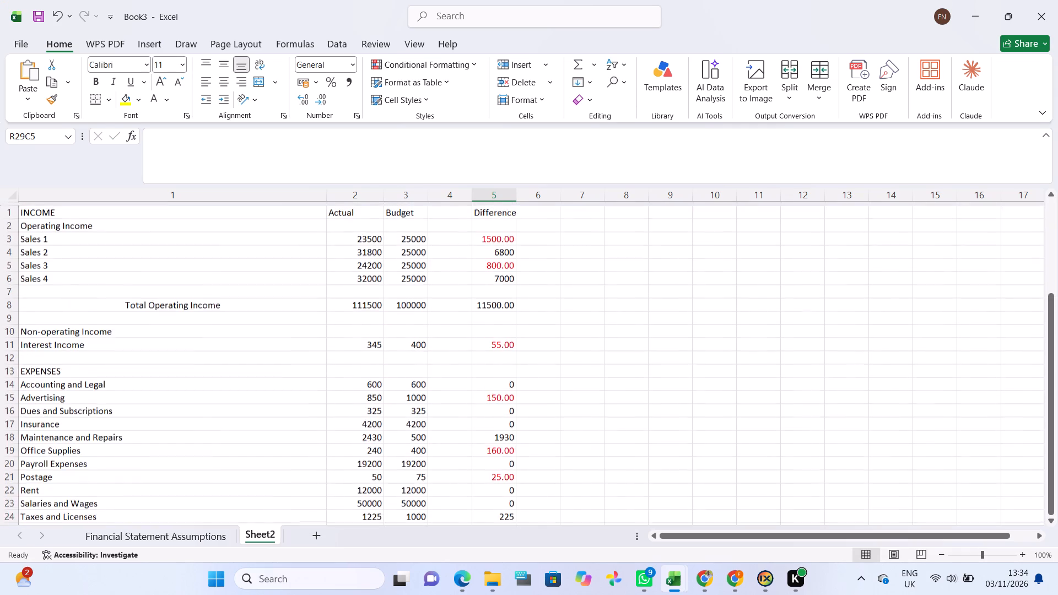
scroll(343, 453, up, 2)
scroll(343, 453, down, 2)
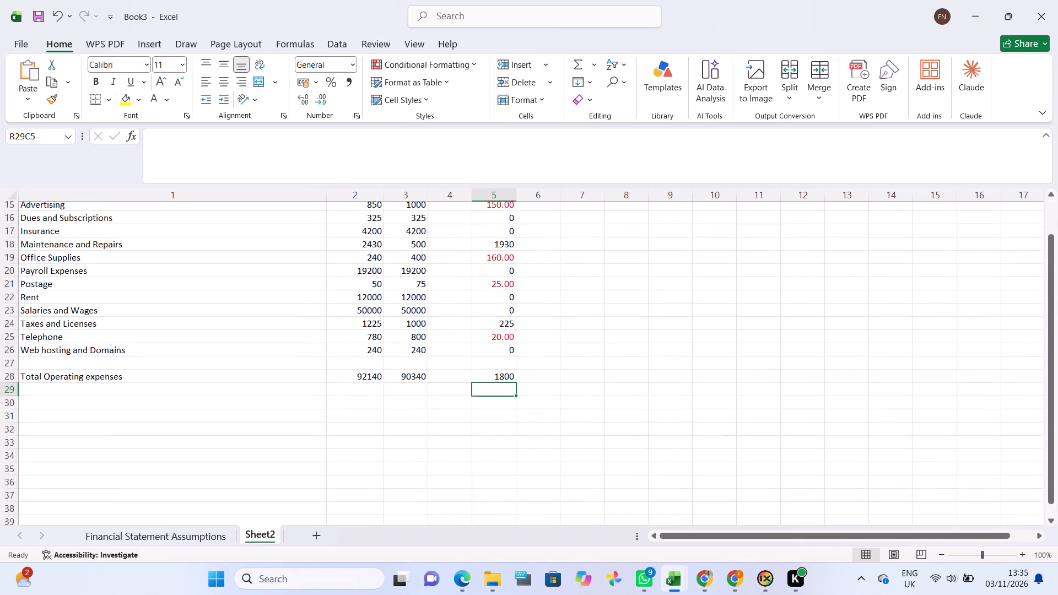
scroll(343, 453, down, 1)
scroll(342, 421, up, 2)
scroll(342, 421, down, 1)
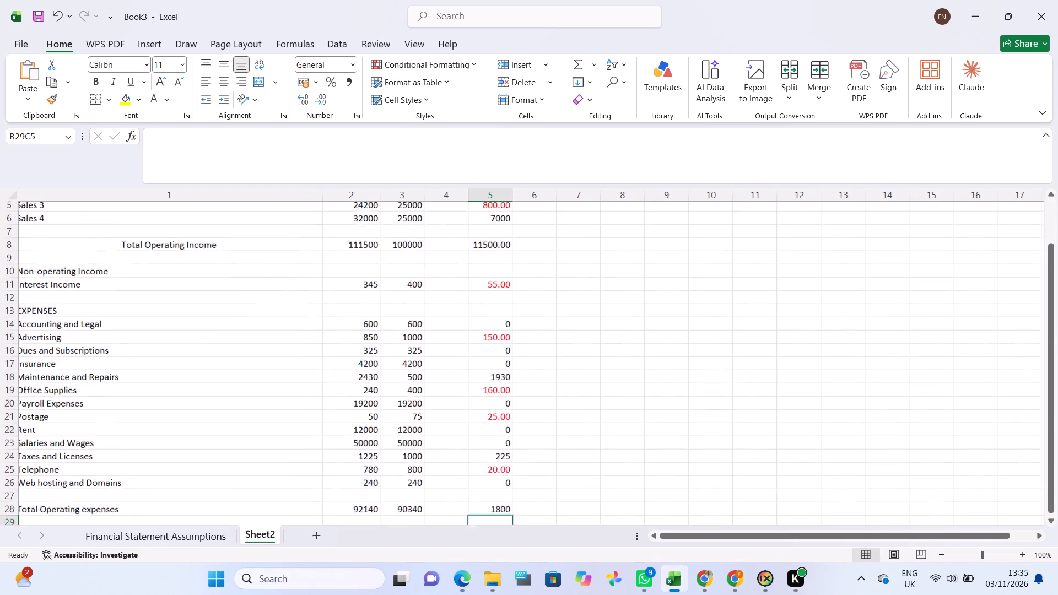
scroll(342, 421, down, 1)
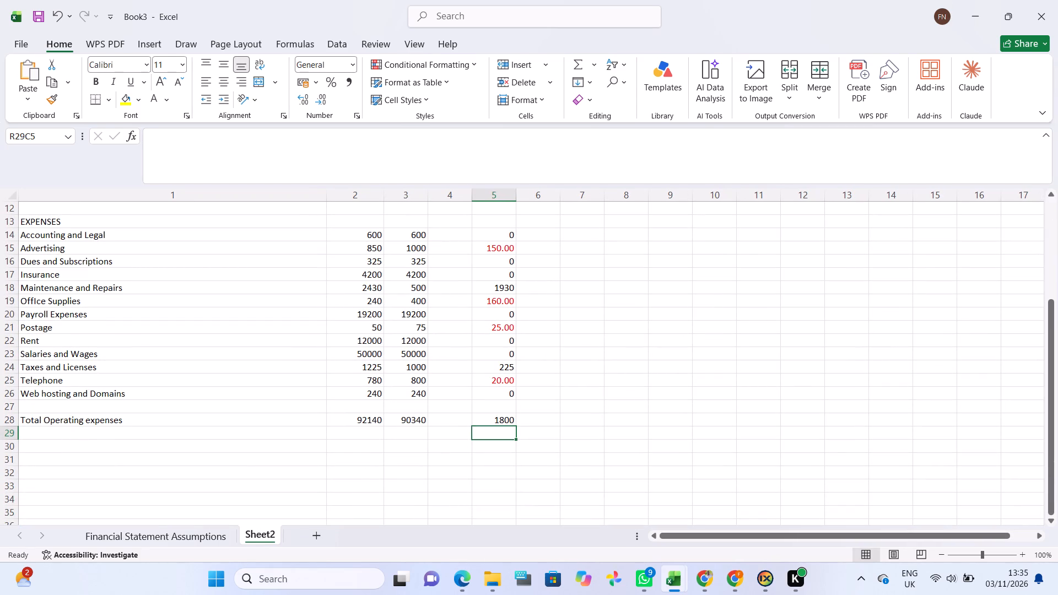
click(29, 418)
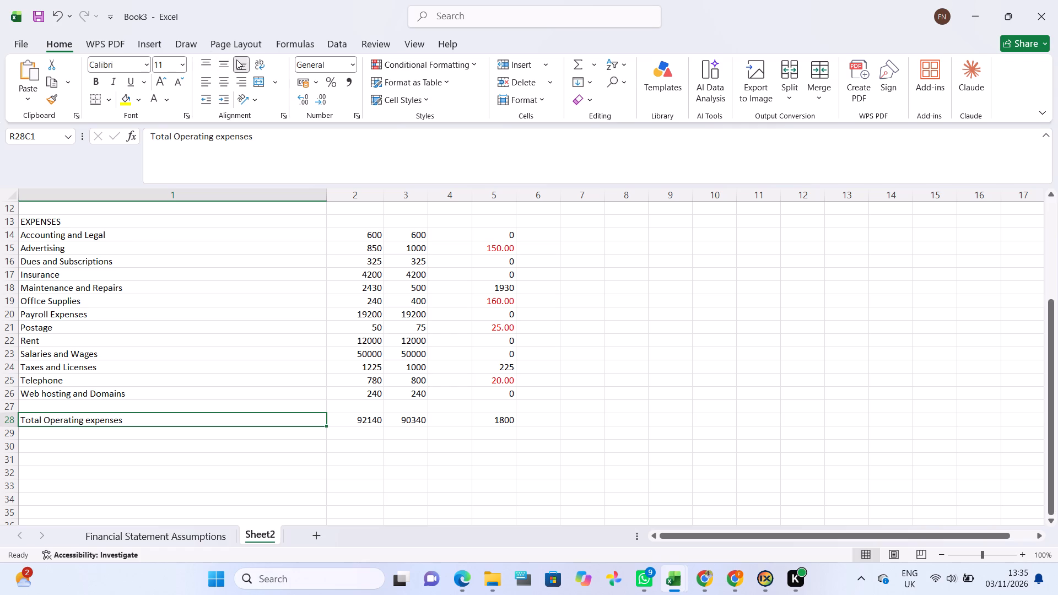
click(224, 75)
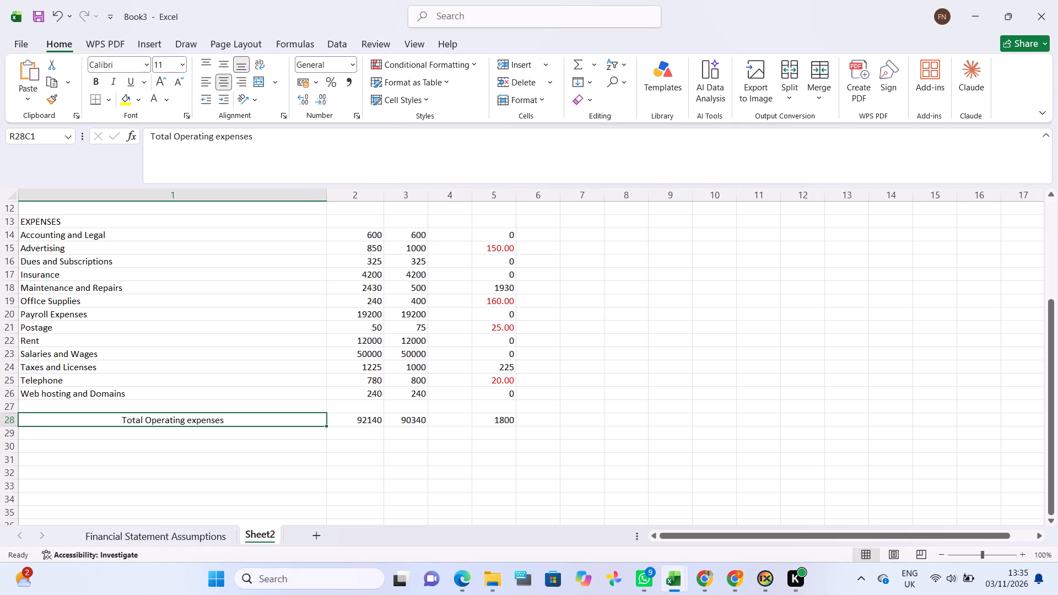
click(553, 338)
Review the Difference column across the income and expense rows down to Total Operating expenses.
scroll(463, 338, up, 3)
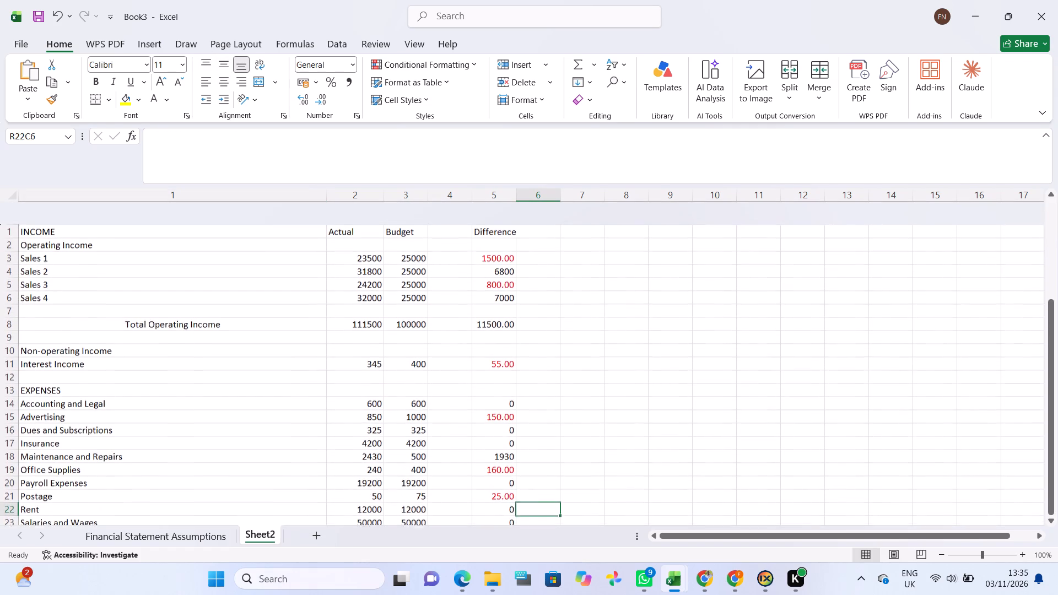
scroll(463, 338, down, 3)
click(463, 338)
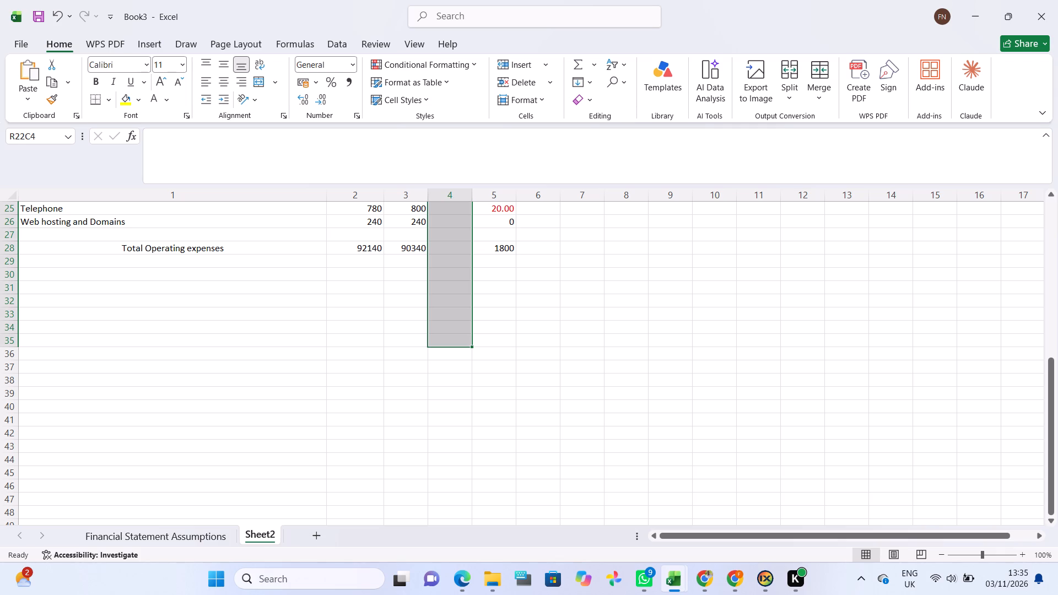
scroll(538, 317, up, 1)
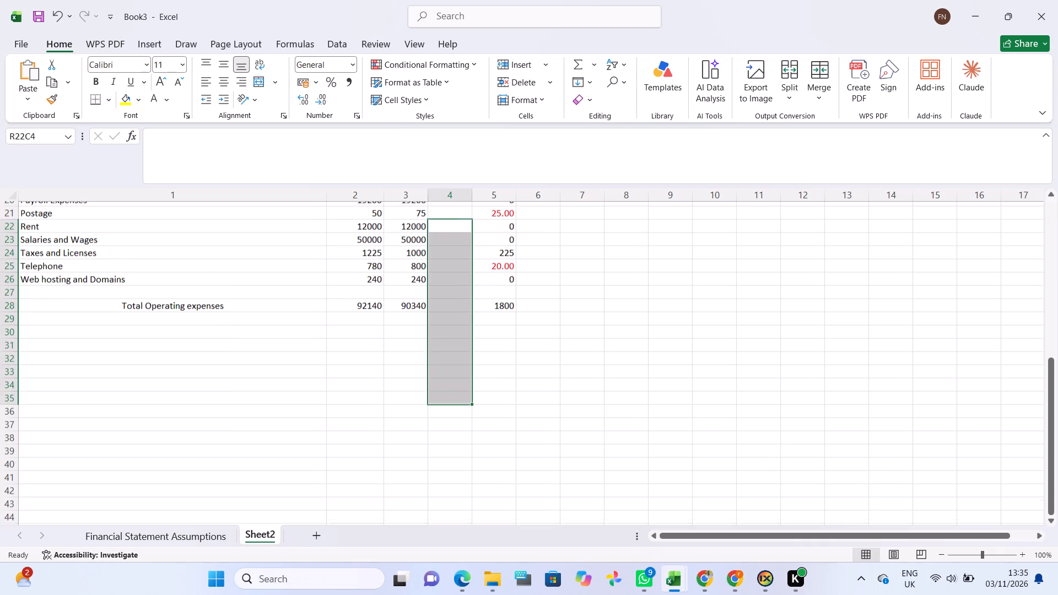
scroll(538, 317, up, 3)
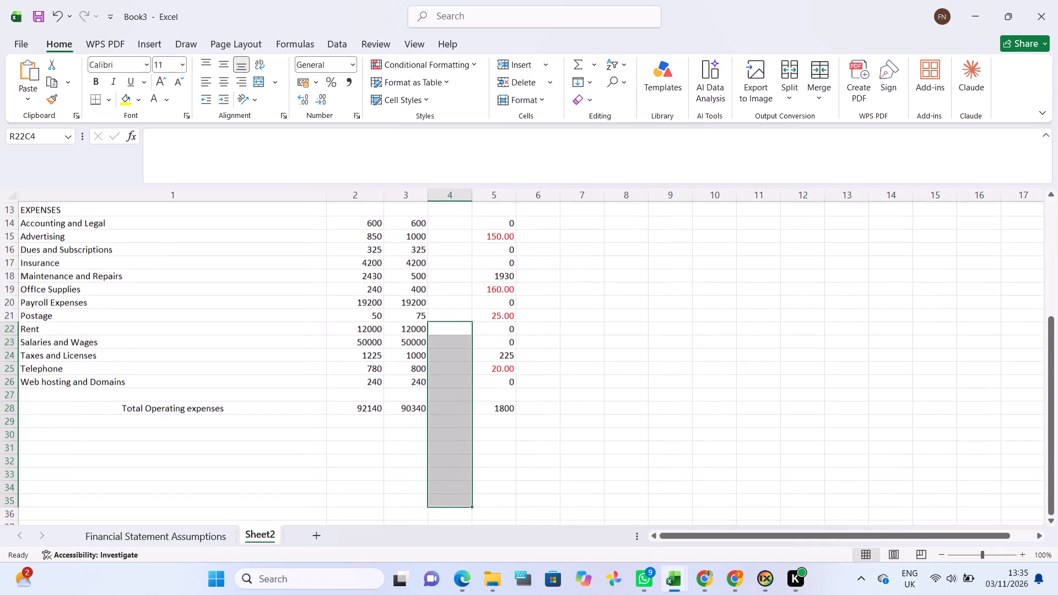
scroll(538, 317, up, 1)
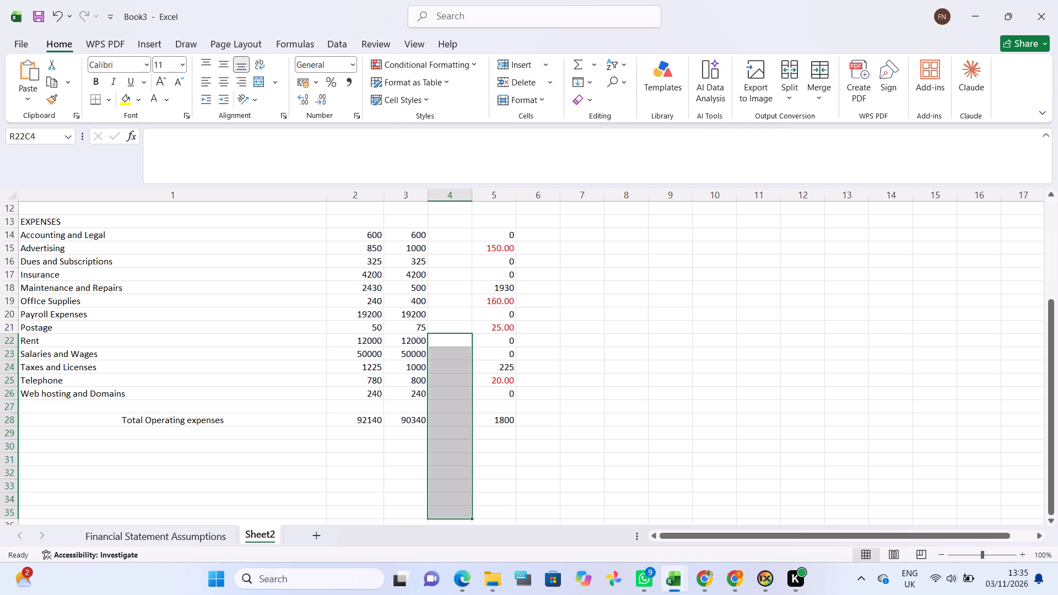
Replace the Total Operating expenses difference formula with the sum of the Advertising, Office Supplies, Postage, Telephone, and Taxes and Licenses differences.
click(490, 420)
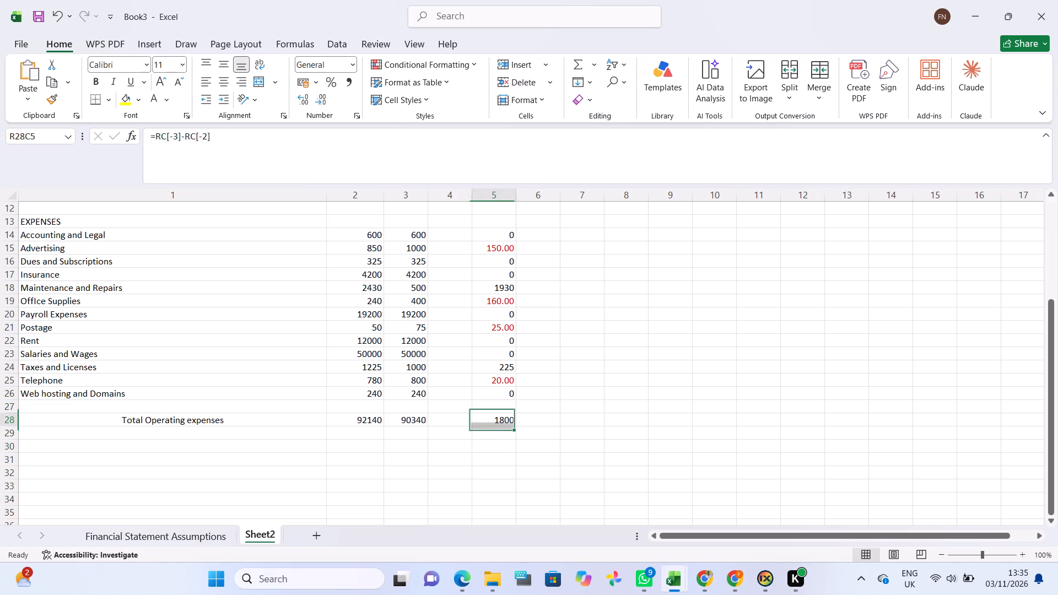
key(BackSpace)
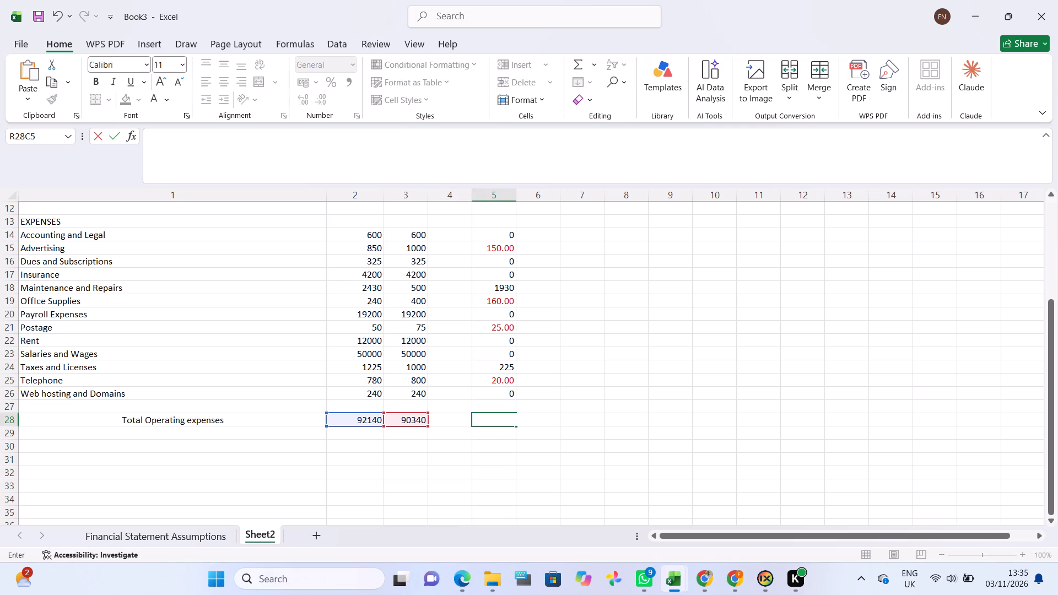
key(equal)
scroll(485, 346, up, 1)
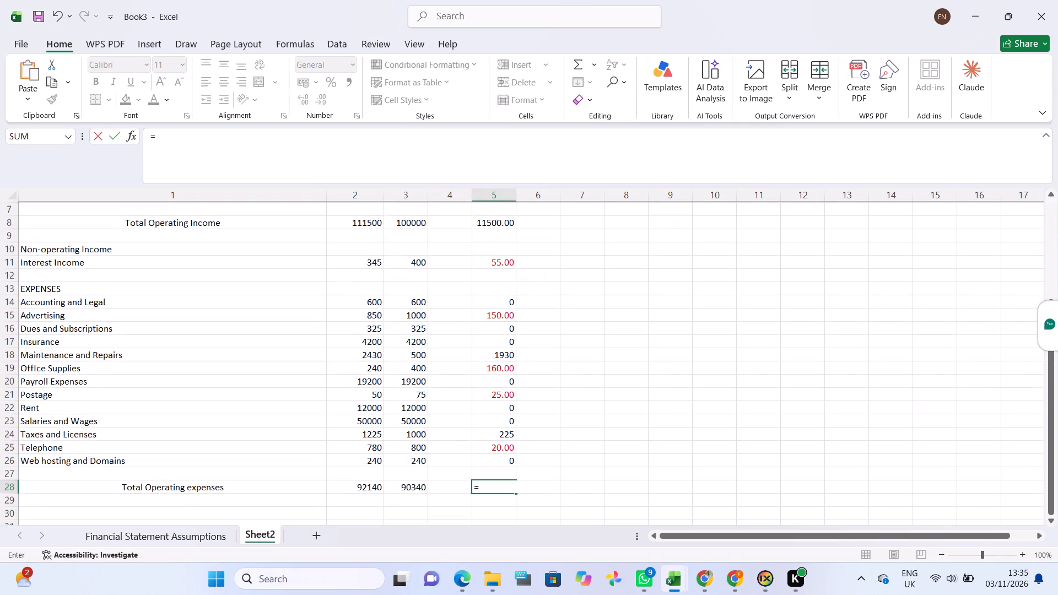
scroll(507, 234, up, 1)
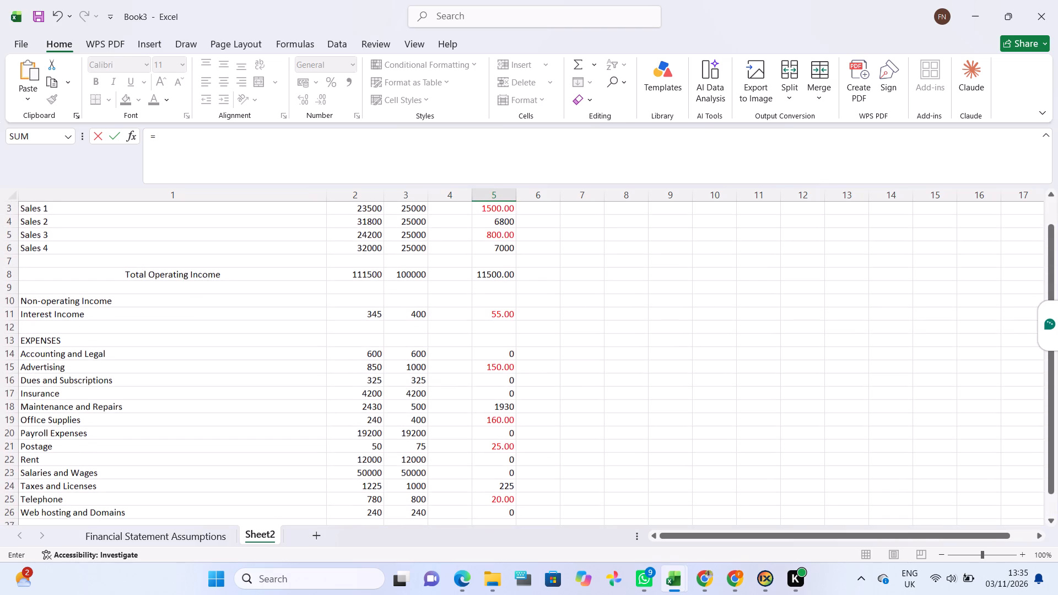
click(493, 365)
scroll(493, 365, down, 1)
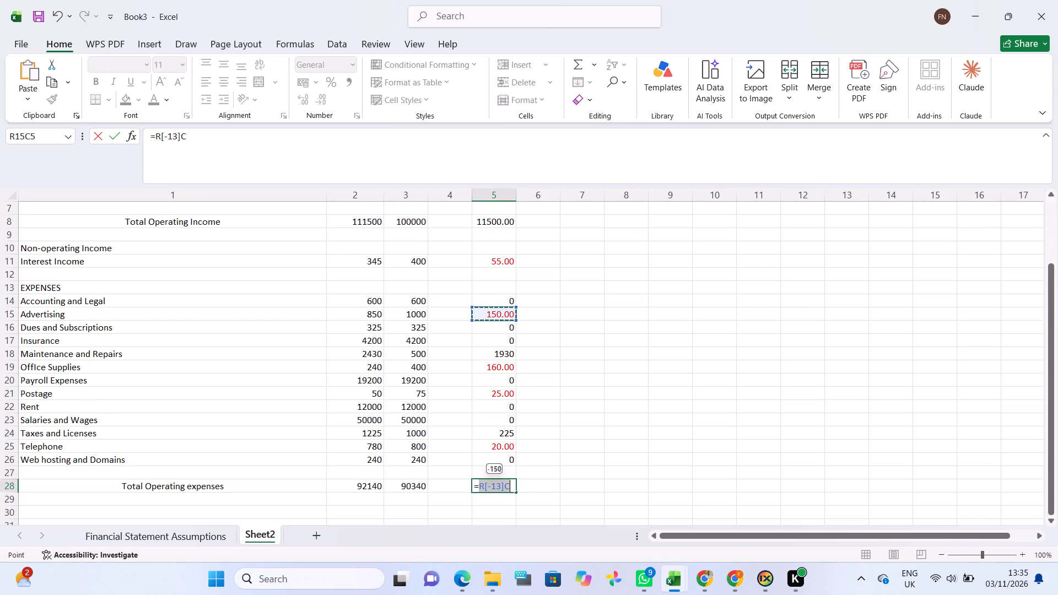
key(shift+plus)
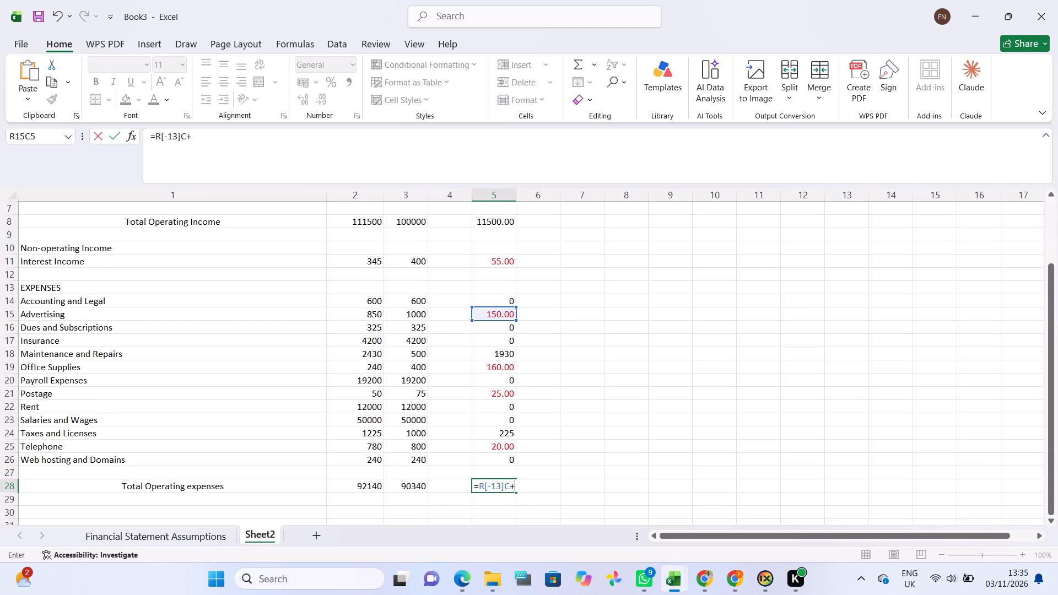
click(501, 365)
key(shift+plus)
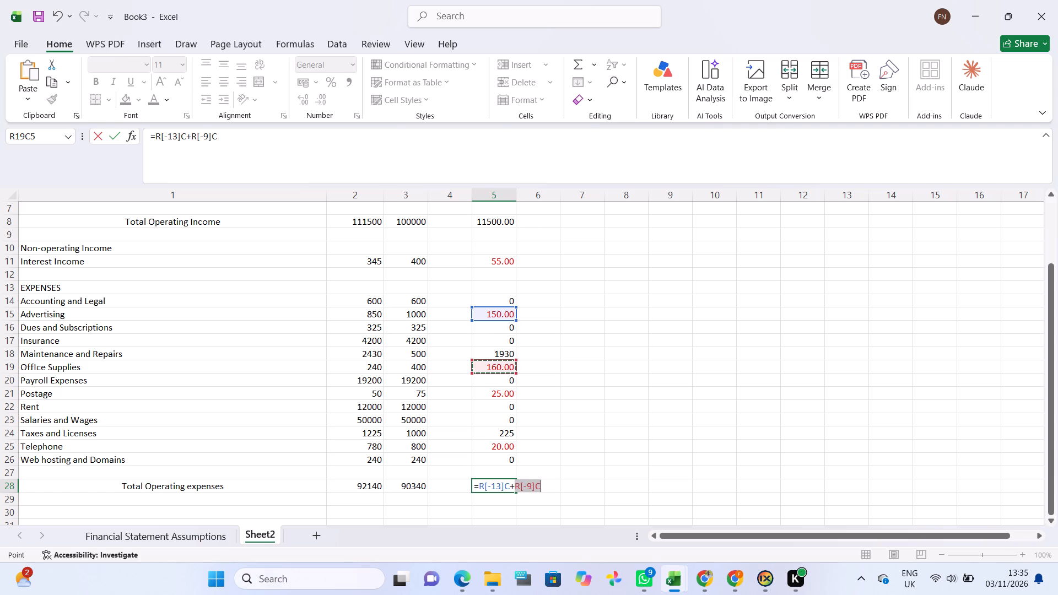
click(501, 390)
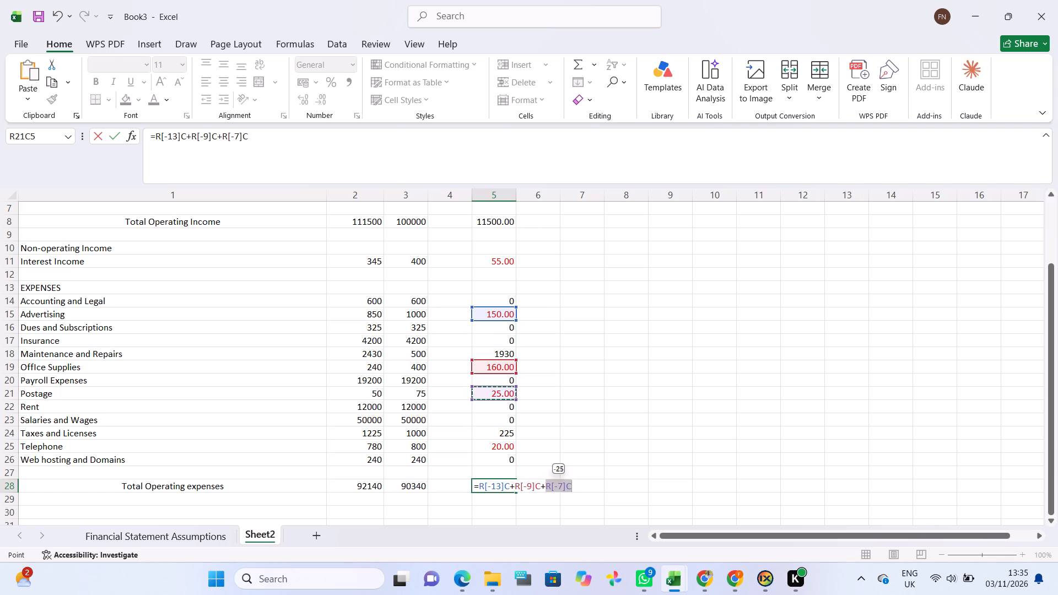
key(shift+plus)
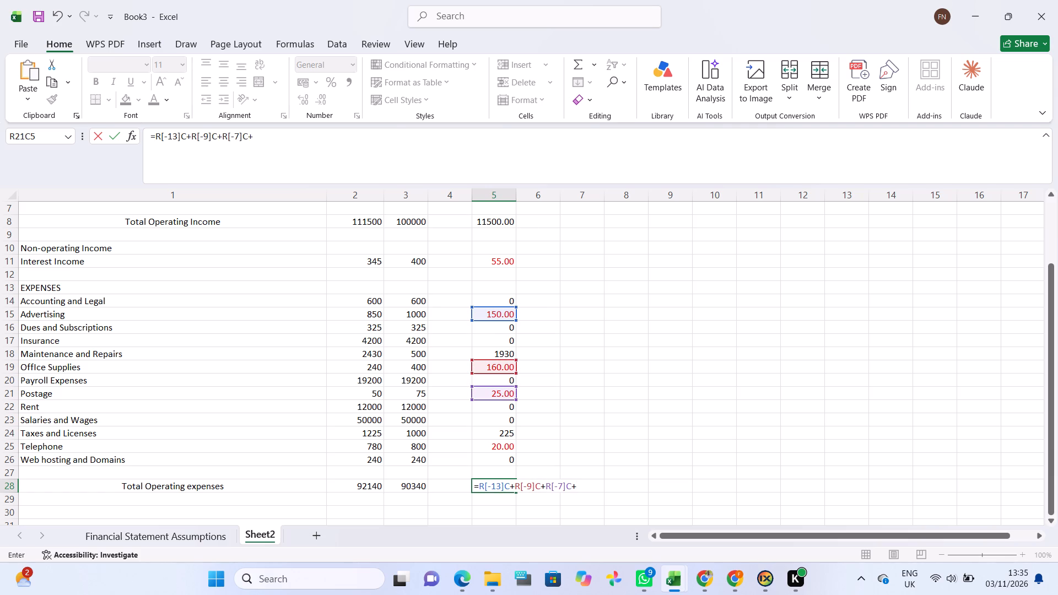
click(495, 447)
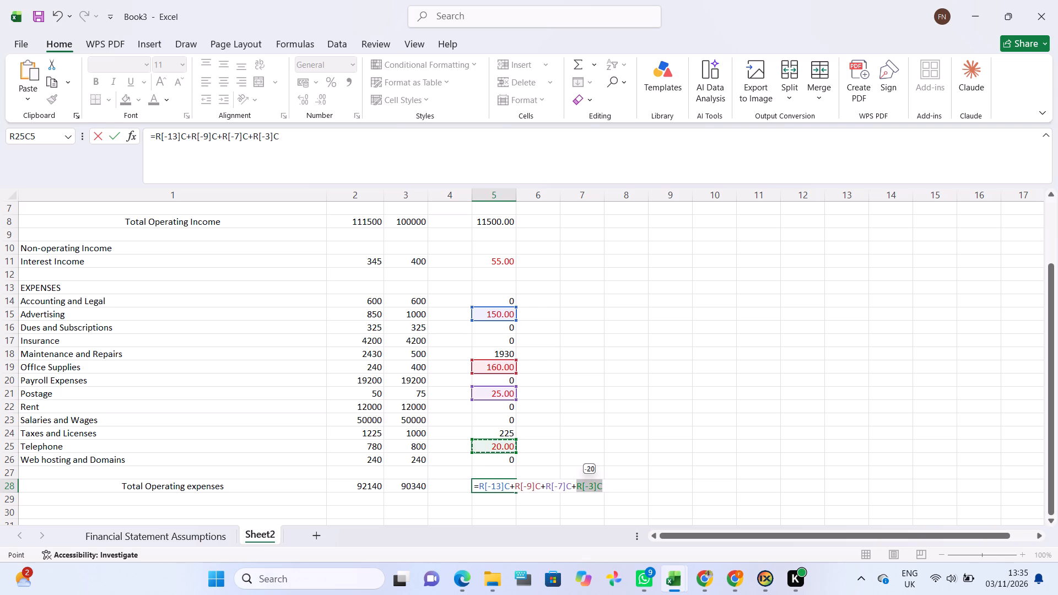
key(shift+plus)
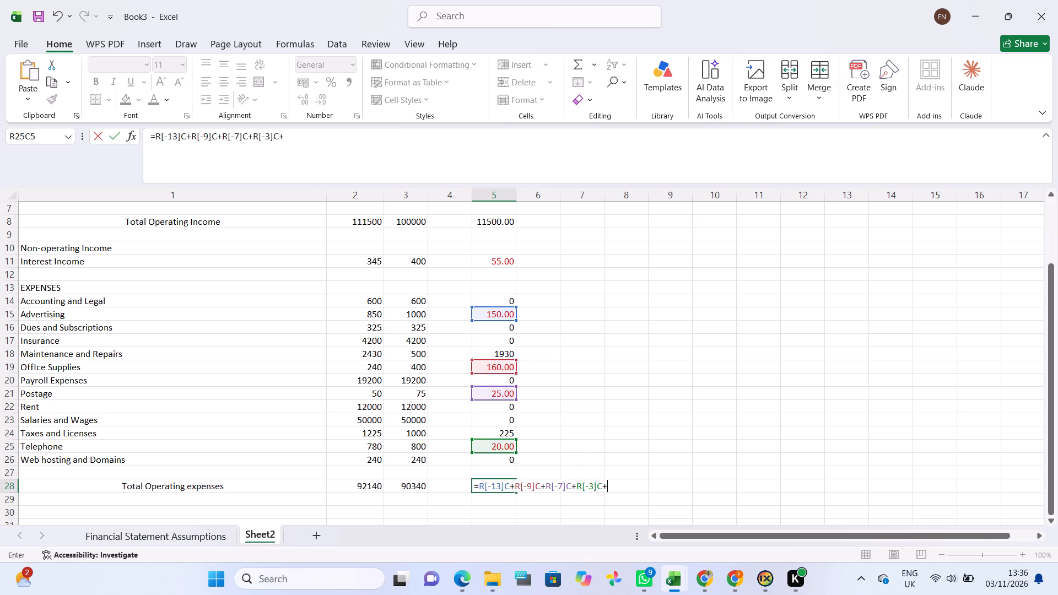
double_click(490, 433)
key(Return)
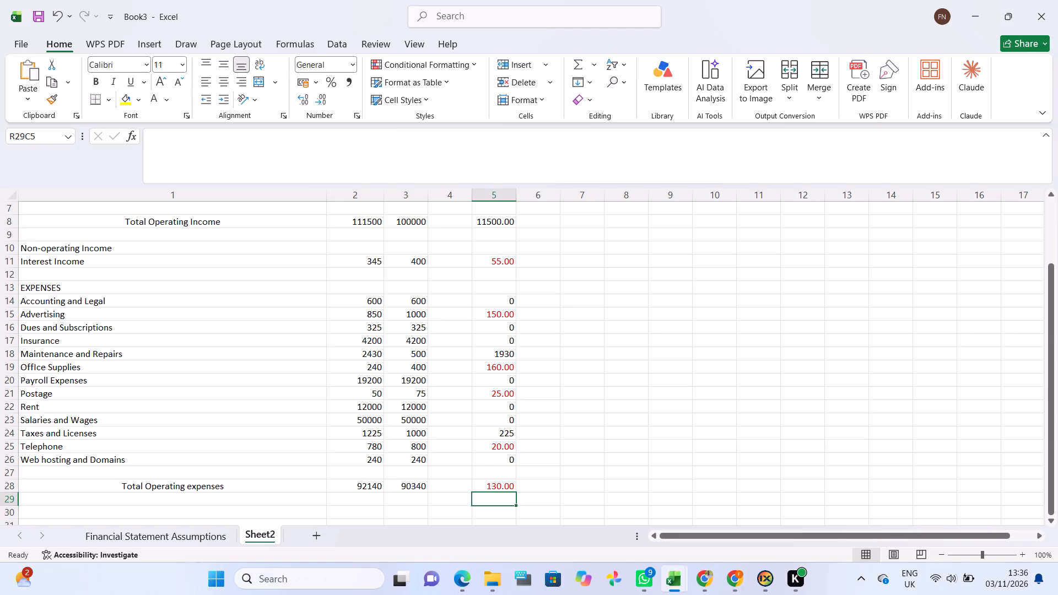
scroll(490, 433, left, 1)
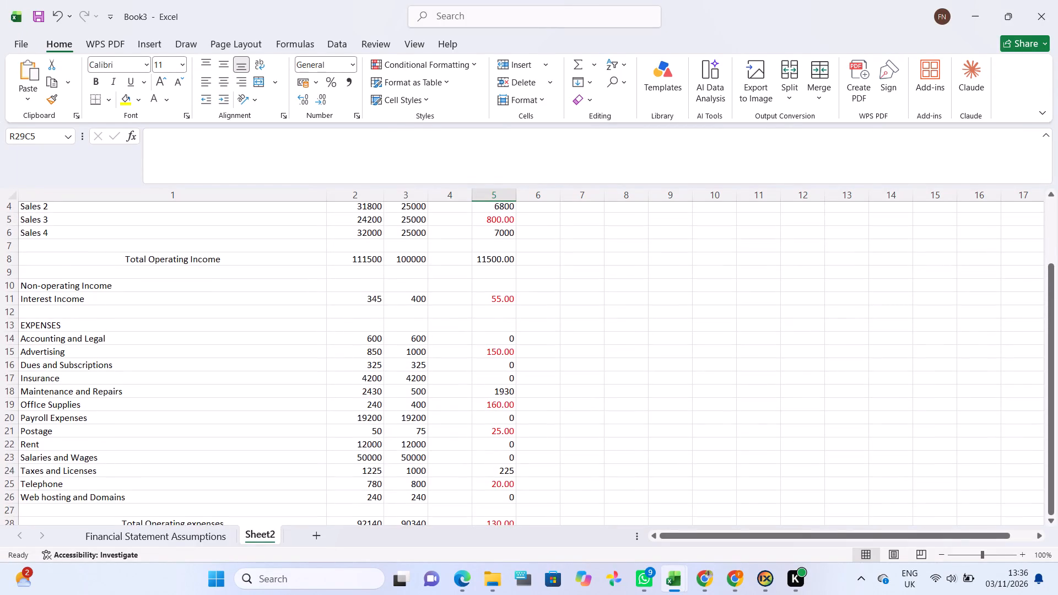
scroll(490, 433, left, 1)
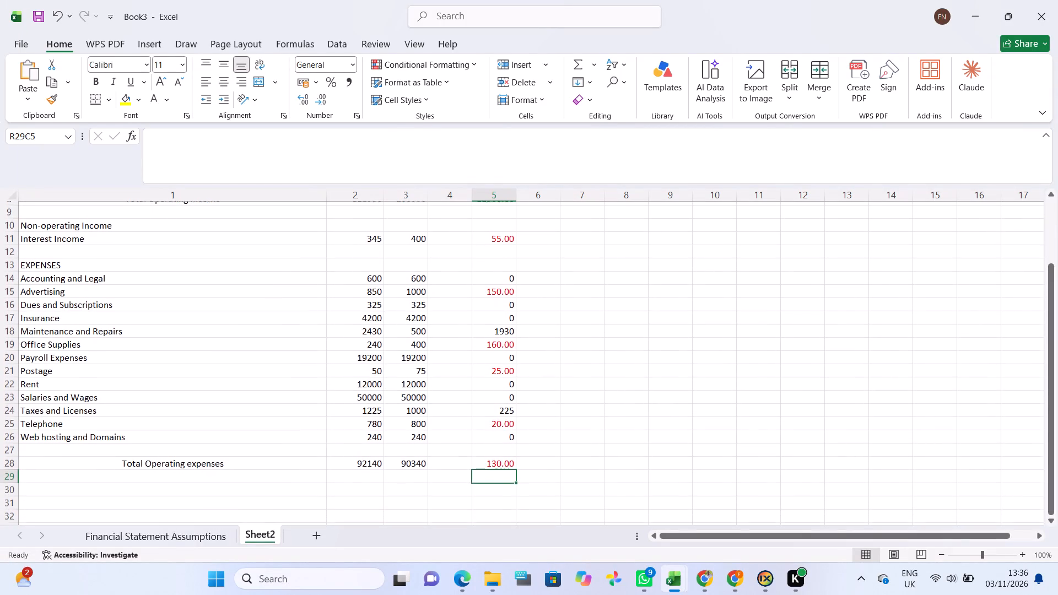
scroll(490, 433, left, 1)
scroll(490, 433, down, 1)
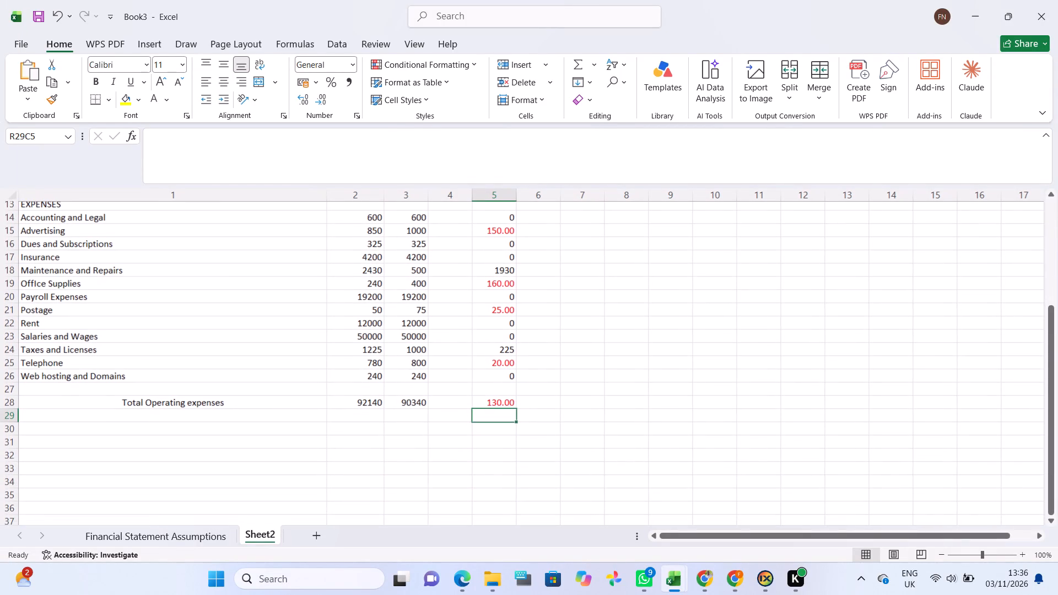
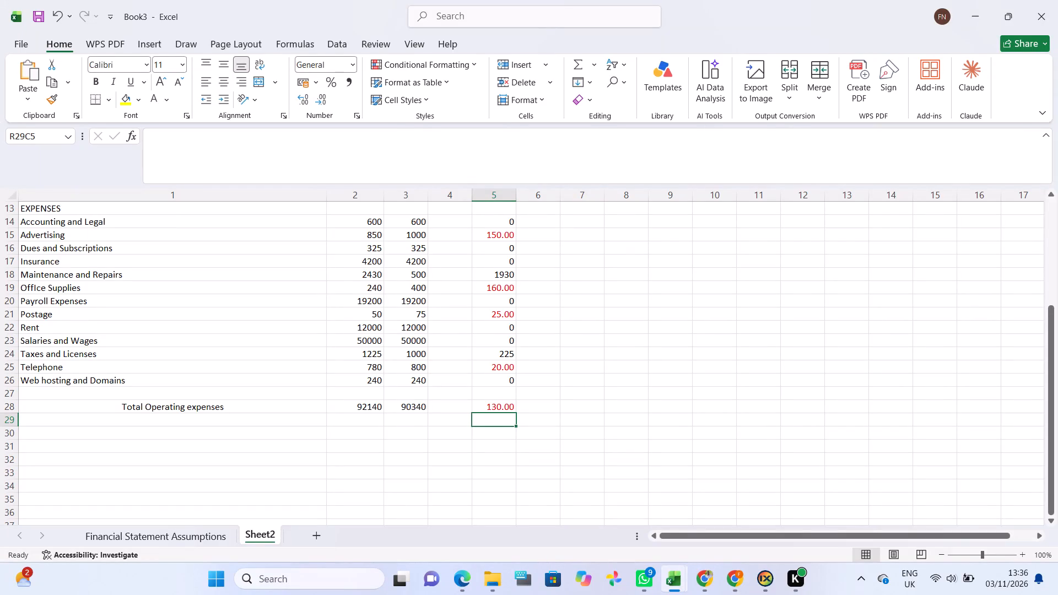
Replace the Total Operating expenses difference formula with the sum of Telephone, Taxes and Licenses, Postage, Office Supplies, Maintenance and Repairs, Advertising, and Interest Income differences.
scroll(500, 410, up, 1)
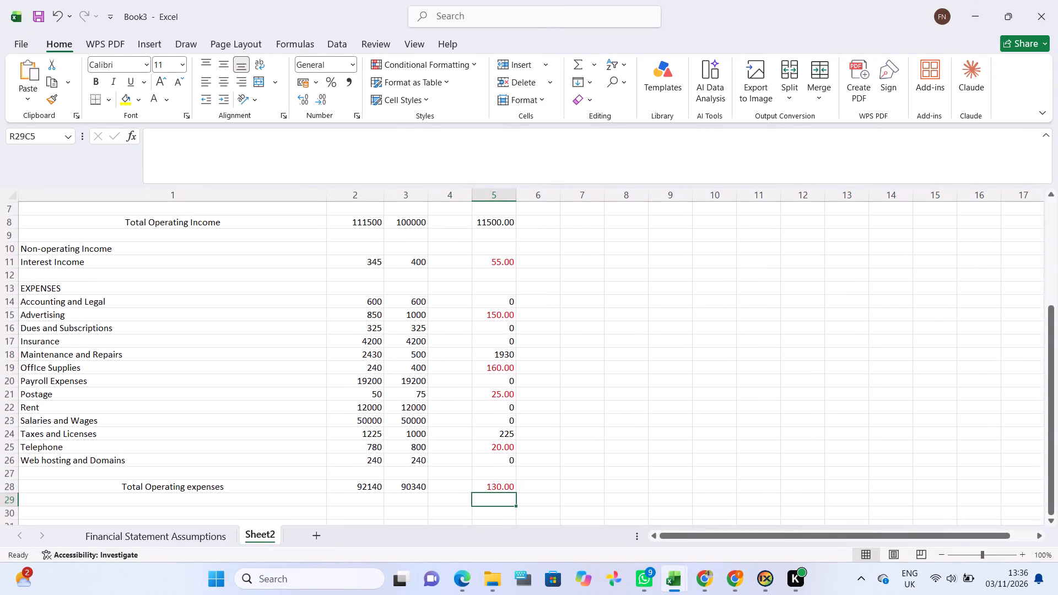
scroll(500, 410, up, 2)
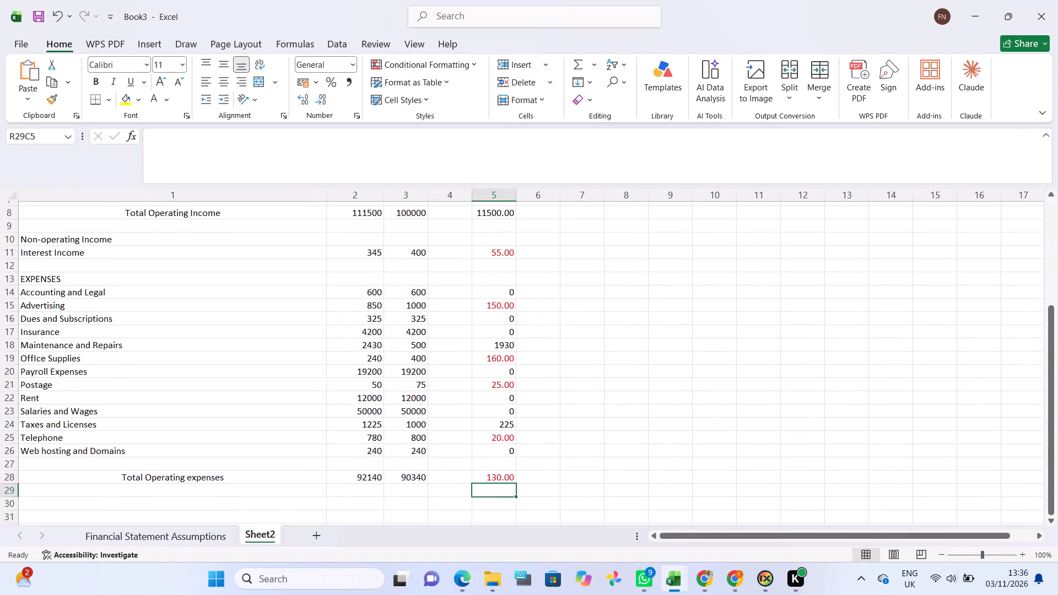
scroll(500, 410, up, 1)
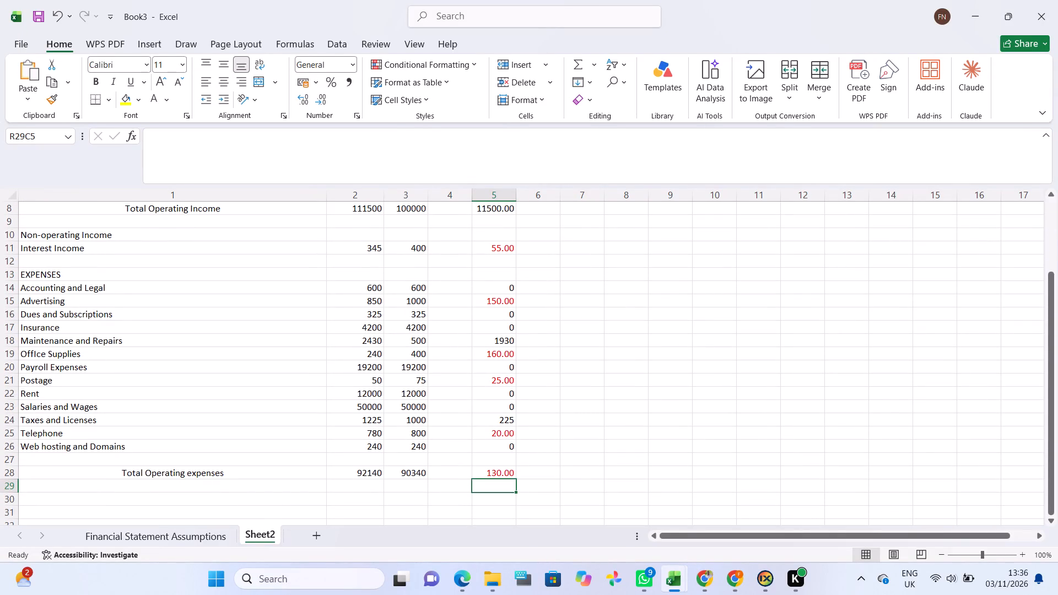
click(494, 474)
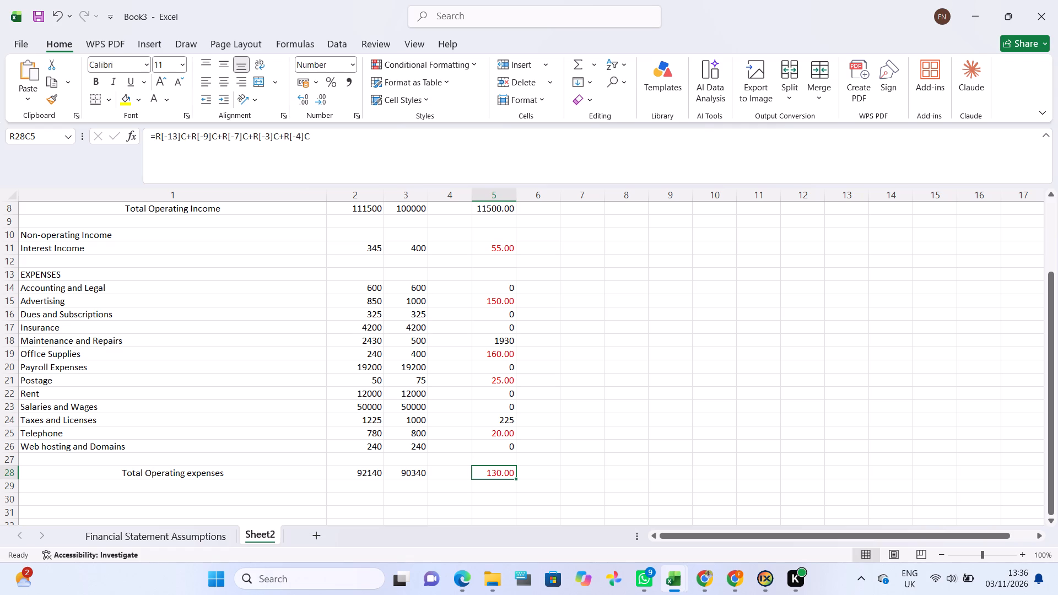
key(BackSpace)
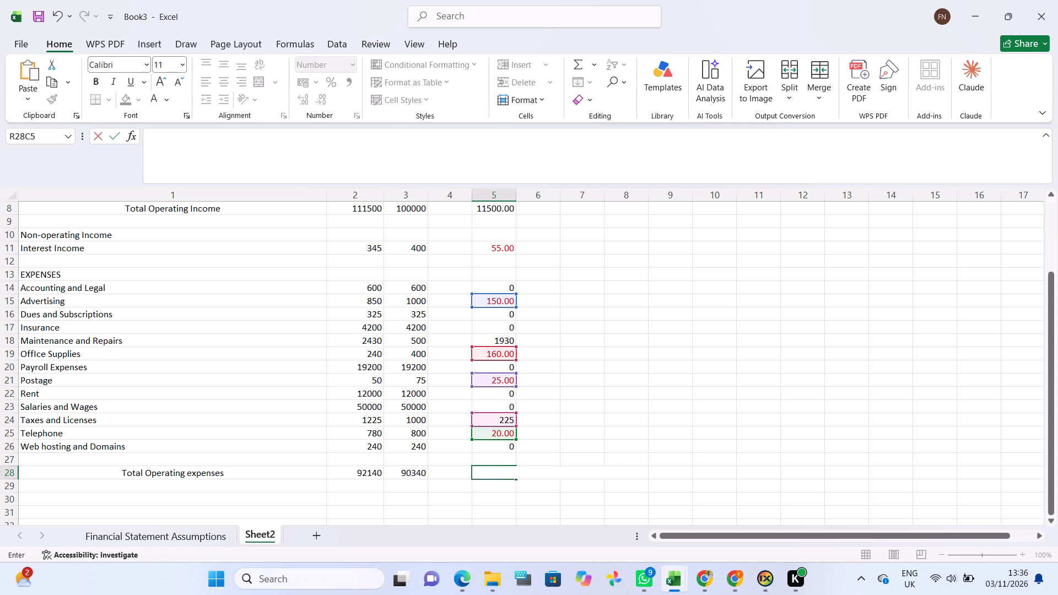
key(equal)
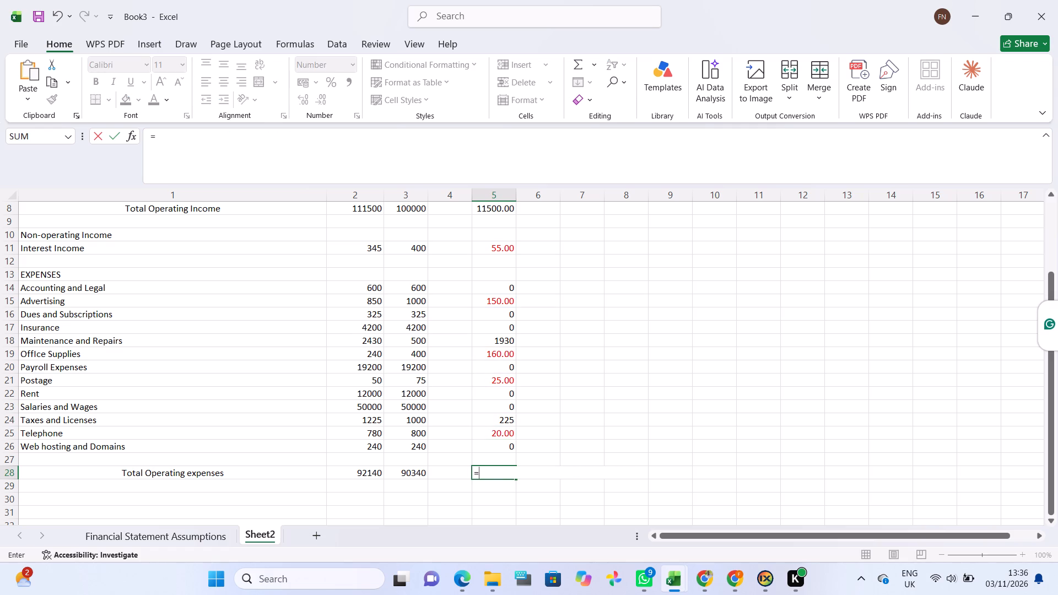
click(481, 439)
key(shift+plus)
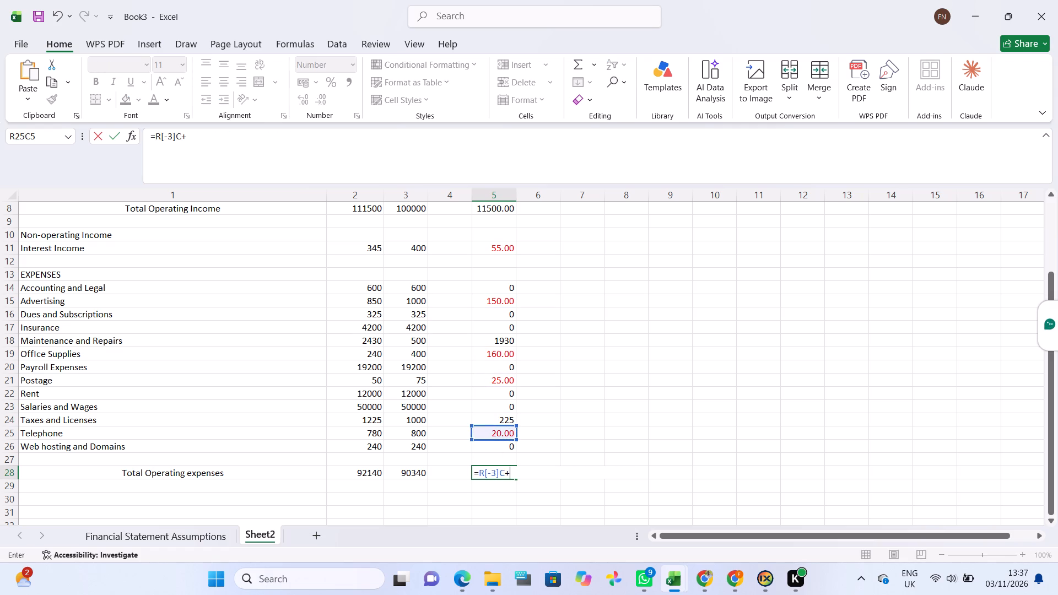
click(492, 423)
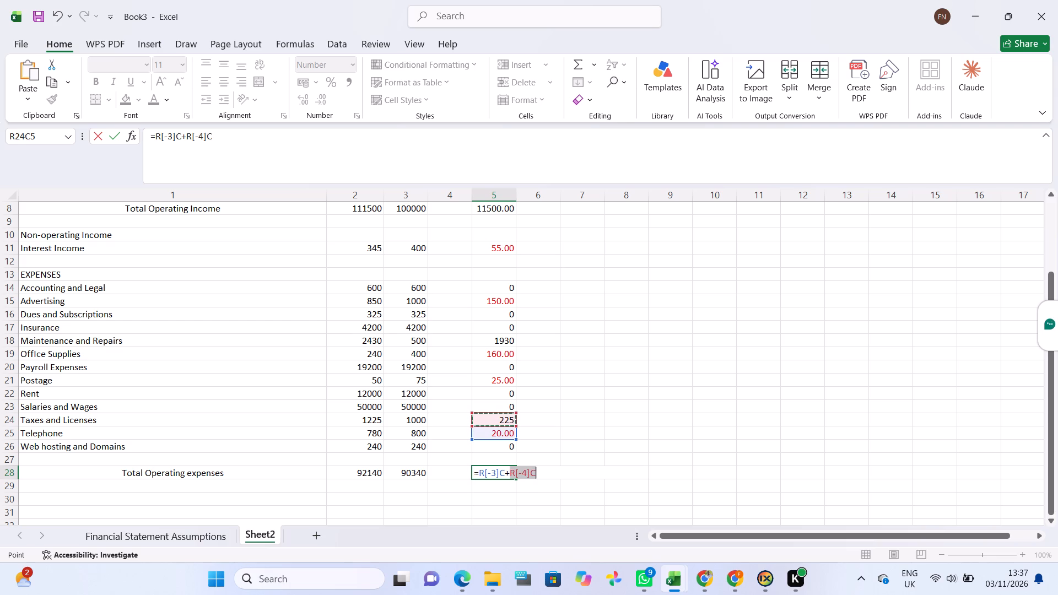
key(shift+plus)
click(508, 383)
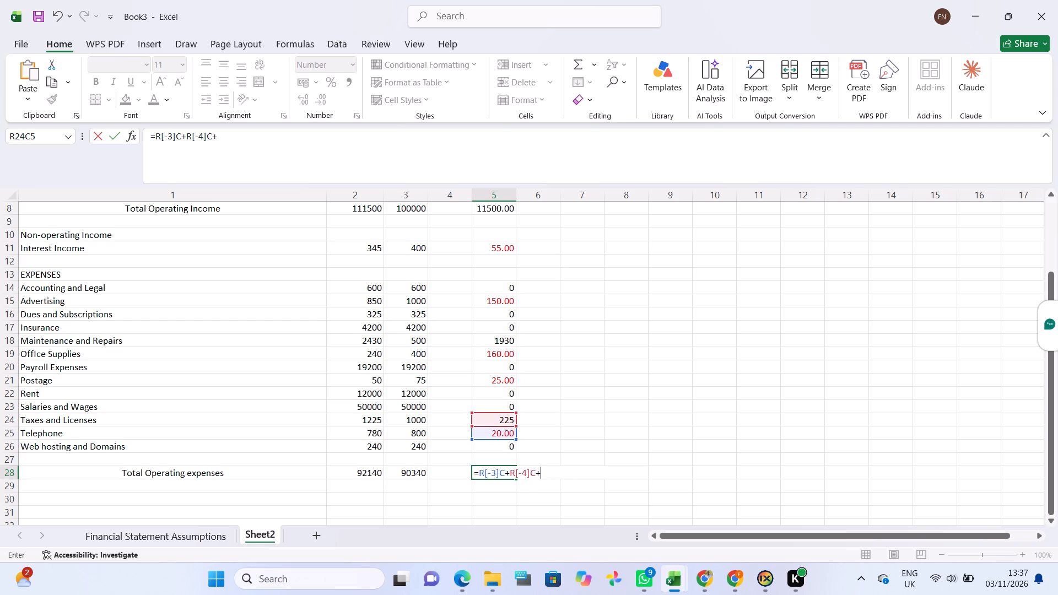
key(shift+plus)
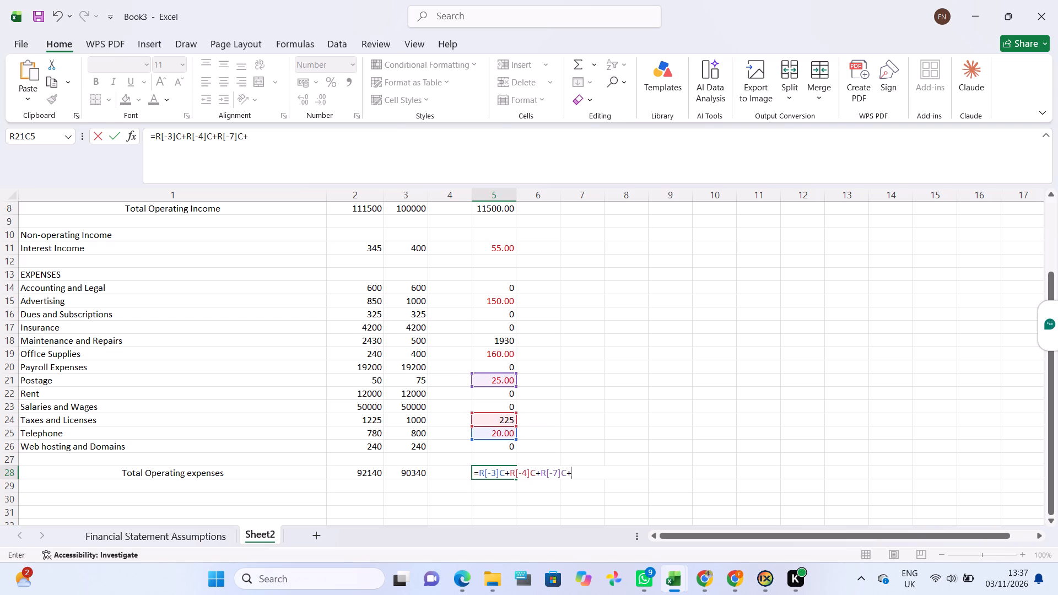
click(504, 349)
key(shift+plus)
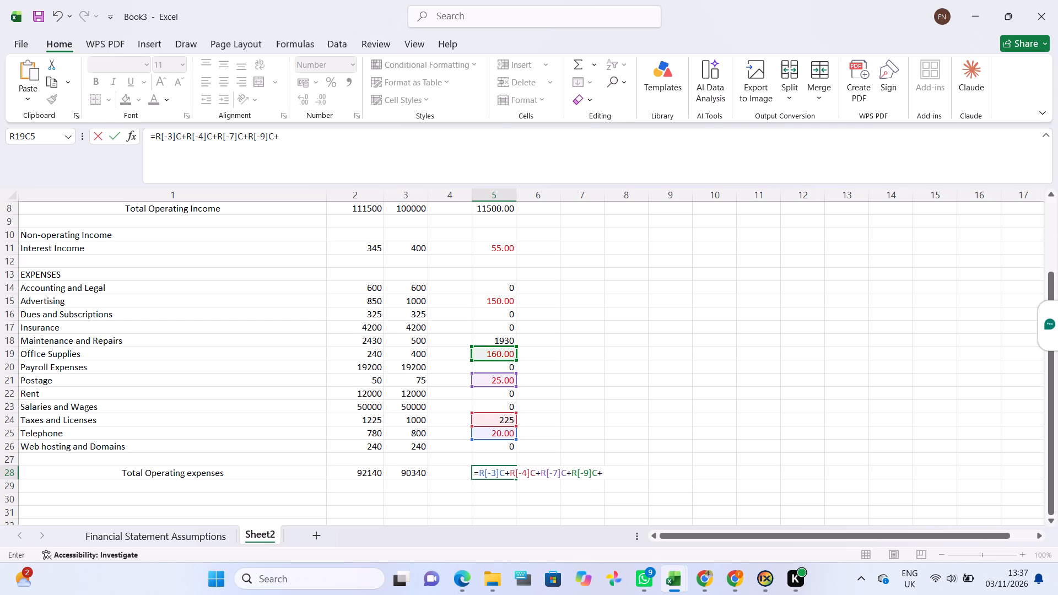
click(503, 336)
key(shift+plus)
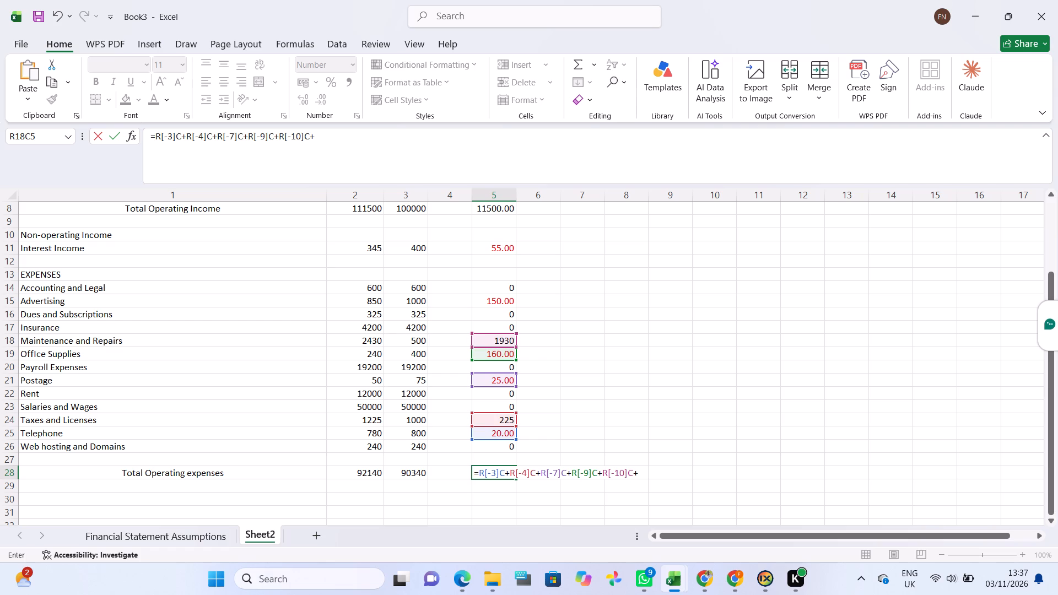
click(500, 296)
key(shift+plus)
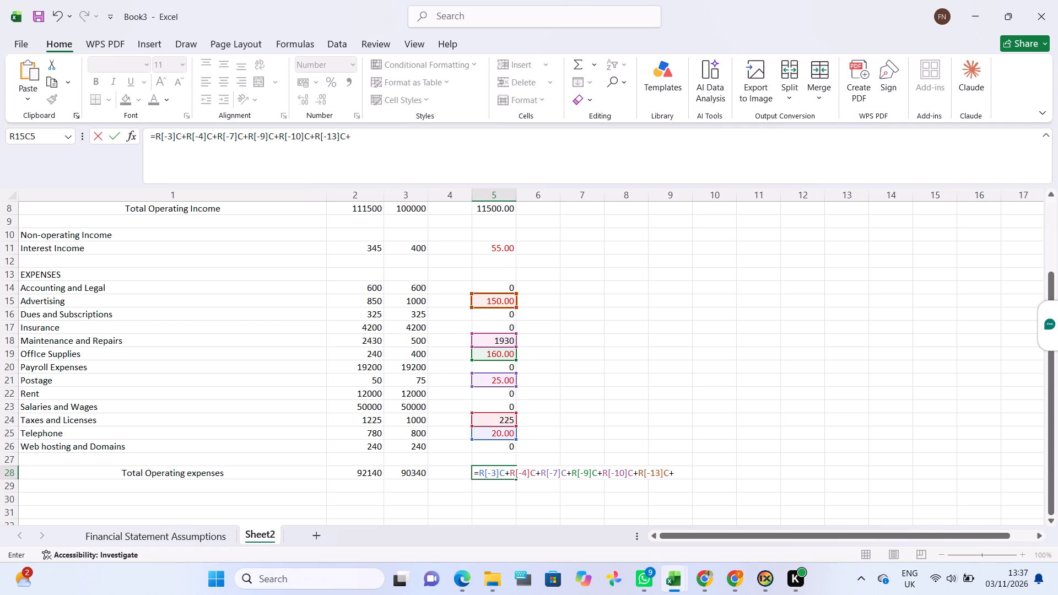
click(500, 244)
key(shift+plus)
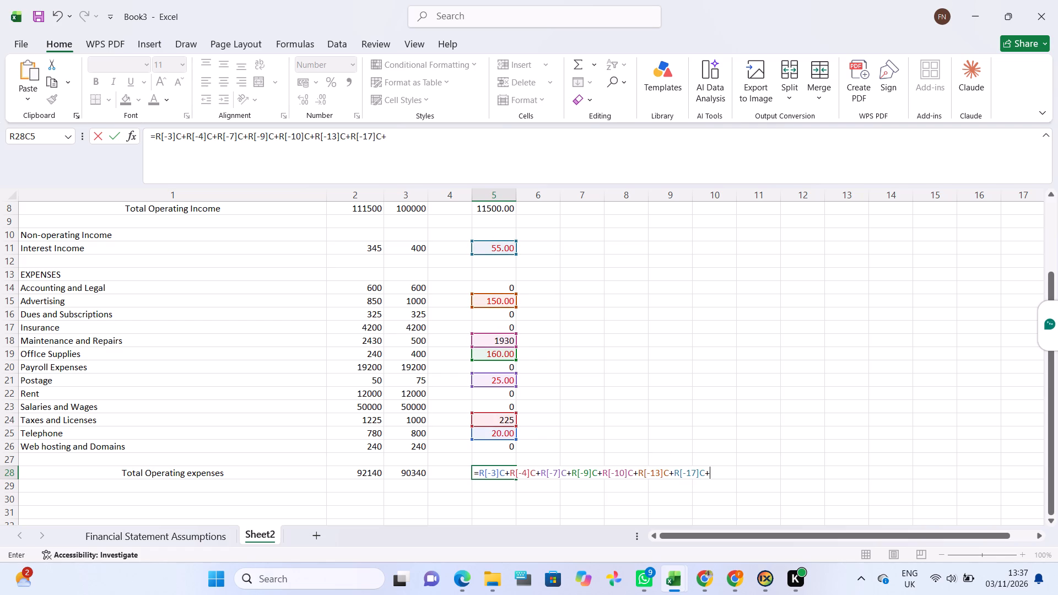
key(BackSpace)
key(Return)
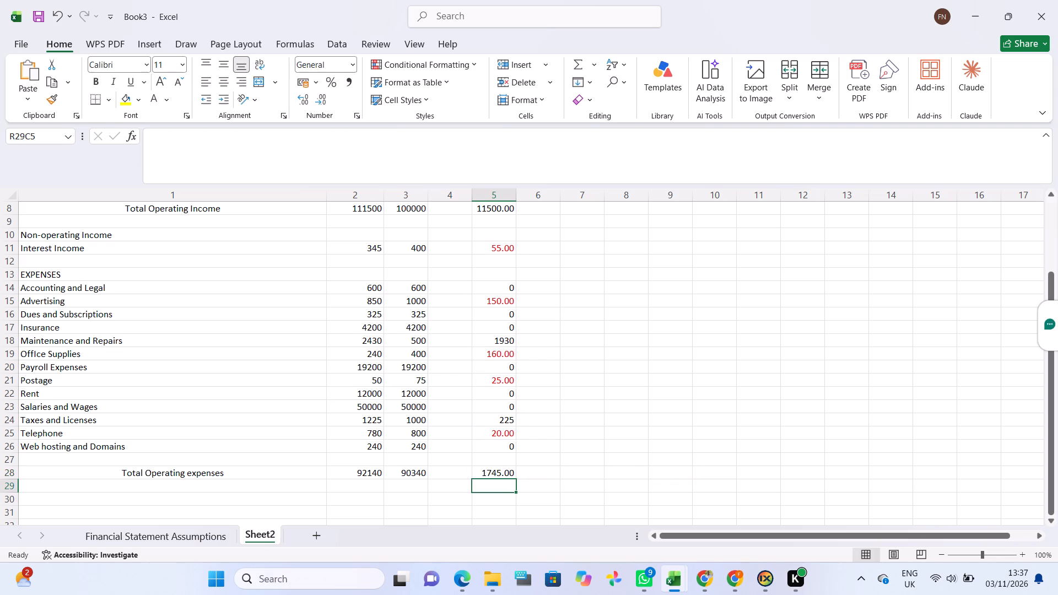
Rewrite the Total Operating expenses difference as the sum of the Advertising, Maintenance and Repairs, Office Supplies, Postage, Taxes and Licenses, and Telephone differences.
scroll(554, 452, left, 1)
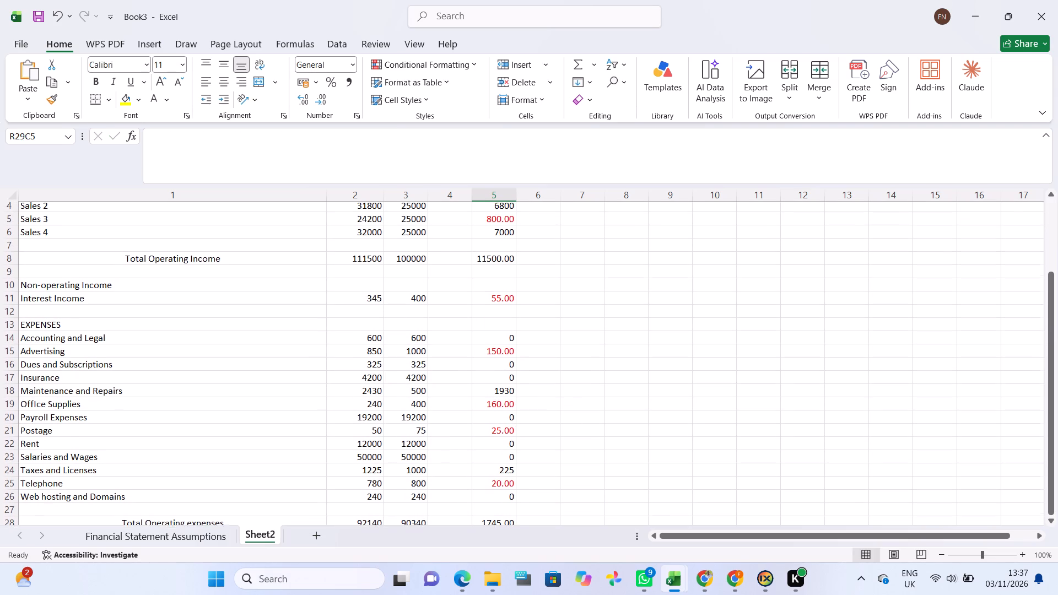
scroll(554, 452, left, 2)
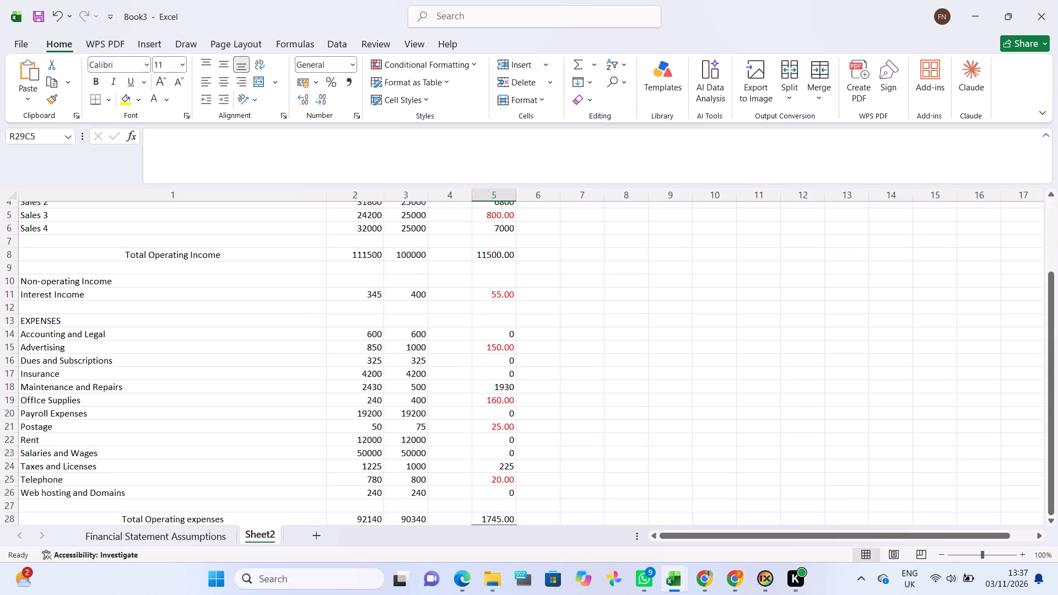
scroll(554, 452, left, 1)
click(499, 471)
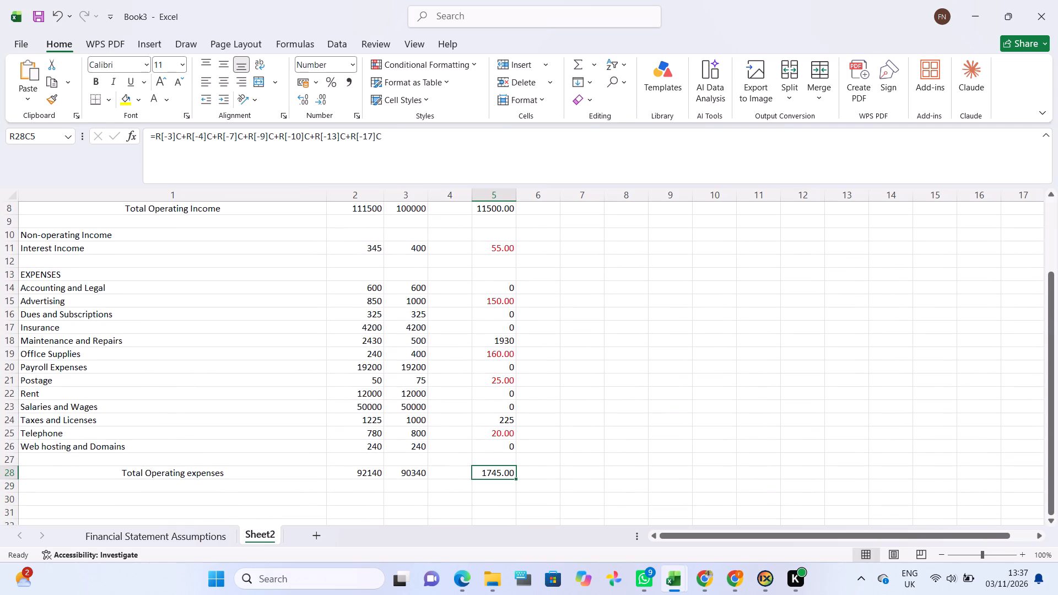
key(minus)
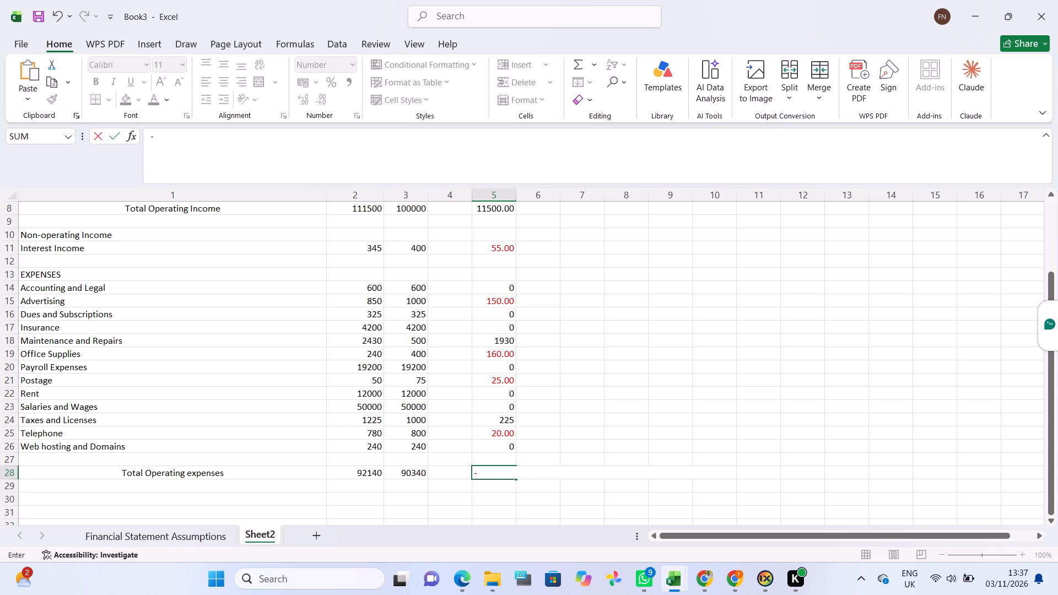
key(BackSpace)
key(equal)
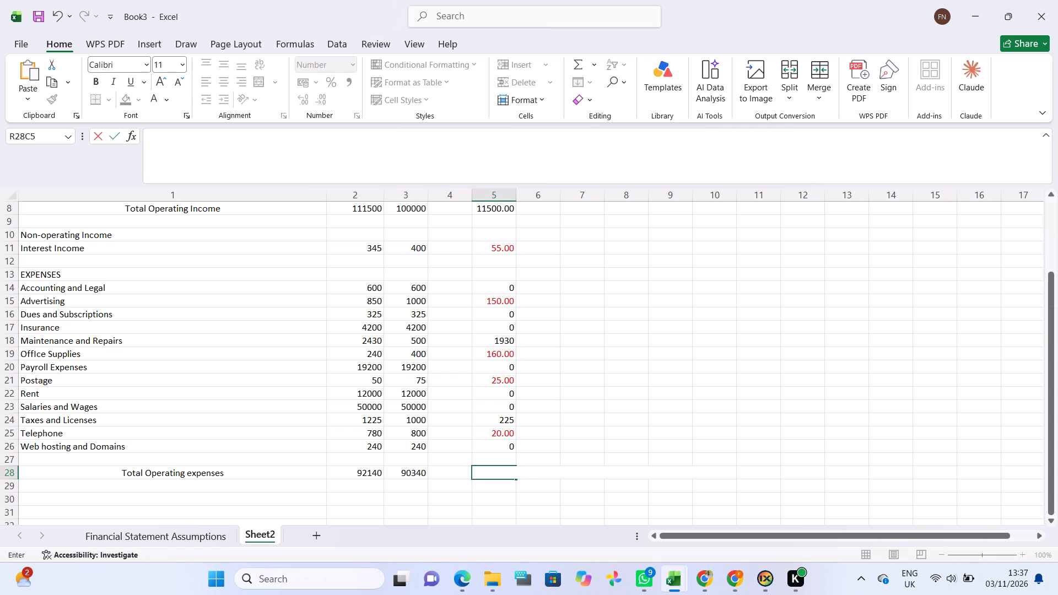
scroll(505, 474, up, 1)
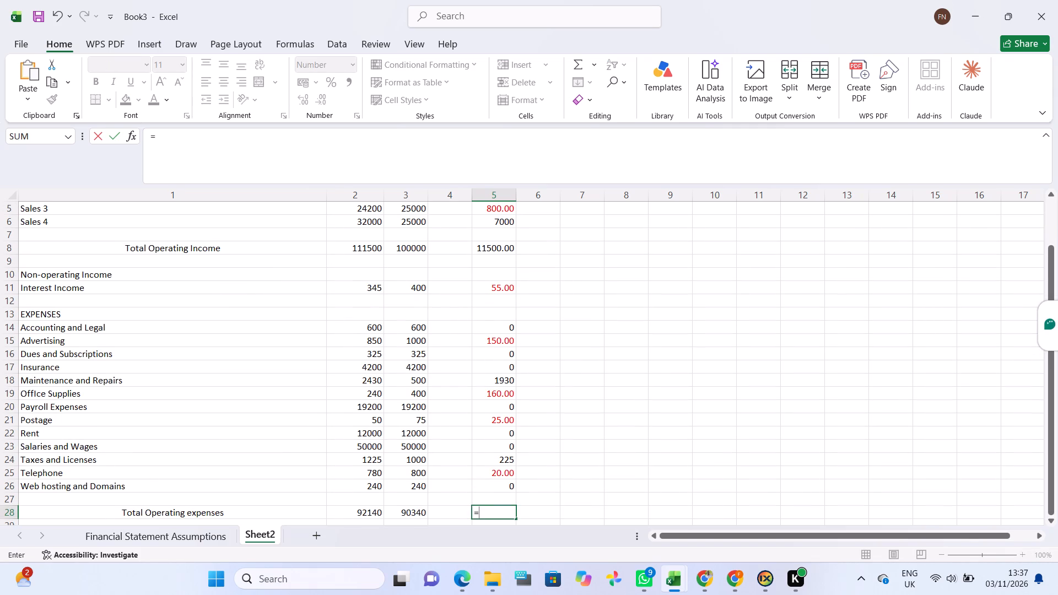
click(482, 339)
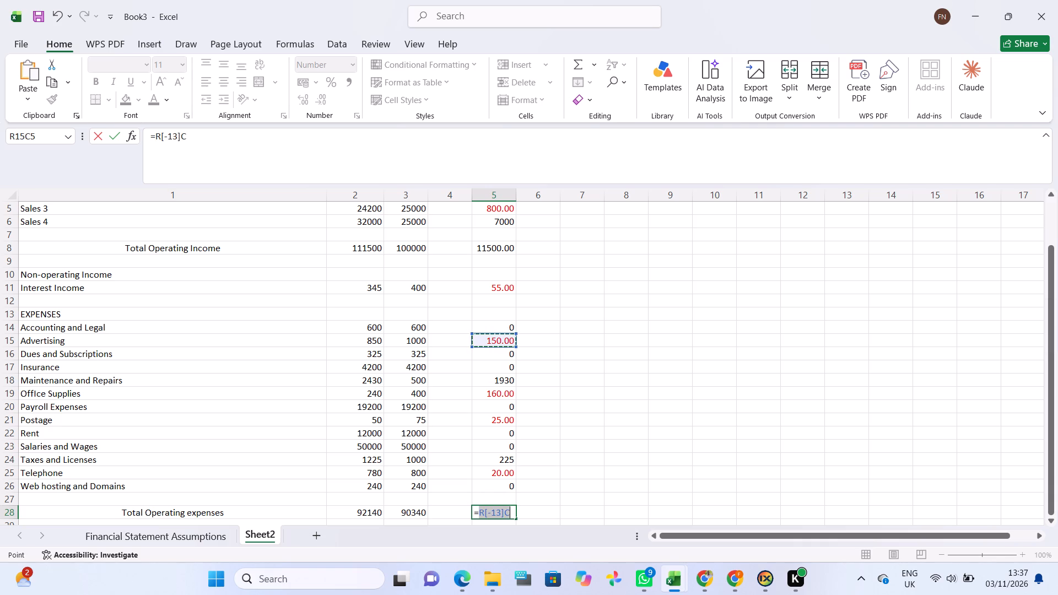
key(shift+plus)
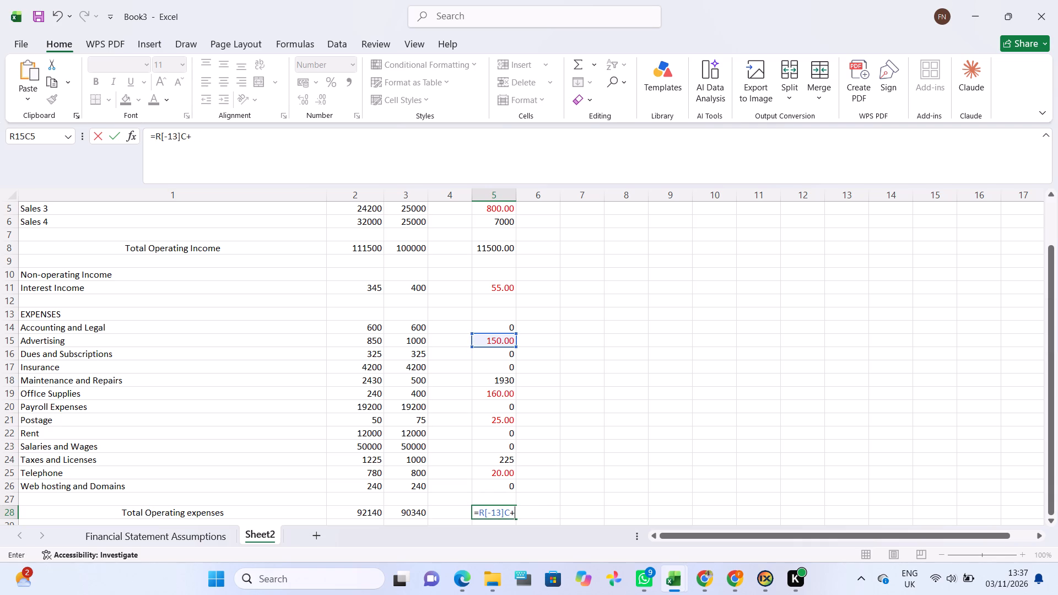
click(492, 378)
key(shift+plus)
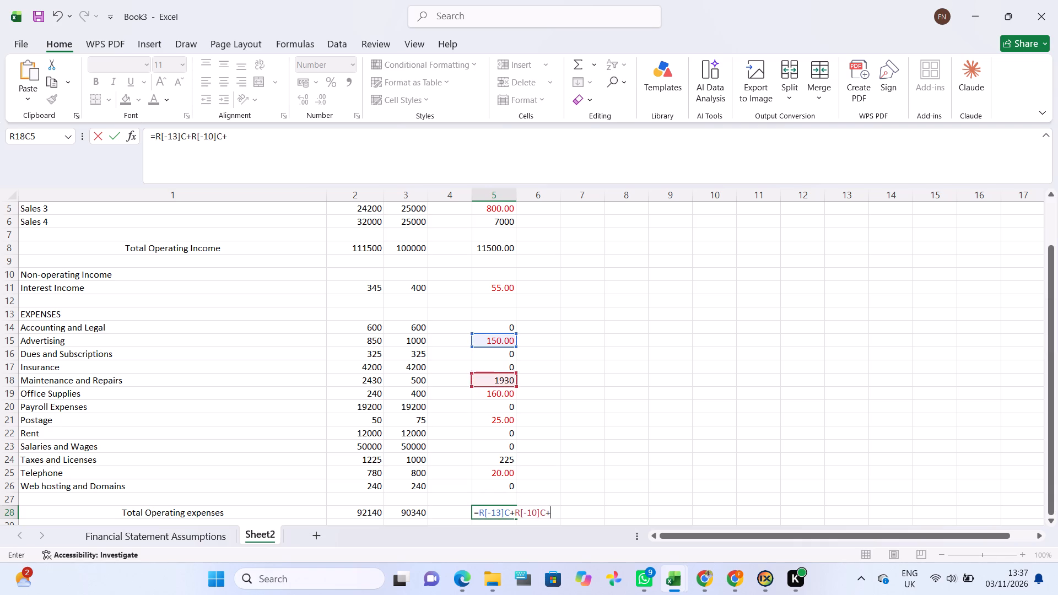
click(492, 391)
key(shift+plus)
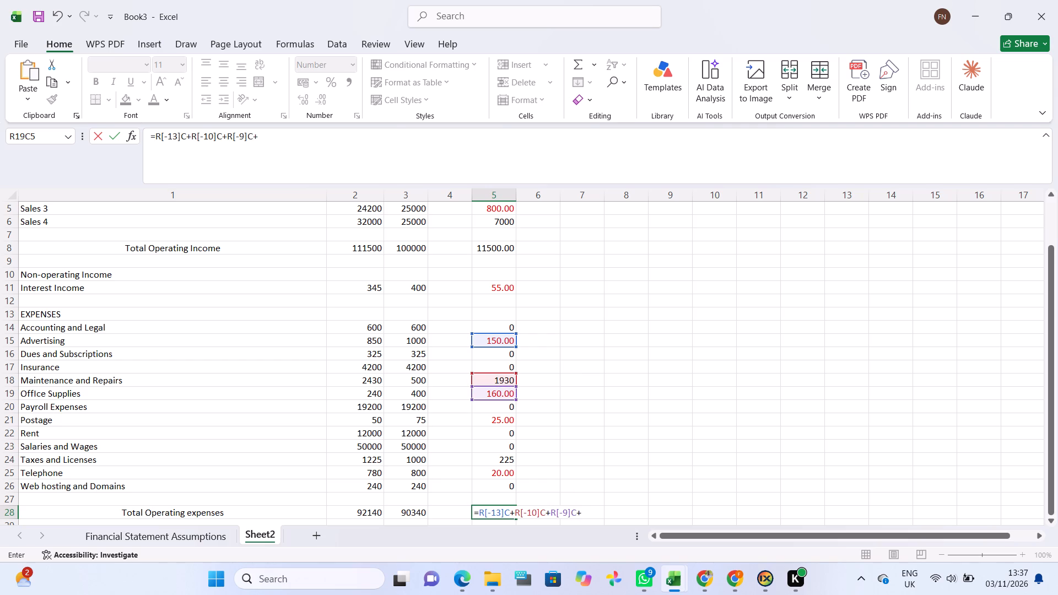
click(490, 420)
key(shift+plus)
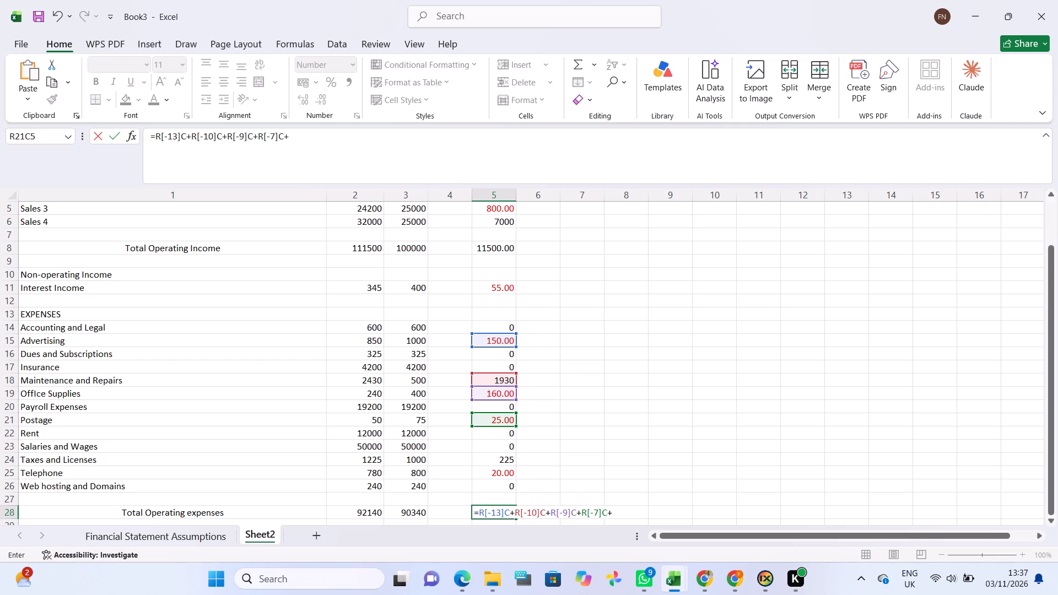
click(502, 464)
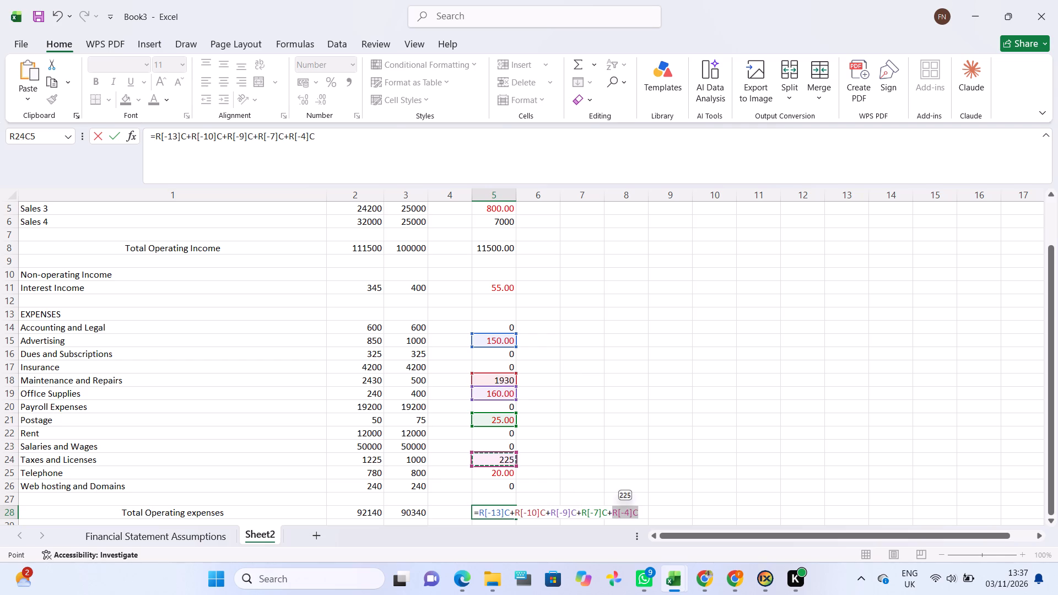
key(shift+plus)
click(502, 470)
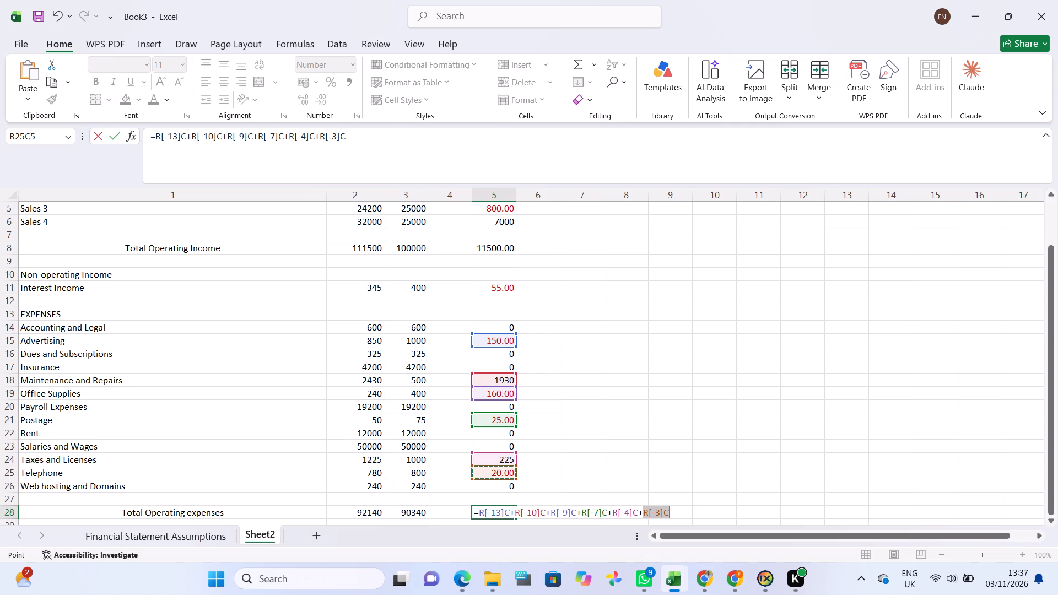
scroll(502, 470, down, 1)
key(Return)
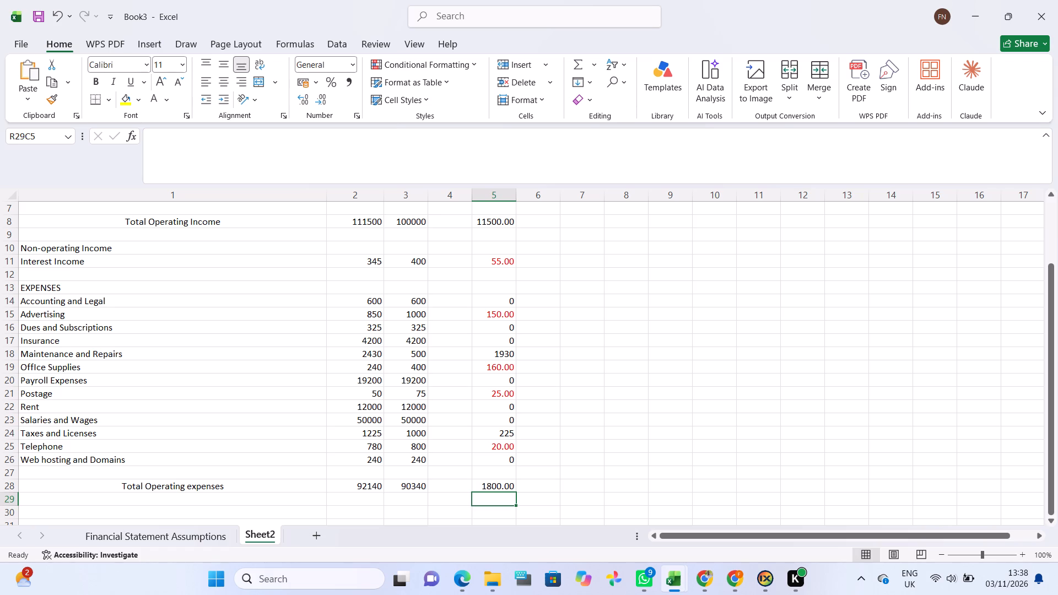
Review the income and expense rows from the Sales lines down to Total Operating expenses.
scroll(359, 338, up, 1)
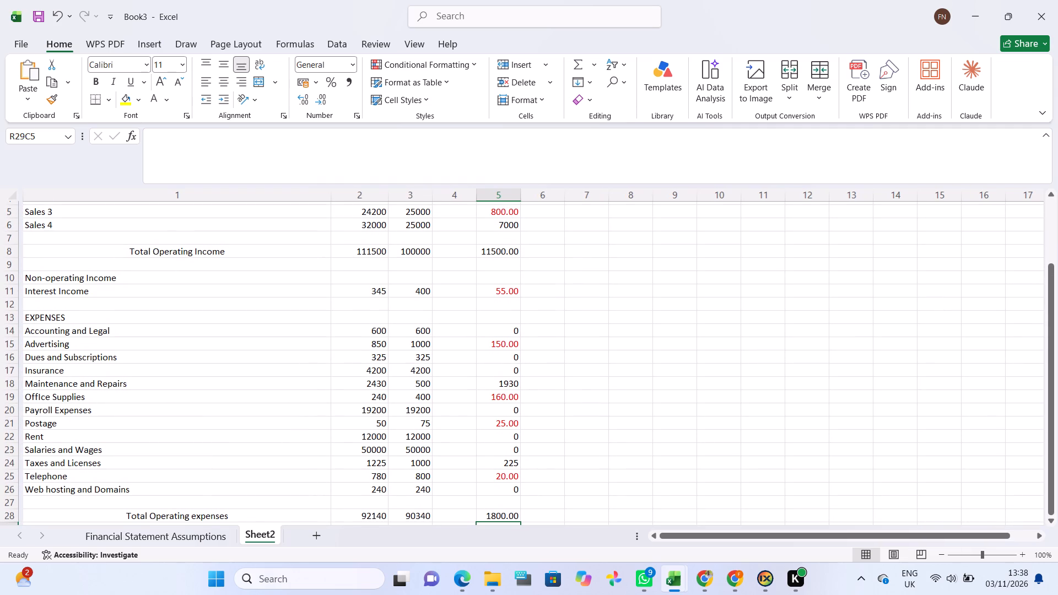
scroll(359, 338, up, 6)
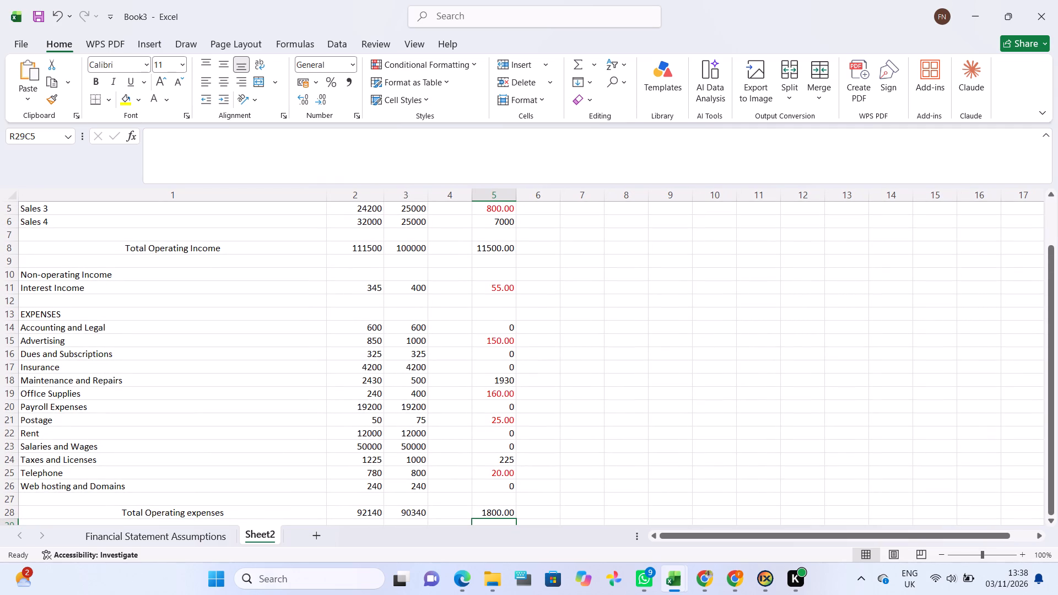
click(19, 306)
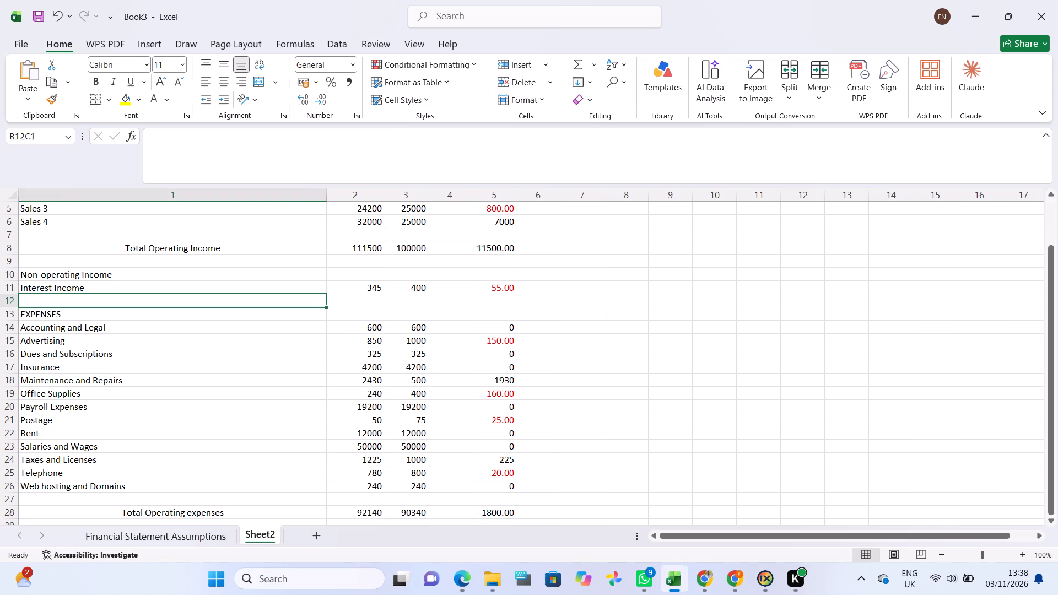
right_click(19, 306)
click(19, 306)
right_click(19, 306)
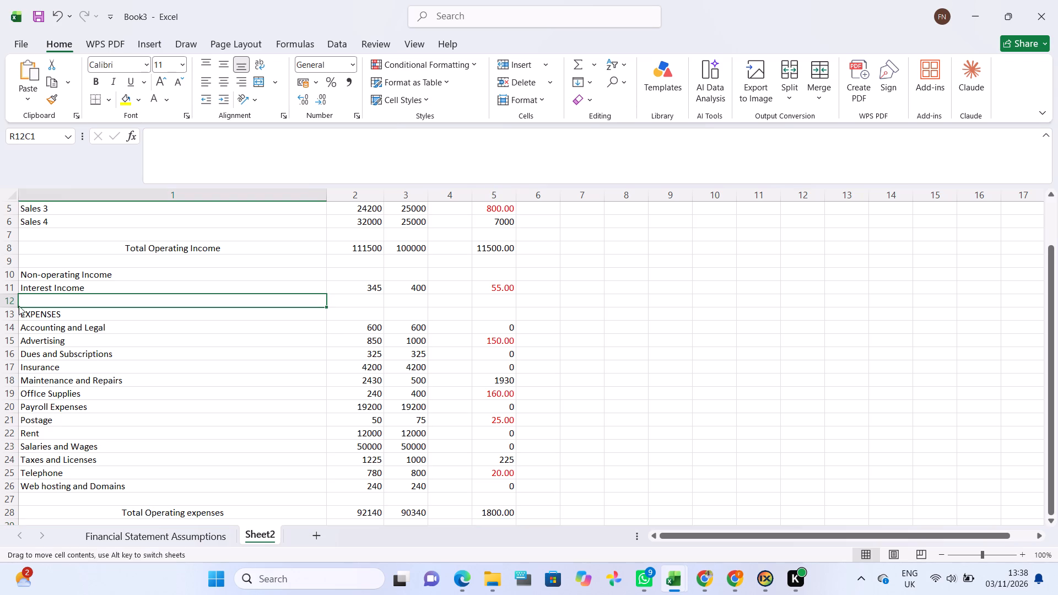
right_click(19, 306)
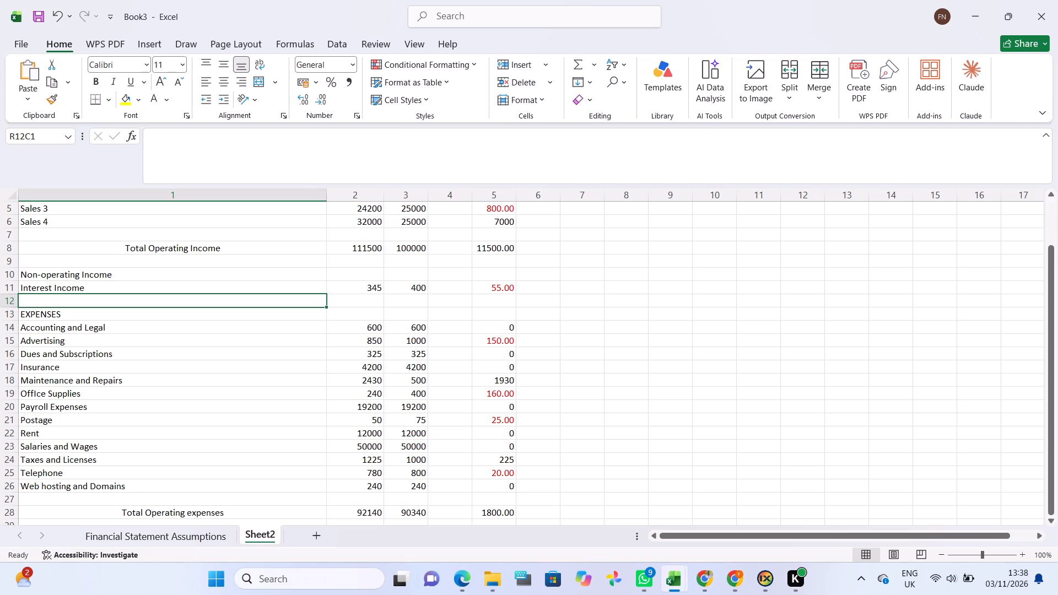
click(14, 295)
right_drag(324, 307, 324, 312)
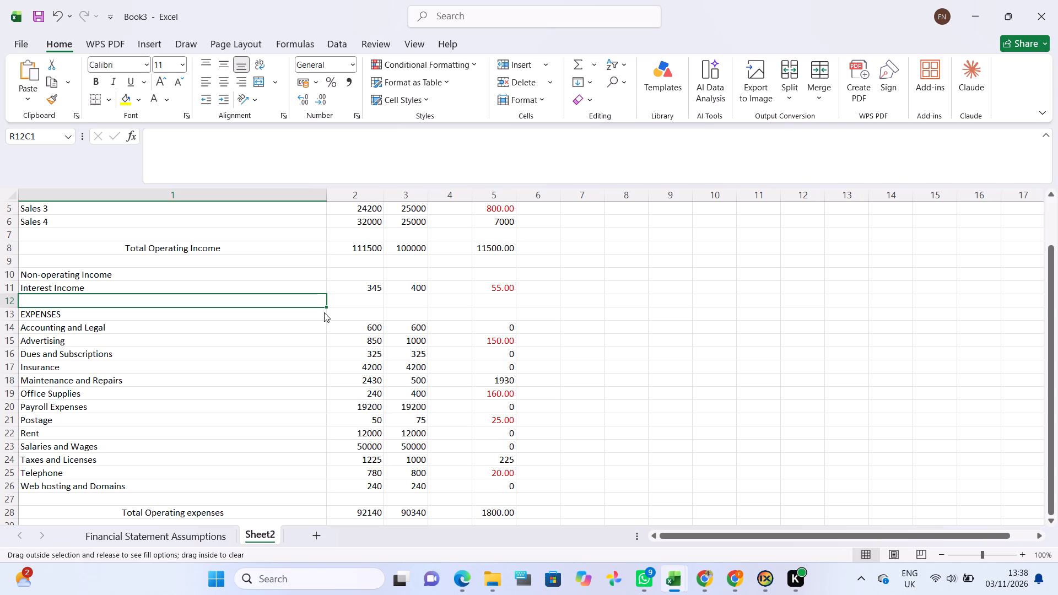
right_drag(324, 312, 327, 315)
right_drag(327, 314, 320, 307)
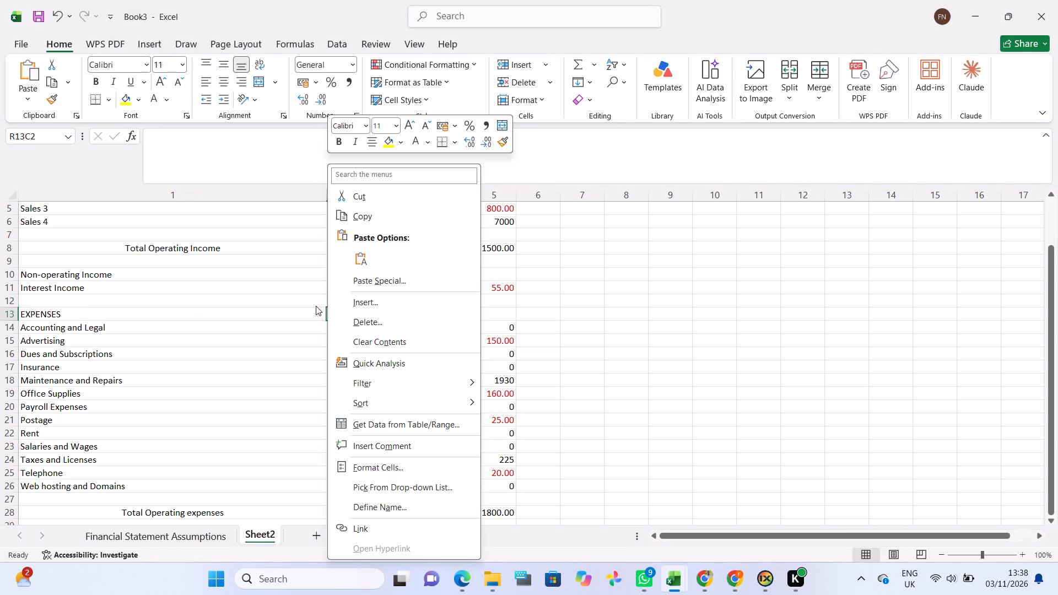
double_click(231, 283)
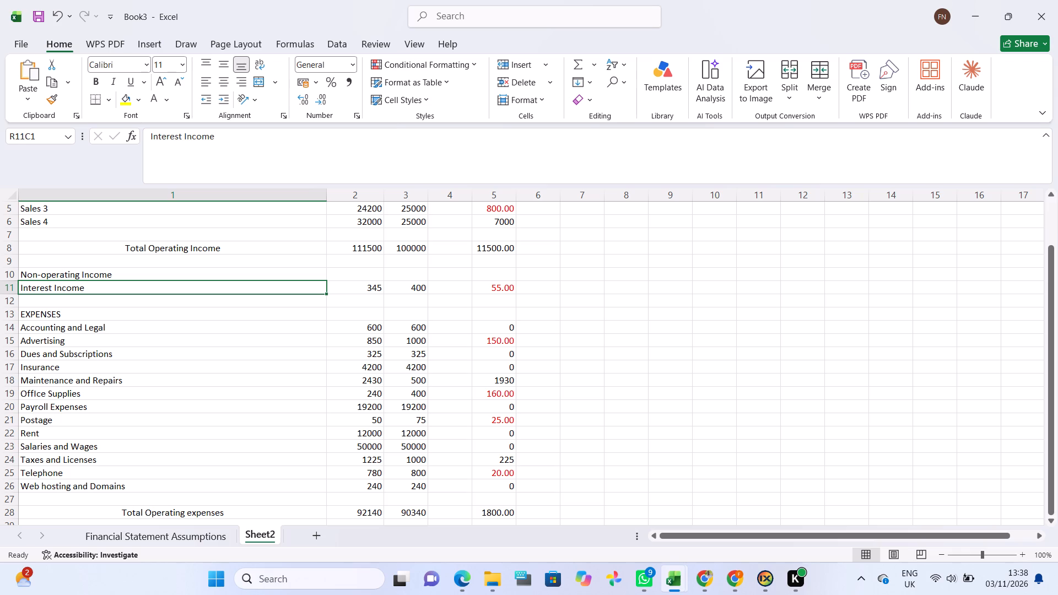
Increase the height of empty row 12, between Interest Income and EXPENSES, to about double its current height.
click(95, 303)
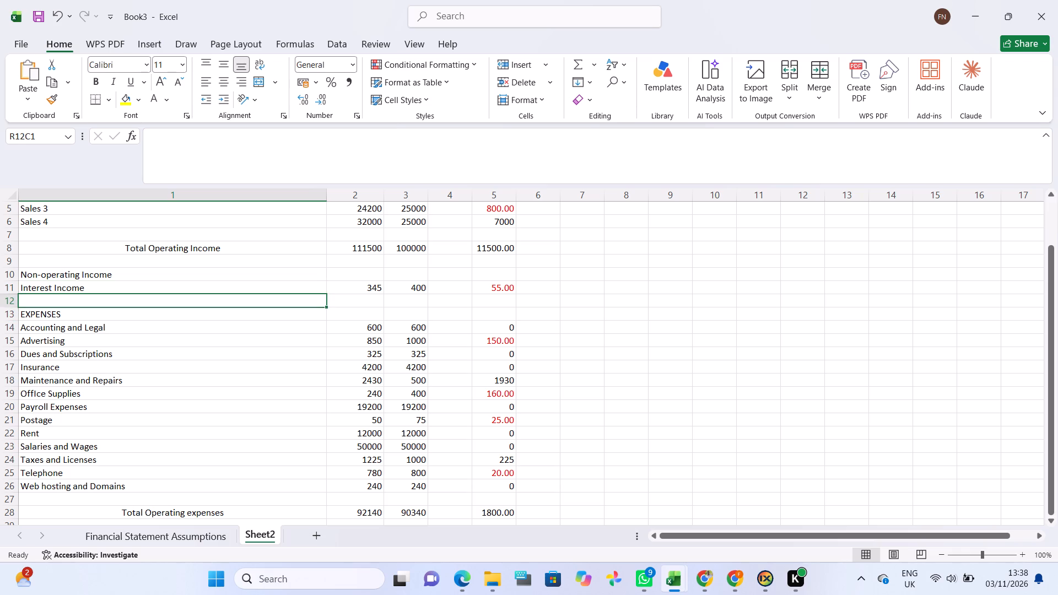
drag(18, 306, 21, 318)
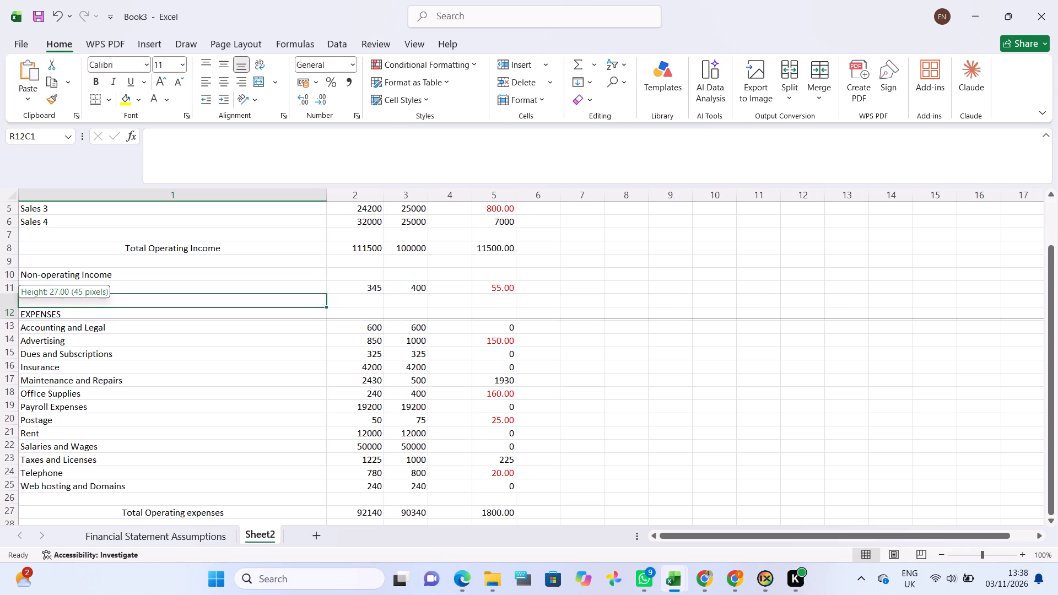
drag(21, 318, 22, 321)
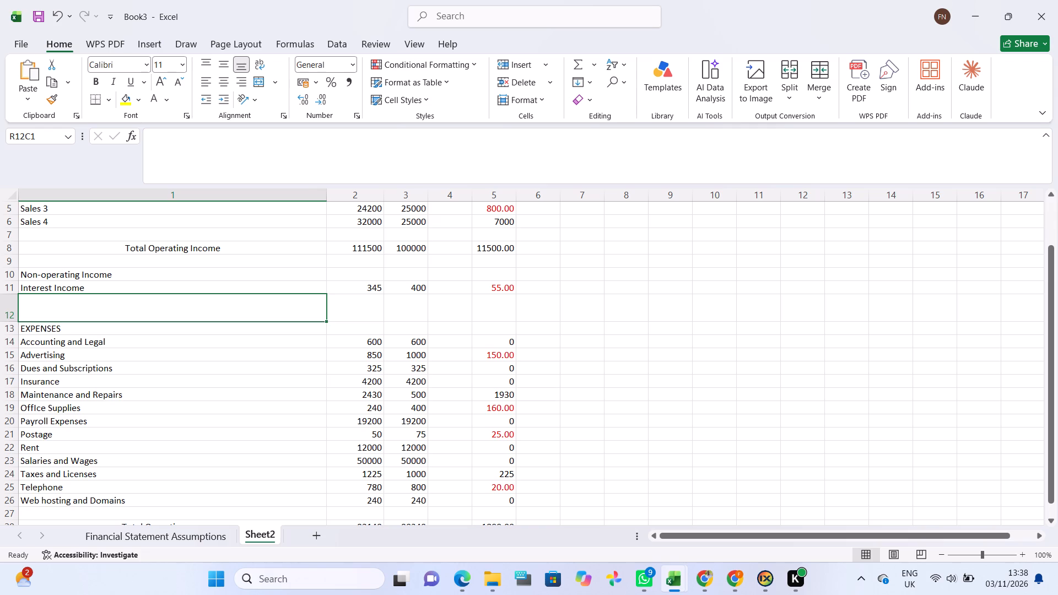
Label row 12 "Total INCOME" in the first column, below Interest Income.
click(161, 305)
key(t)
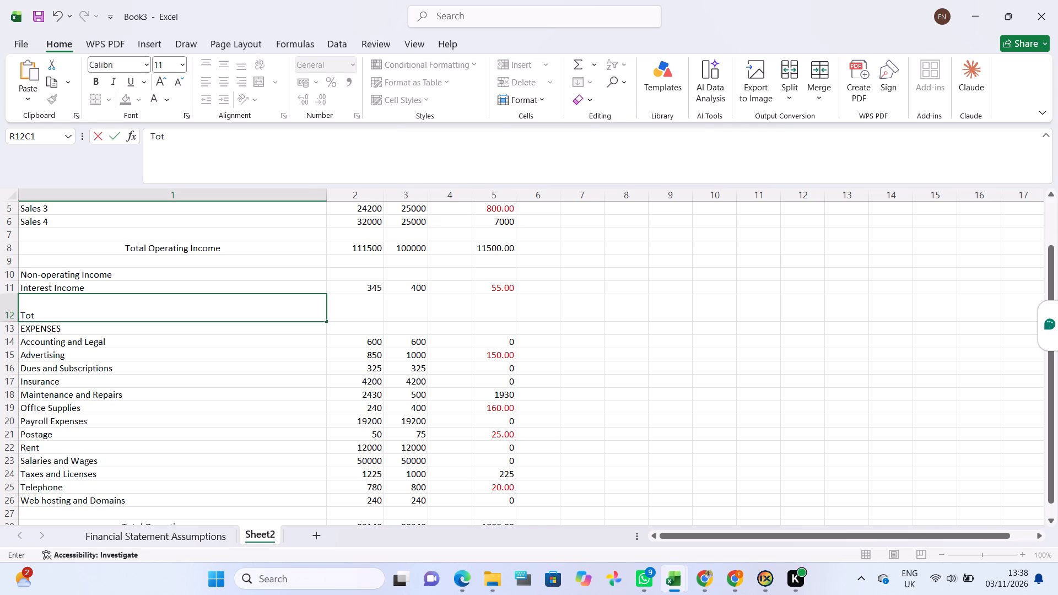
text(l)
key(space)
text(INCOME)
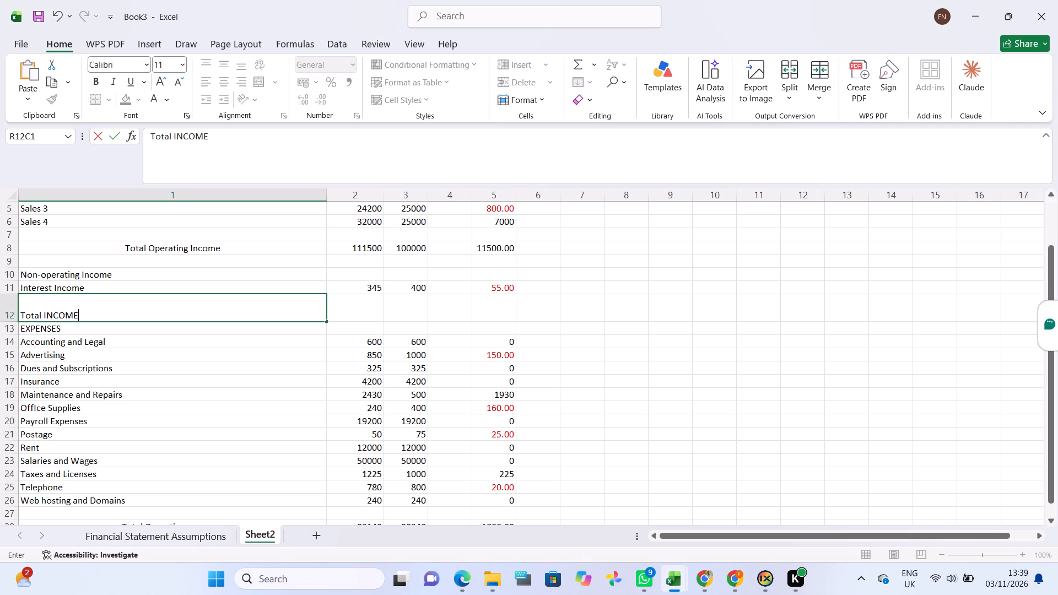
Calculate the Actual value of Total INCOME by adding the Actual Total Operating Income and Interest Income.
click(336, 311)
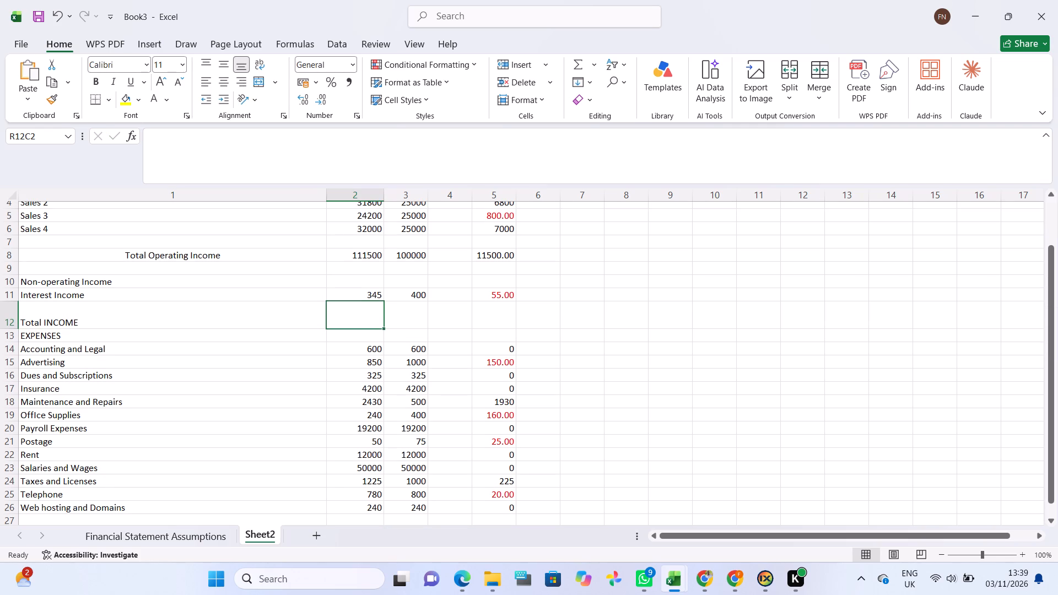
key(equal)
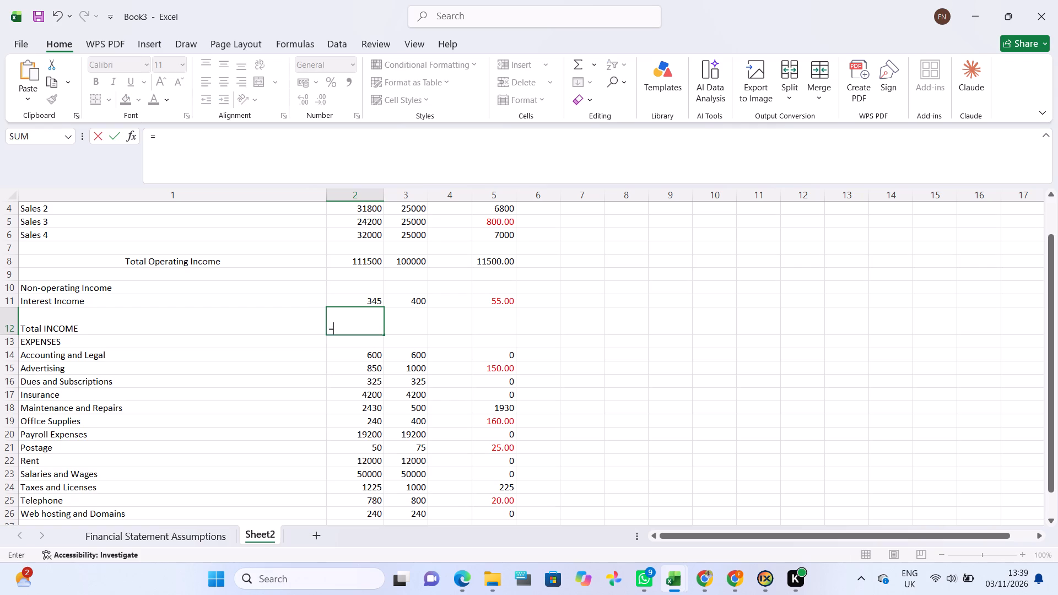
click(371, 262)
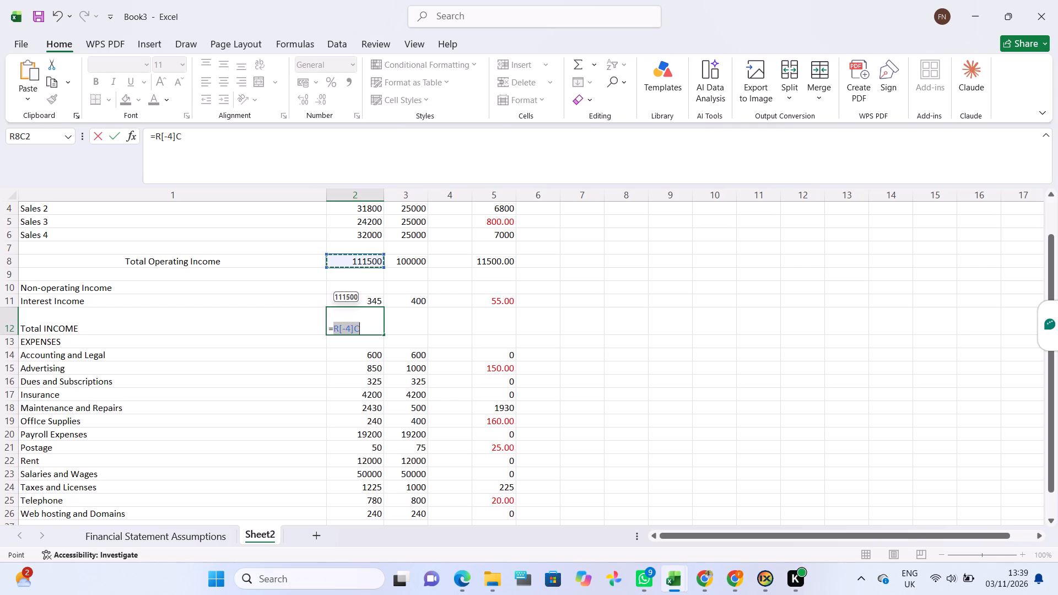
key(shift+plus)
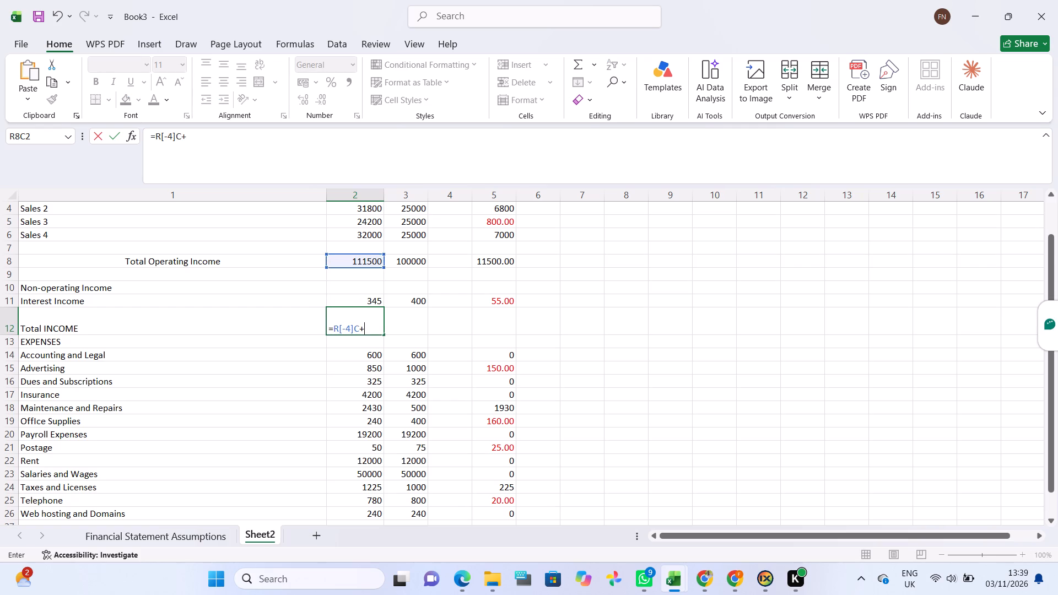
click(363, 296)
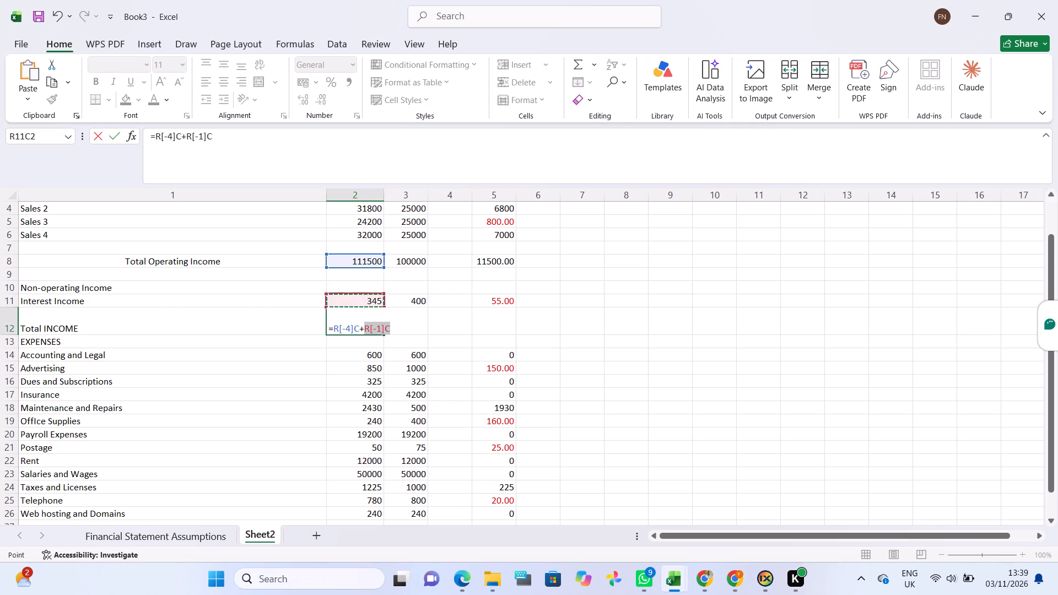
key(Return)
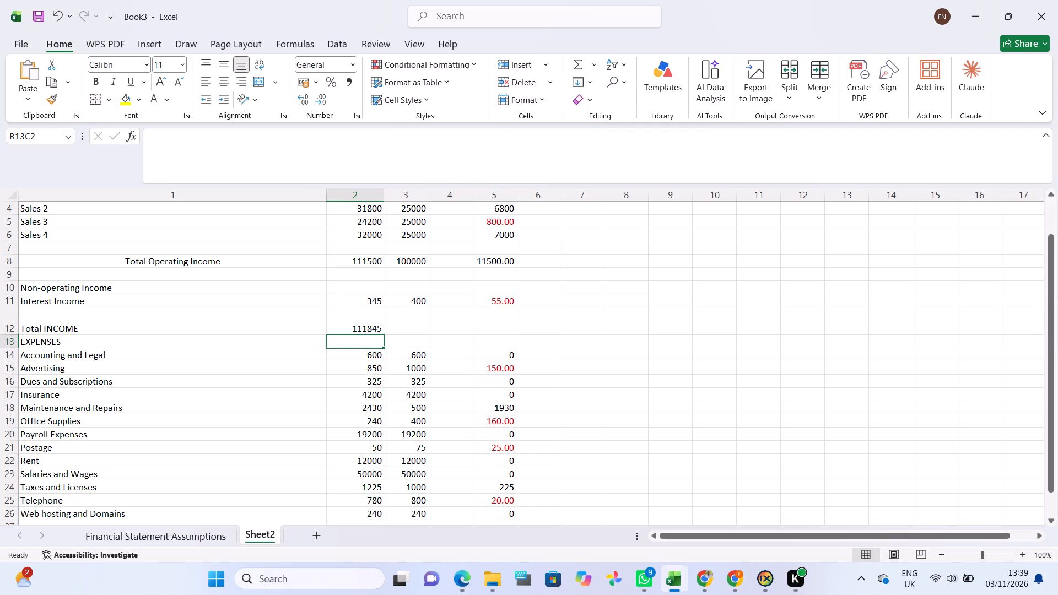
Calculate the Budget value of Total INCOME by adding the Budget Total Operating Income and Interest Income.
click(410, 332)
key(equal)
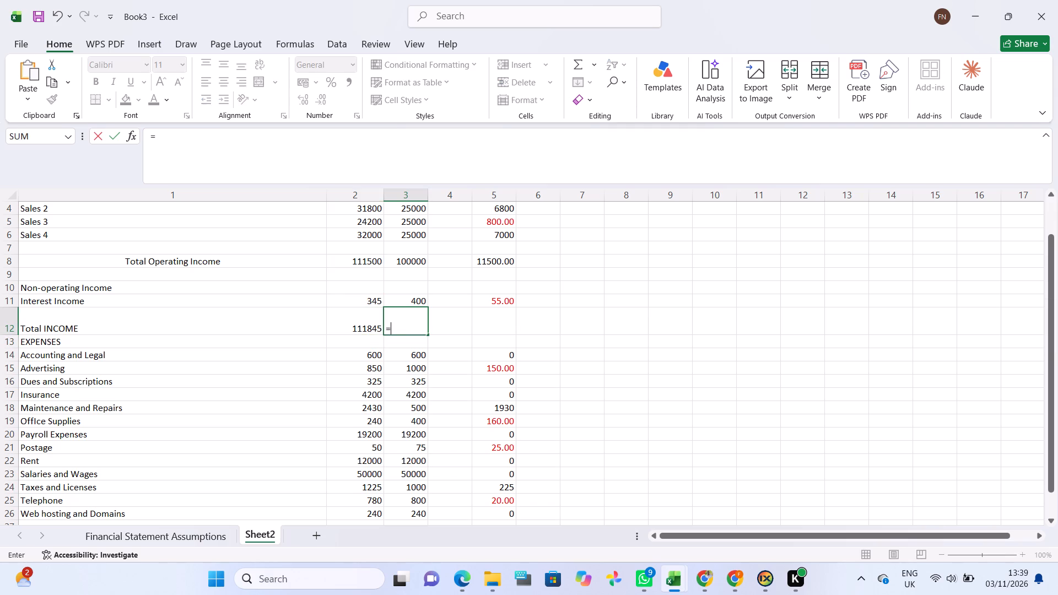
click(421, 264)
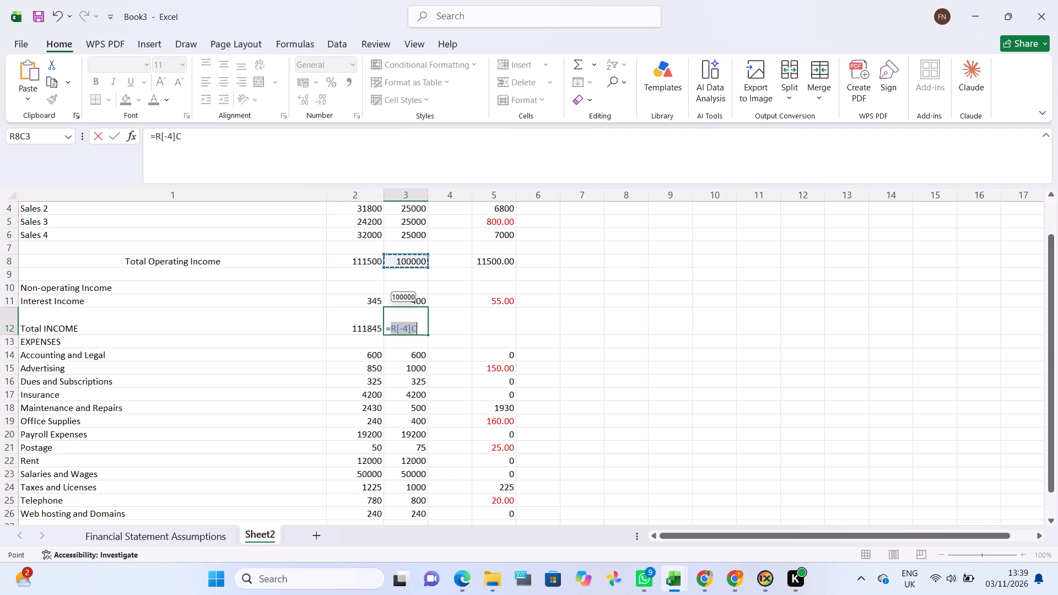
key(shift+plus)
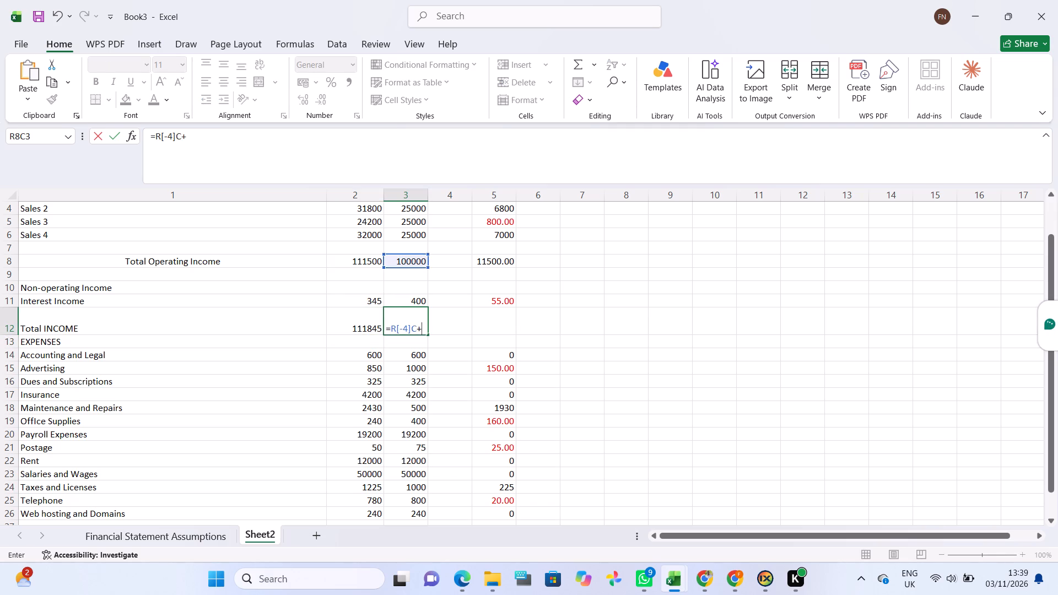
click(416, 301)
key(Return)
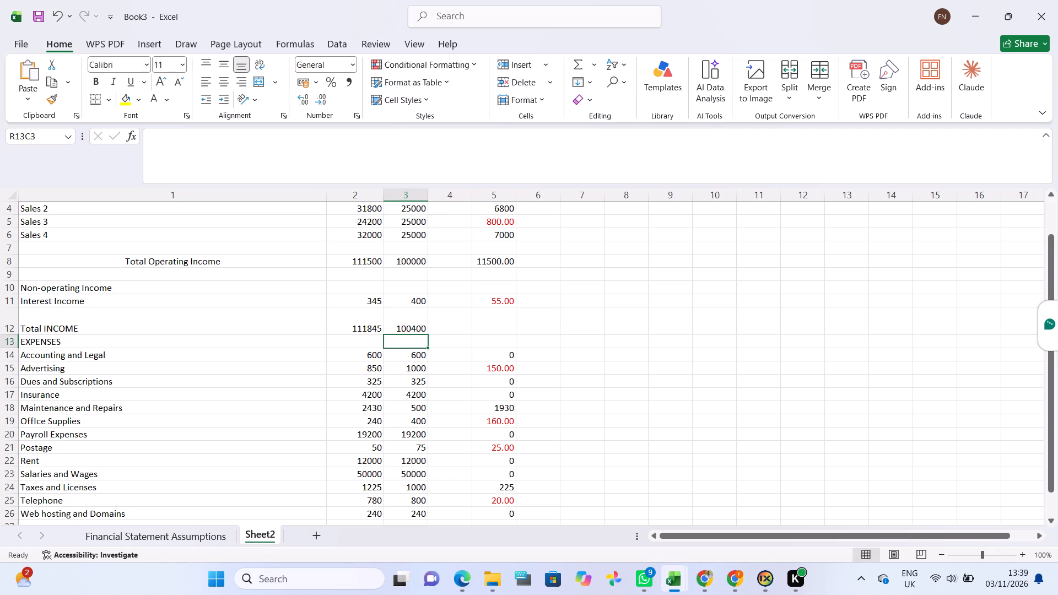
Calculate the Difference value of Total INCOME by adding the Total Operating Income and Interest Income differences.
click(507, 324)
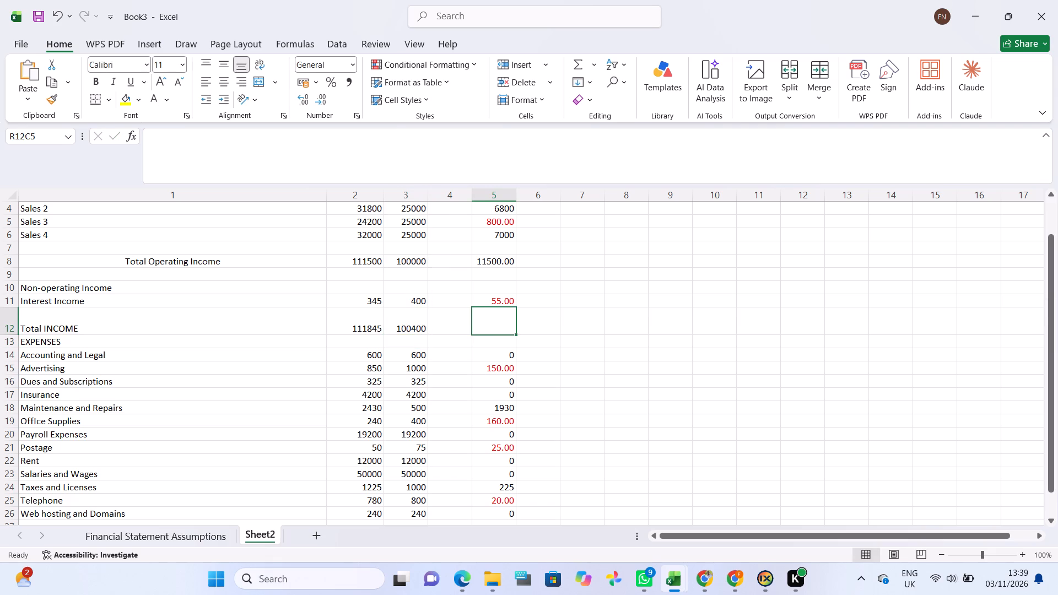
key(equal)
drag(495, 252, 495, 258)
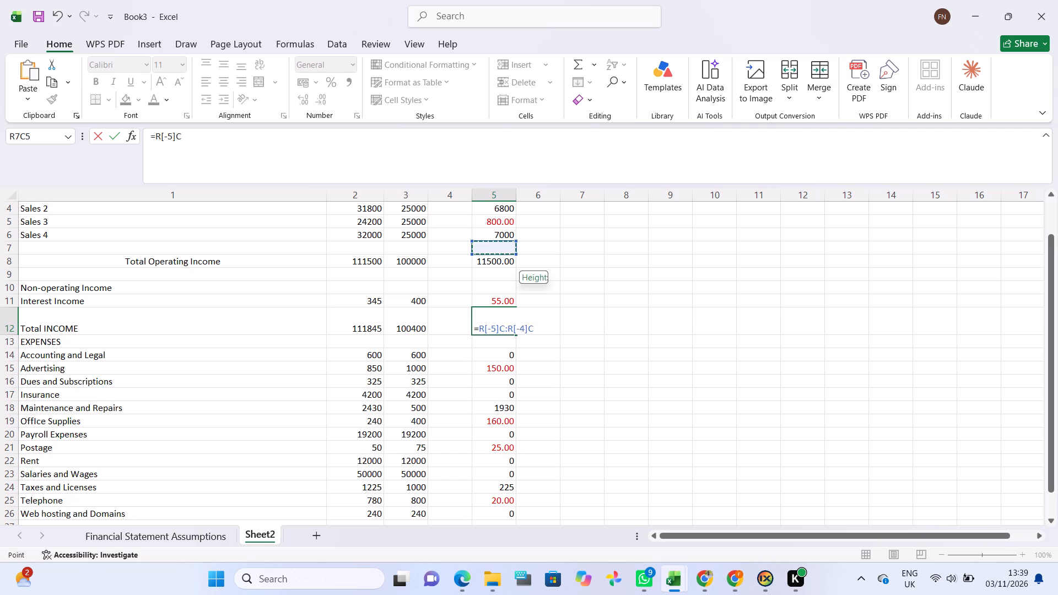
drag(495, 258, 495, 260)
click(495, 260)
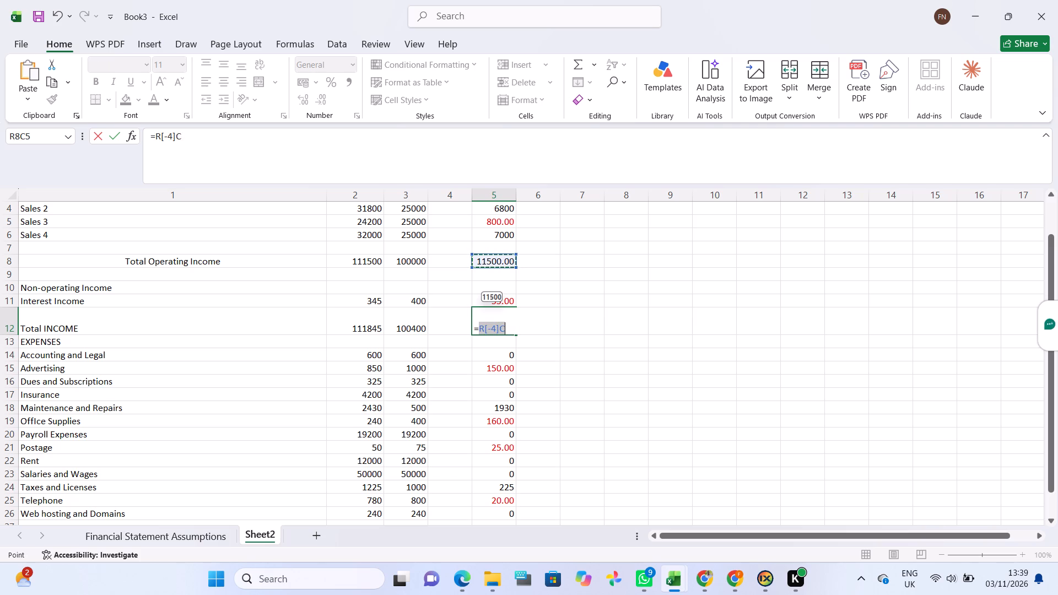
key(shift+plus)
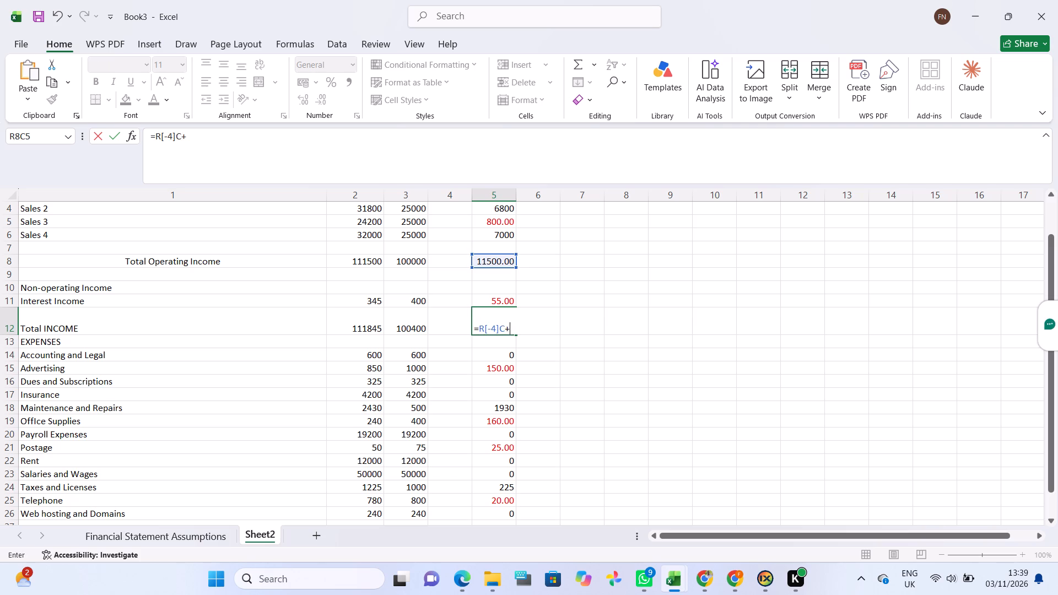
click(490, 306)
click(490, 301)
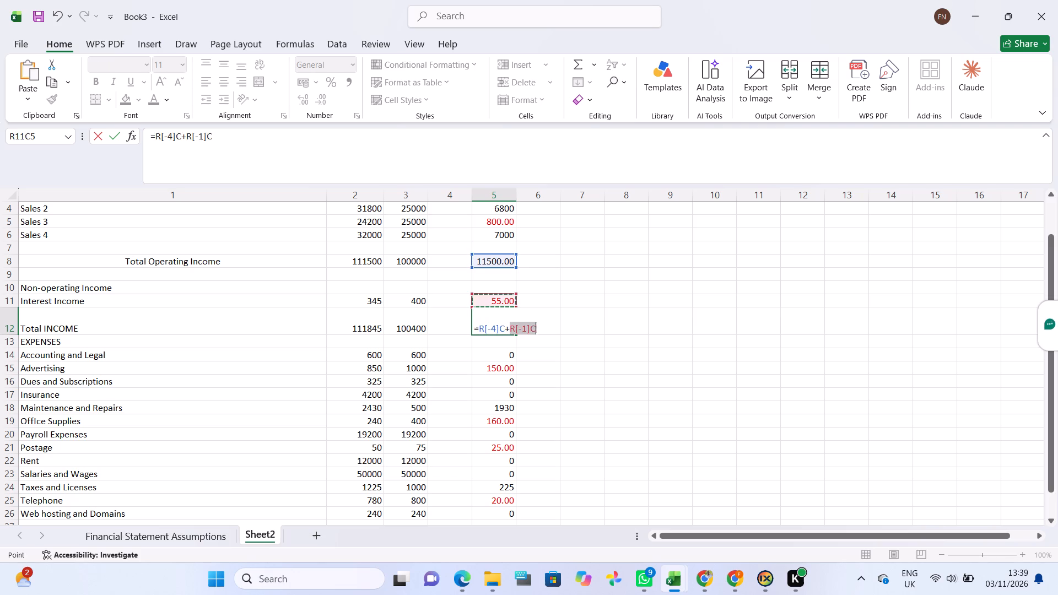
key(Return)
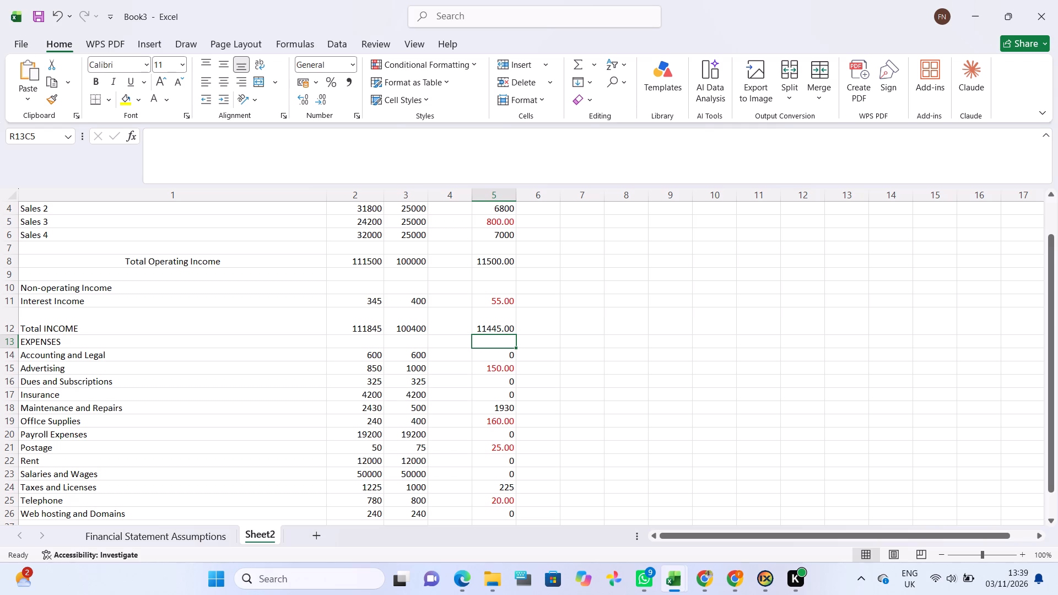
Review the income and expense rows above and below the Total INCOME line.
scroll(488, 340, down, 1)
scroll(488, 340, up, 1)
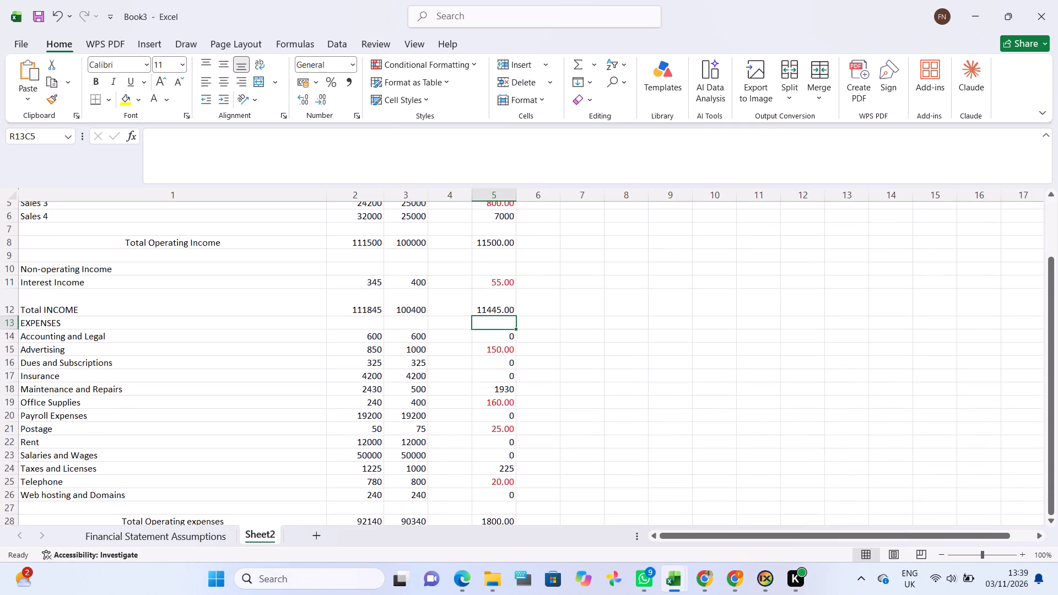
scroll(488, 340, up, 1)
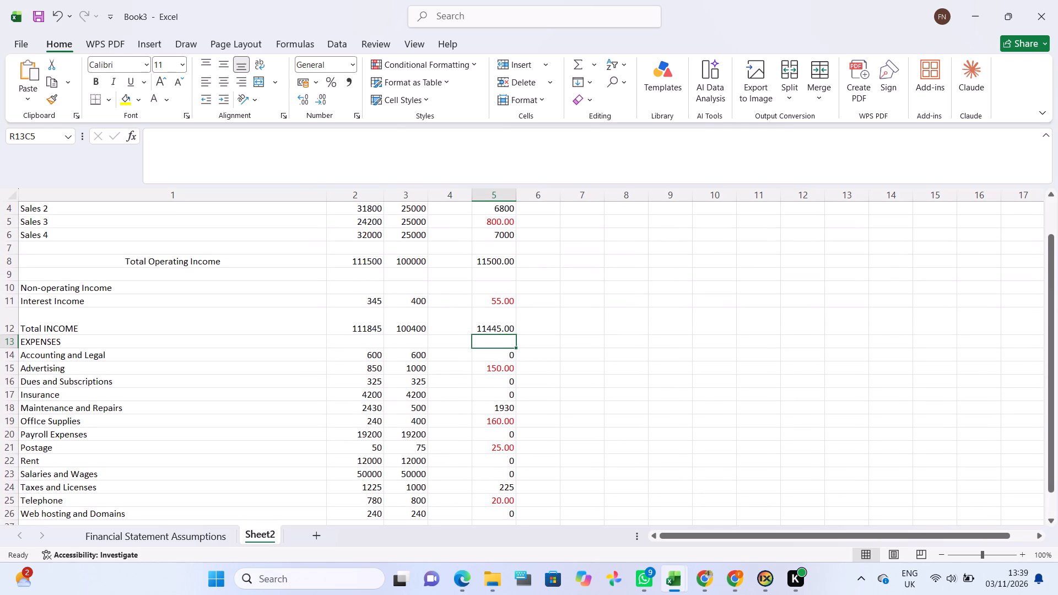
scroll(488, 340, up, 1)
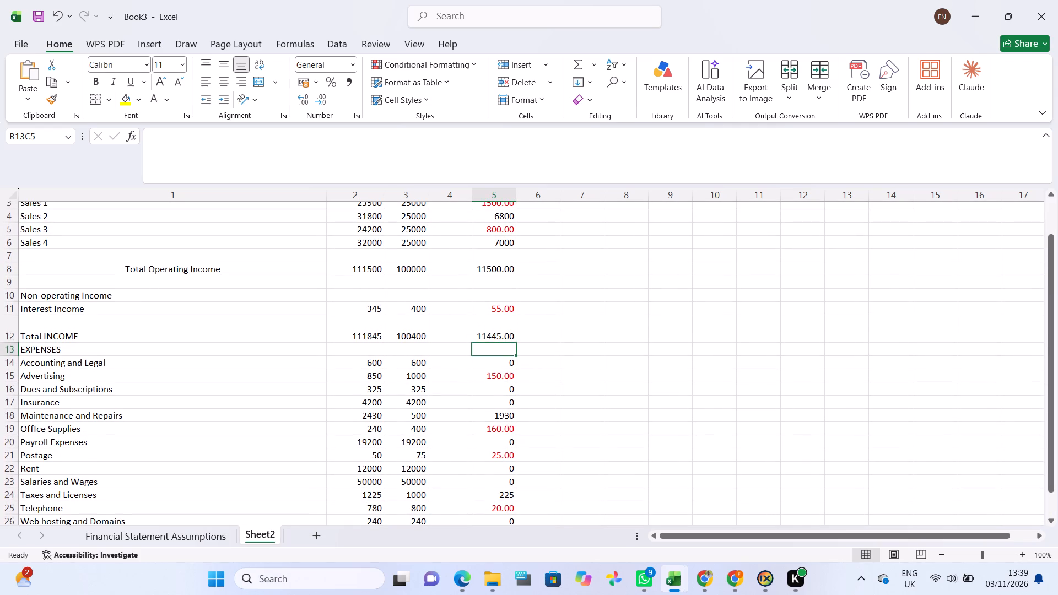
scroll(488, 340, up, 1)
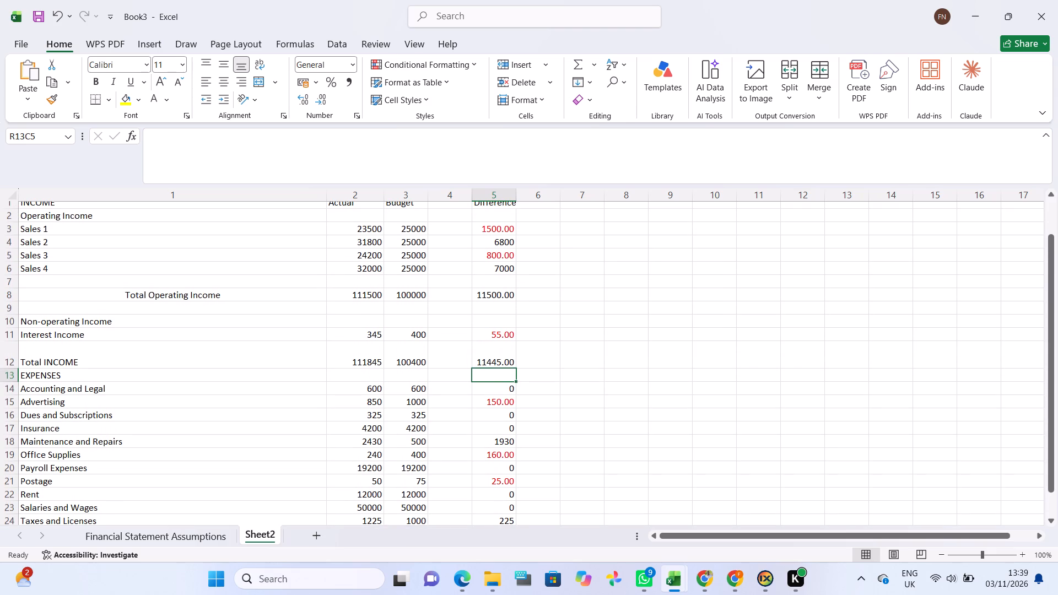
scroll(488, 340, up, 1)
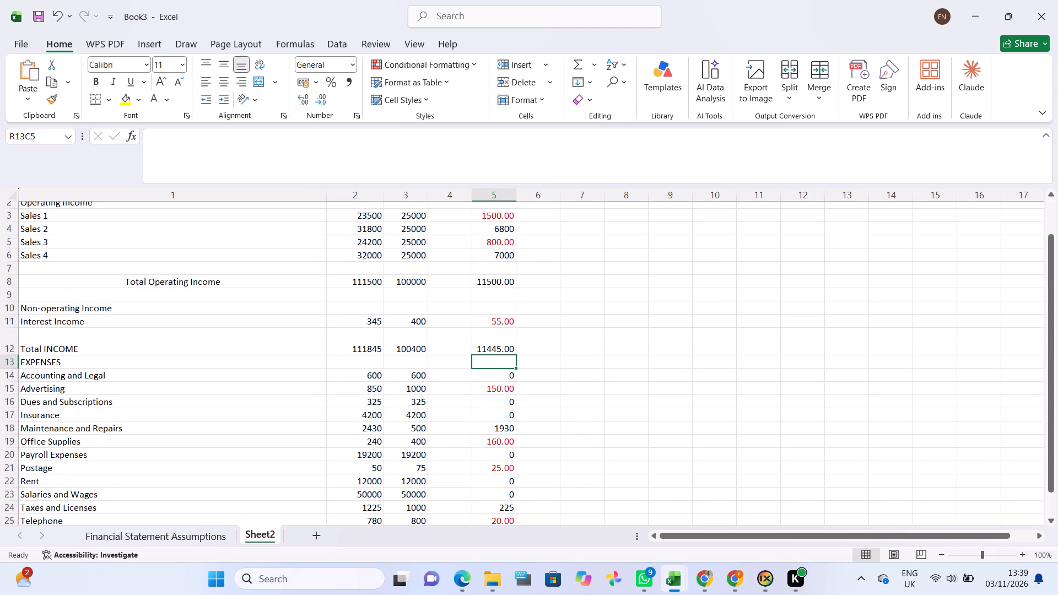
scroll(488, 340, up, 1)
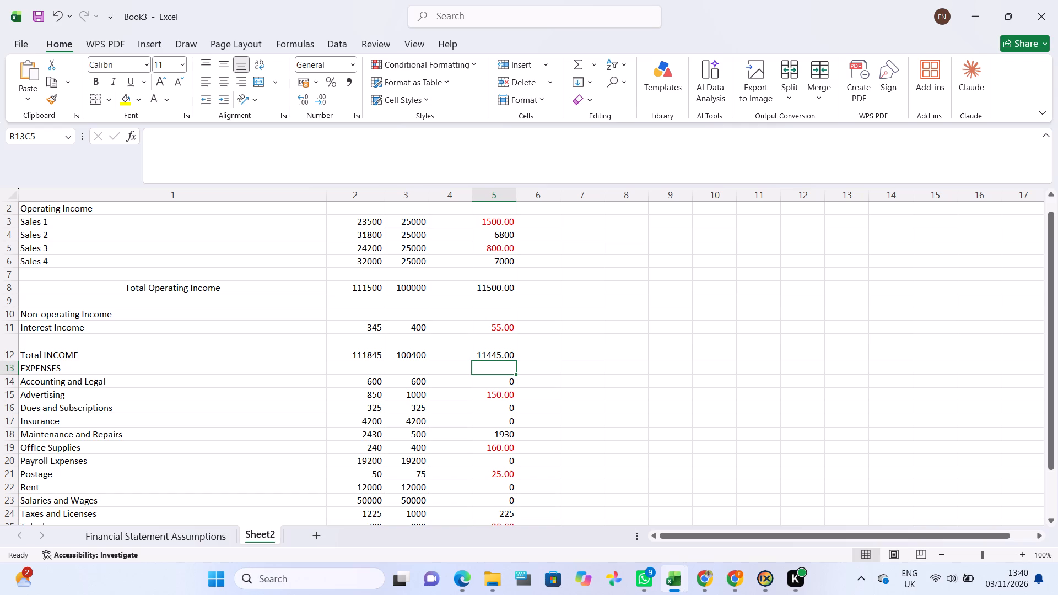
Enter the heading "Non-Operating Expenses" in row 30 of the first column, two rows below Total Operating expenses.
scroll(136, 354, down, 2)
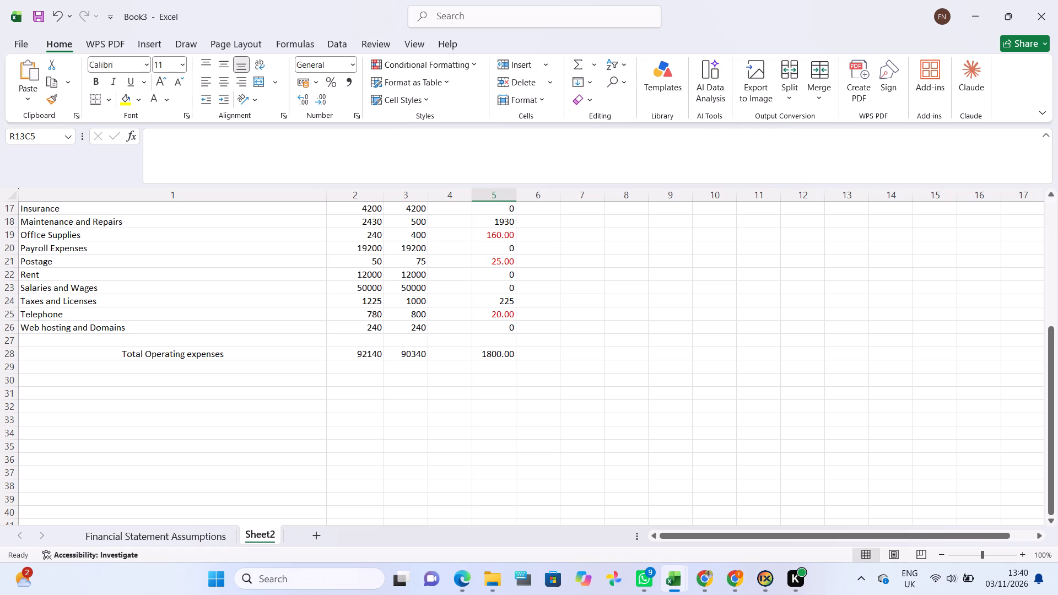
click(145, 371)
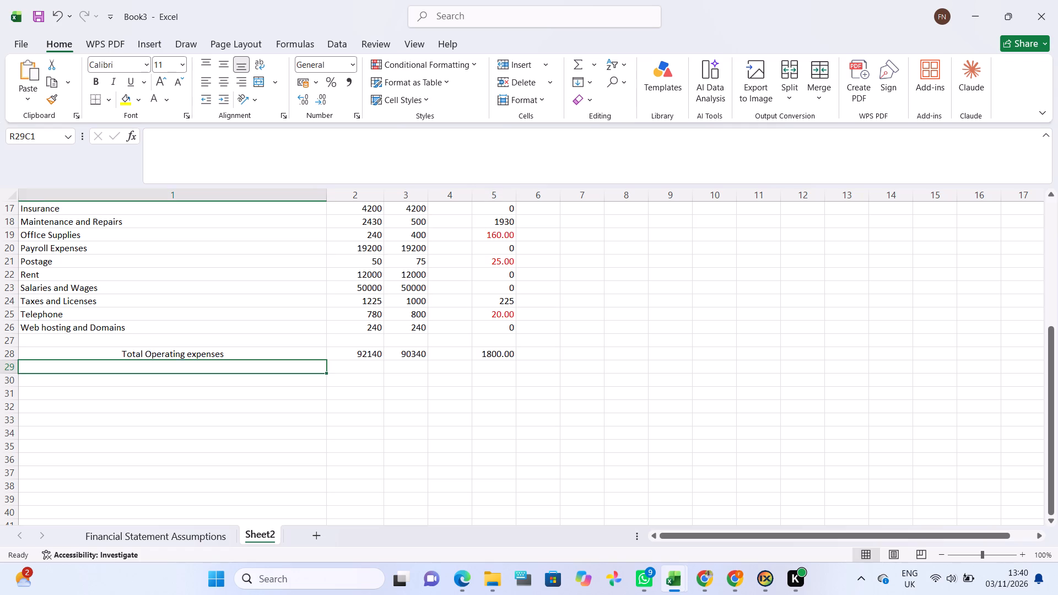
key(n)
key(BackSpace)
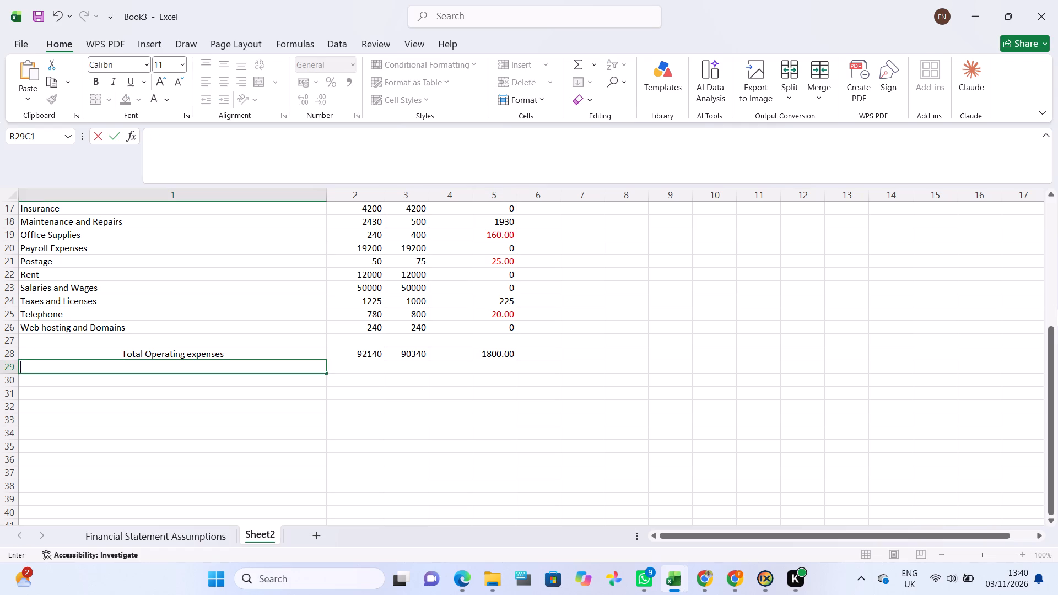
key(n)
key(BackSpace)
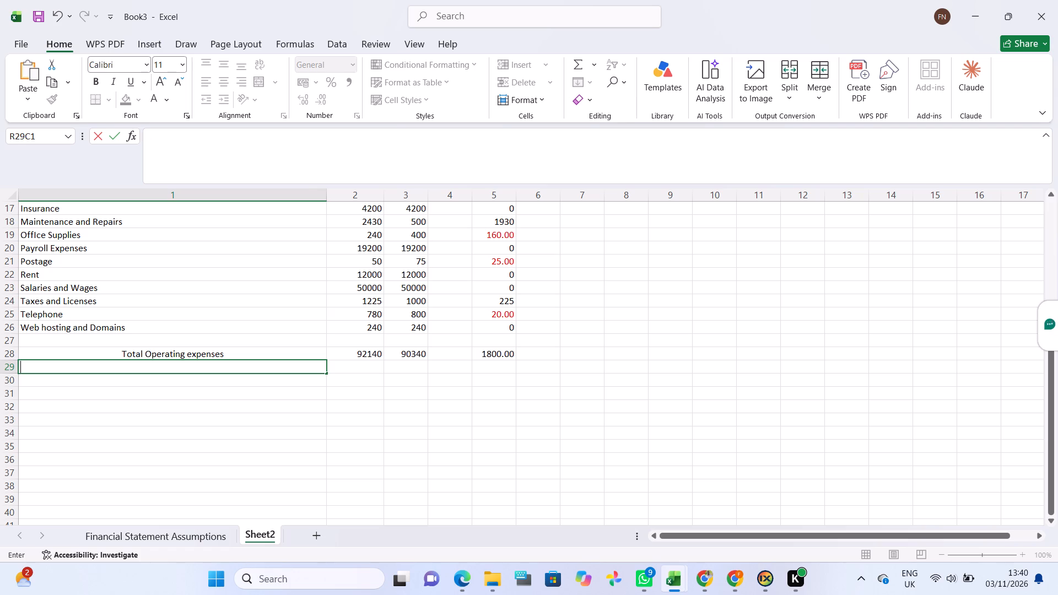
click(119, 381)
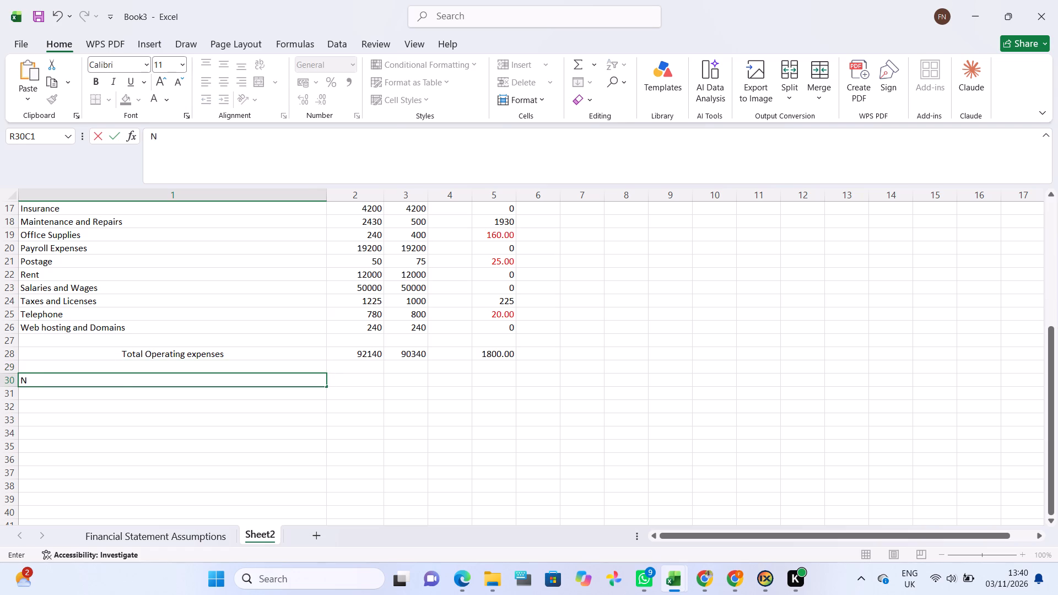
text(on-)
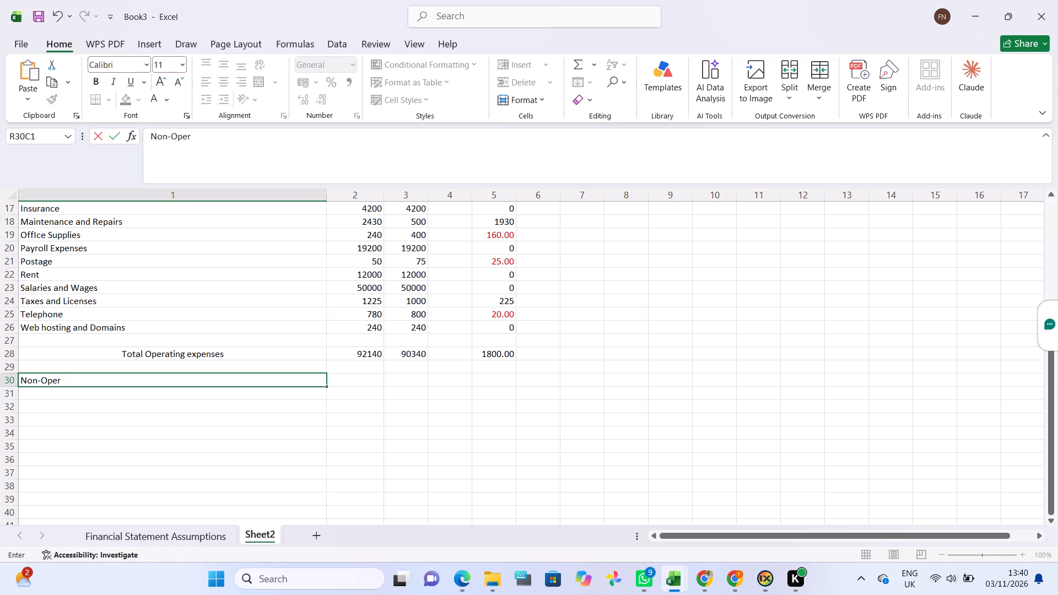
text(ting)
key(space)
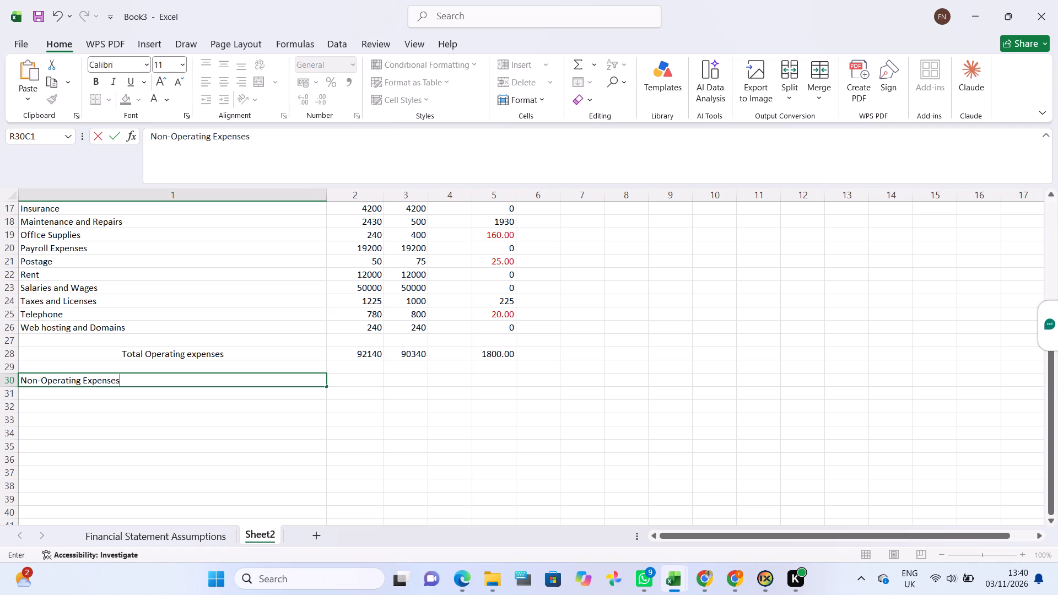
click(359, 382)
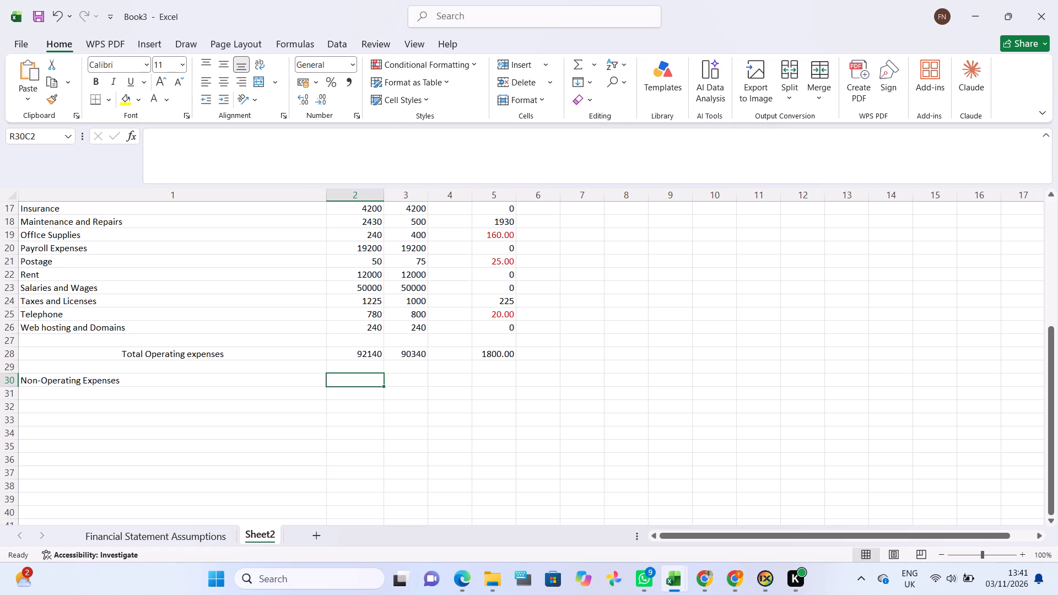
Enter the label "Furniture,Equipment and Software" in row 31, directly under the Non-Operating Expenses heading.
click(90, 394)
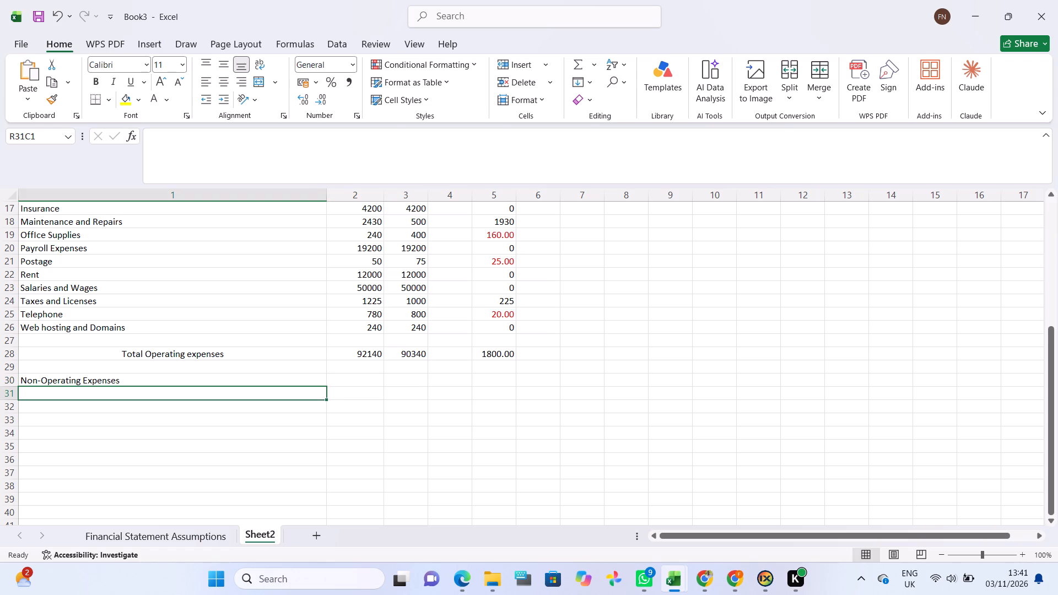
text(rniture,)
text(quipment)
key(space)
text(and)
key(space)
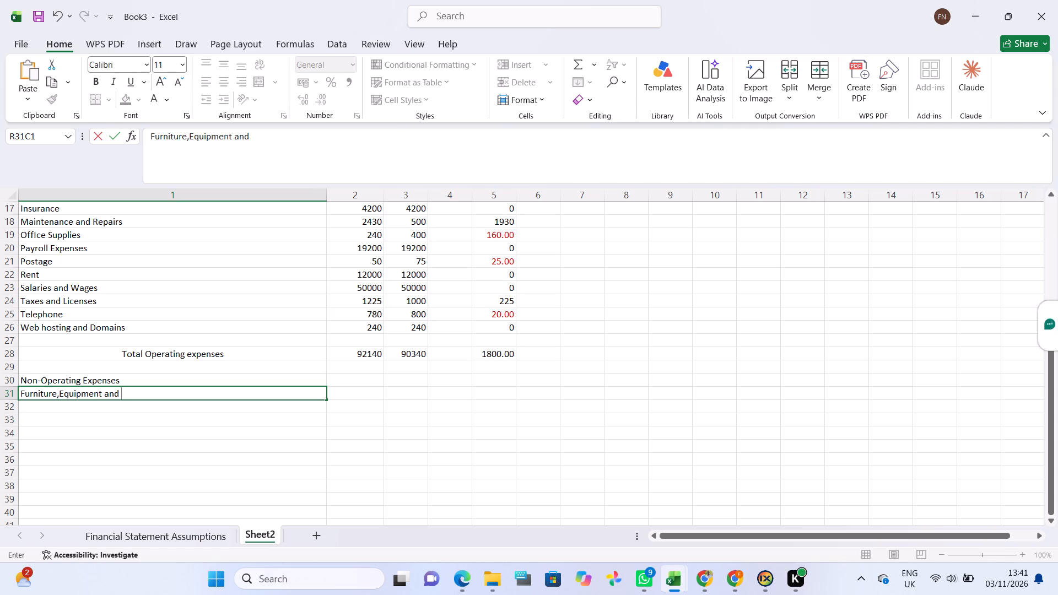
text(oftware)
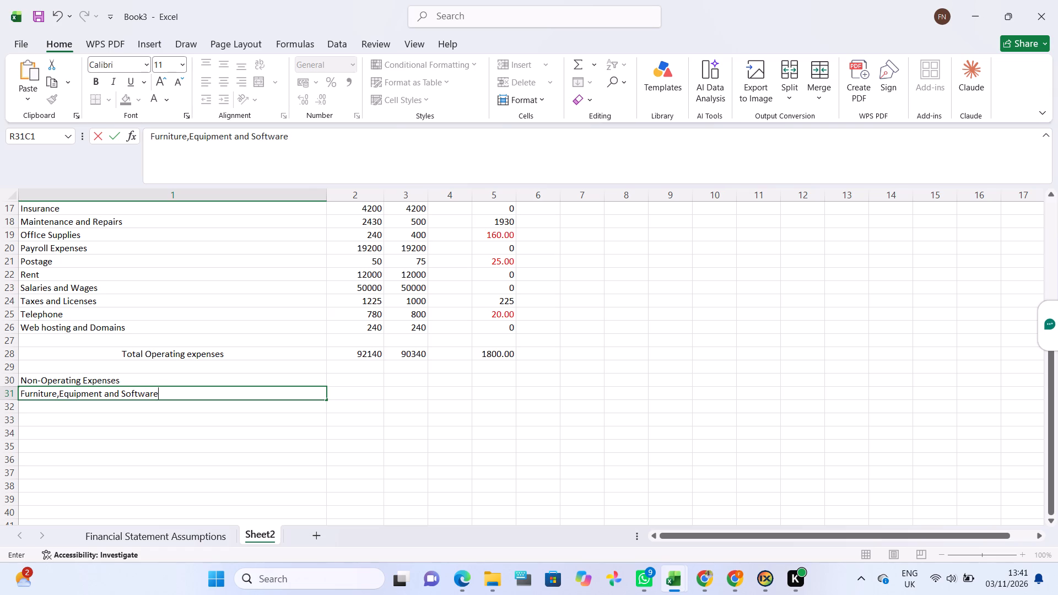
Enter 150 as the Actual and 300 as the Budget value for Furniture,Equipment and Software.
click(340, 396)
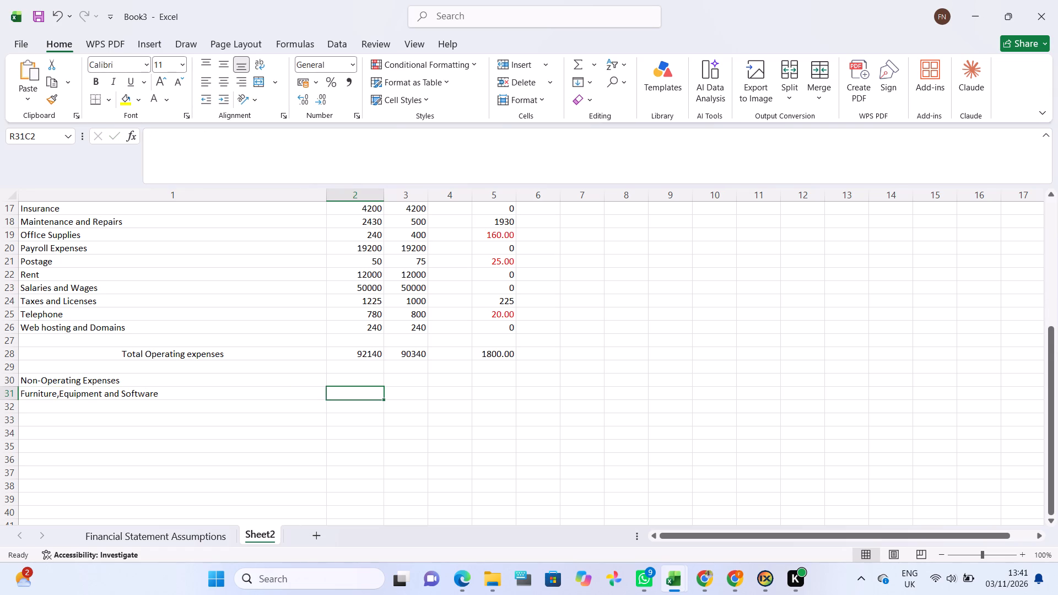
text(150)
key(Right)
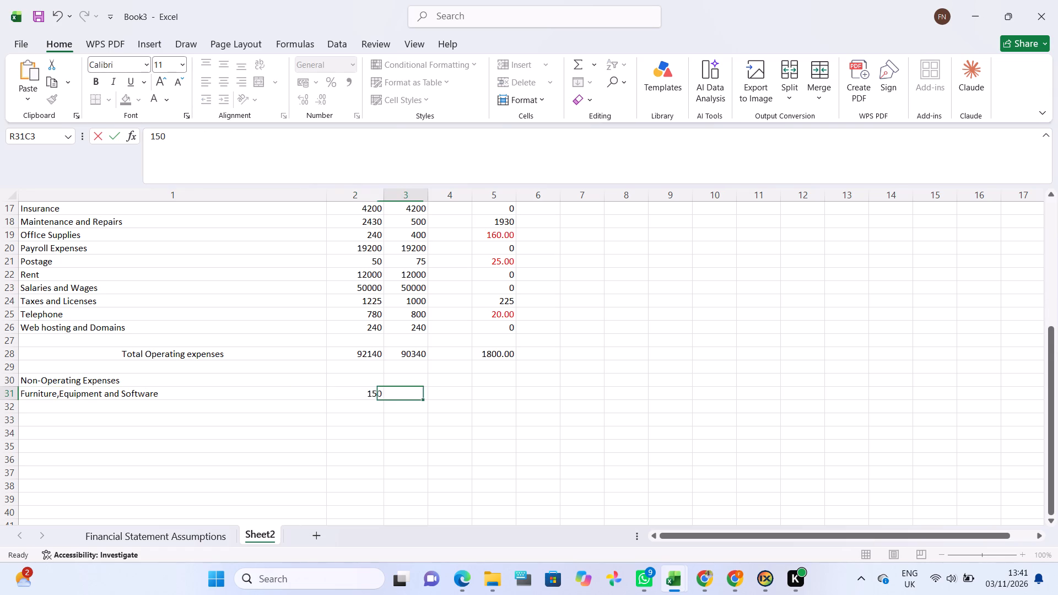
text(300)
key(Right)
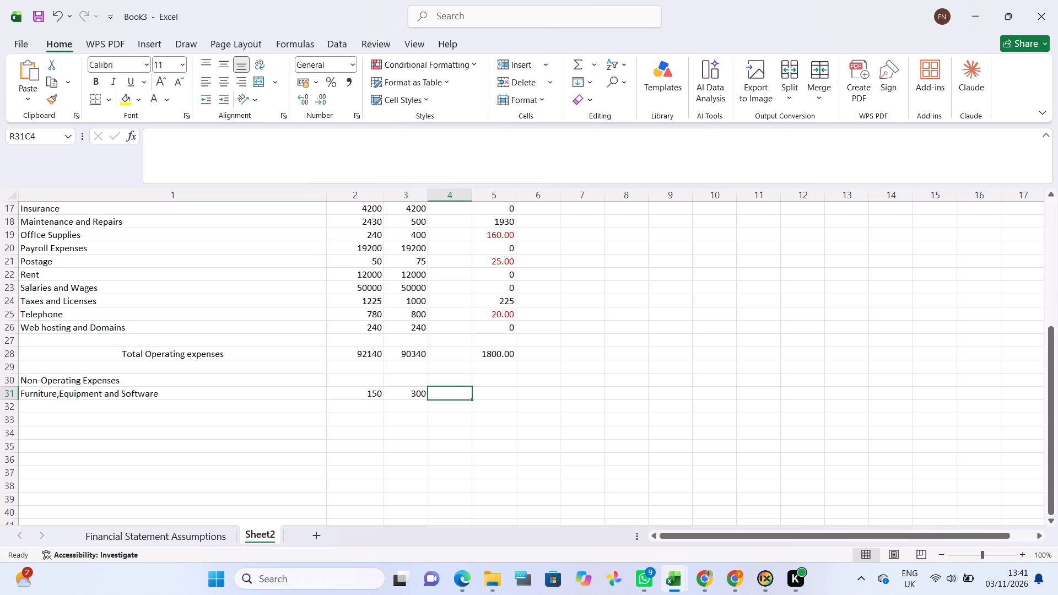
Calculate the Furniture,Equipment and Software difference in column 5 by subtracting the Budget value from the Actual value.
key(Right)
key(equal)
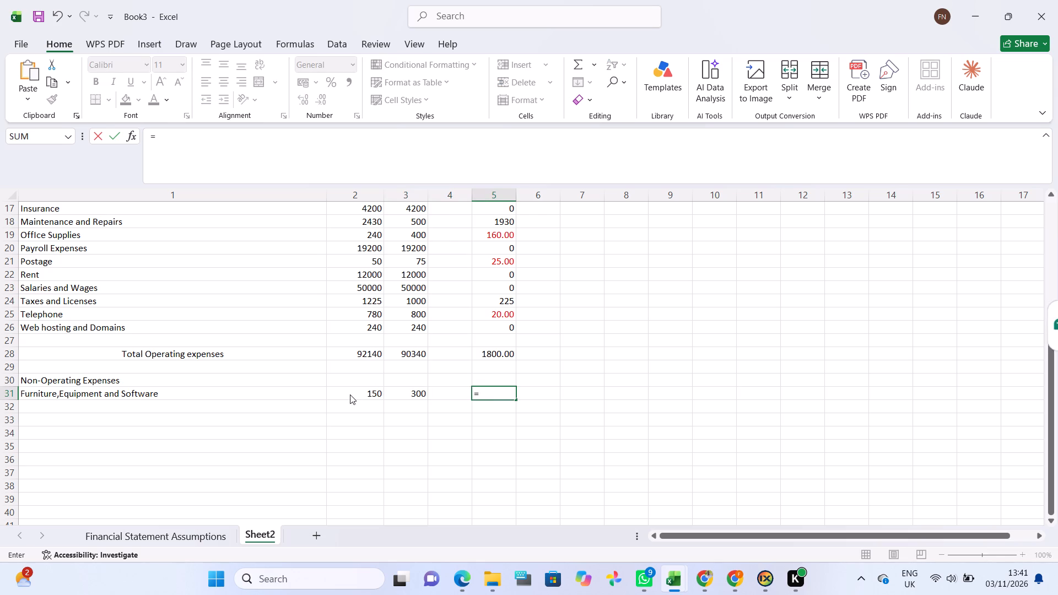
click(350, 394)
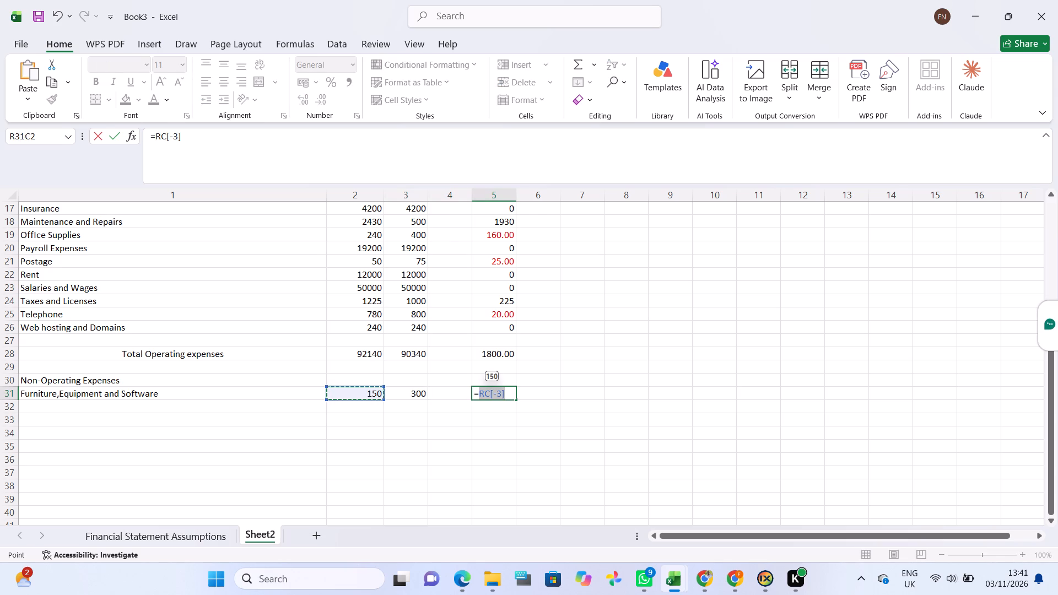
key(minus)
click(408, 393)
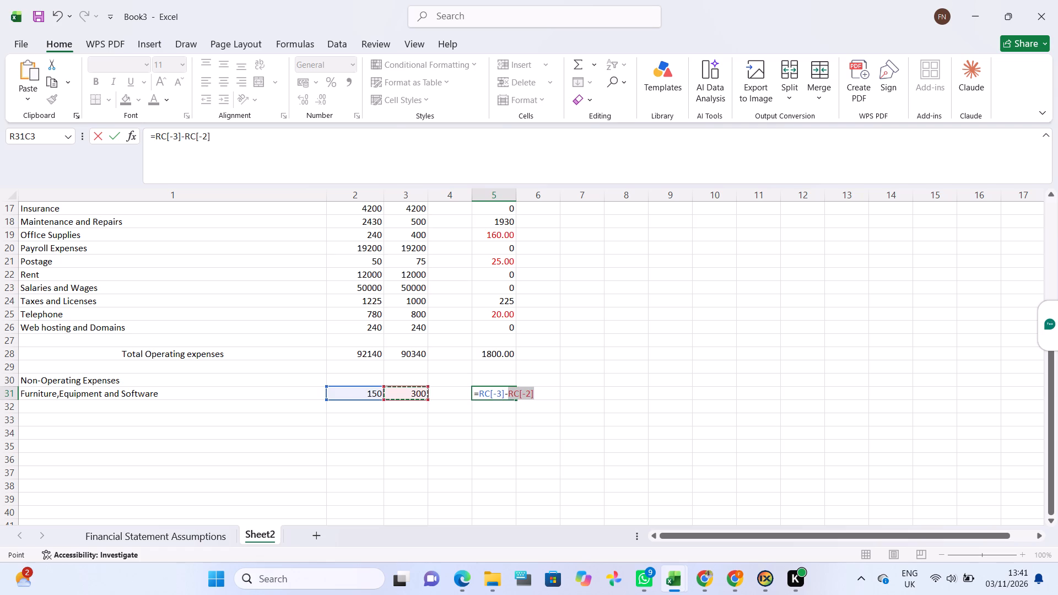
key(Return)
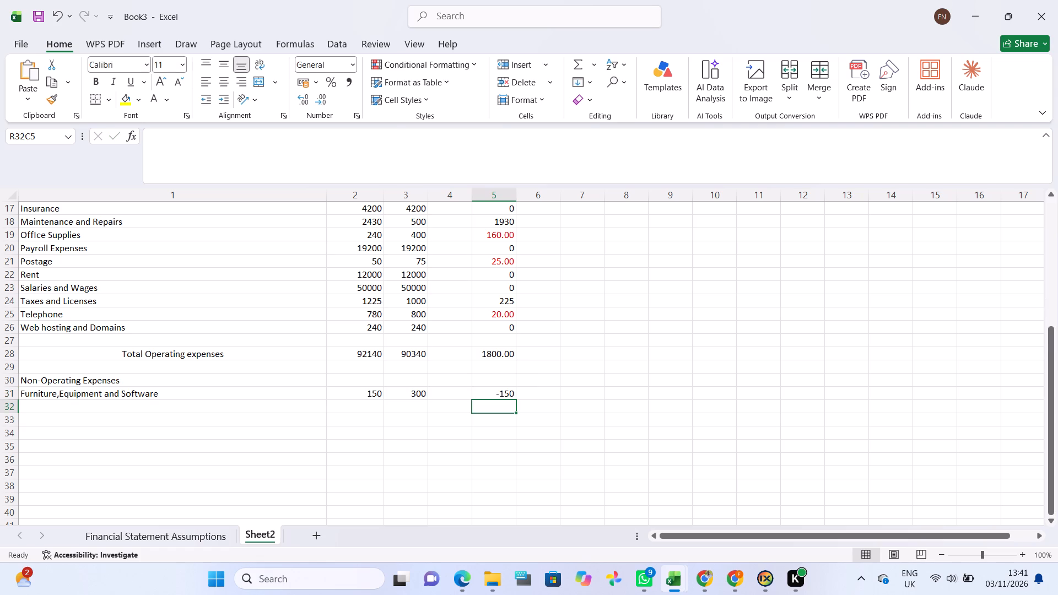
Format the Furniture,Equipment and Software difference as a Number with 2 decimal places and negatives in red without a minus sign.
click(483, 393)
key(ctrl+1)
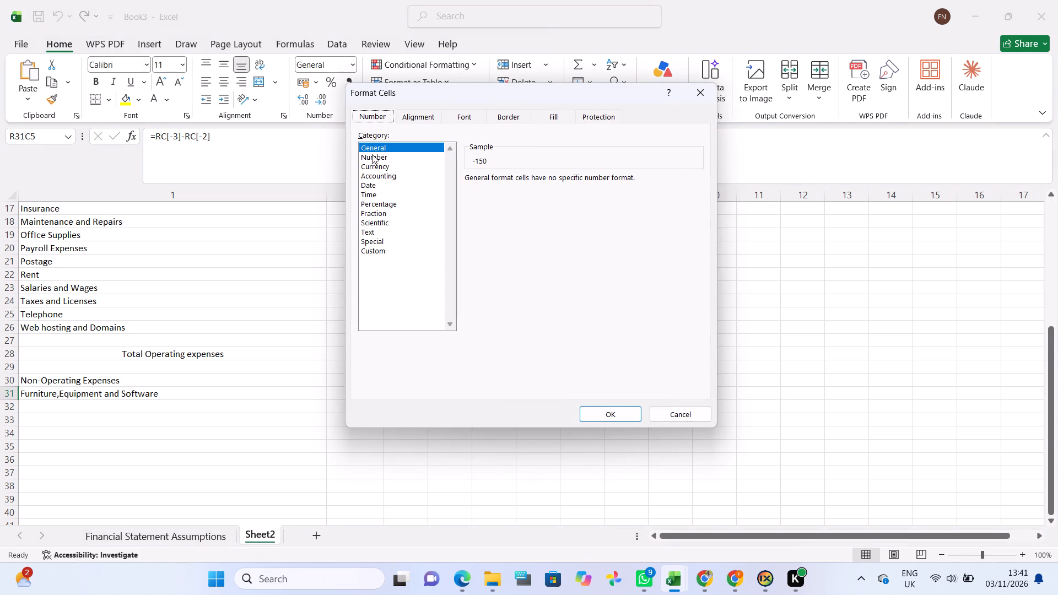
click(372, 154)
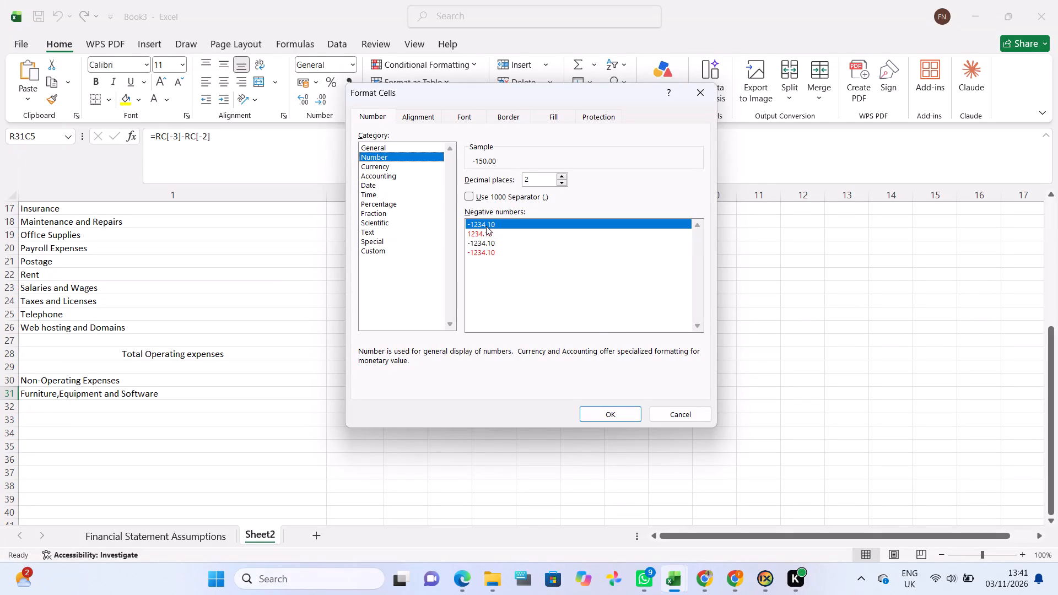
click(486, 229)
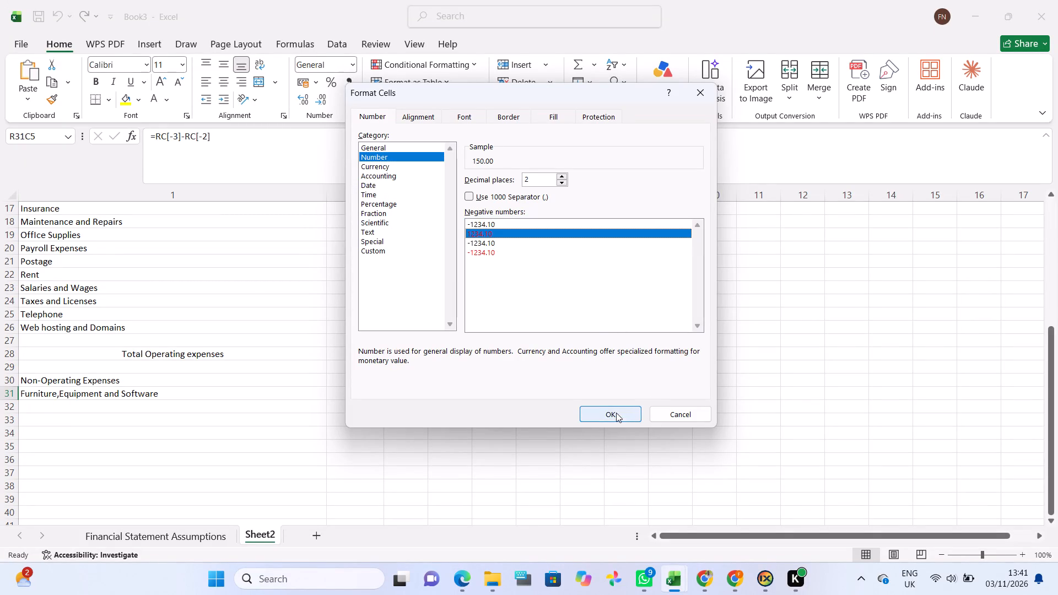
click(613, 414)
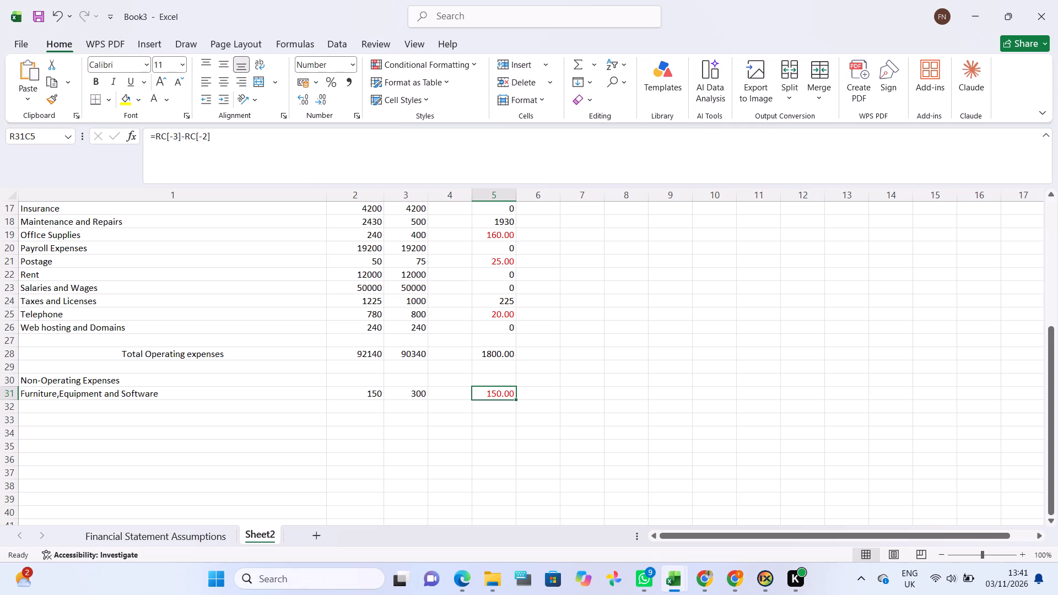
Increase the height of row 32, below Furniture,Equipment and Software, to about twice the standard row height.
click(170, 407)
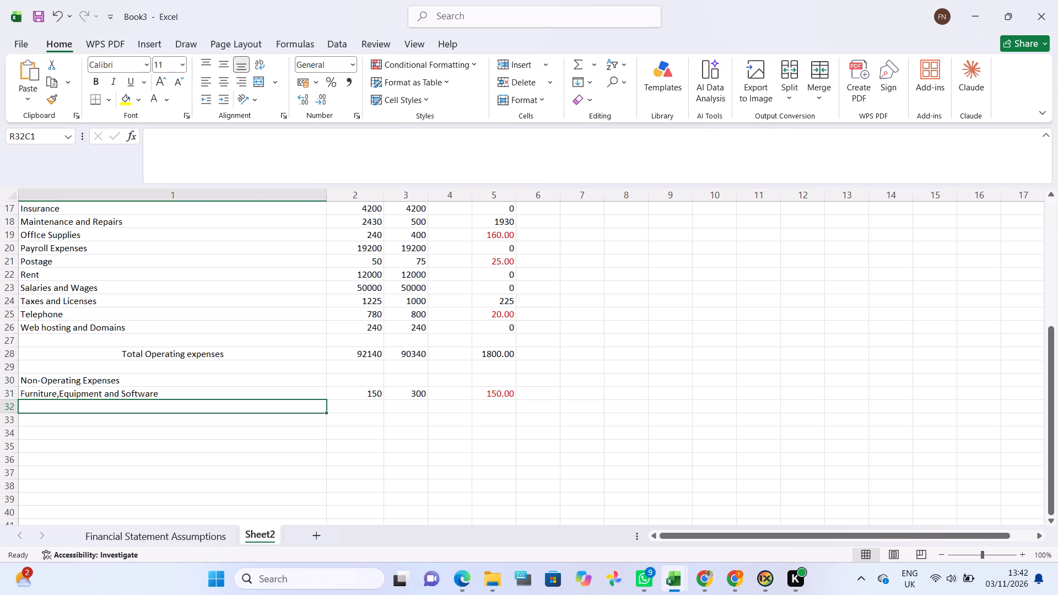
scroll(164, 420, up, 2)
scroll(164, 420, down, 1)
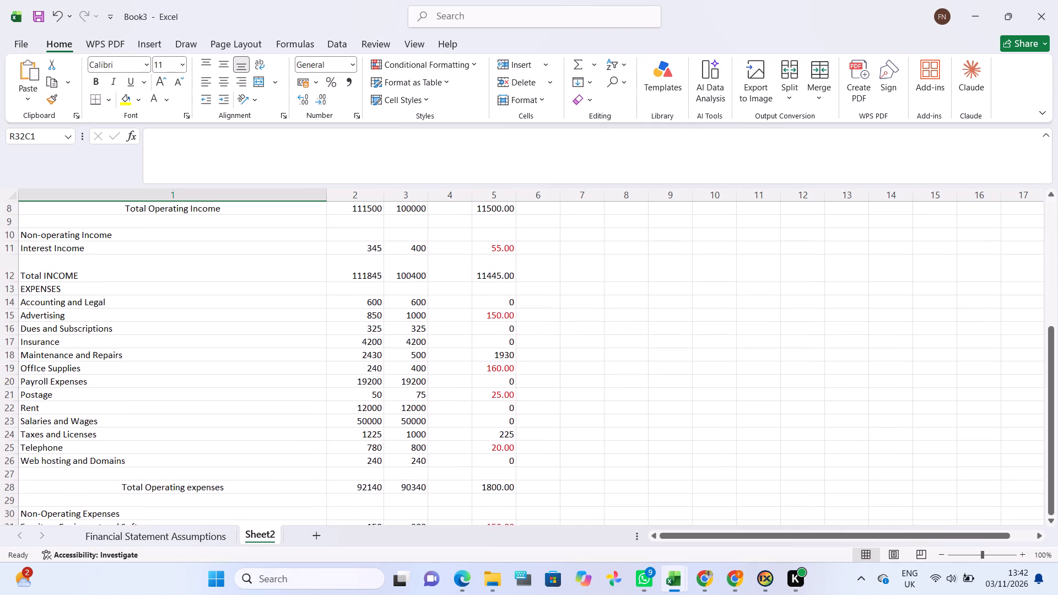
scroll(164, 420, down, 2)
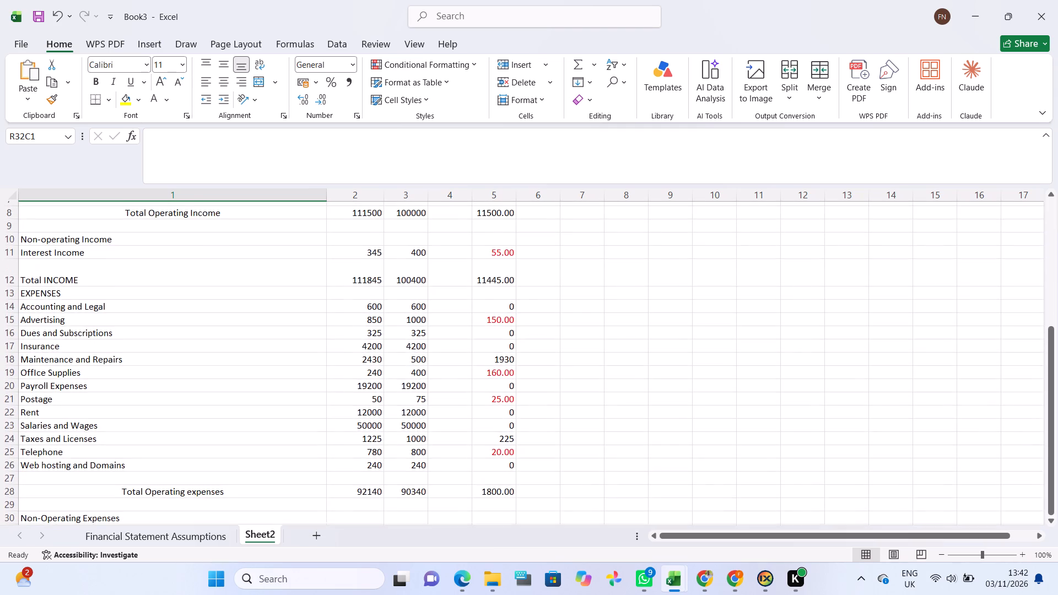
scroll(164, 420, down, 1)
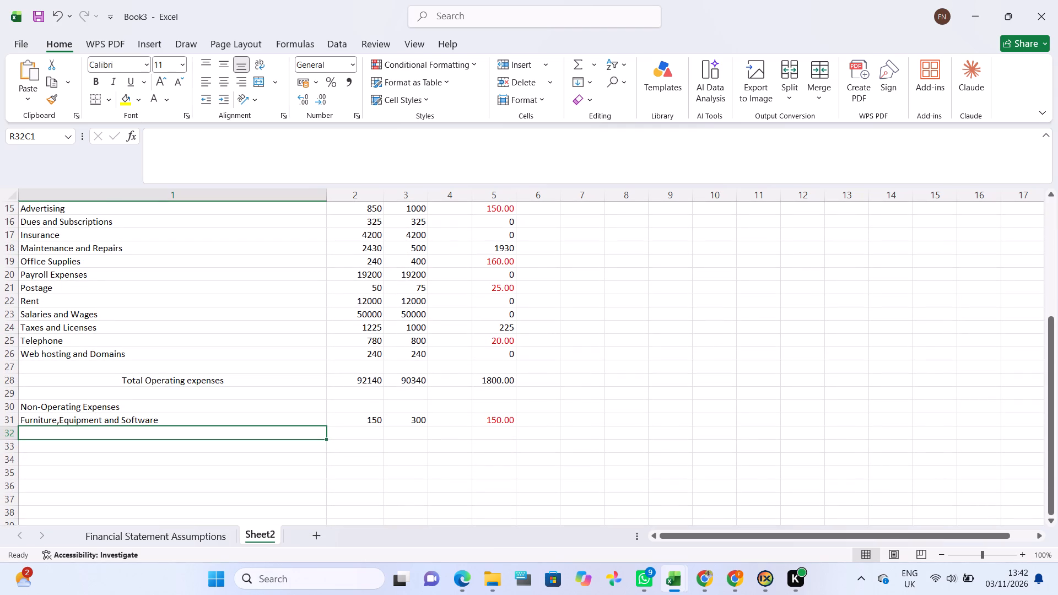
drag(15, 436, 16, 448)
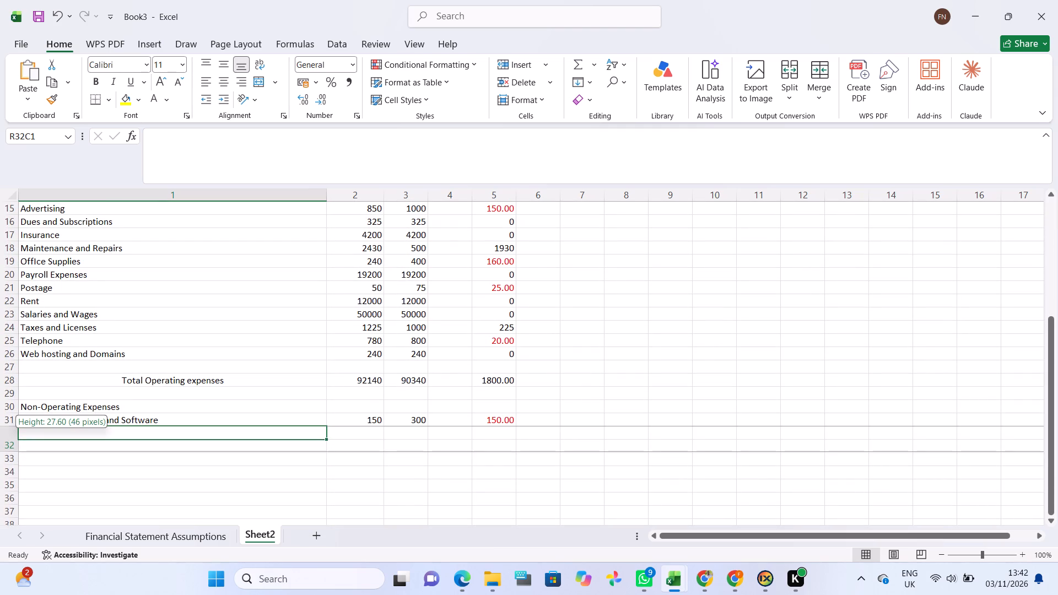
drag(16, 448, 17, 451)
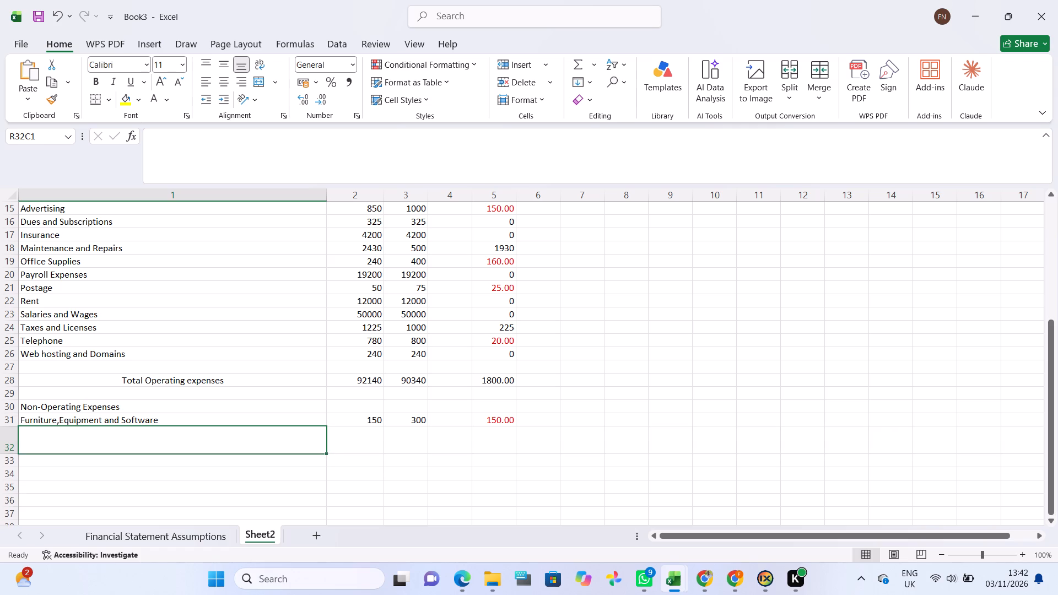
Enter the label "Total EXPENSES" in the first column of the enlarged row 32.
key(t)
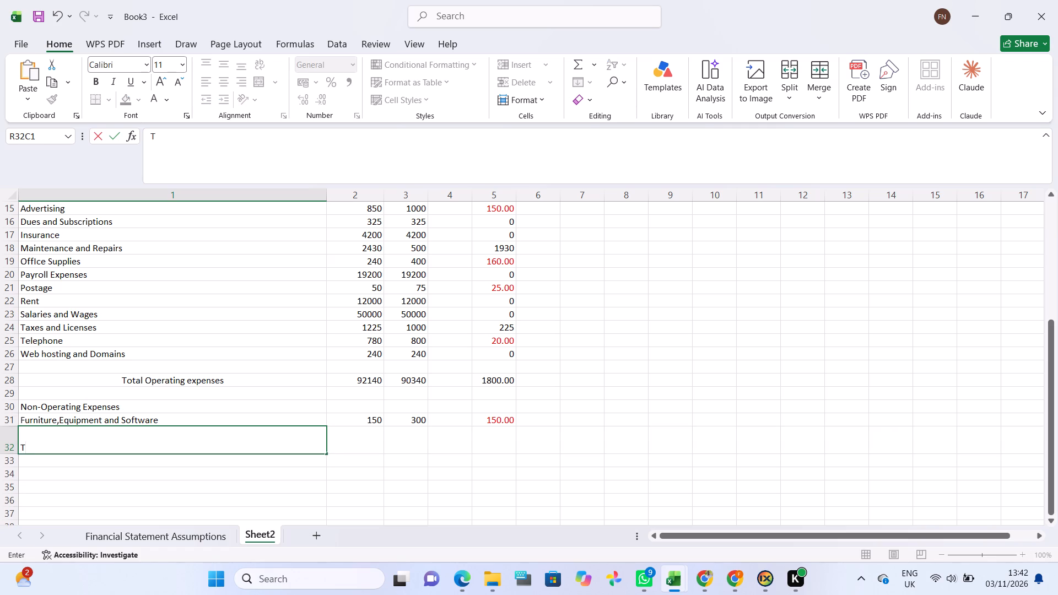
key(o)
key(BackSpace)
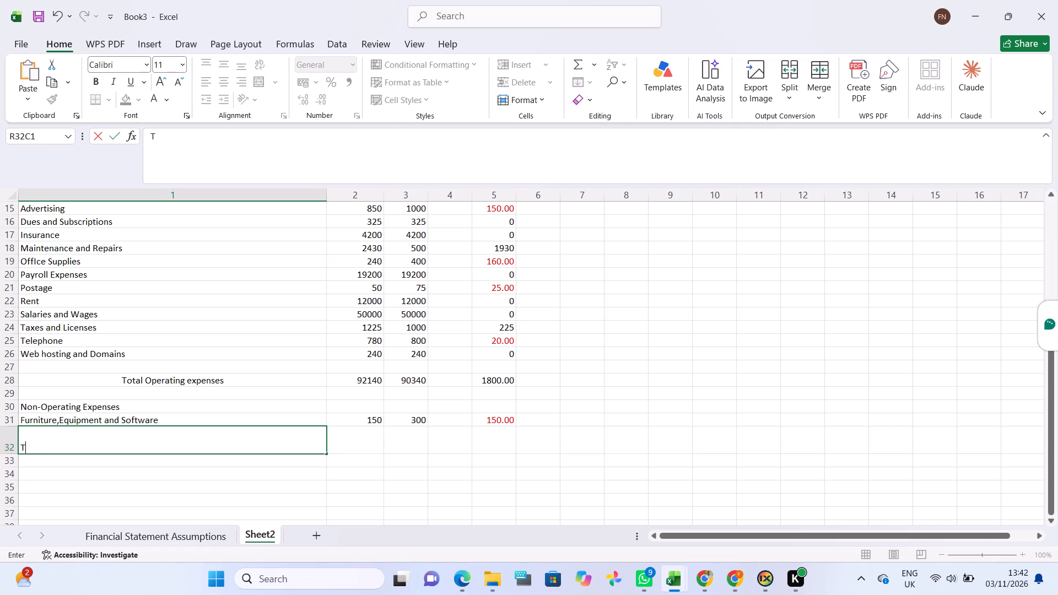
key(o)
text(TAL EXPEN)
key(BackSpace)
key(BackSpace)
key(BackSpace)
key(BackSpace)
key(BackSpace)
key(BackSpace)
key(BackSpace)
key(BackSpace)
key(BackSpace)
key(BackSpace)
text(otal)
key(space)
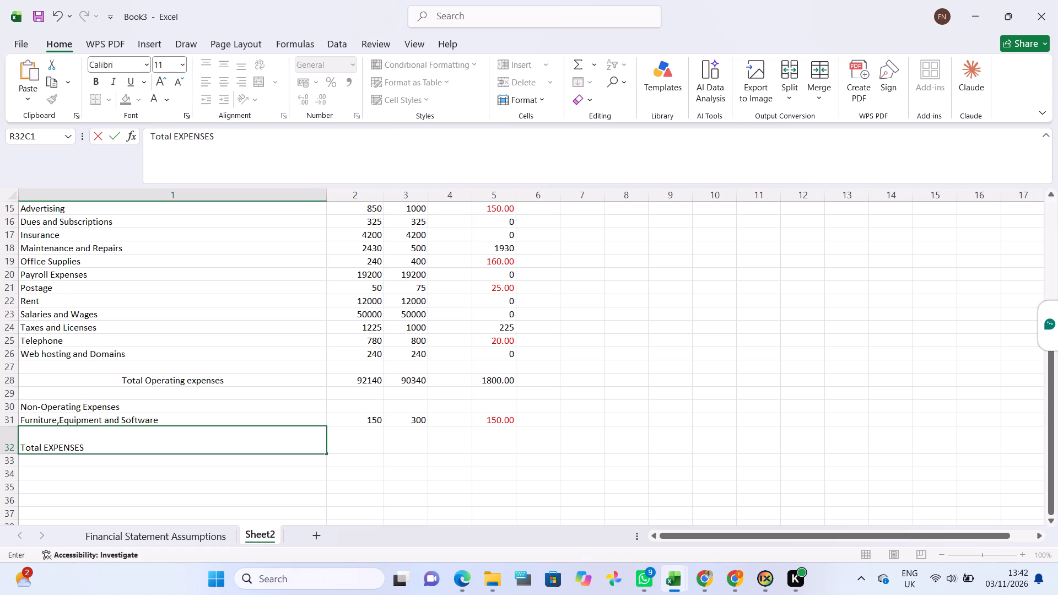
Calculate the Actual Total EXPENSES in column 2 by adding the Actual Total Operating expenses and Furniture,Equipment and Software values.
click(343, 448)
key(equal)
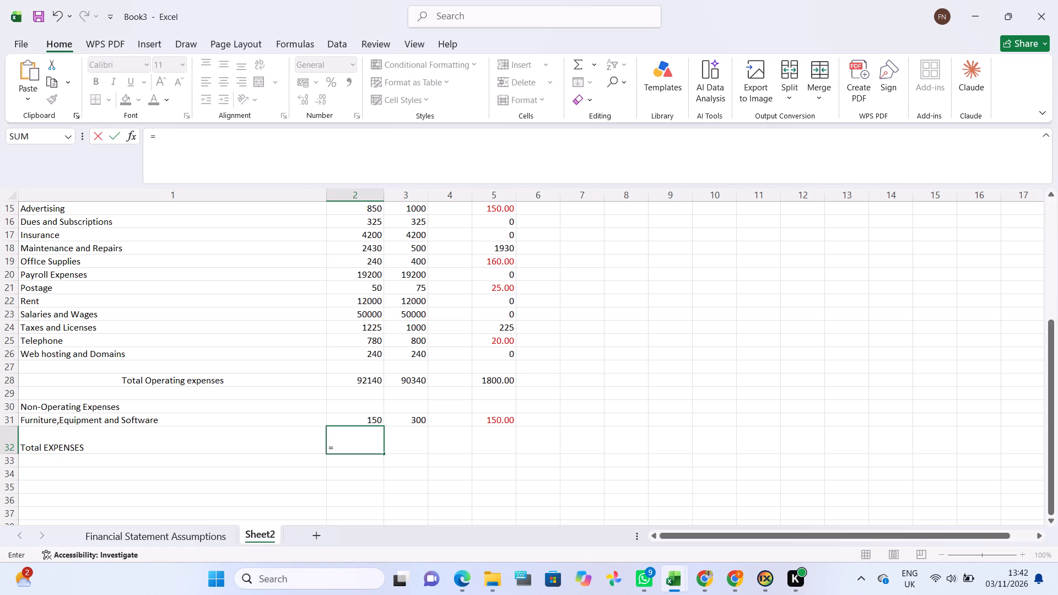
click(357, 379)
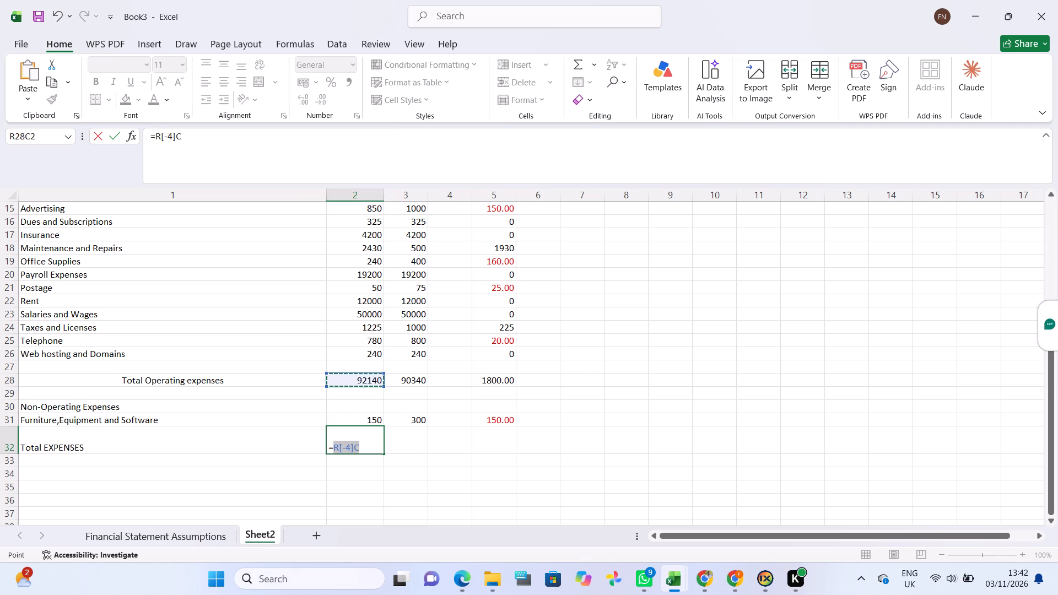
key(shift+plus)
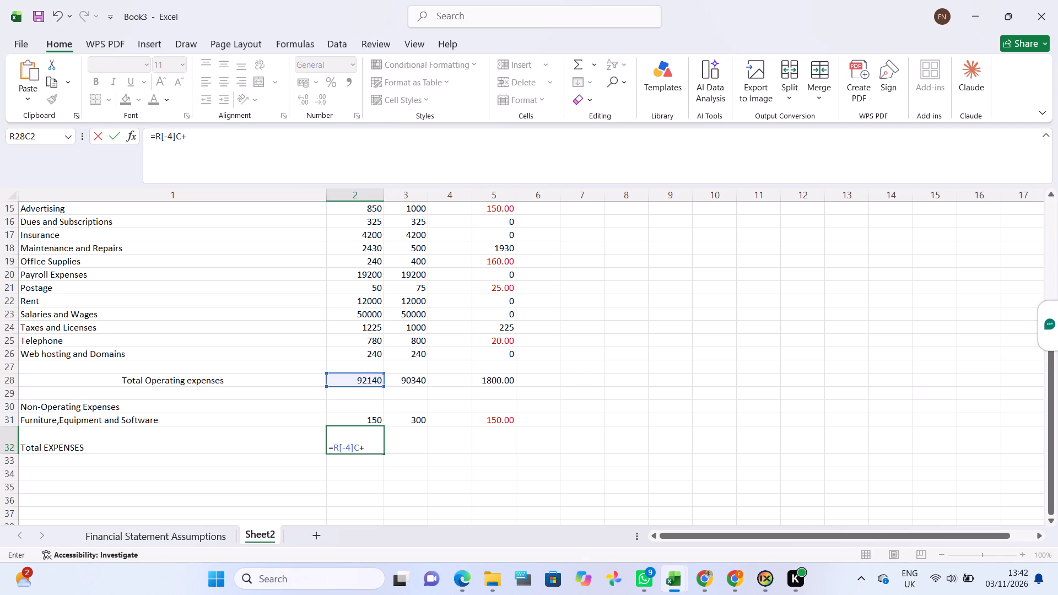
click(343, 419)
key(Return)
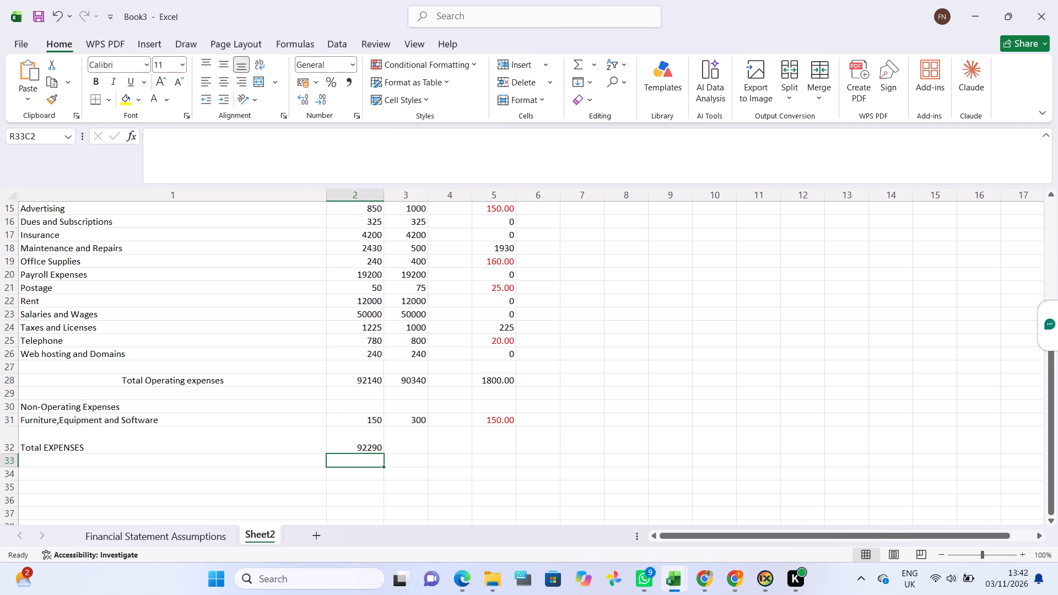
Calculate the Budget Total EXPENSES in column 3 by adding the Budget Total Operating expenses and Furniture,Equipment and Software values.
click(406, 447)
key(equal)
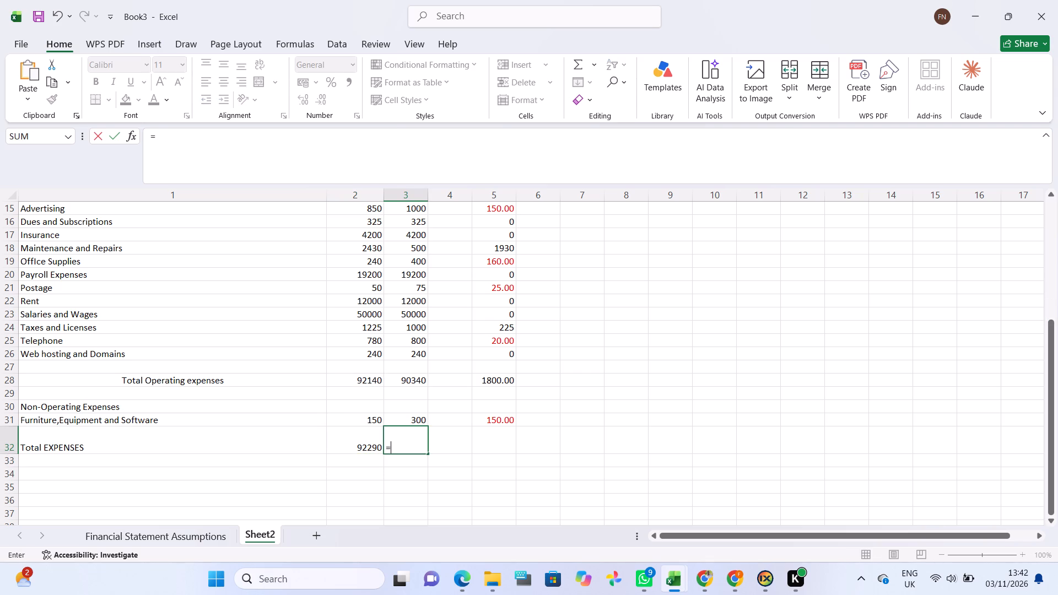
click(412, 380)
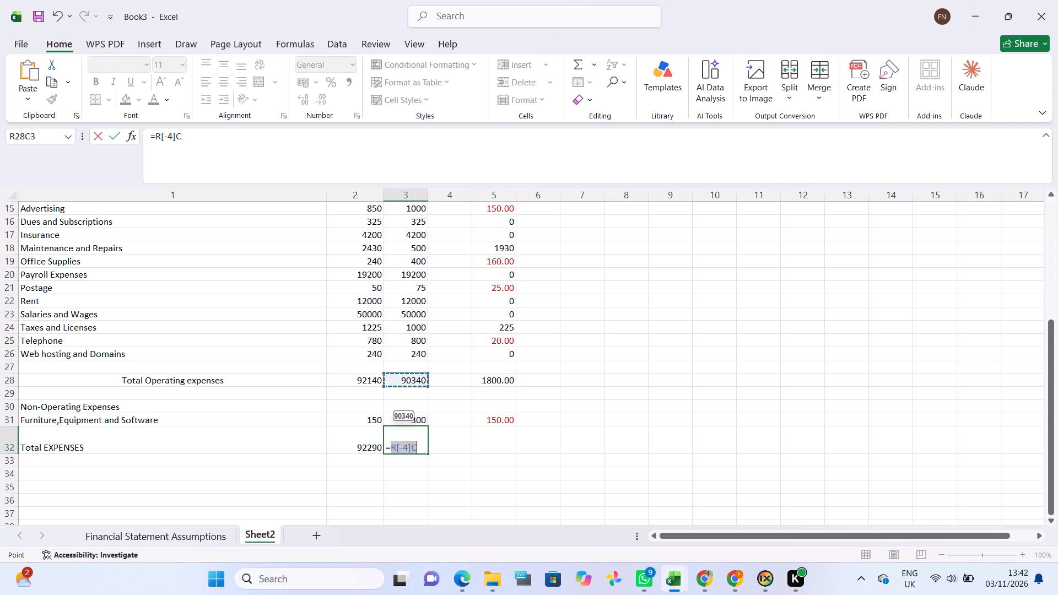
key(shift+plus)
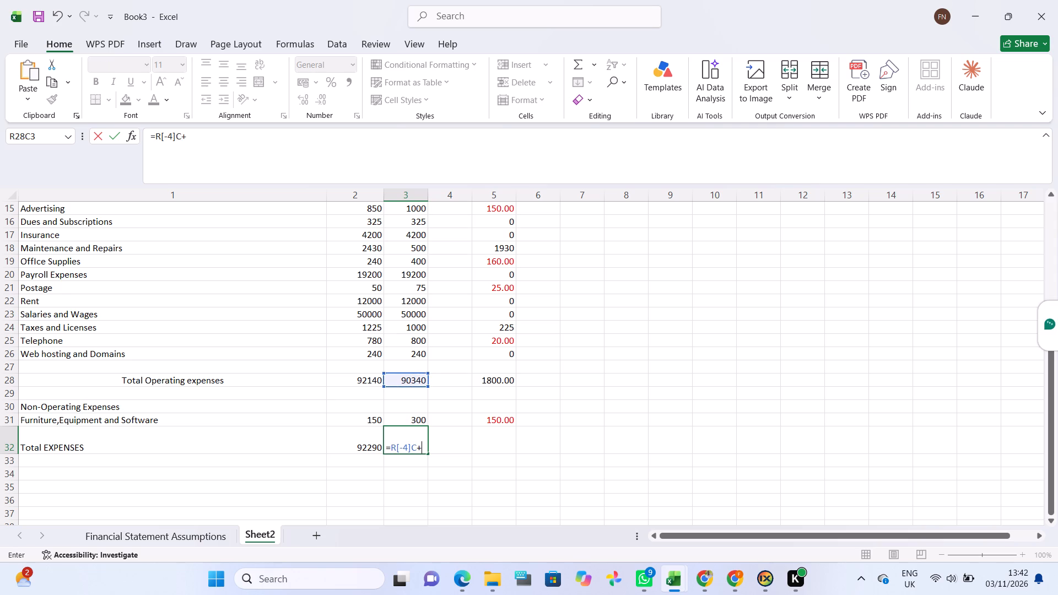
click(414, 423)
key(Return)
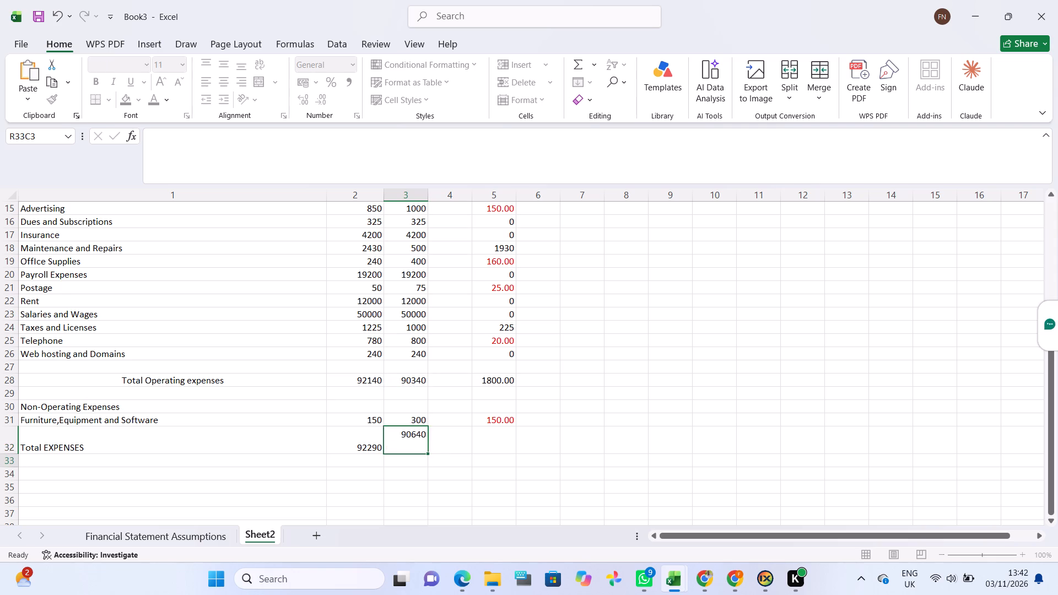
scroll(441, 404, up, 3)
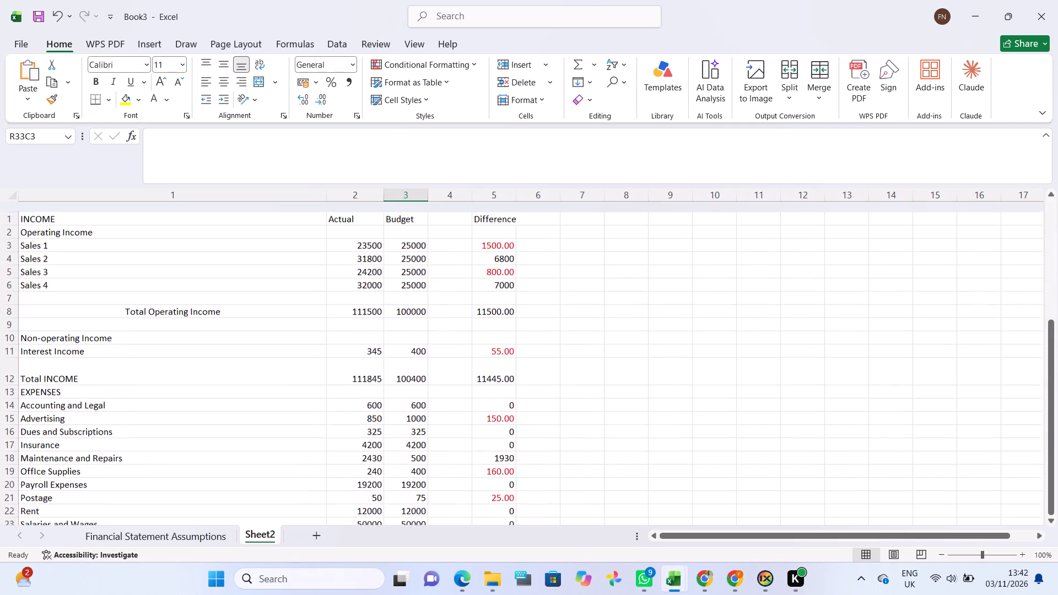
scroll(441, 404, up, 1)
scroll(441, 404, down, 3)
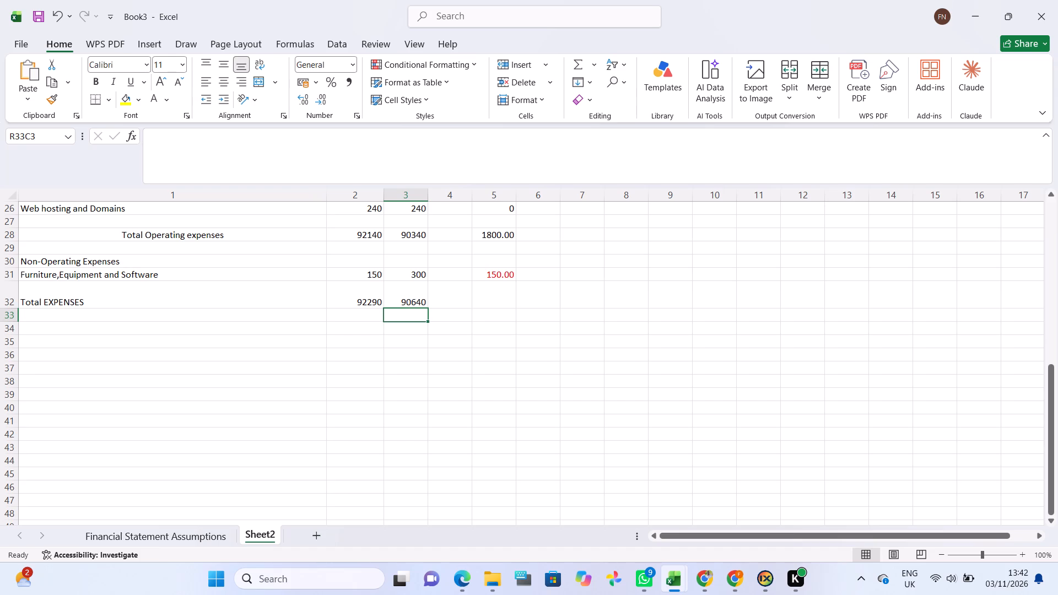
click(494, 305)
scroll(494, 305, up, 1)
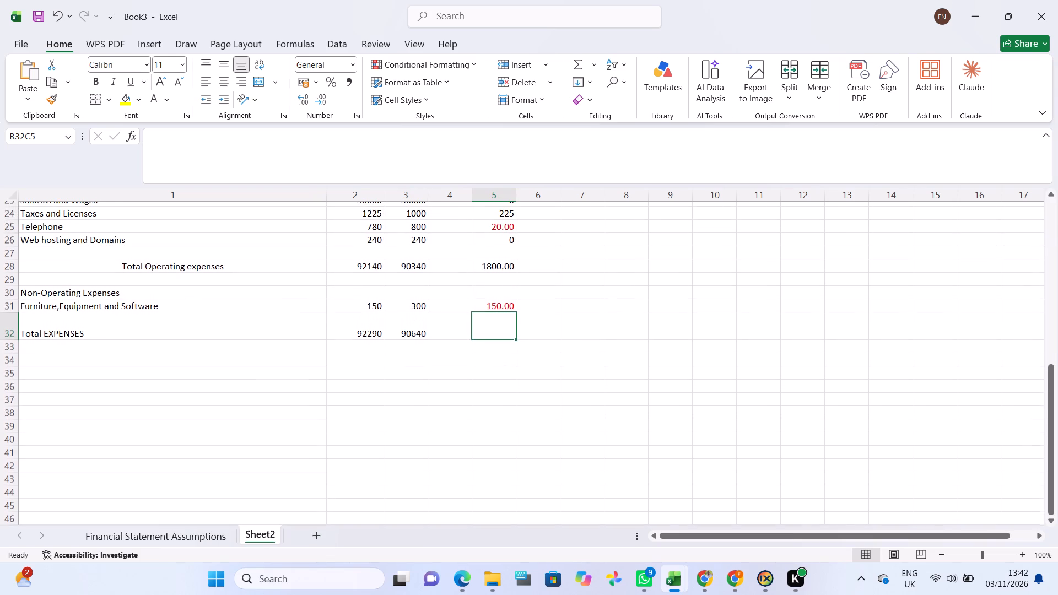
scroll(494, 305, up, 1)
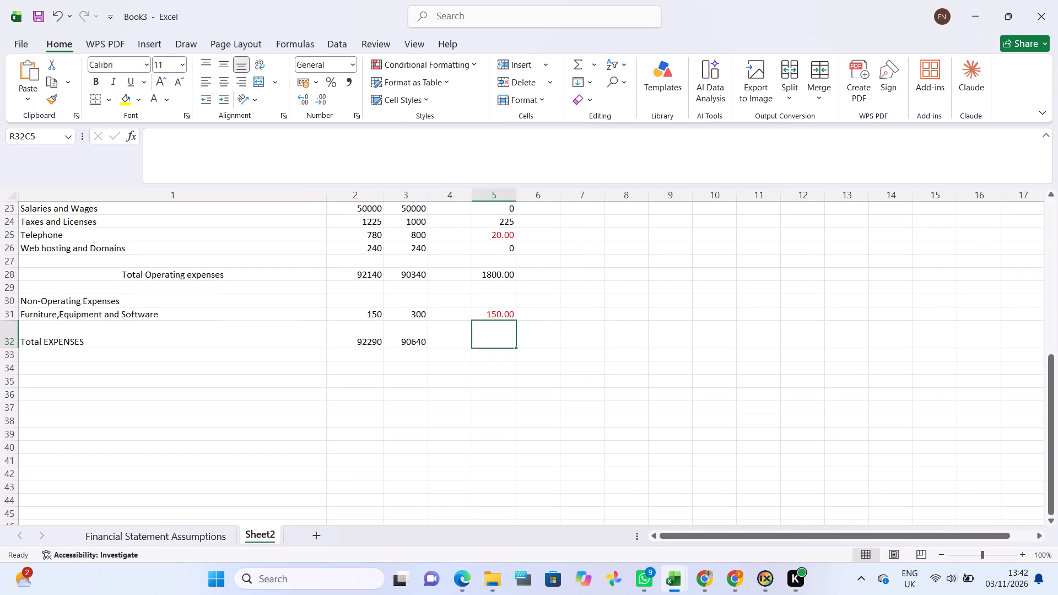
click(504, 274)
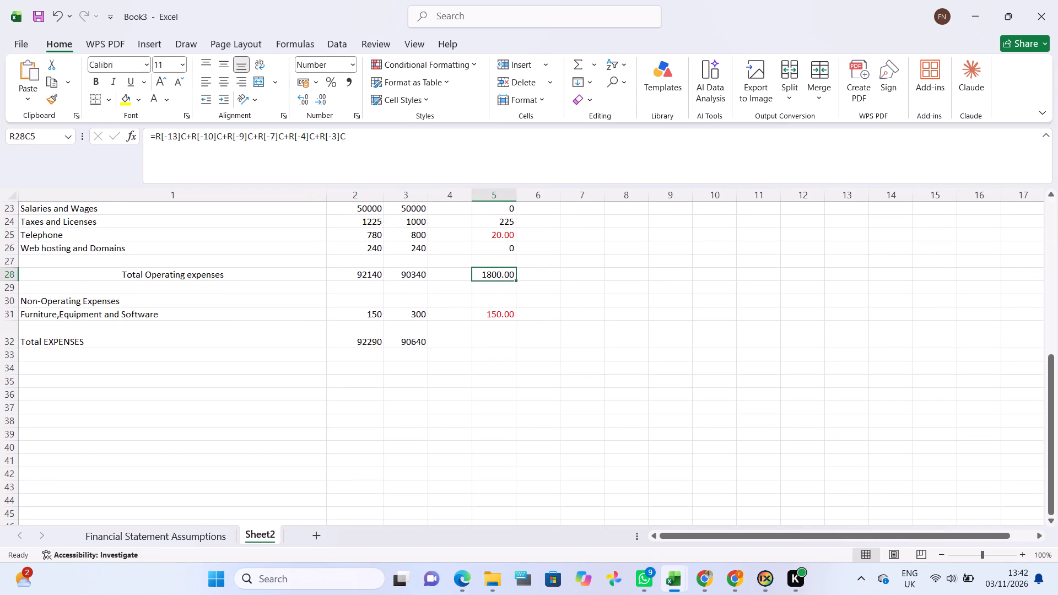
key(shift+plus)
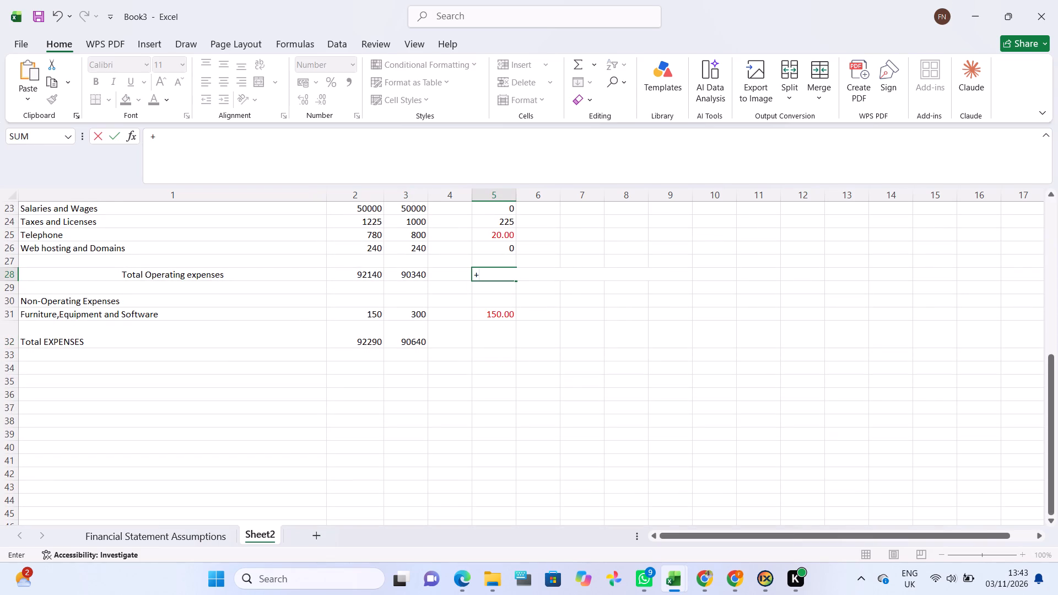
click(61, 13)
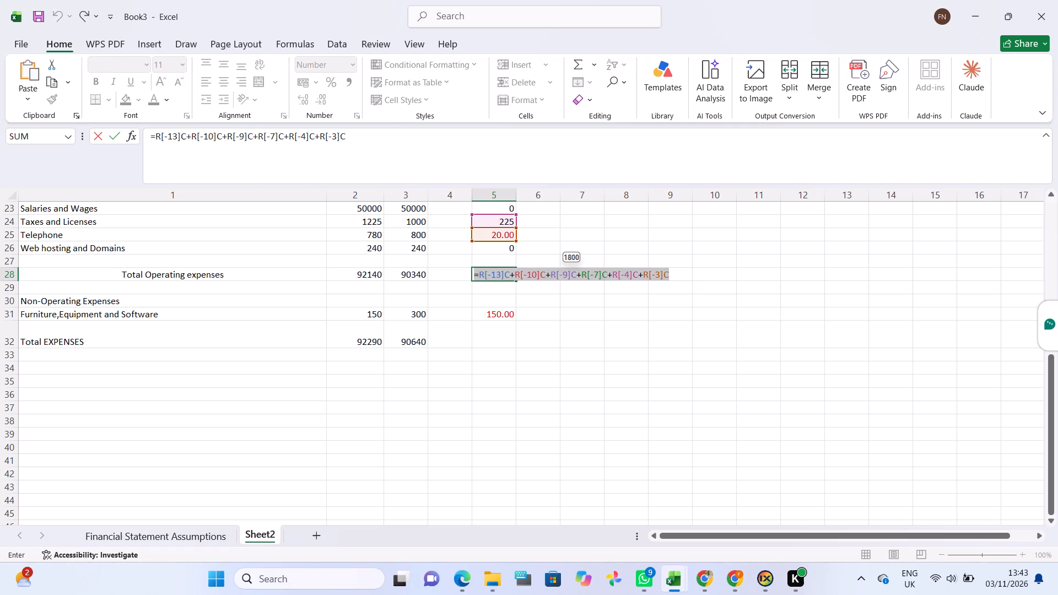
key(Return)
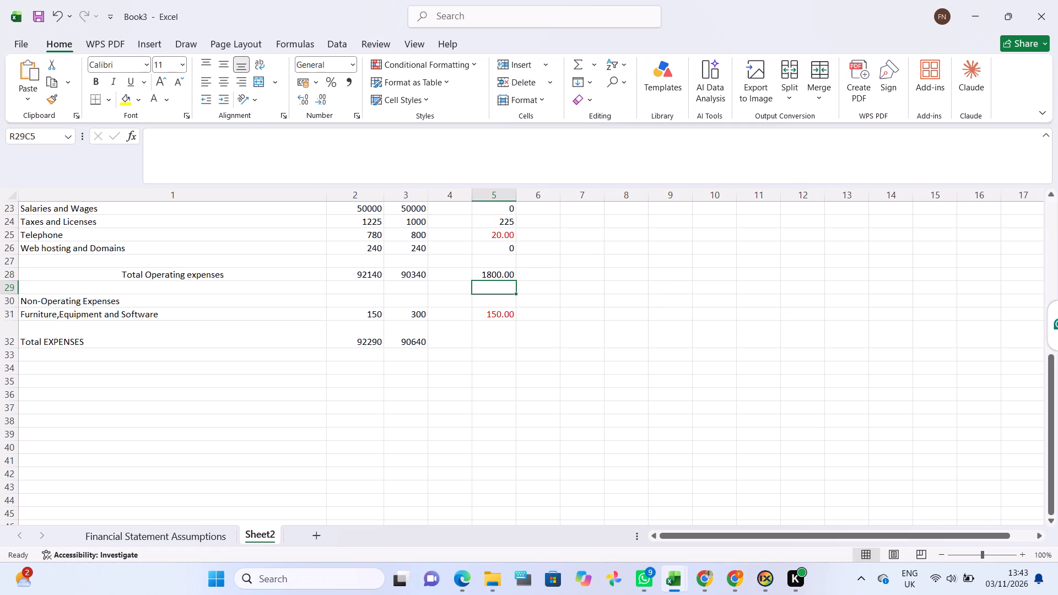
Calculate the Total EXPENSES difference in column 5 by adding the Total Operating expenses and Furniture,Equipment and Software differences.
click(495, 344)
key(equal)
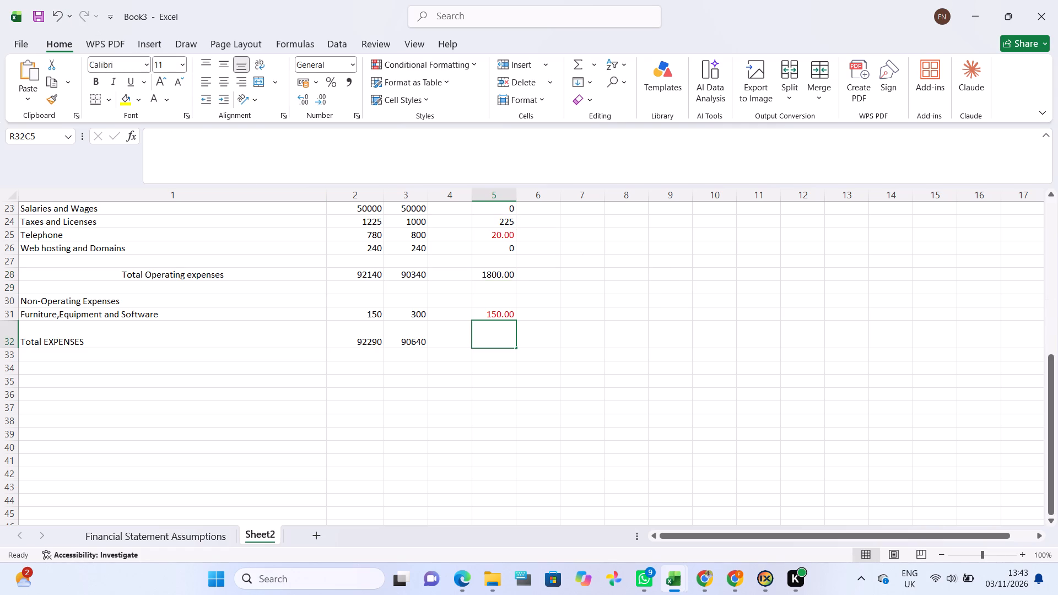
click(496, 278)
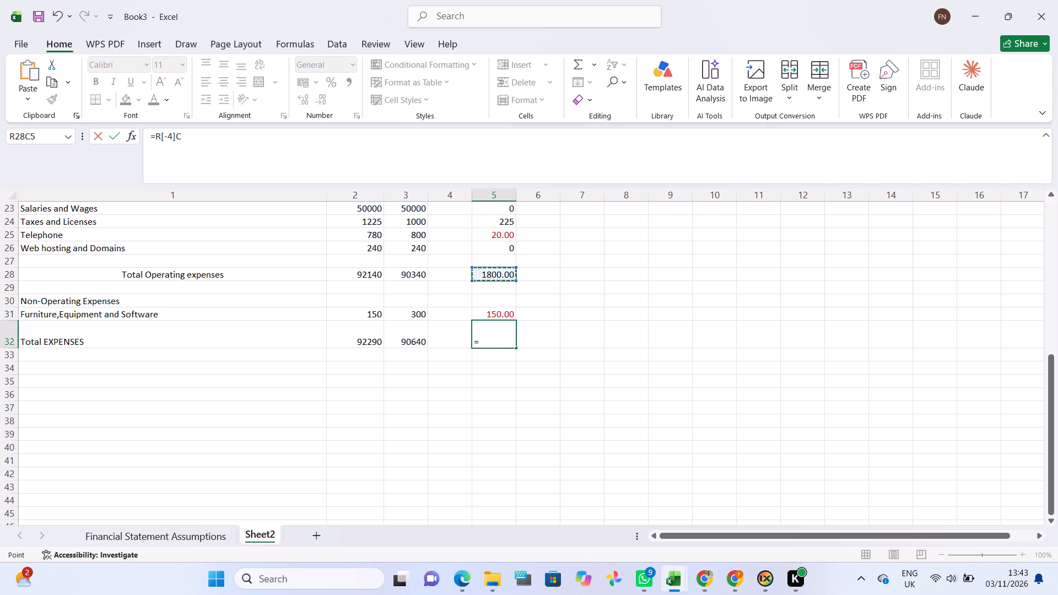
key(shift+plus)
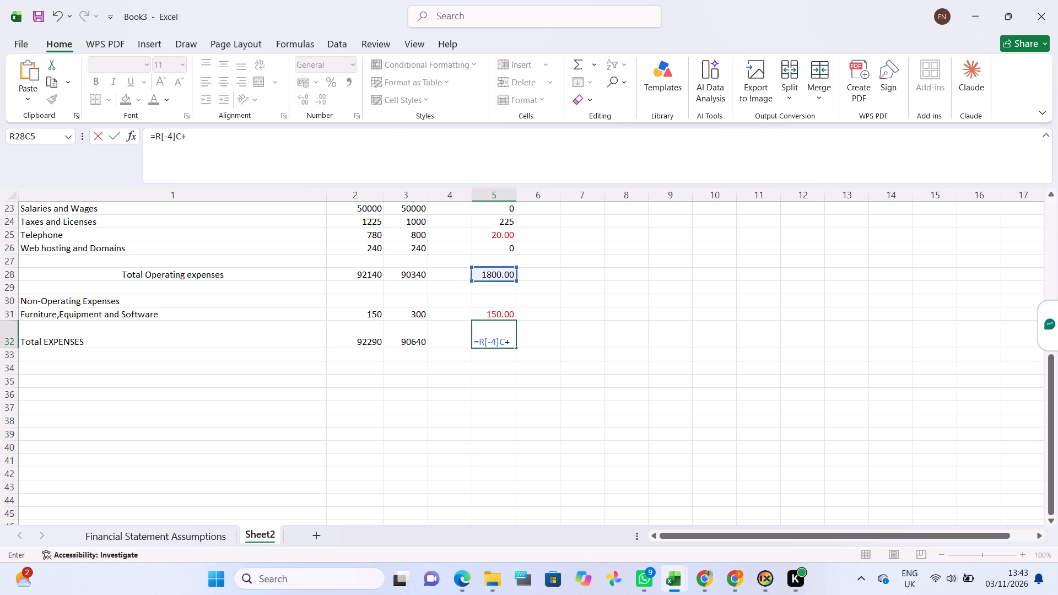
click(494, 319)
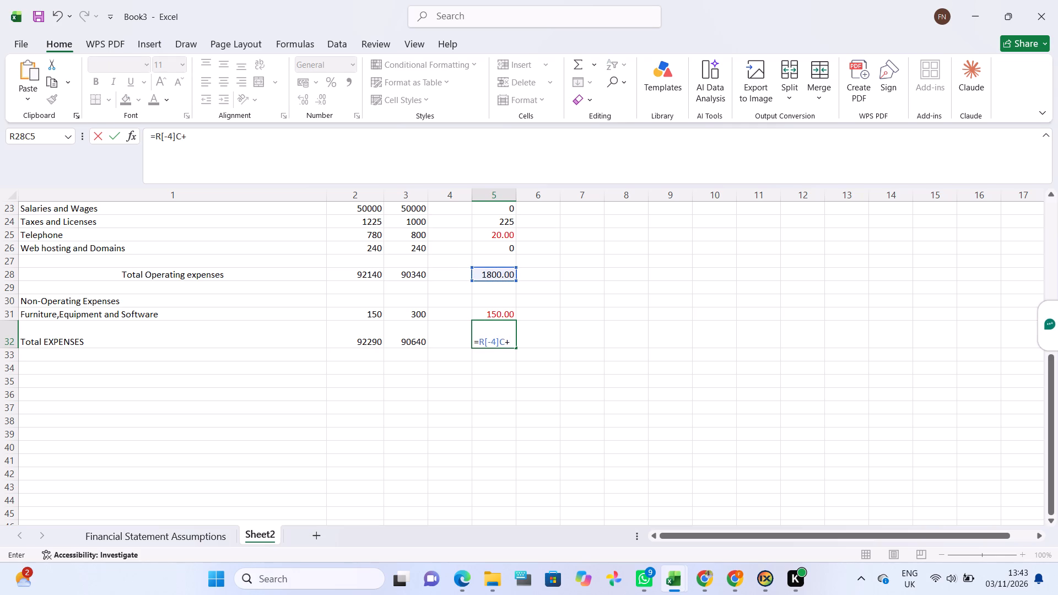
click(494, 317)
key(Return)
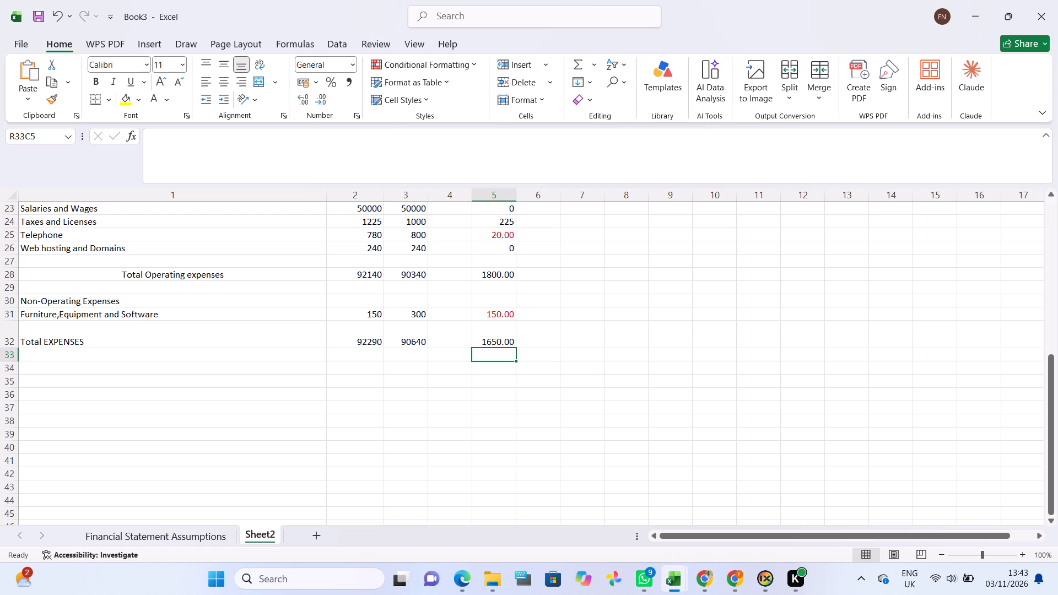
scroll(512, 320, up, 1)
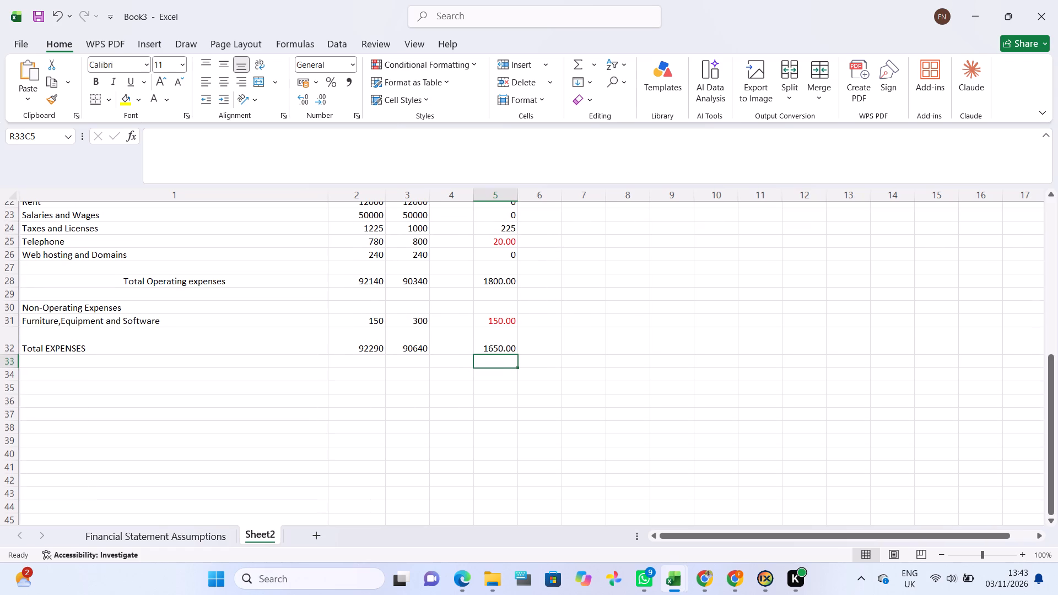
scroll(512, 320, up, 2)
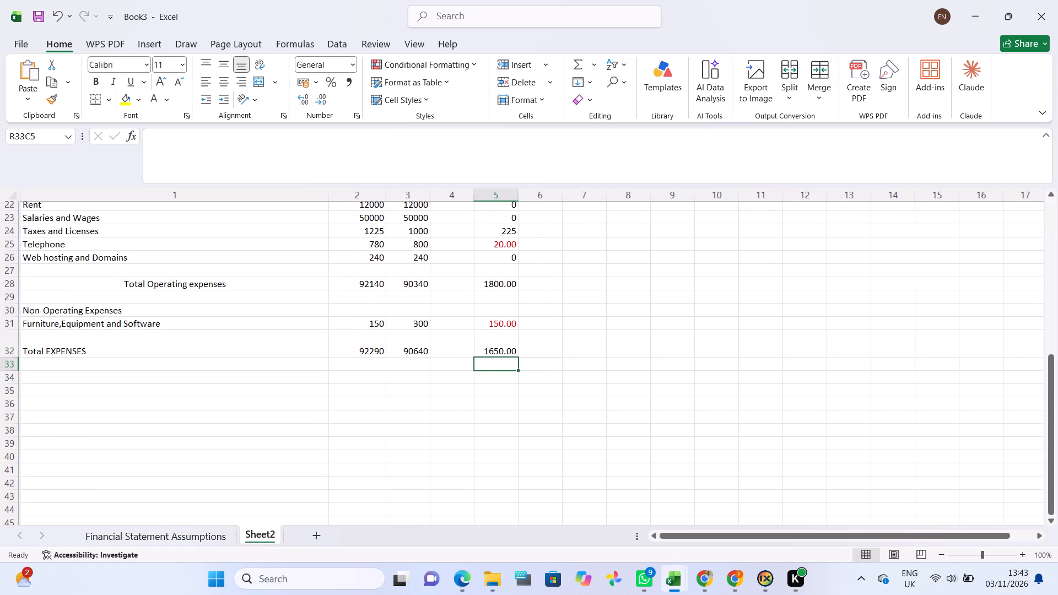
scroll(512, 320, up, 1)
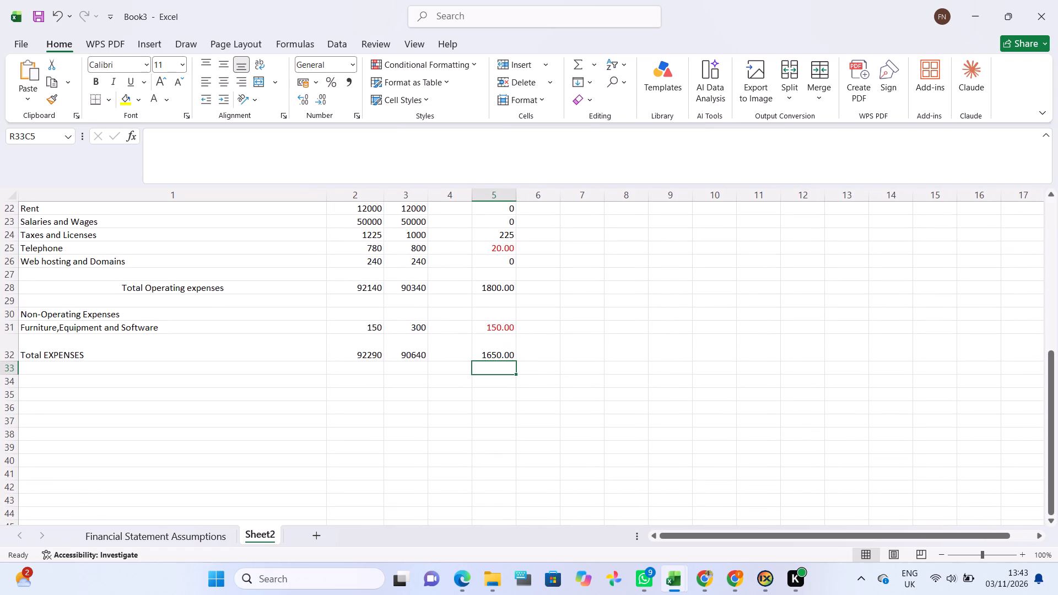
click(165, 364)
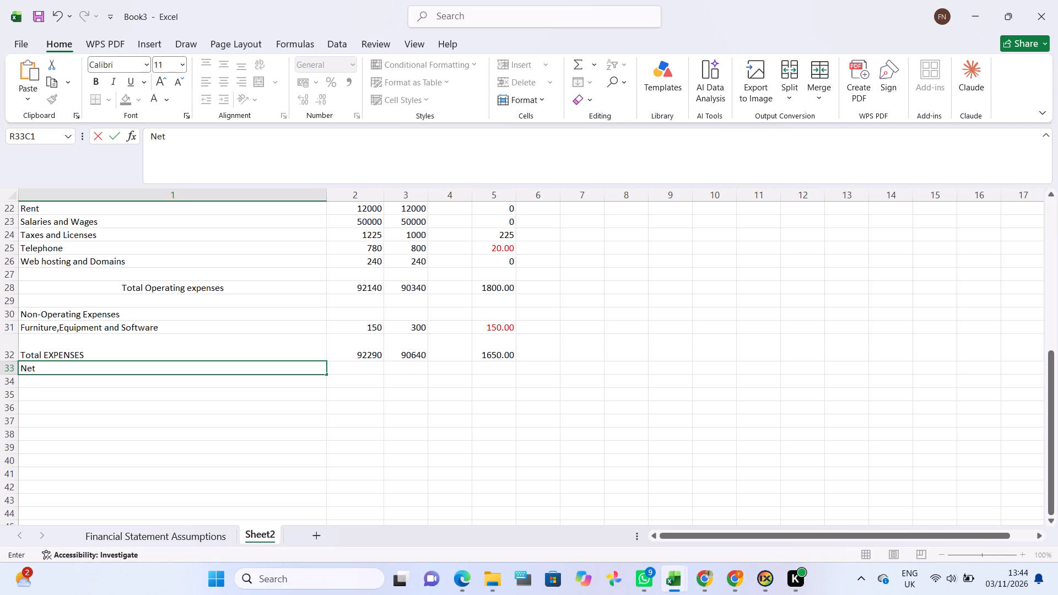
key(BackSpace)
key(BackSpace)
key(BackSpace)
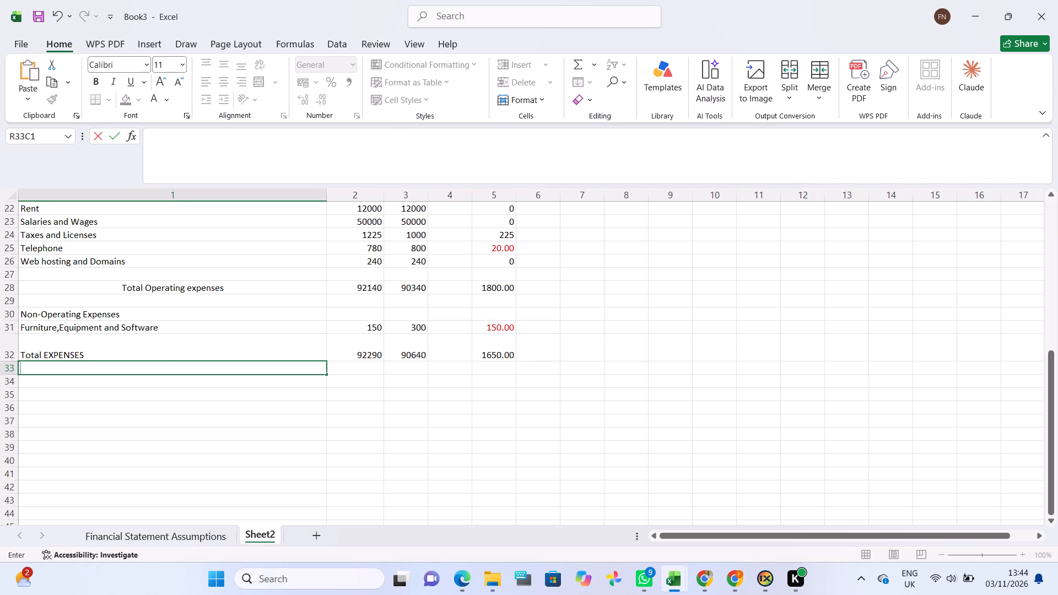
Enter the label "Net Income before Taxes" in the first column of row 34, leaving row 33 blank.
click(173, 381)
text(NE)
text(T IN)
key(BackSpace)
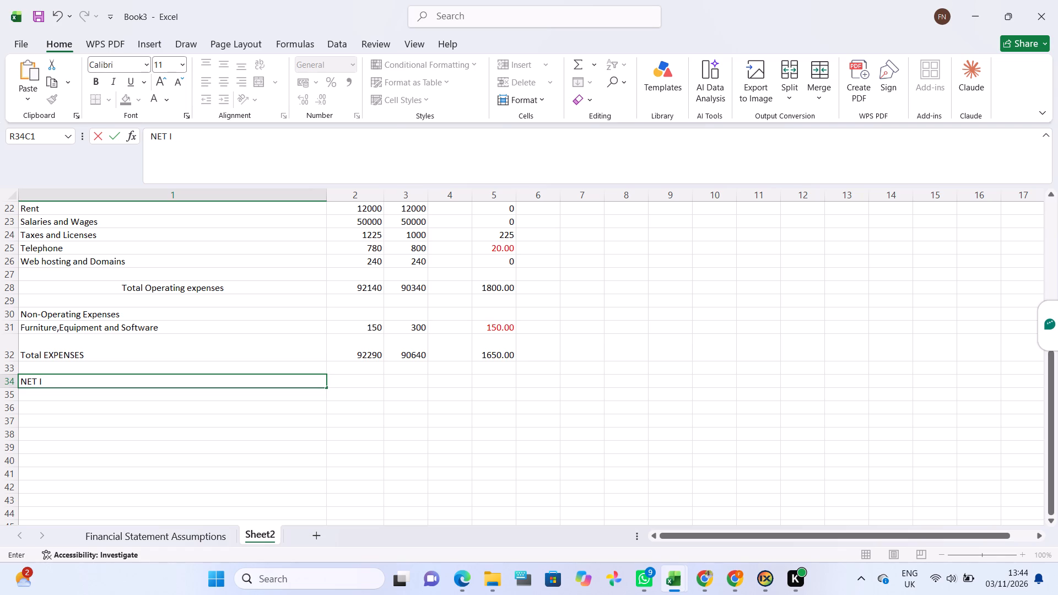
key(BackSpace)
key(BackSpace)
key(BackSpace)
key(BackSpace)
key(i)
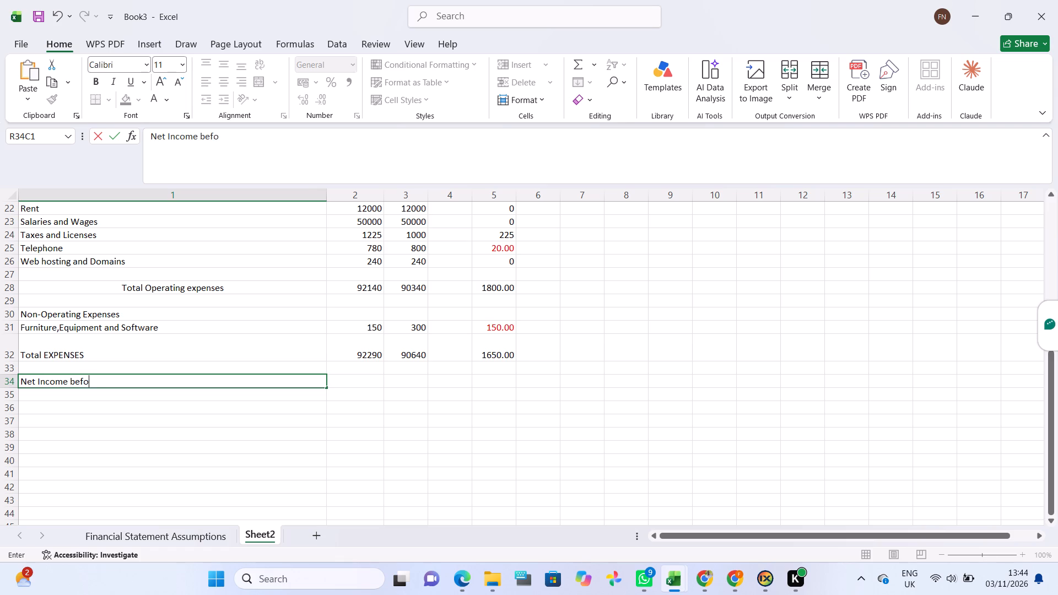
text(axes)
Calculate the Actual Net Income before Taxes in column 2 of row 34 by subtracting Total EXPENSES from Total INCOME.
click(339, 382)
scroll(339, 382, up, 1)
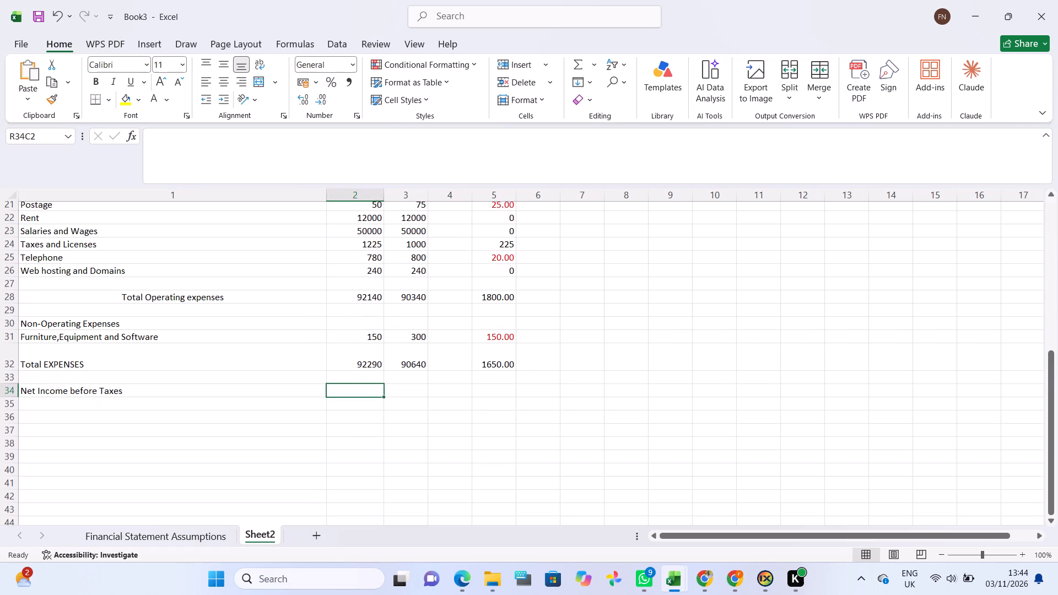
scroll(339, 382, up, 1)
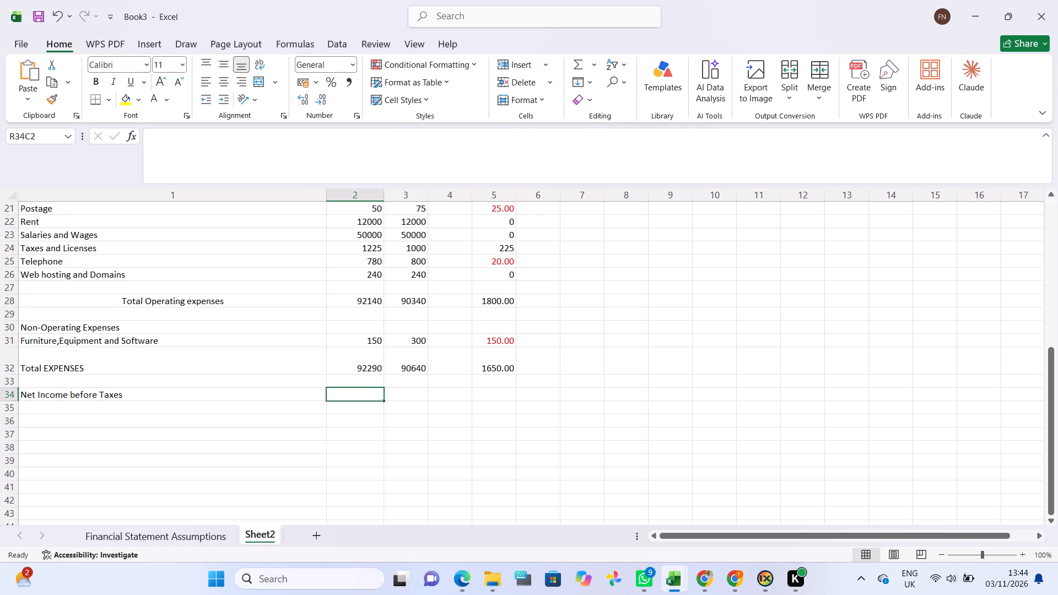
key(equal)
scroll(357, 322, up, 1)
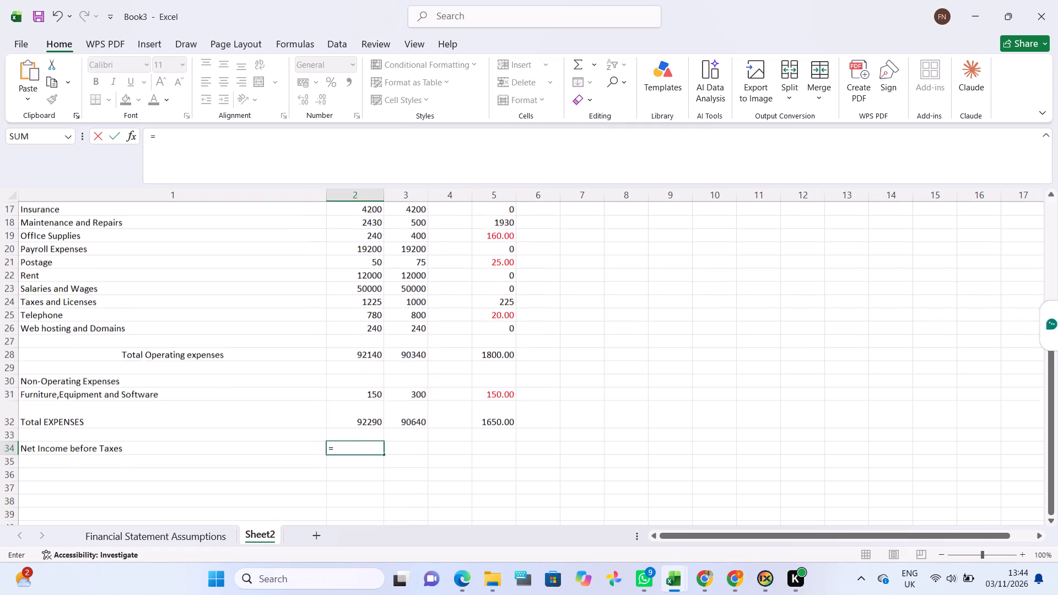
scroll(357, 322, up, 3)
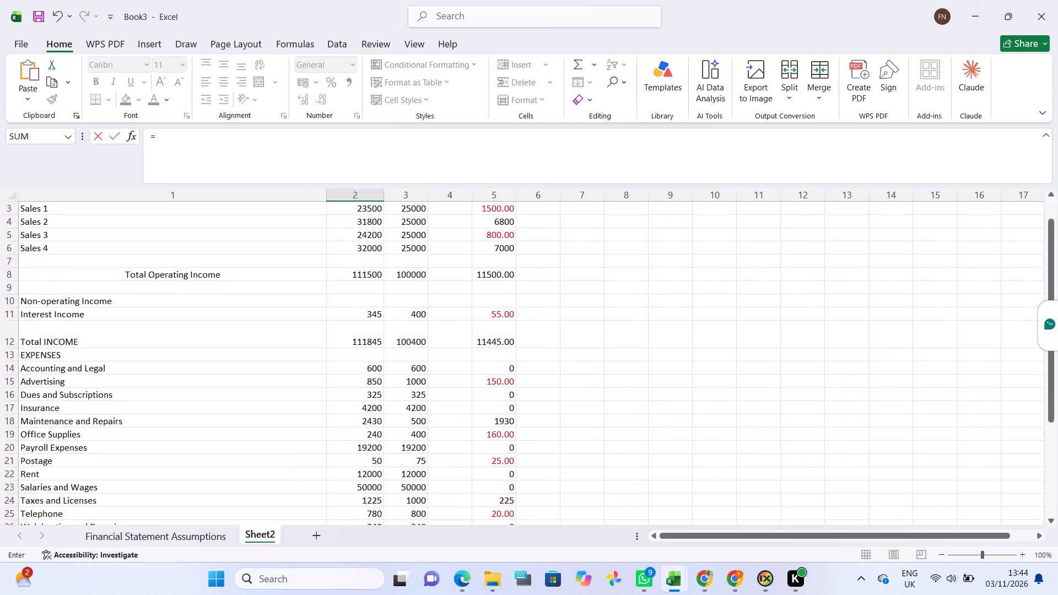
click(357, 339)
scroll(349, 398, down, 1)
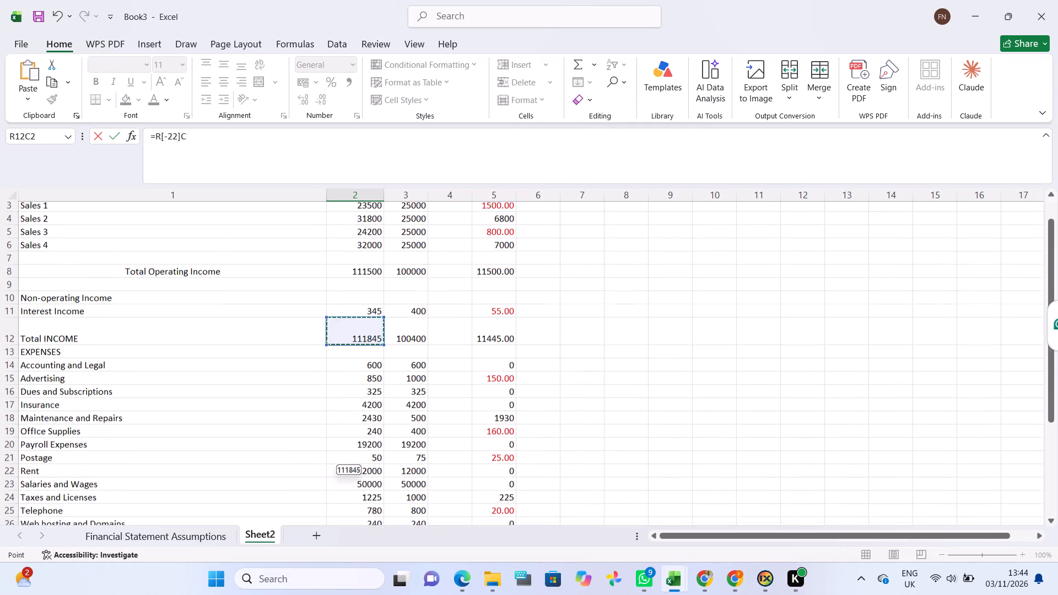
scroll(349, 398, down, 3)
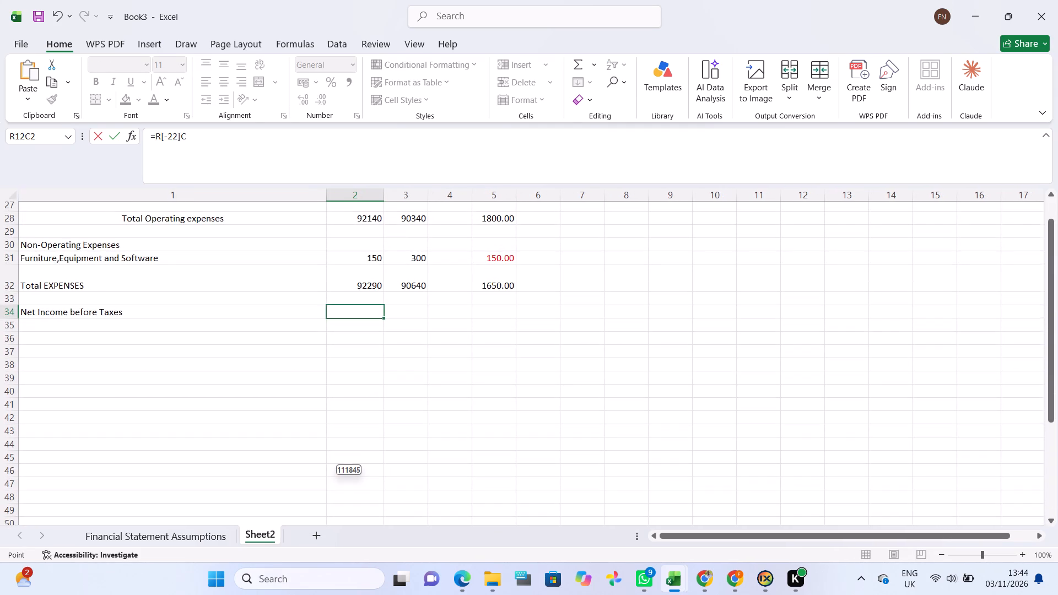
key(minus)
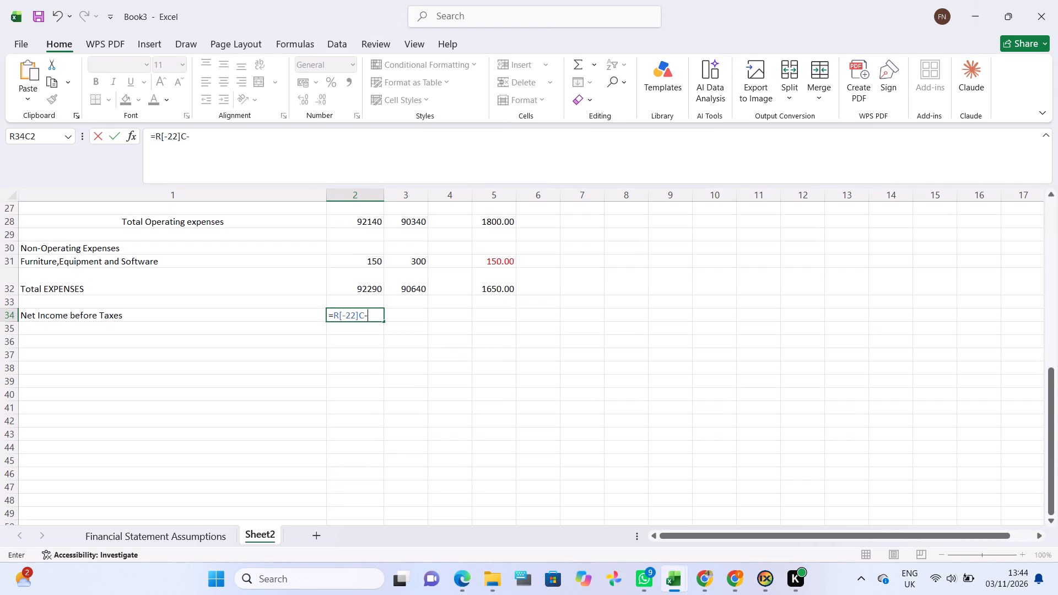
click(364, 280)
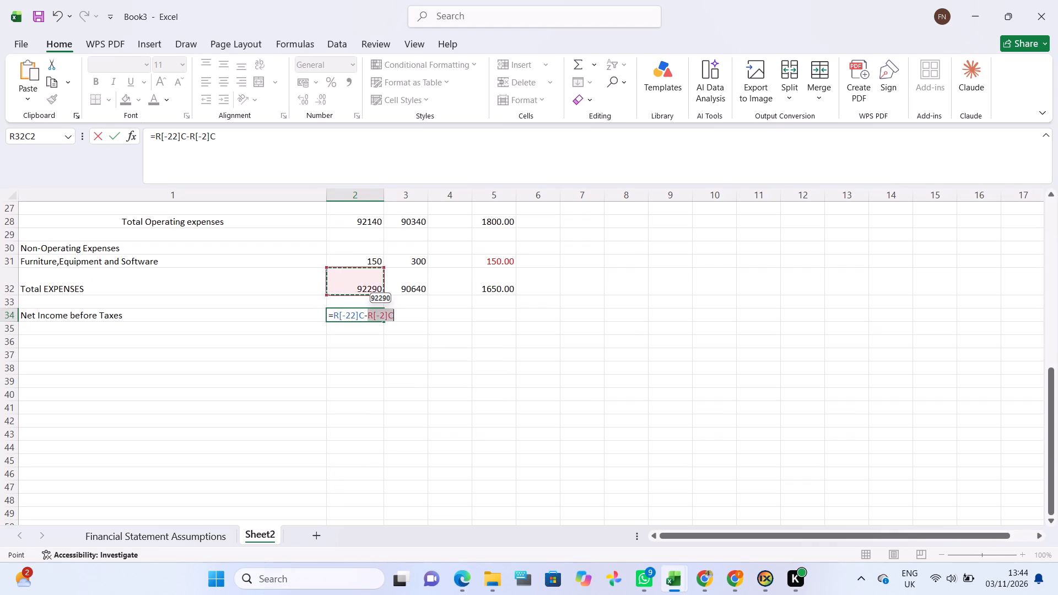
key(Return)
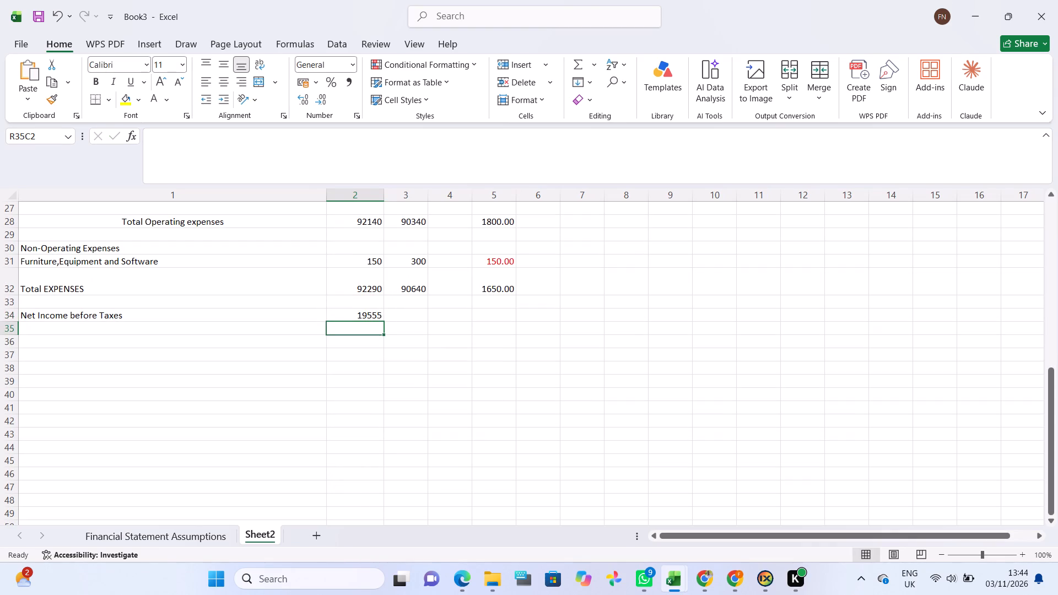
Calculate the Budget Net Income before Taxes in column 3 of row 34 by subtracting Total EXPENSES from Total INCOME.
click(419, 320)
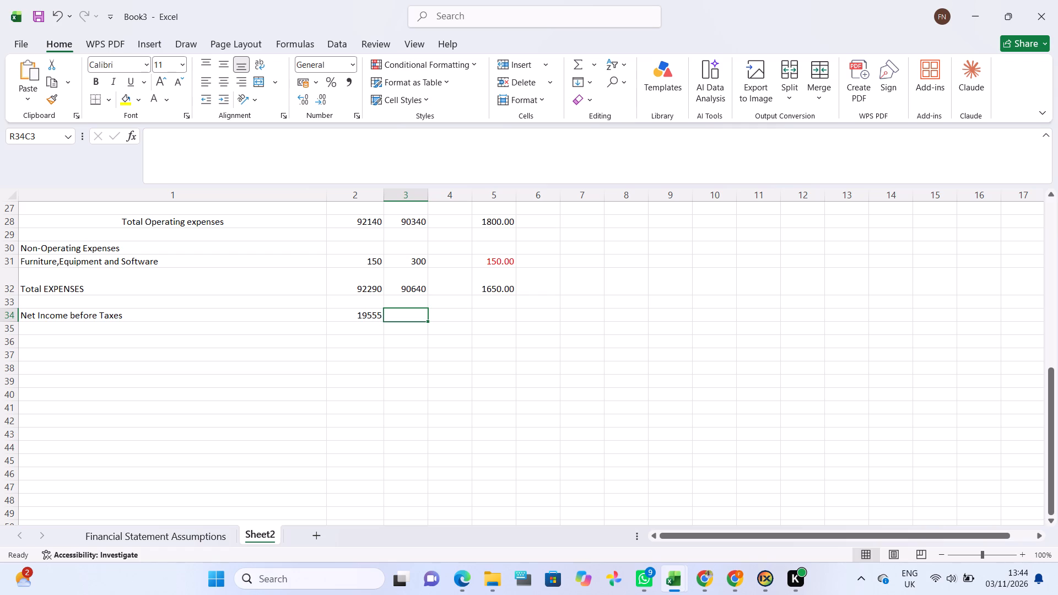
key(equal)
scroll(419, 320, up, 3)
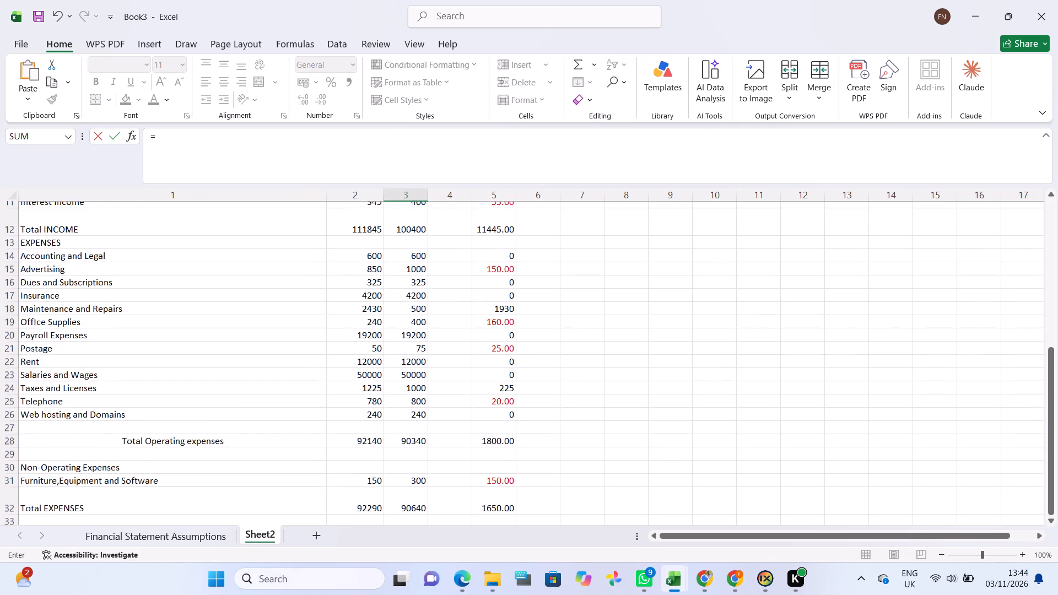
scroll(419, 320, up, 1)
click(406, 281)
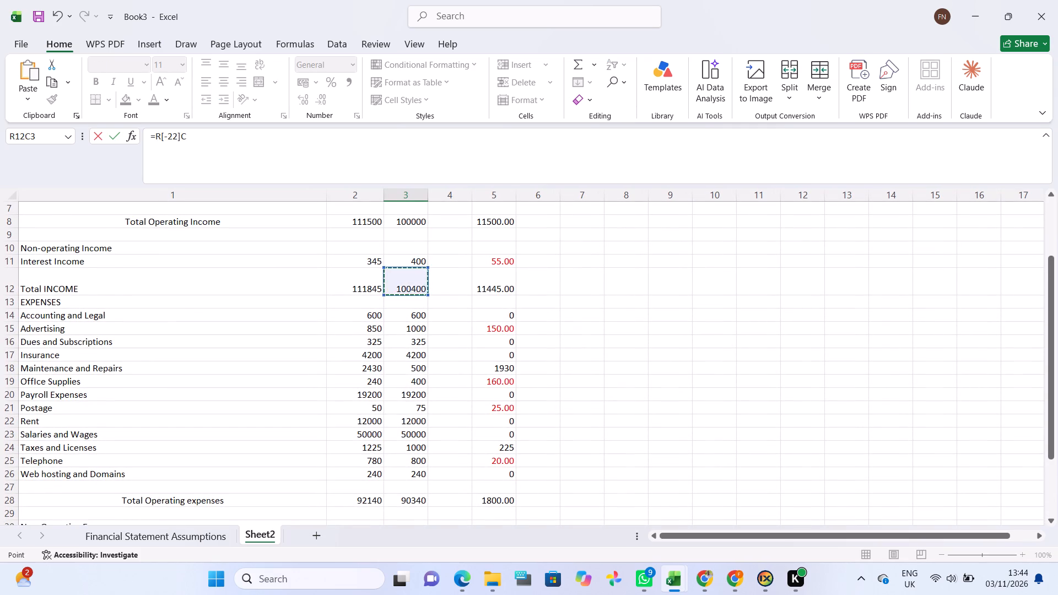
scroll(398, 333, down, 1)
key(minus)
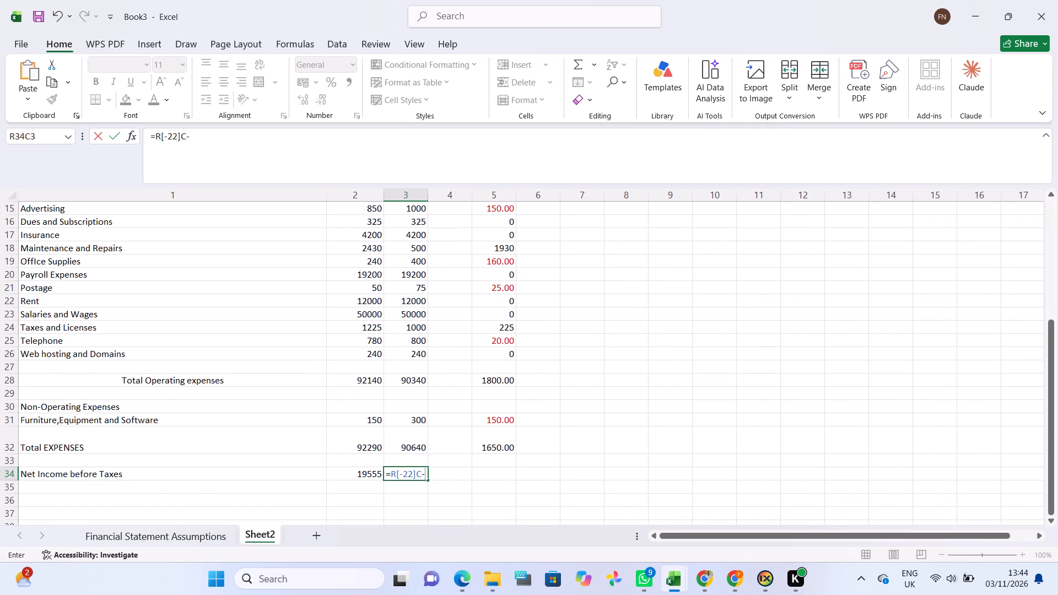
scroll(406, 447, down, 1)
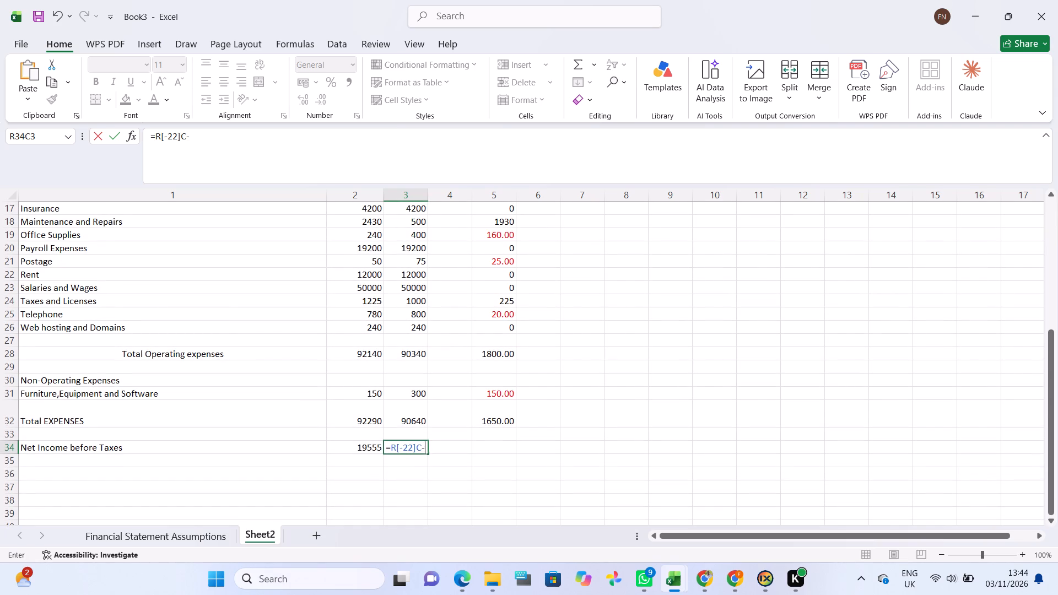
click(415, 418)
key(Return)
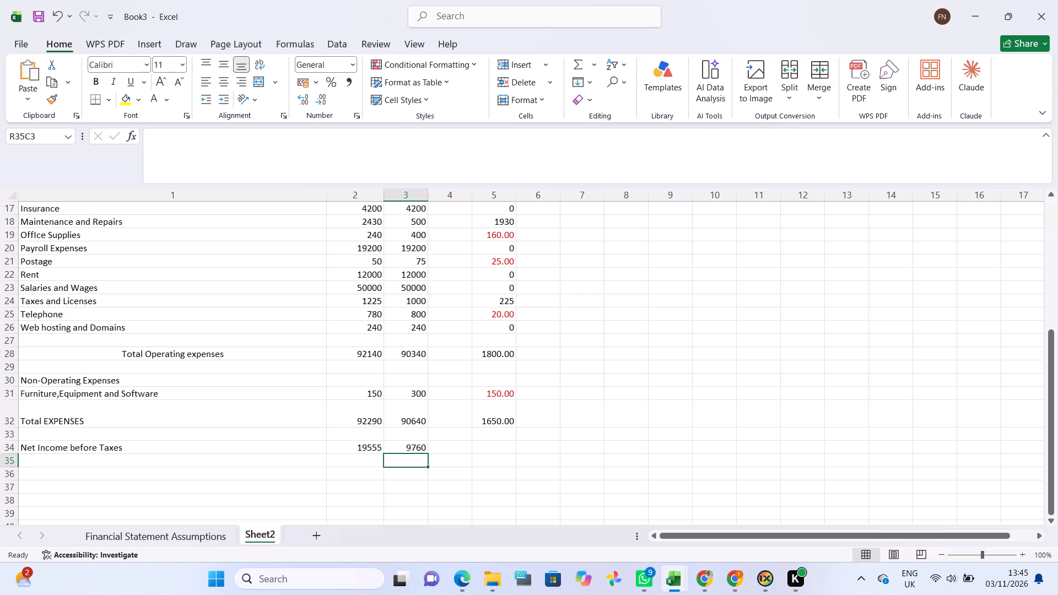
Calculate the Net Income before Taxes difference in column 5 by subtracting the Total EXPENSES difference from the Total INCOME difference.
click(503, 450)
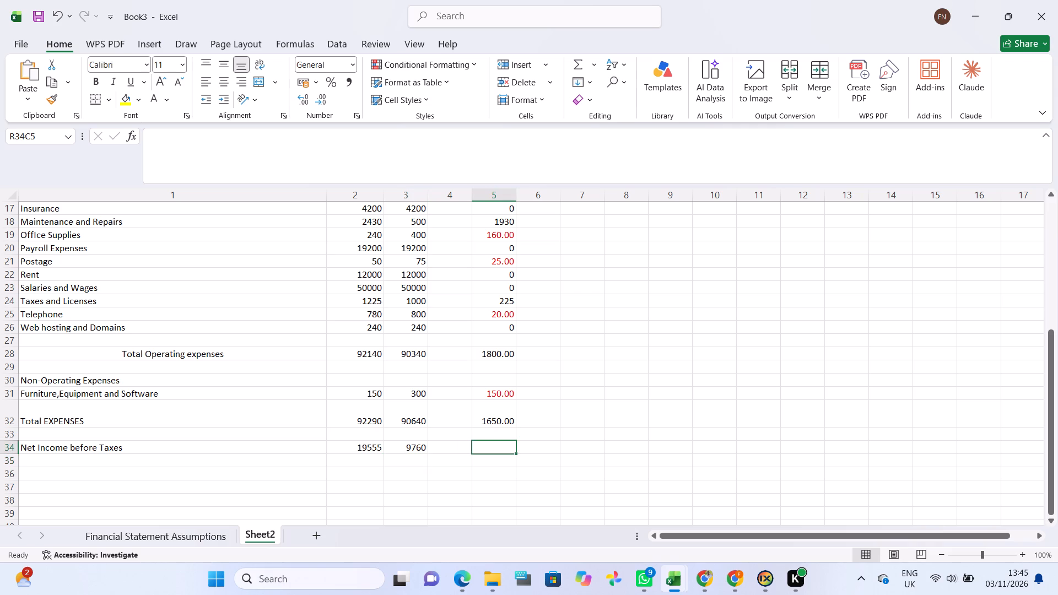
key(equal)
scroll(490, 393, up, 3)
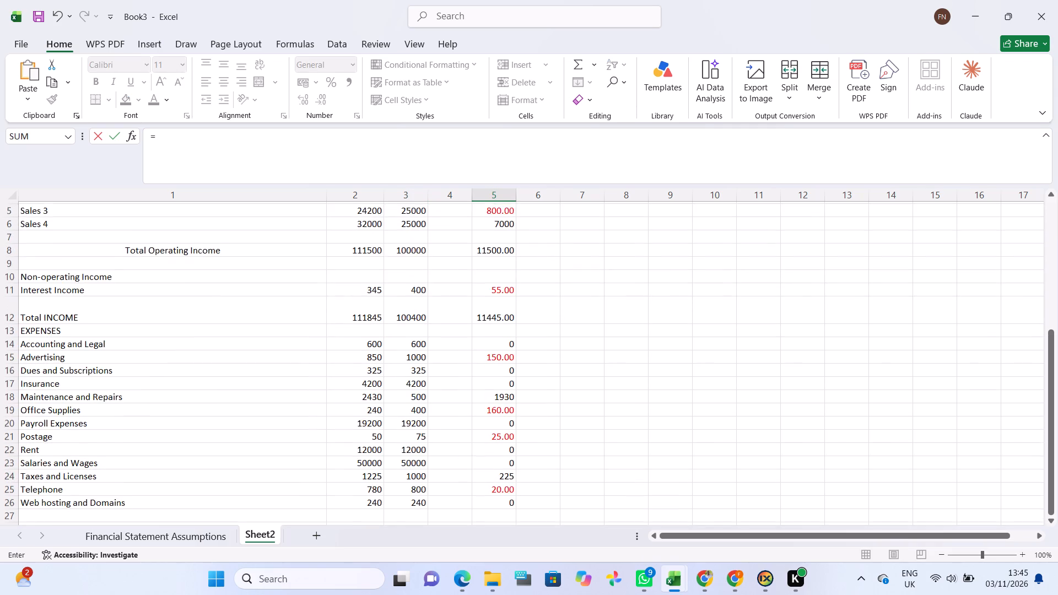
click(489, 365)
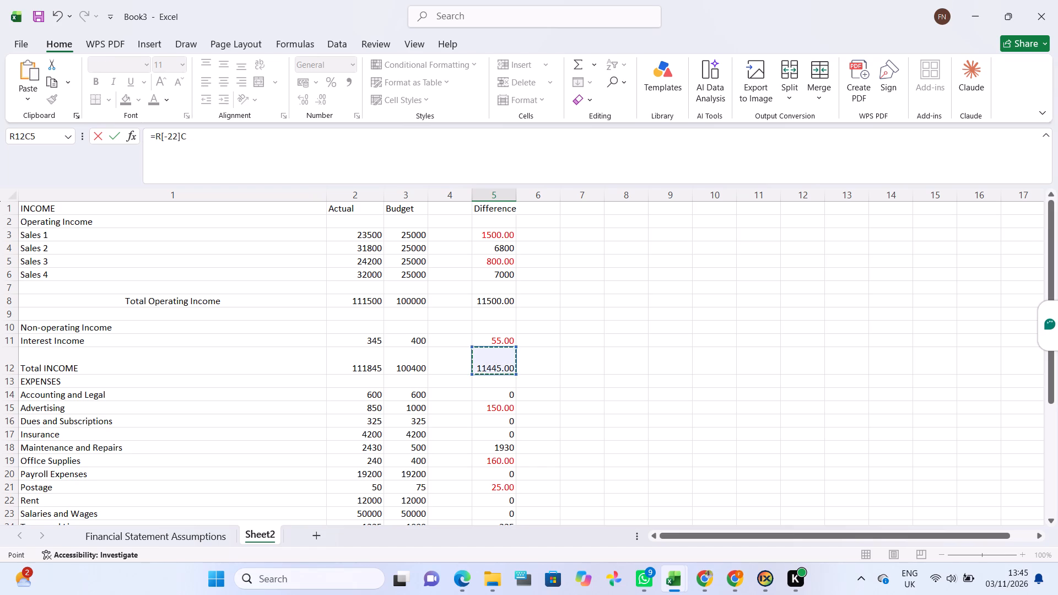
key(minus)
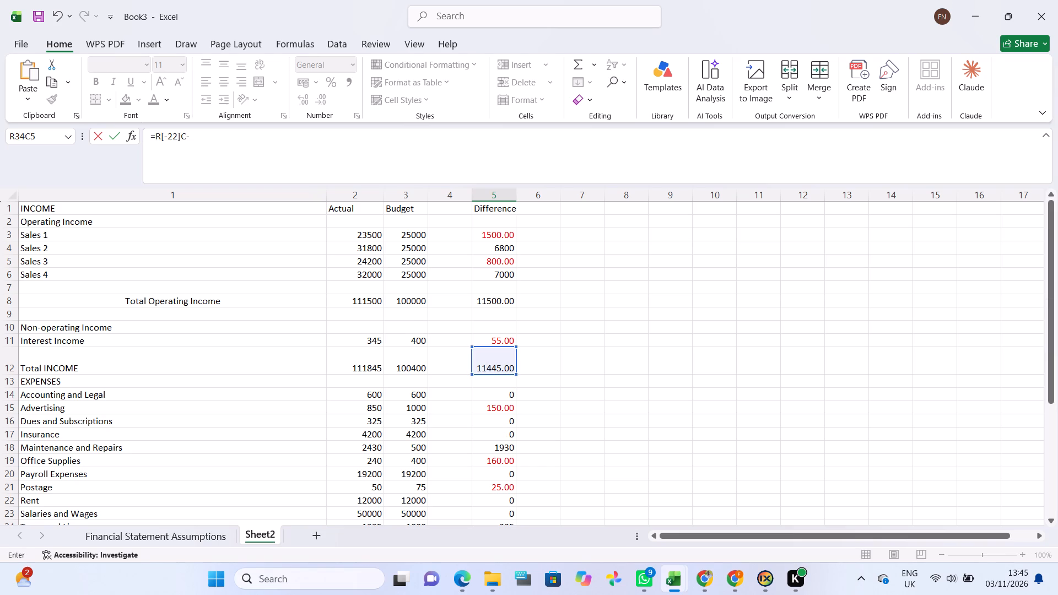
scroll(485, 410, down, 3)
scroll(485, 410, up, 1)
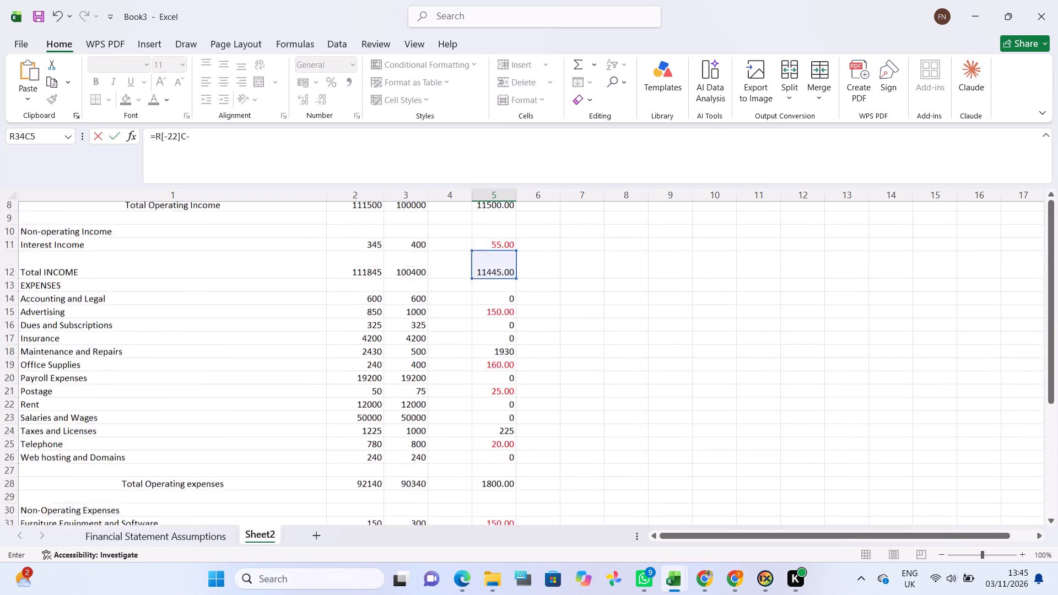
scroll(485, 410, up, 1)
scroll(485, 393, down, 1)
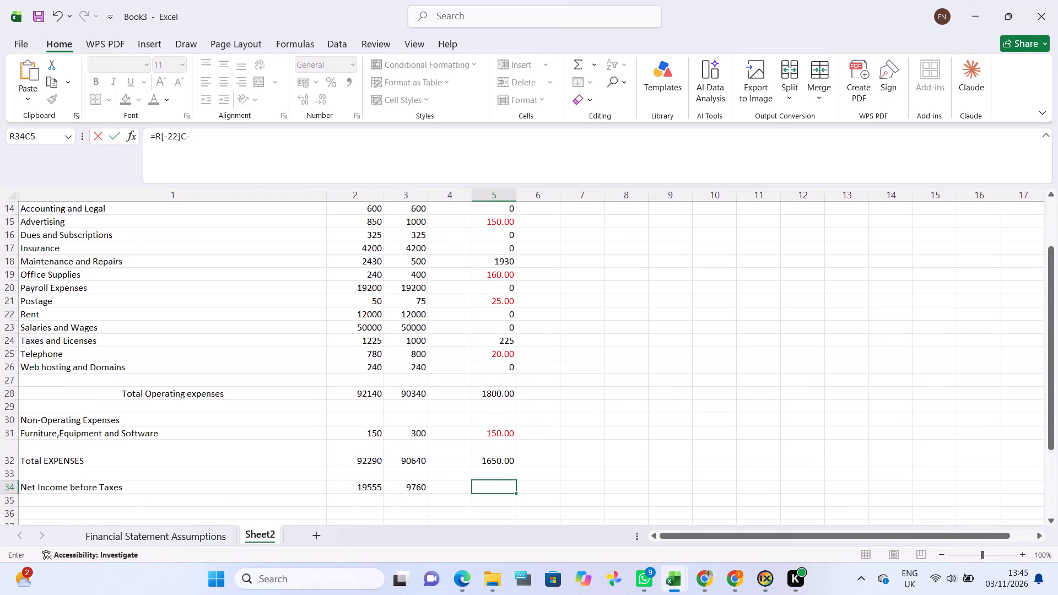
scroll(485, 393, down, 1)
scroll(485, 393, up, 1)
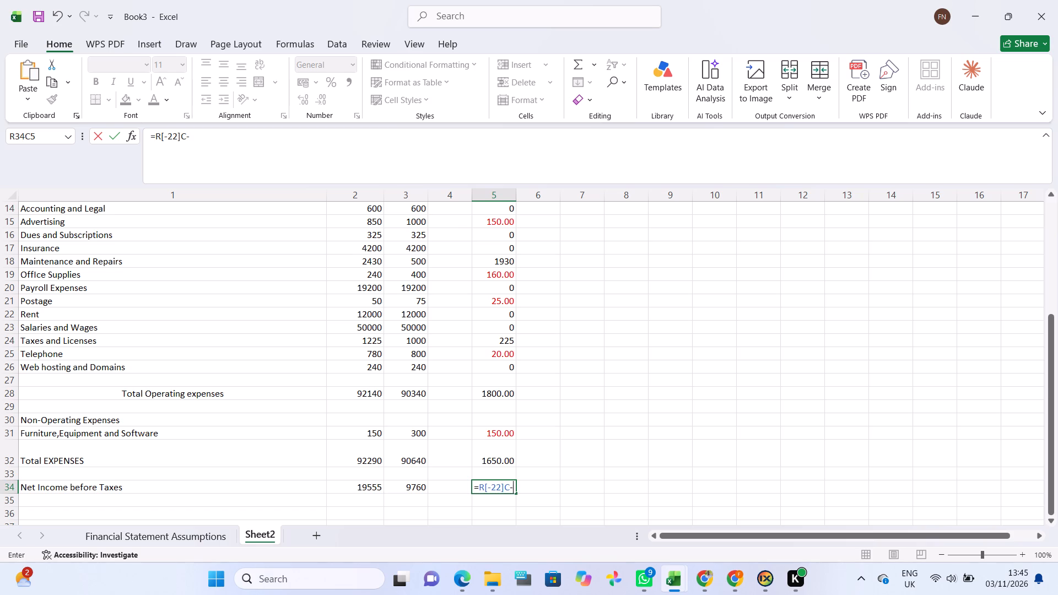
scroll(492, 454, down, 1)
click(490, 447)
key(Return)
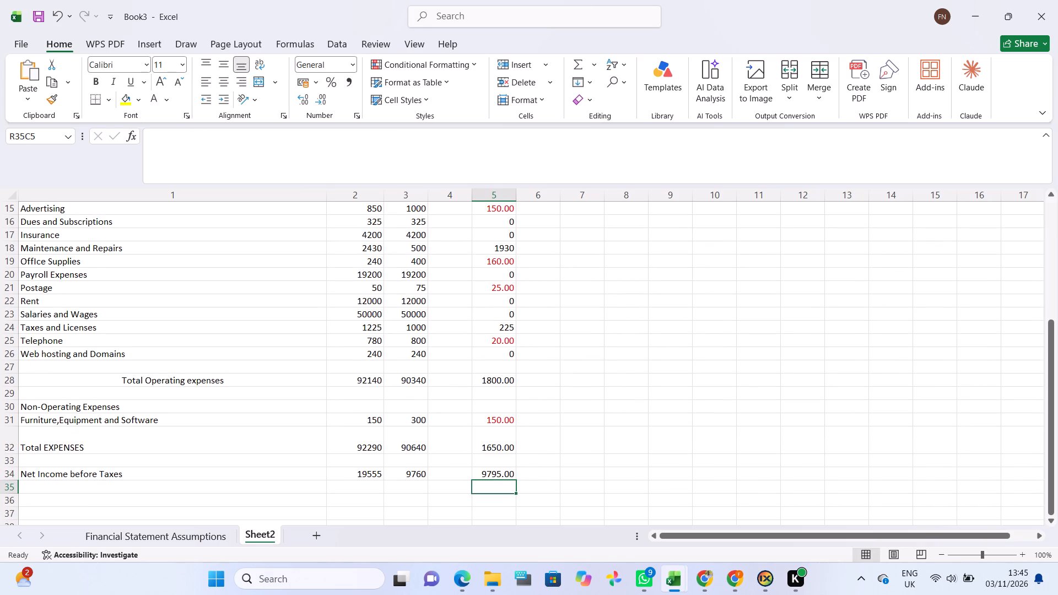
Enter the label "Income Tax Expense" in the first column of row 35, directly below Net Income before Taxes.
click(171, 486)
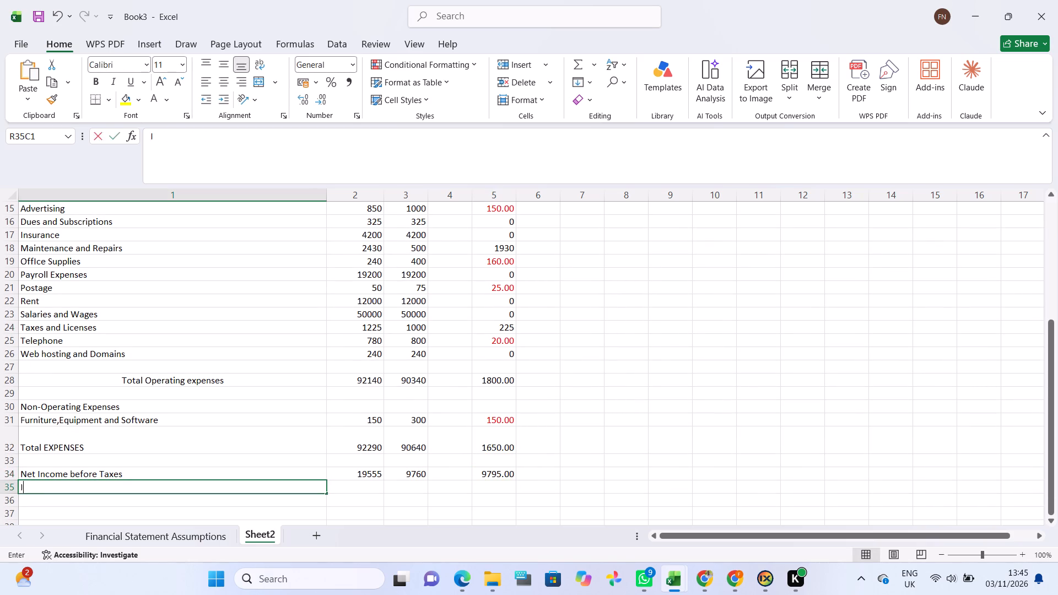
text(come)
key(space)
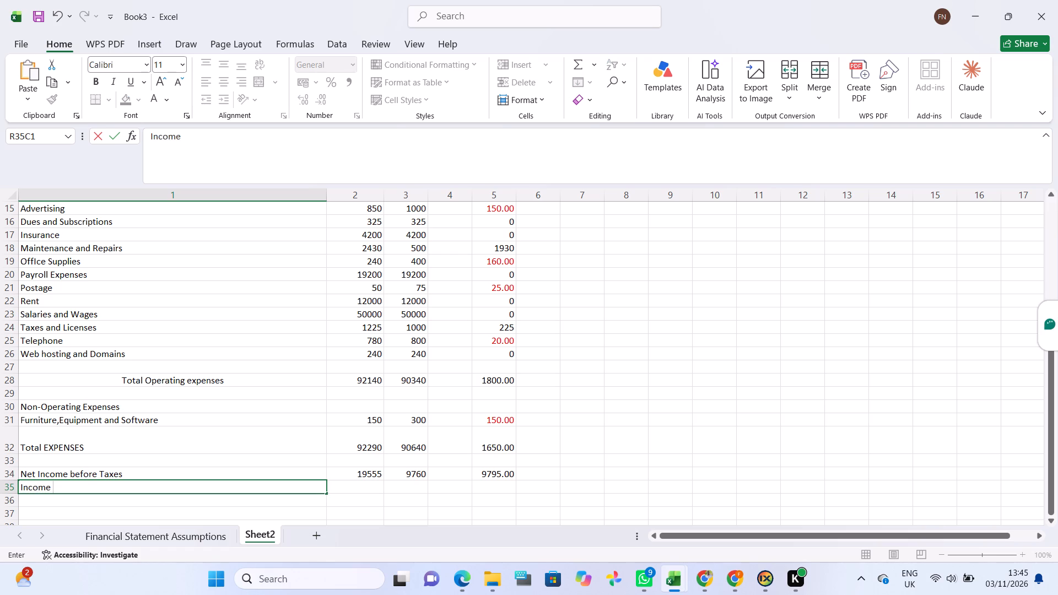
key(t)
text(ax)
key(space)
key(e)
text(xpense)
Enter 0 as the Income Tax Expense in the Actual, Budget and Difference columns of row 35.
click(343, 492)
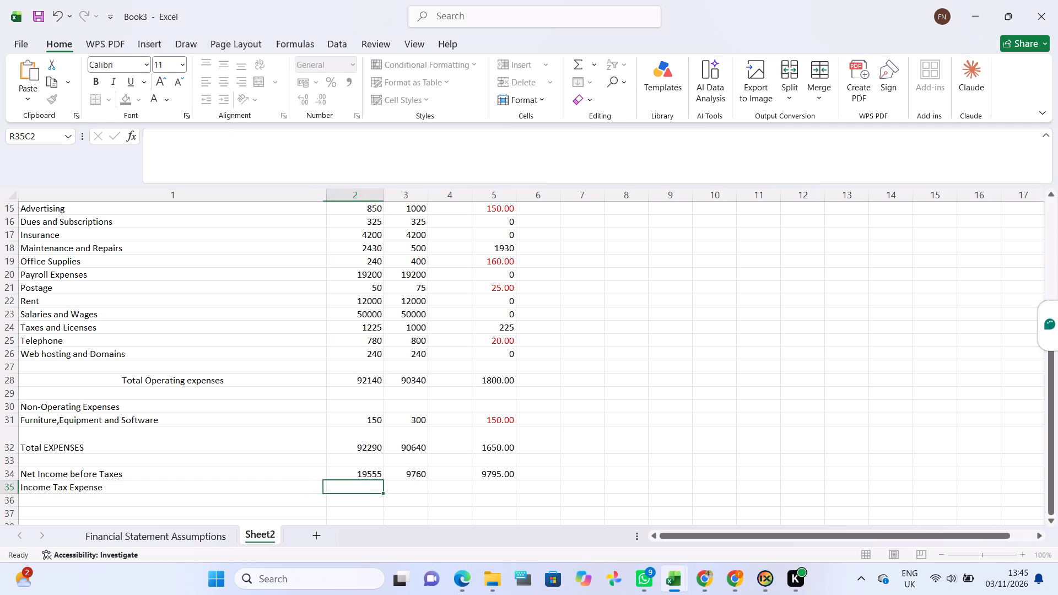
key(0)
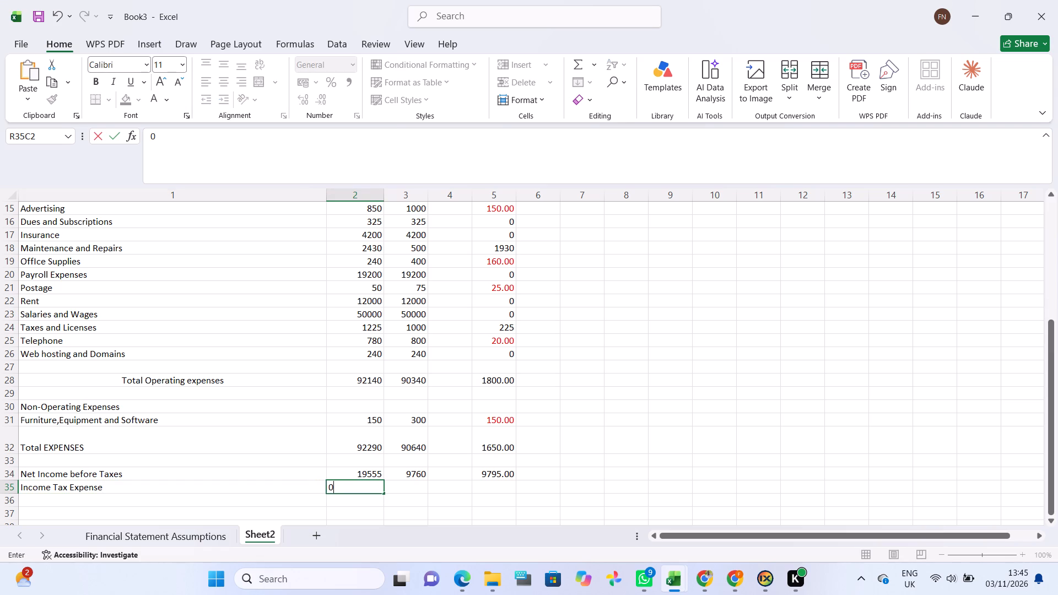
key(Right)
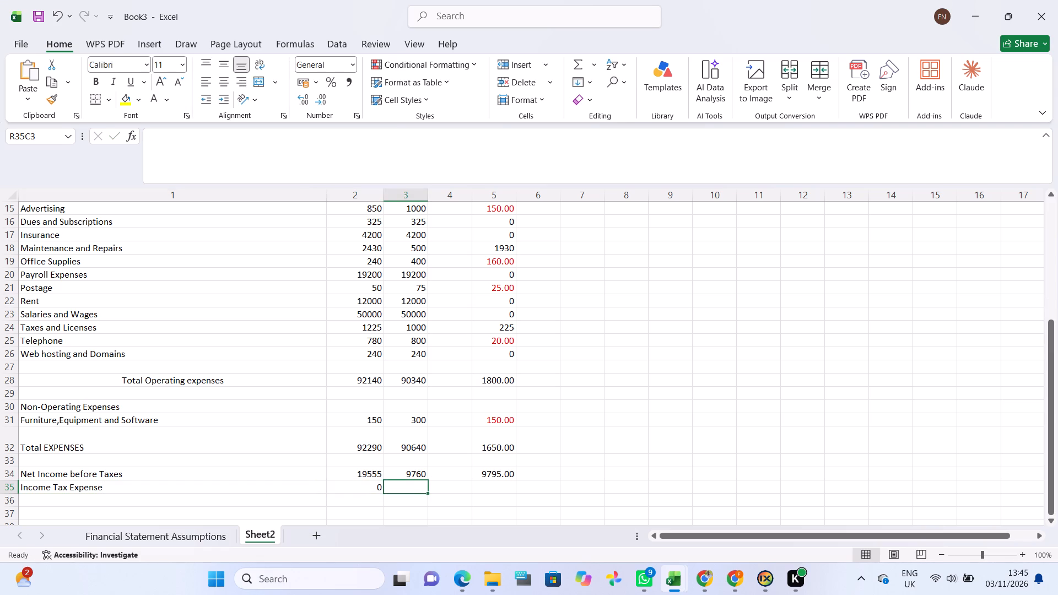
key(0)
key(Right)
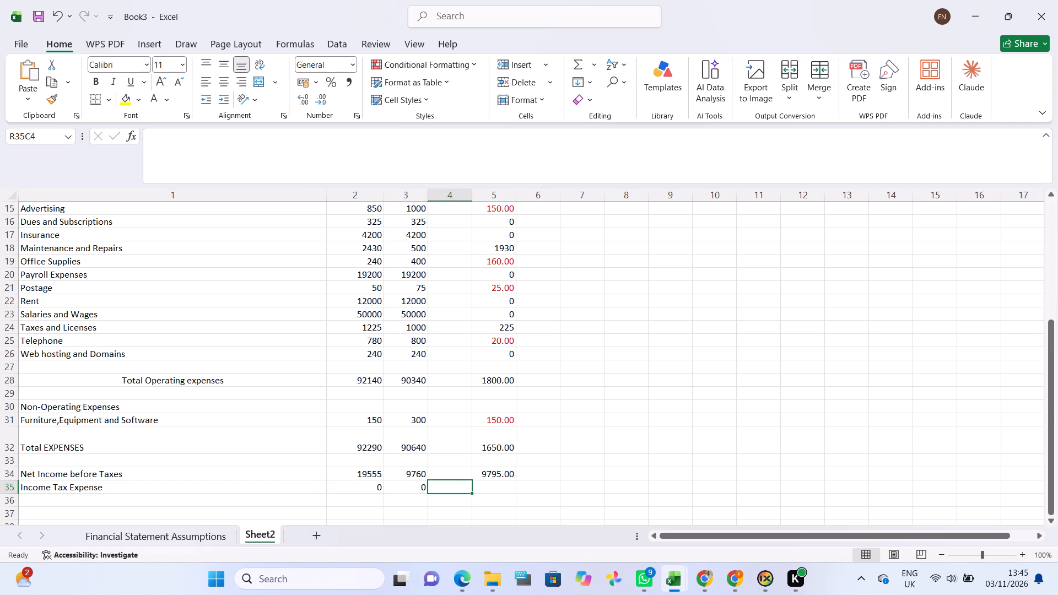
key(Right)
key(0)
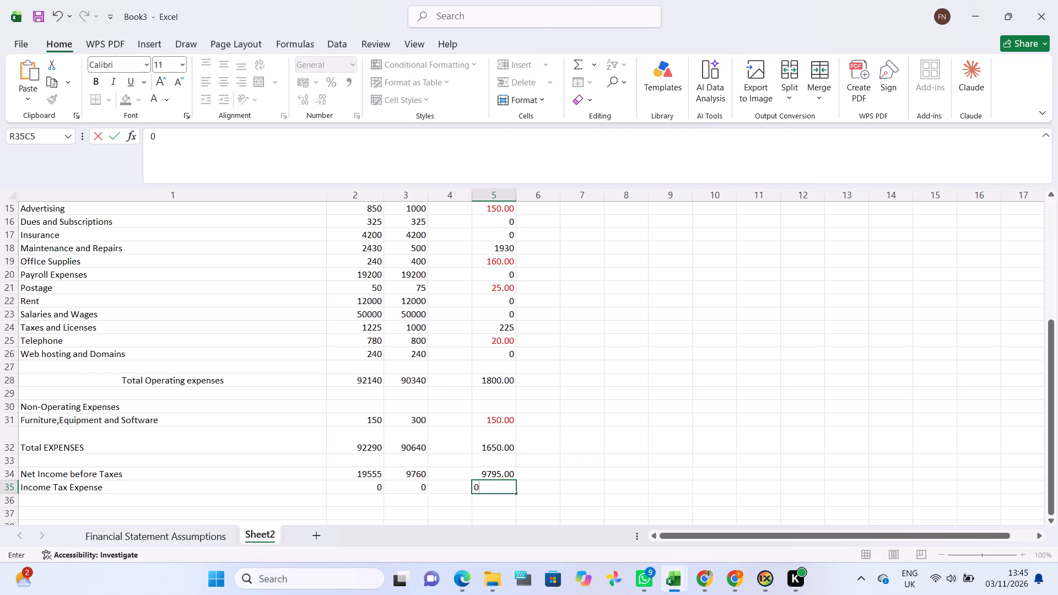
scroll(274, 497, down, 1)
Increase the height of empty row 36, below Income Tax Expense, to about twice that of a regular row.
click(198, 476)
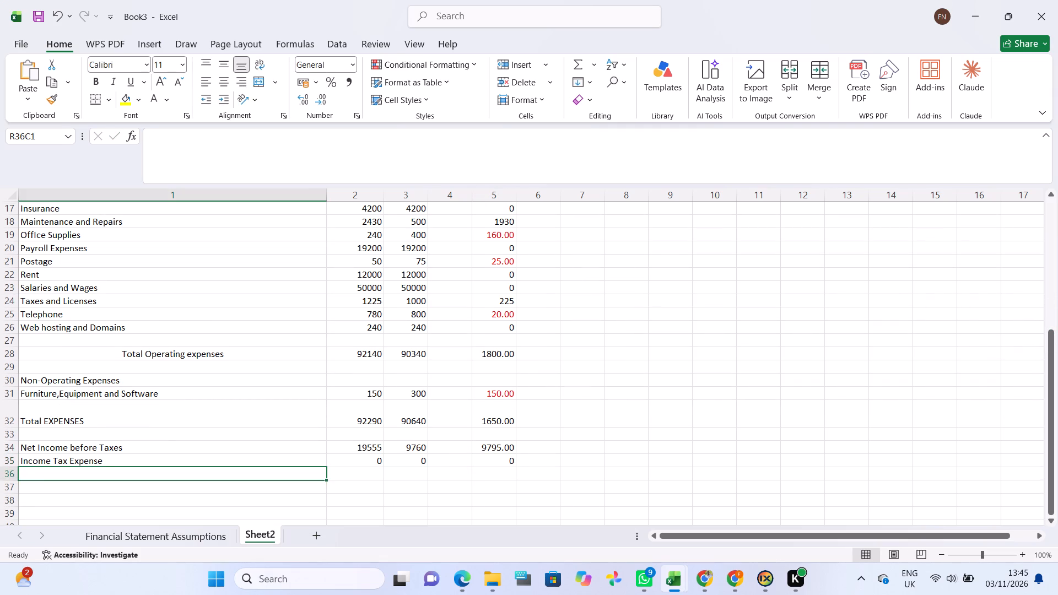
drag(14, 480, 15, 491)
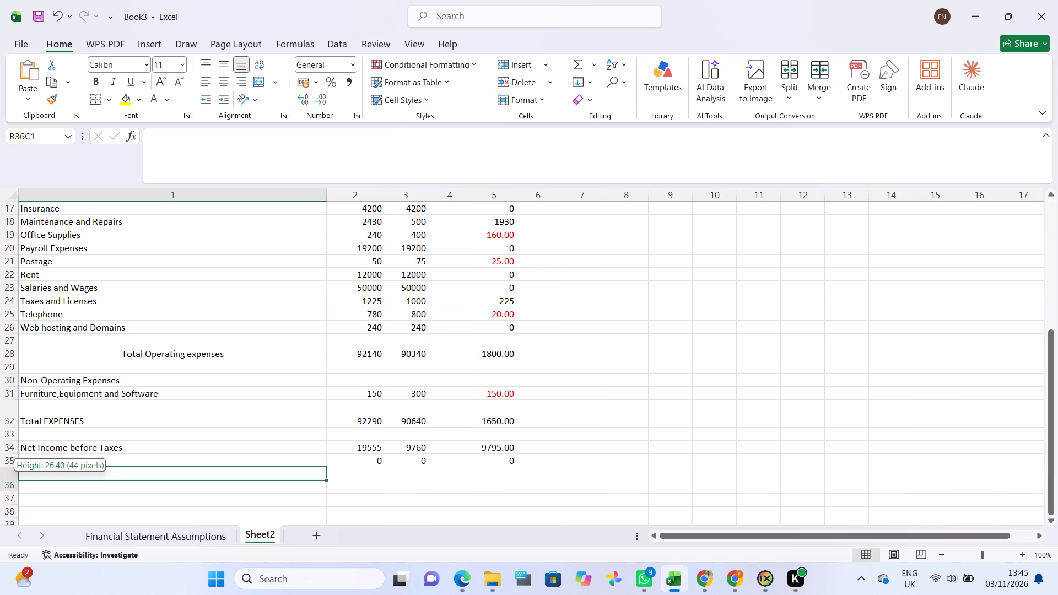
drag(15, 491, 15, 494)
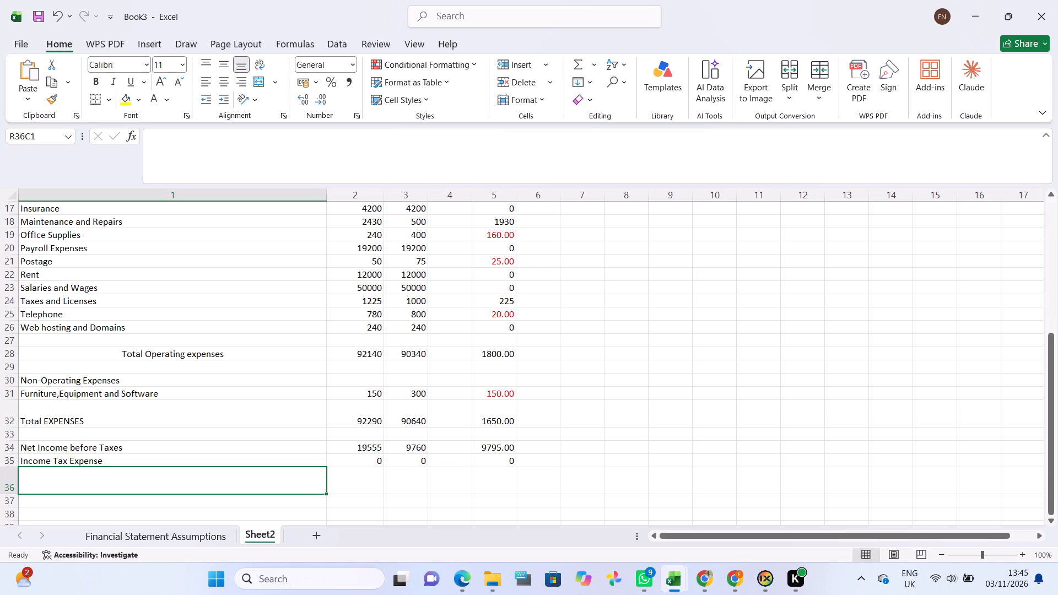
Enter the label "Net Income before Taxes" in the first column of row 36, below Income Tax Expense.
key(n)
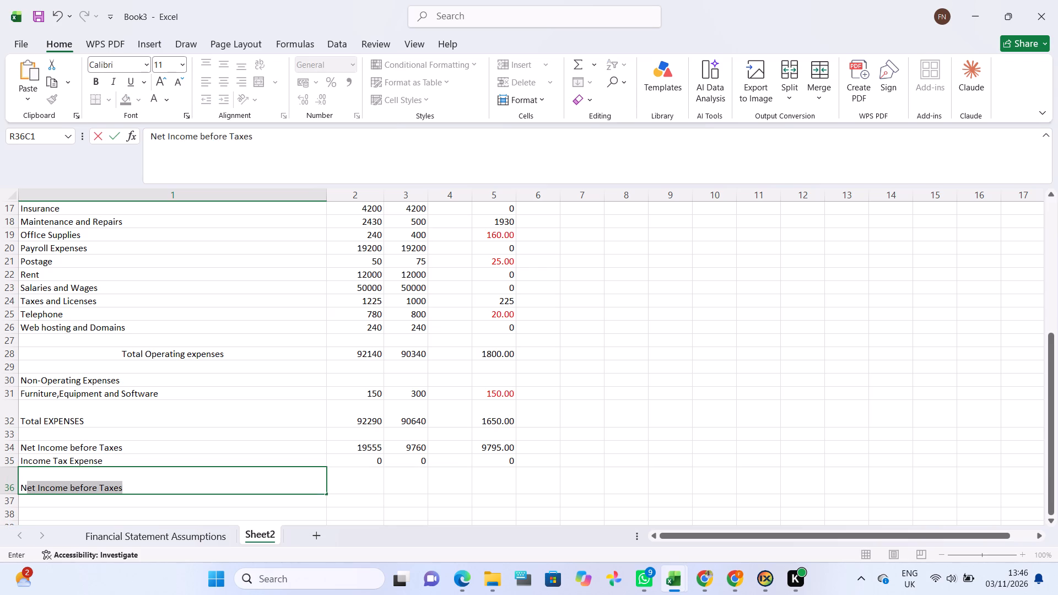
text(ET INCOME)
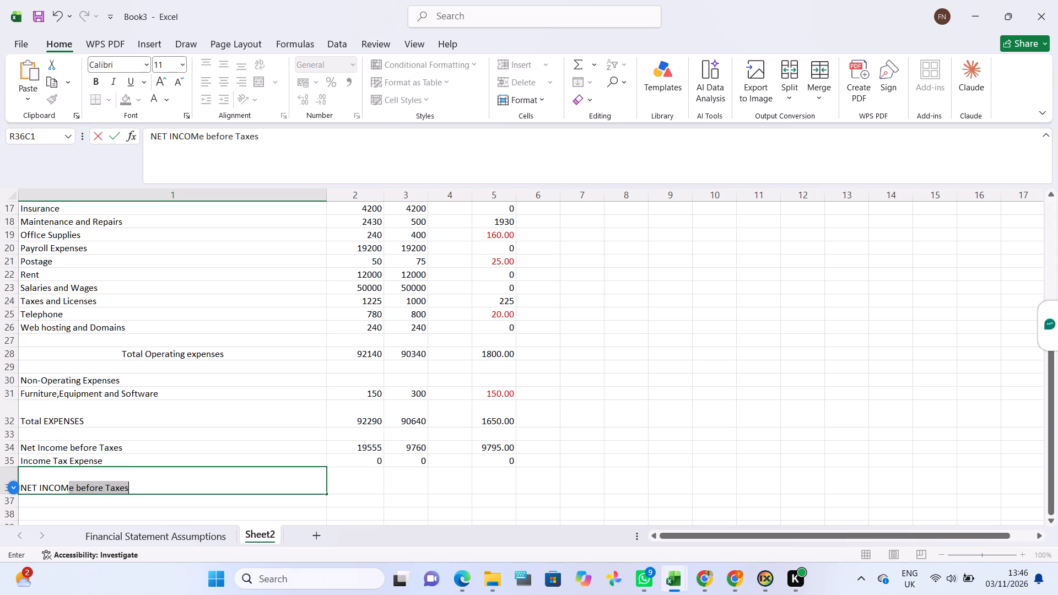
click(355, 483)
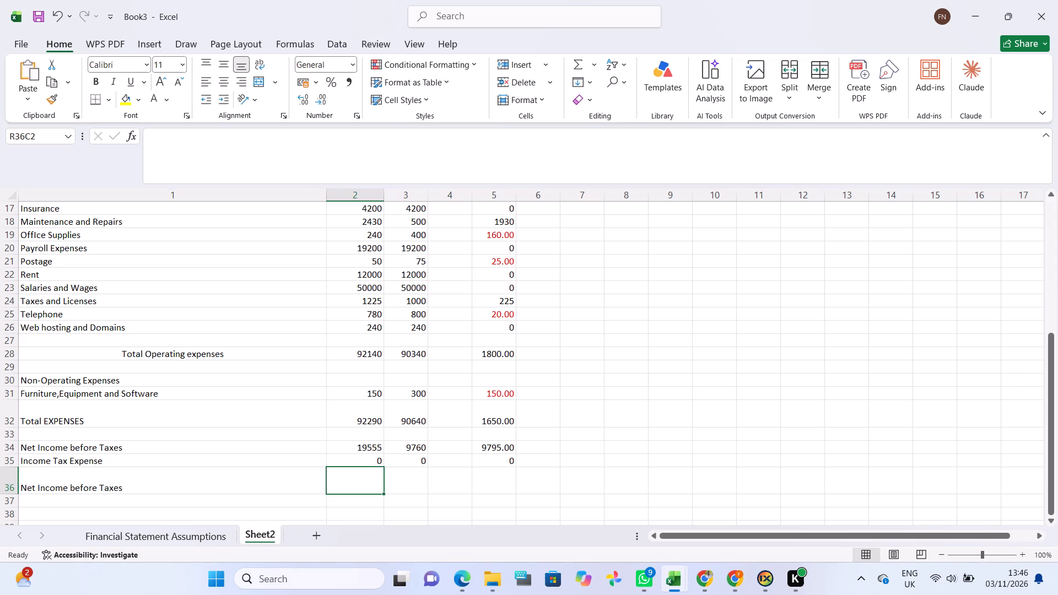
Enter 19555 as the Actual, 9760 as the Budget and 9795 as the Difference in row 36.
text(19555)
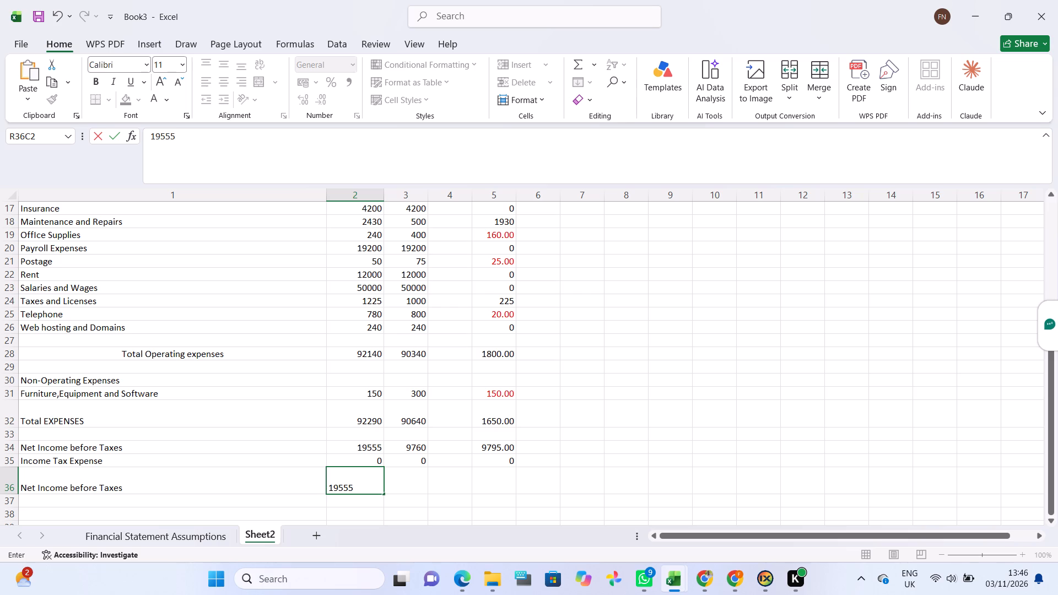
key(Right)
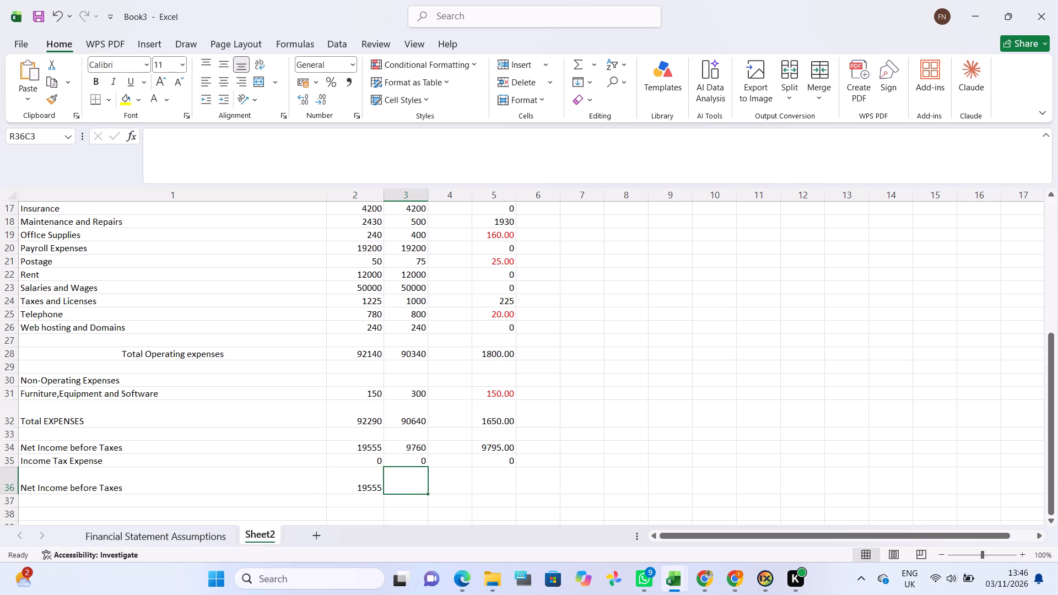
text(9760)
key(Right)
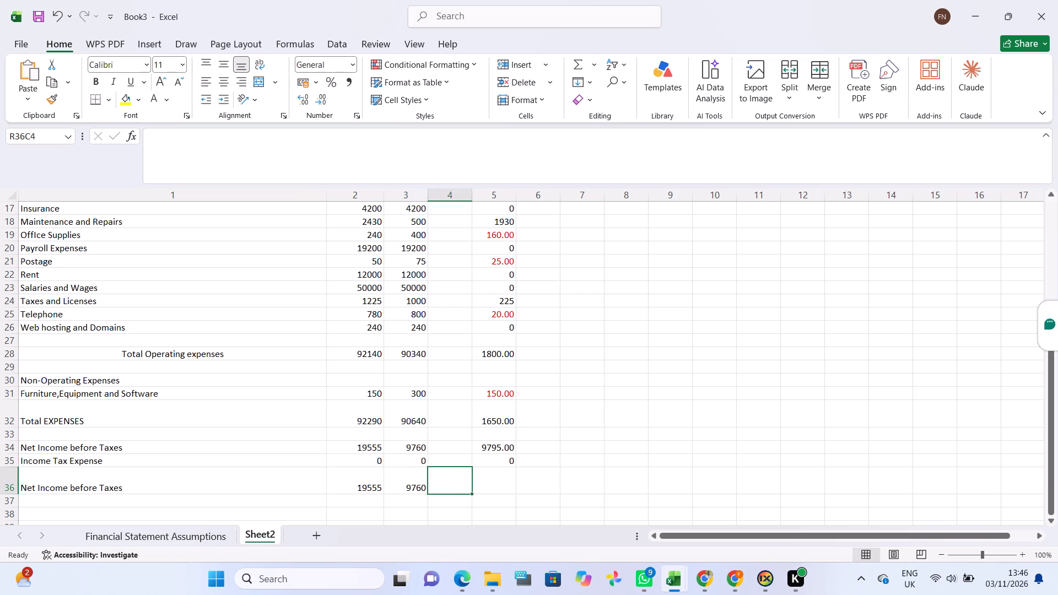
key(Right)
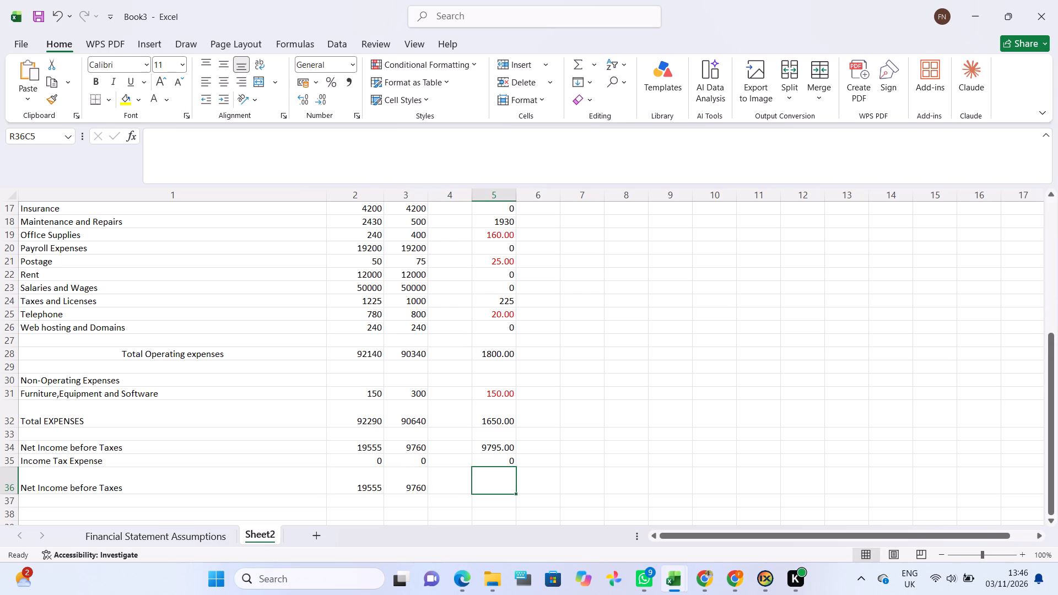
text(9795)
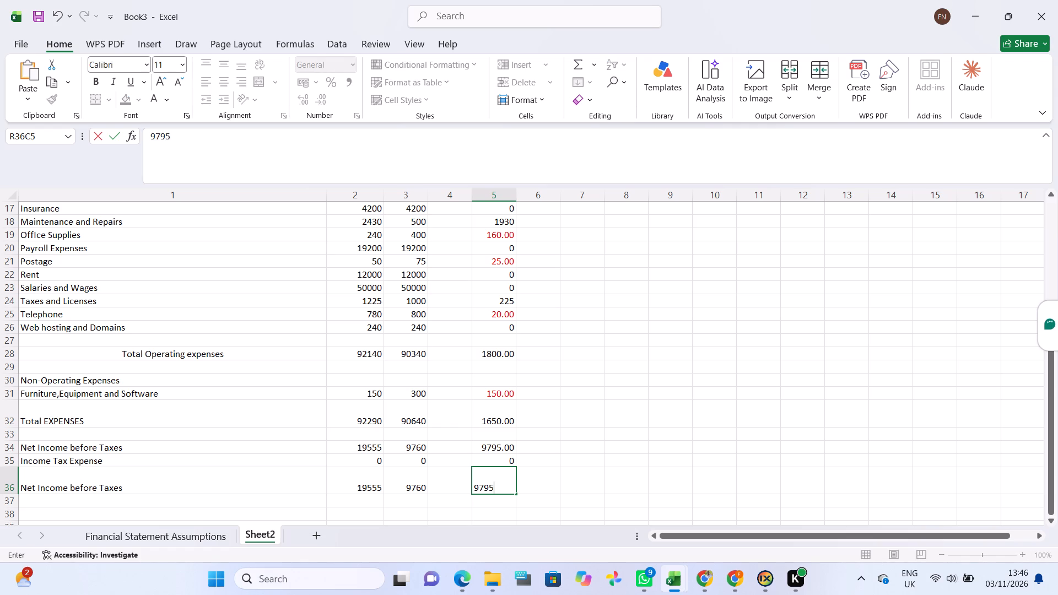
click(483, 446)
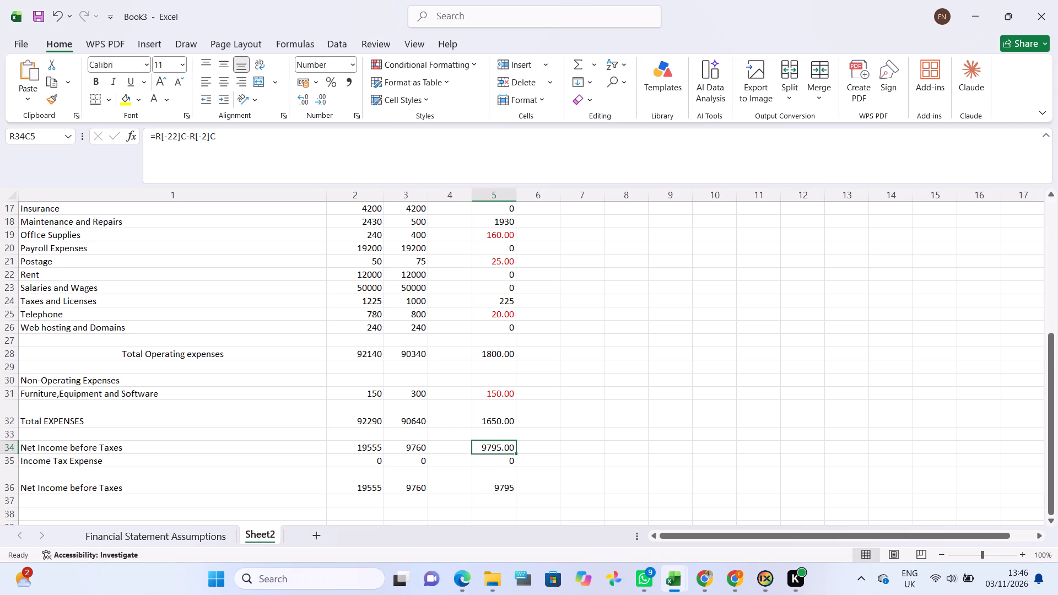
Review the whole statement on Sheet2, from the INCOME heading at row 1 to the closing net income row.
scroll(483, 446, up, 1)
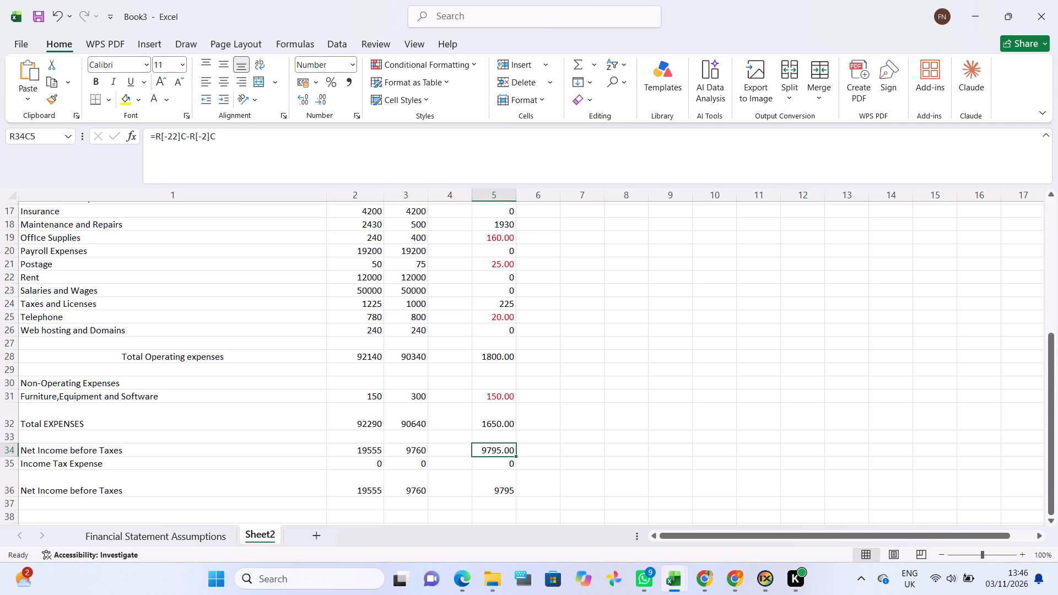
scroll(483, 446, up, 4)
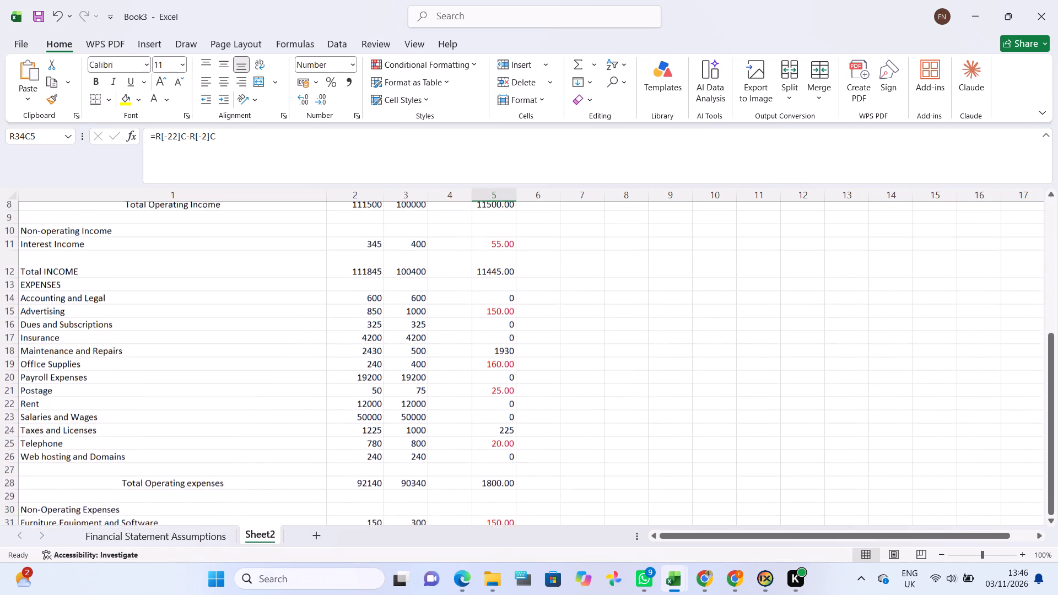
scroll(483, 446, up, 1)
scroll(483, 446, down, 2)
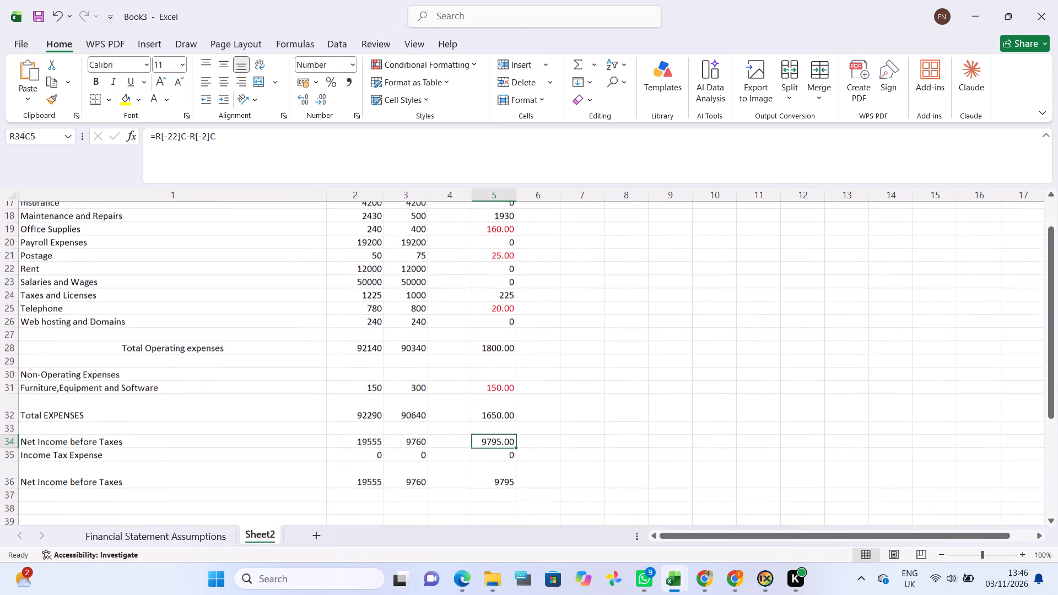
scroll(449, 500, down, 1)
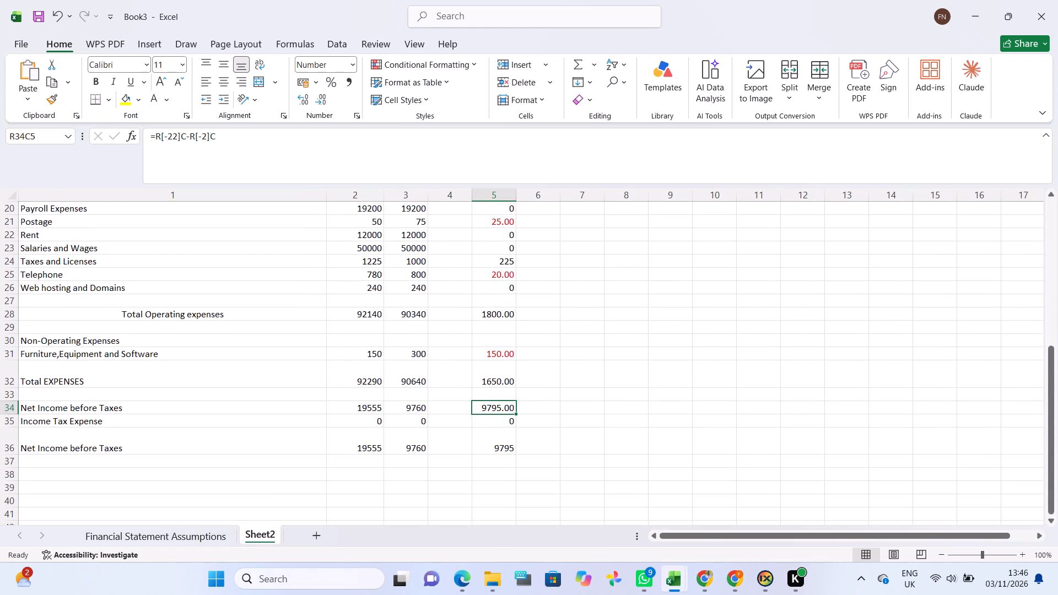
scroll(143, 364, up, 1)
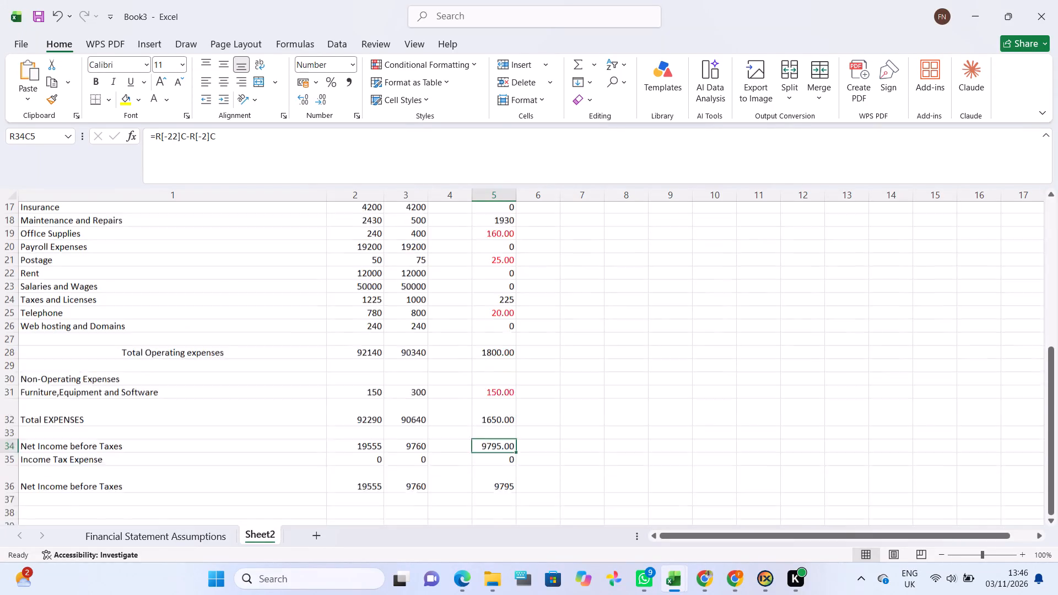
scroll(143, 364, up, 4)
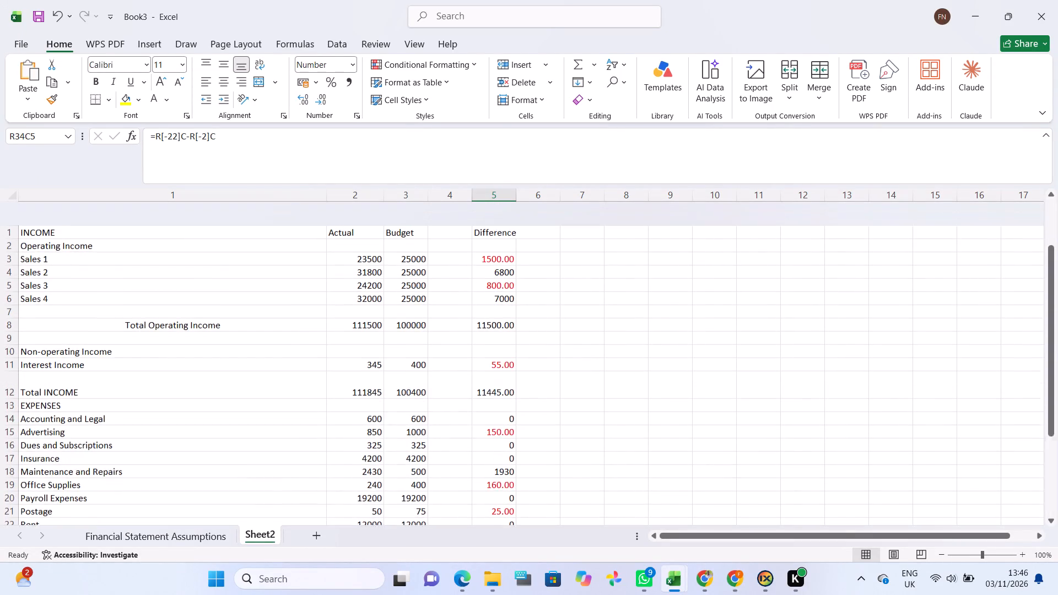
scroll(143, 364, up, 1)
scroll(143, 364, down, 2)
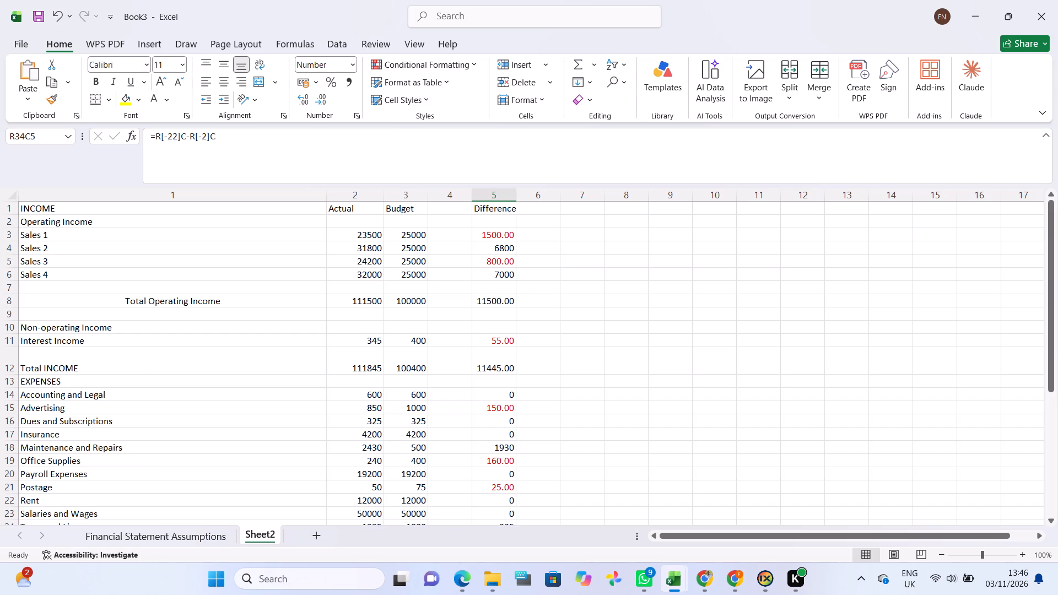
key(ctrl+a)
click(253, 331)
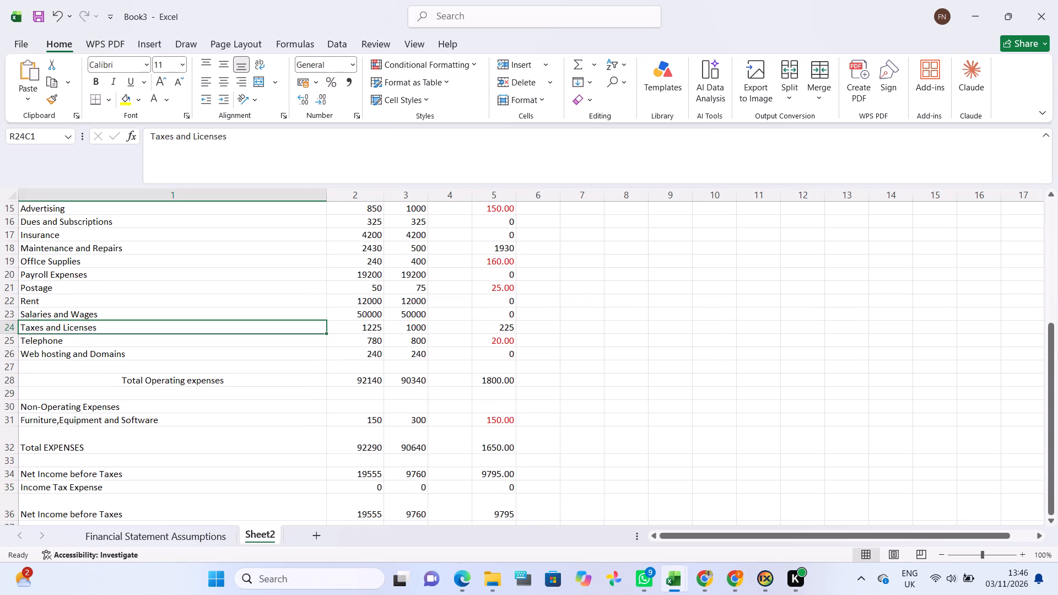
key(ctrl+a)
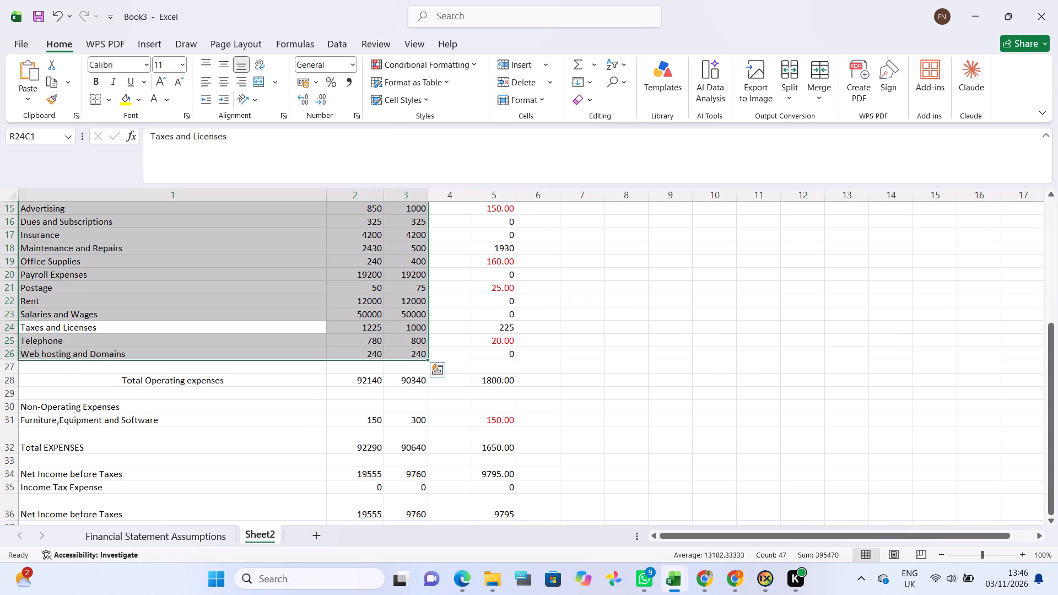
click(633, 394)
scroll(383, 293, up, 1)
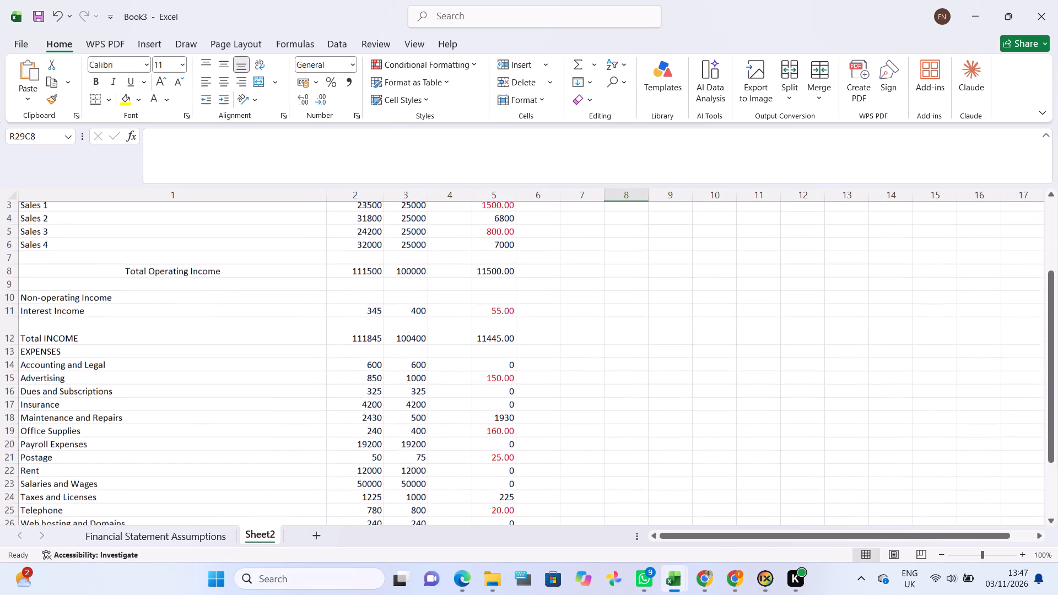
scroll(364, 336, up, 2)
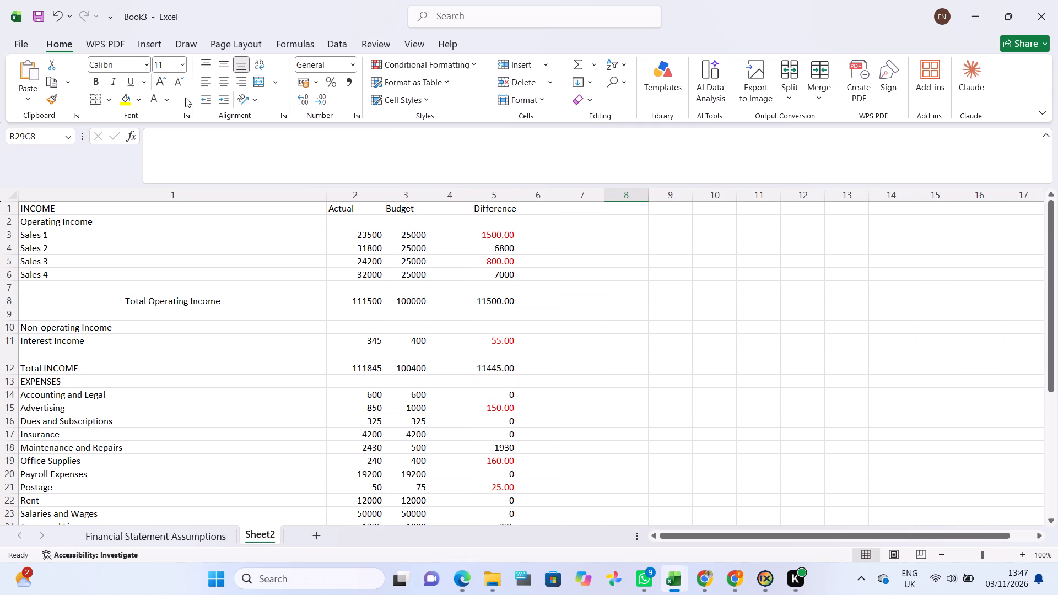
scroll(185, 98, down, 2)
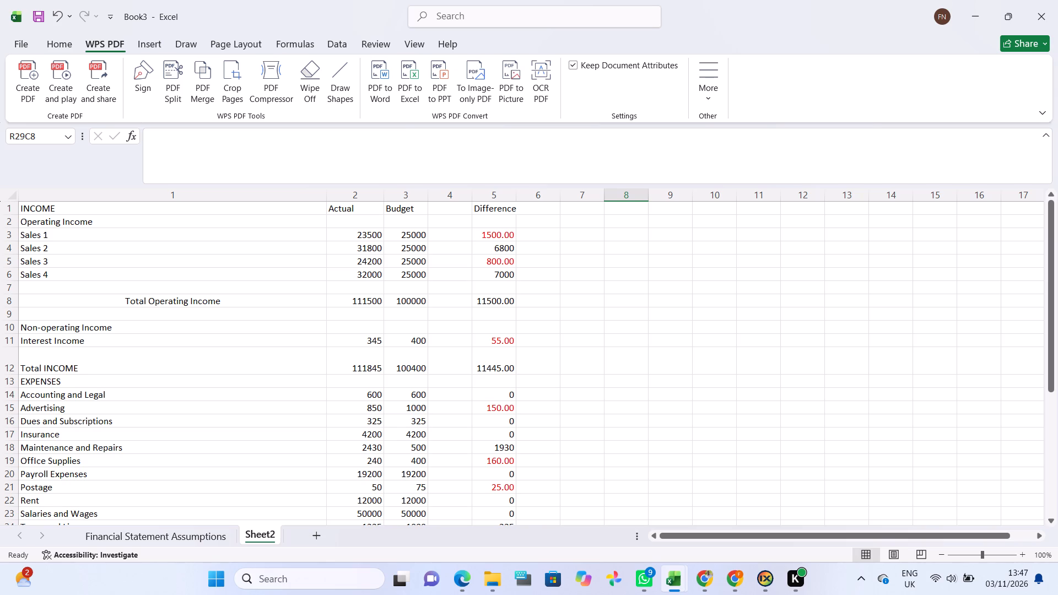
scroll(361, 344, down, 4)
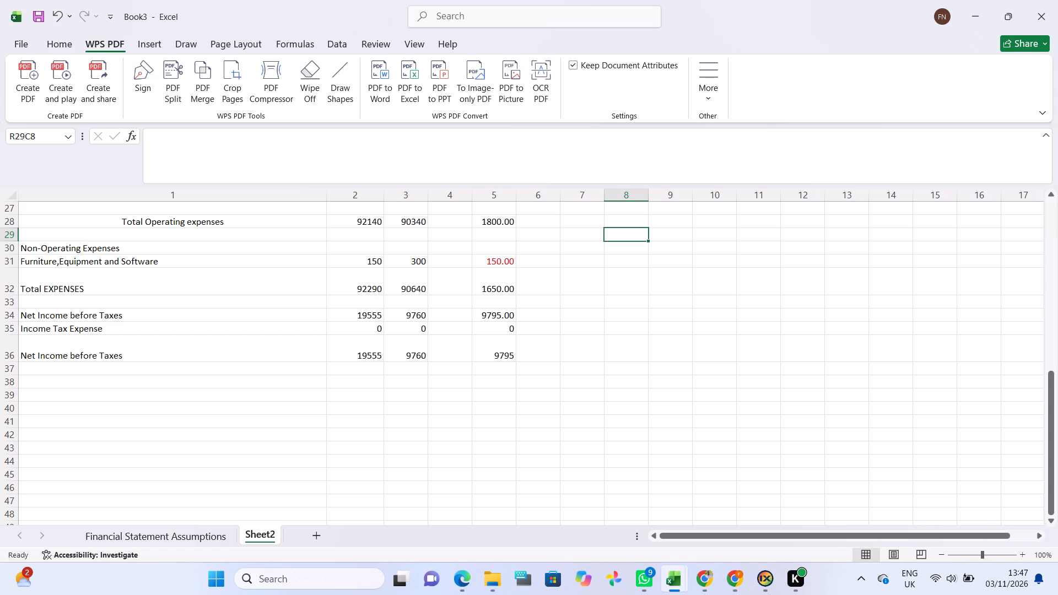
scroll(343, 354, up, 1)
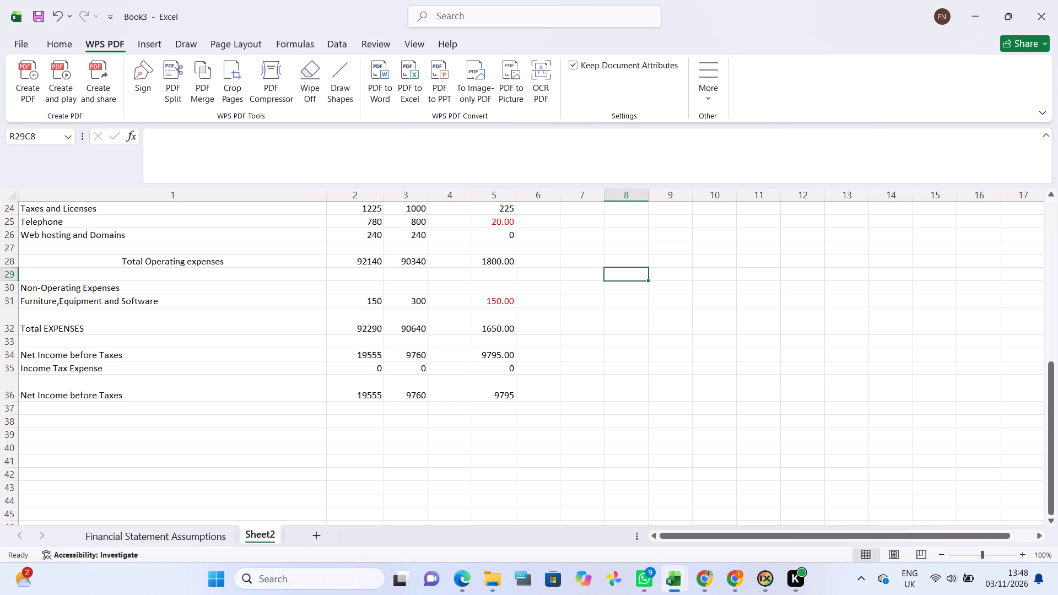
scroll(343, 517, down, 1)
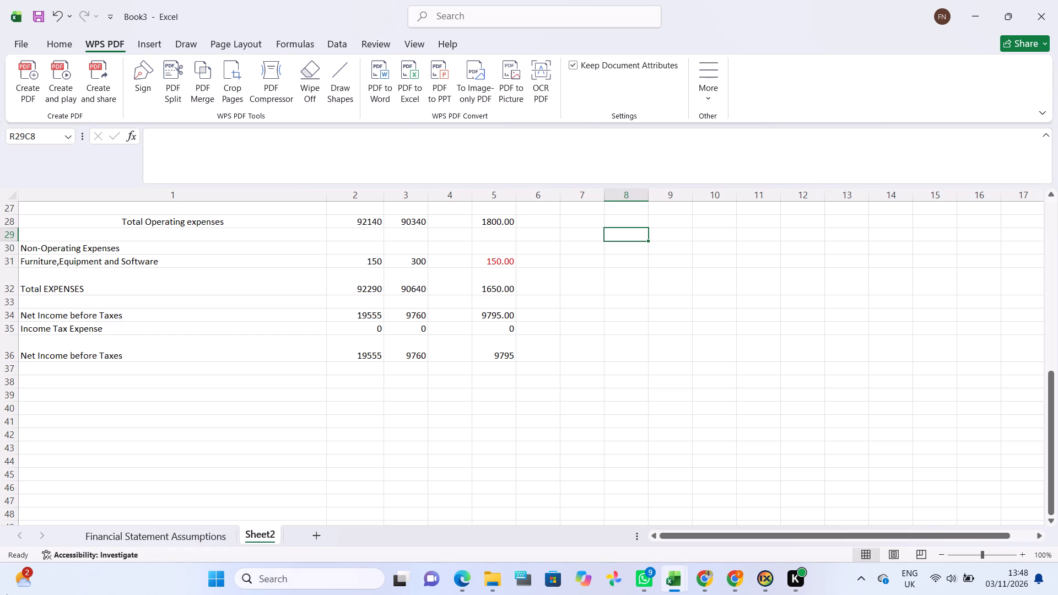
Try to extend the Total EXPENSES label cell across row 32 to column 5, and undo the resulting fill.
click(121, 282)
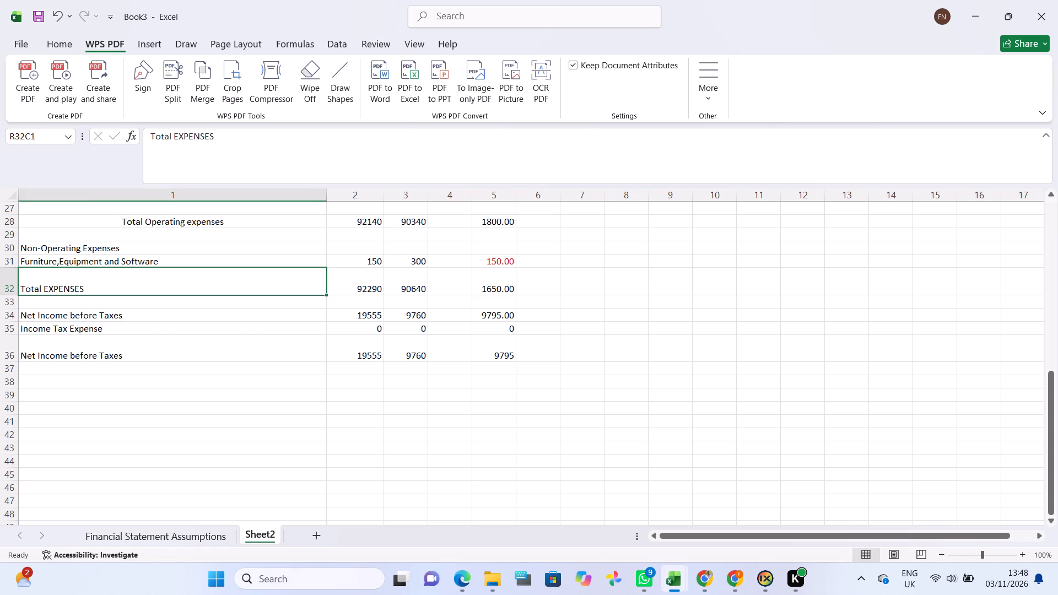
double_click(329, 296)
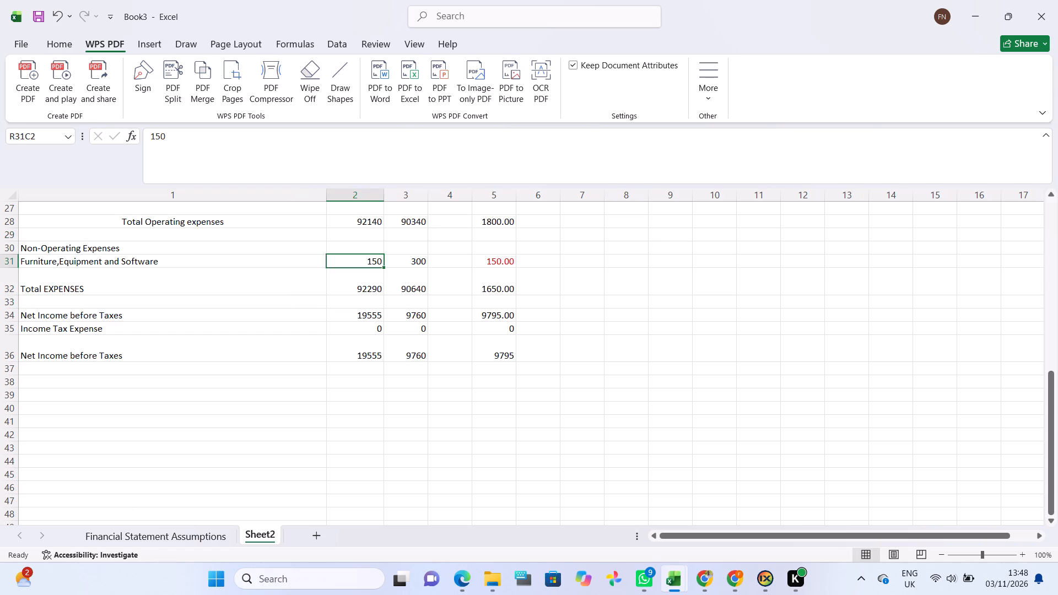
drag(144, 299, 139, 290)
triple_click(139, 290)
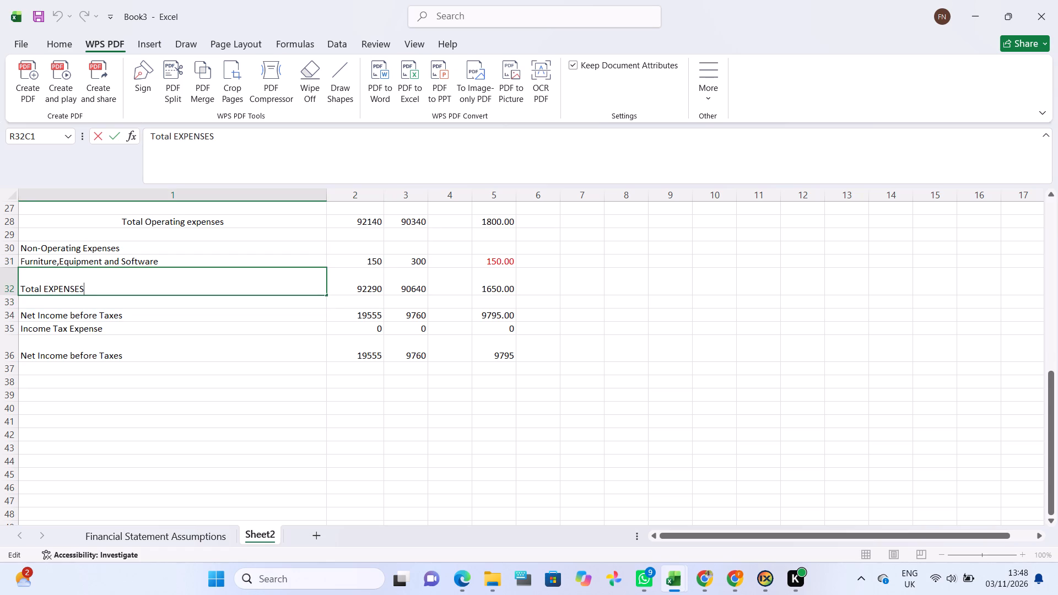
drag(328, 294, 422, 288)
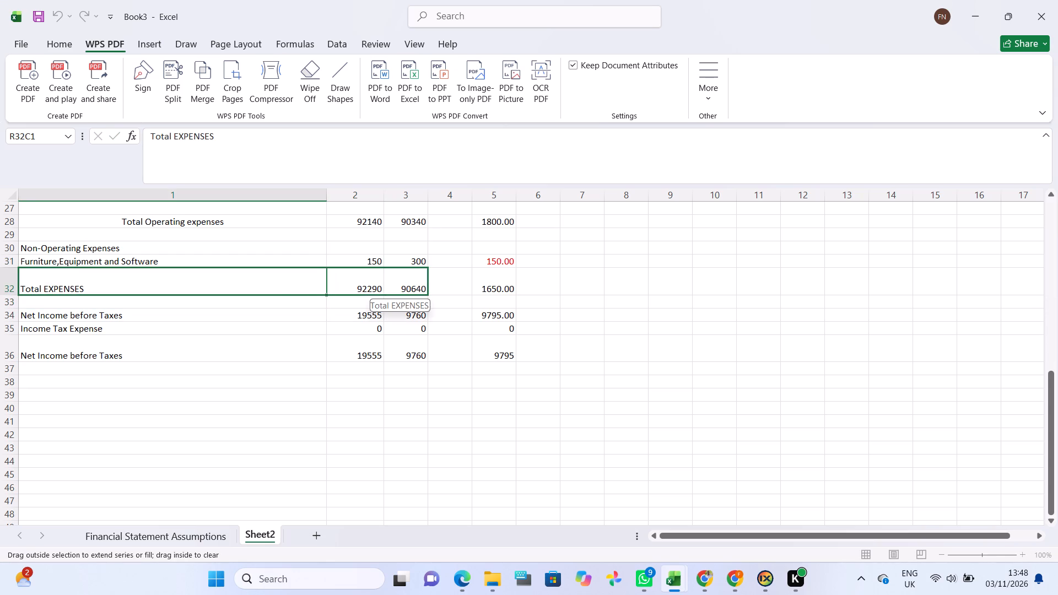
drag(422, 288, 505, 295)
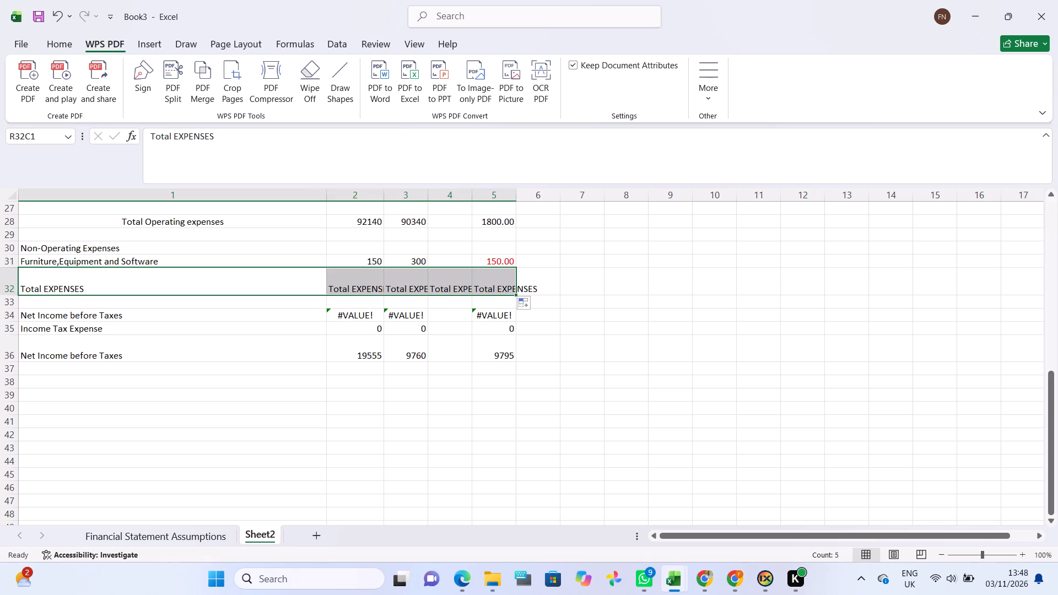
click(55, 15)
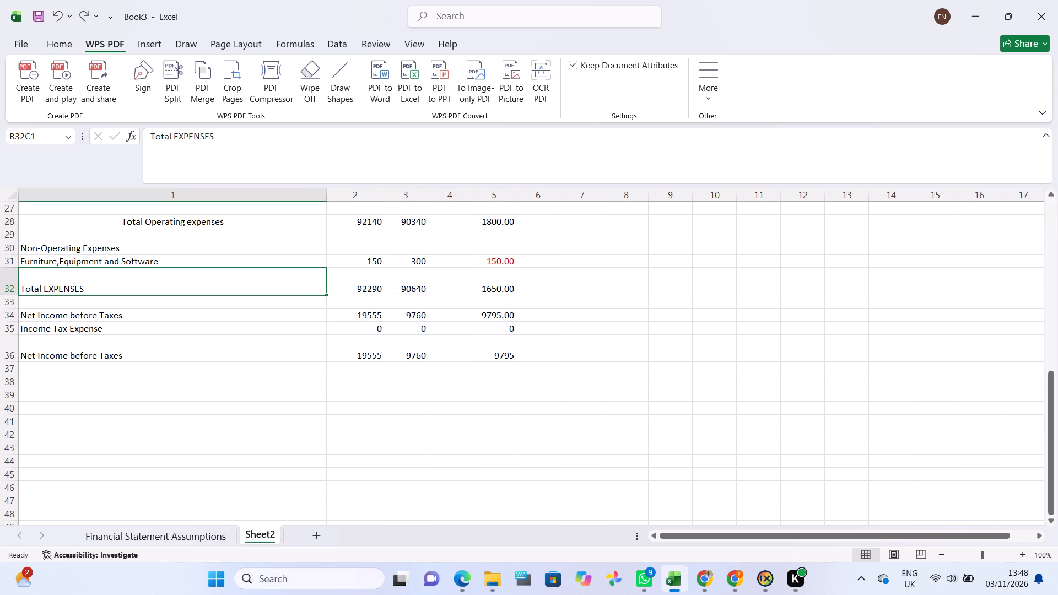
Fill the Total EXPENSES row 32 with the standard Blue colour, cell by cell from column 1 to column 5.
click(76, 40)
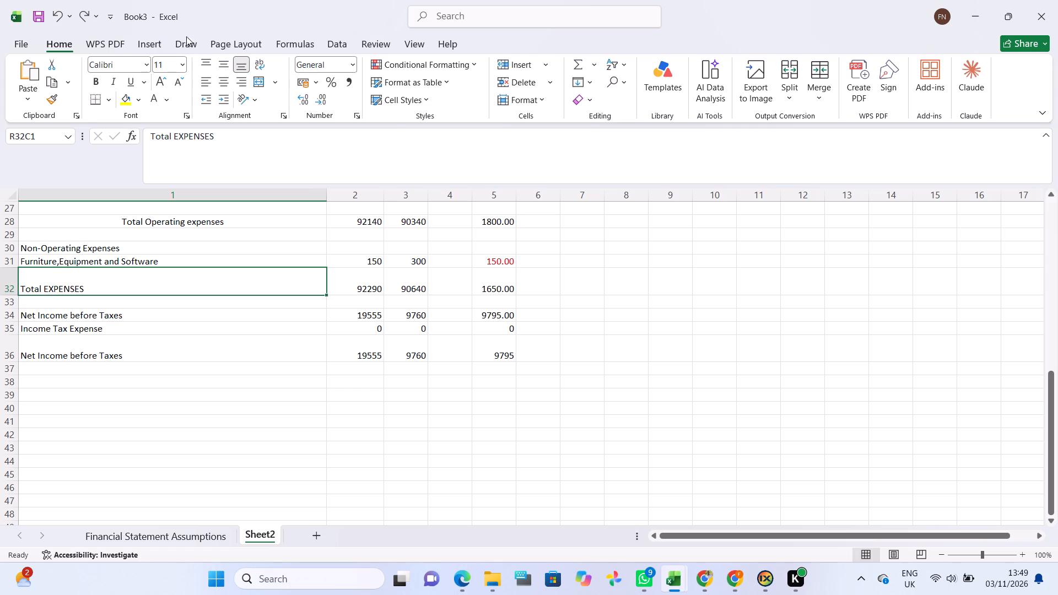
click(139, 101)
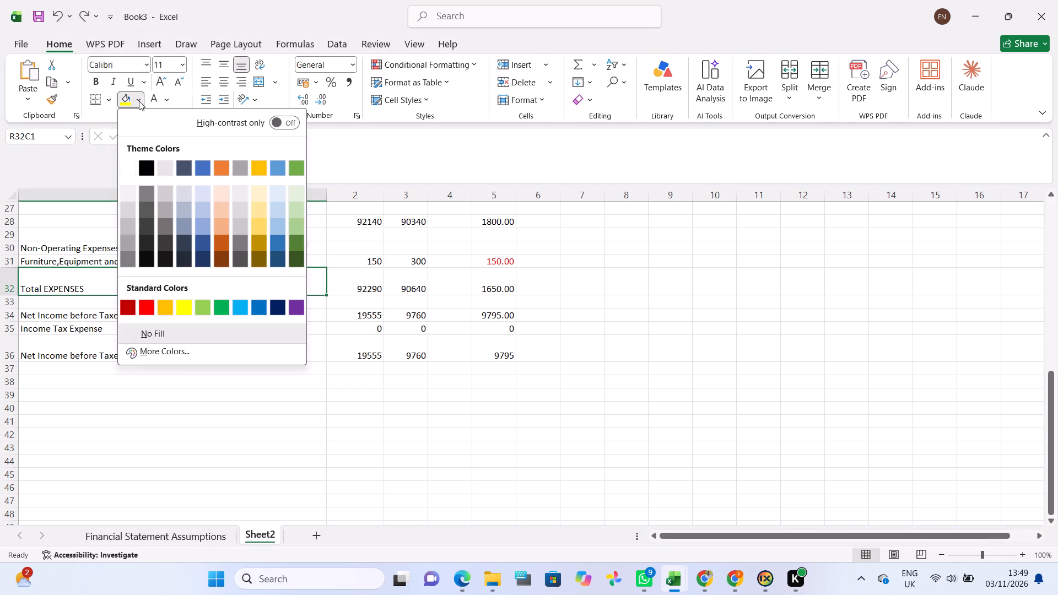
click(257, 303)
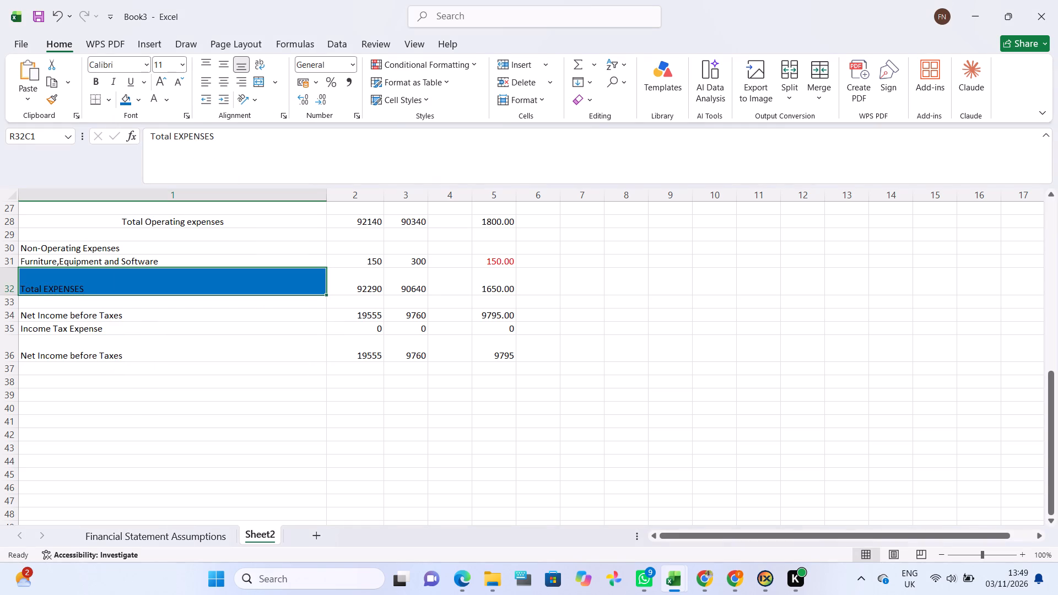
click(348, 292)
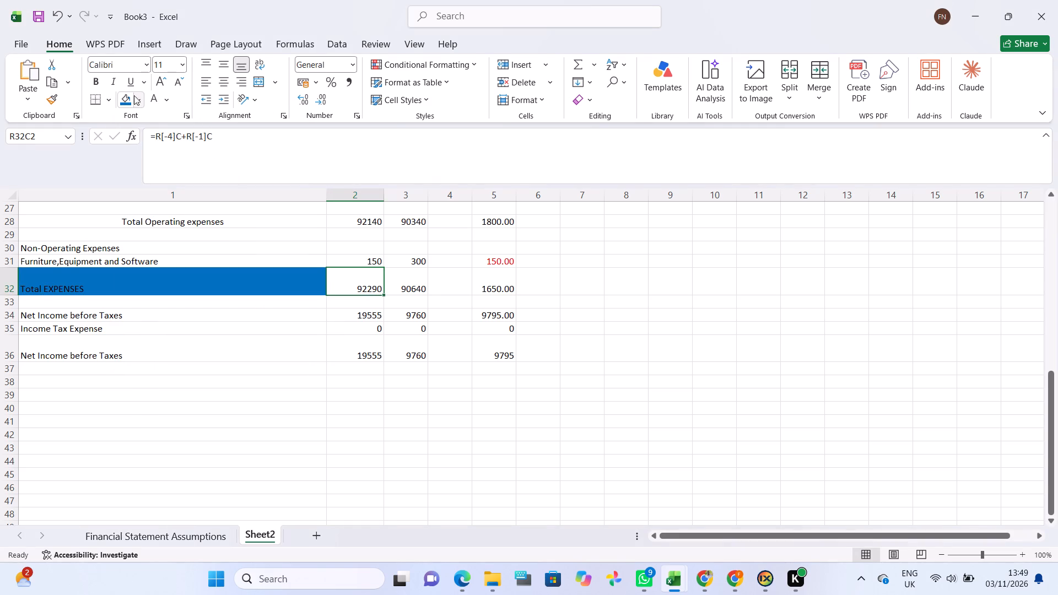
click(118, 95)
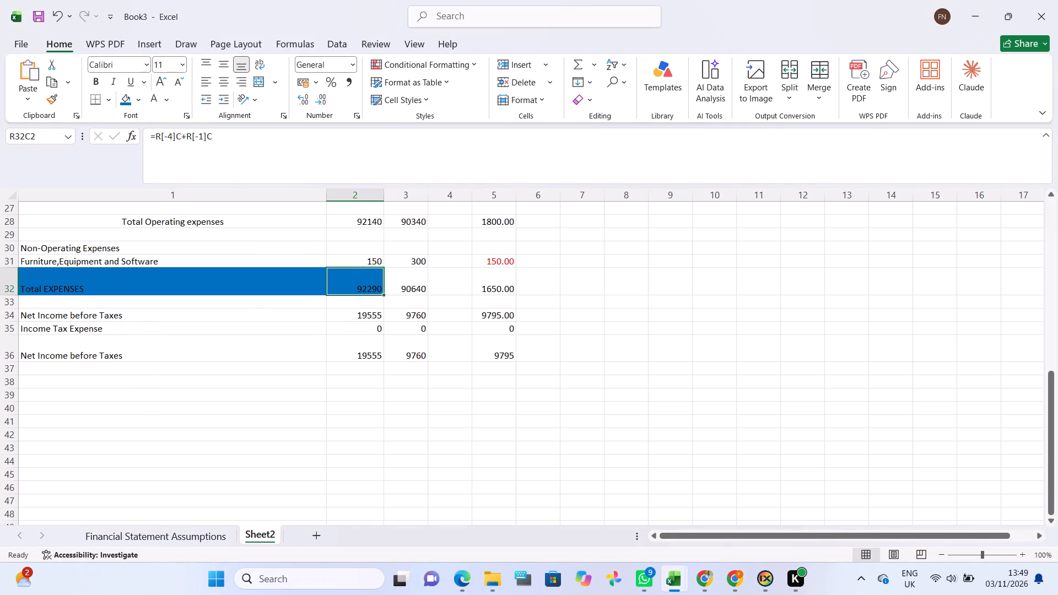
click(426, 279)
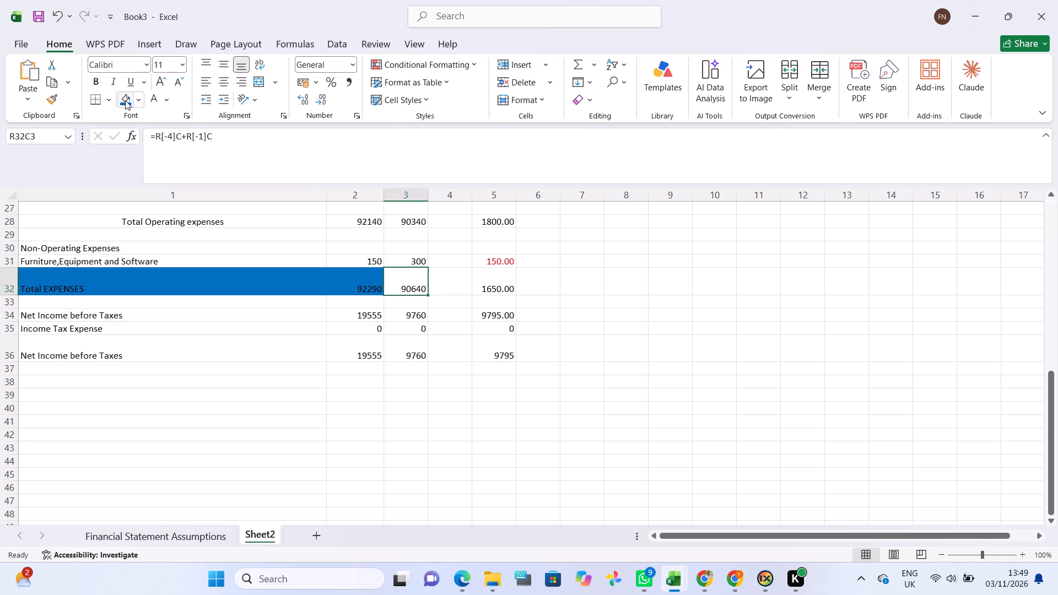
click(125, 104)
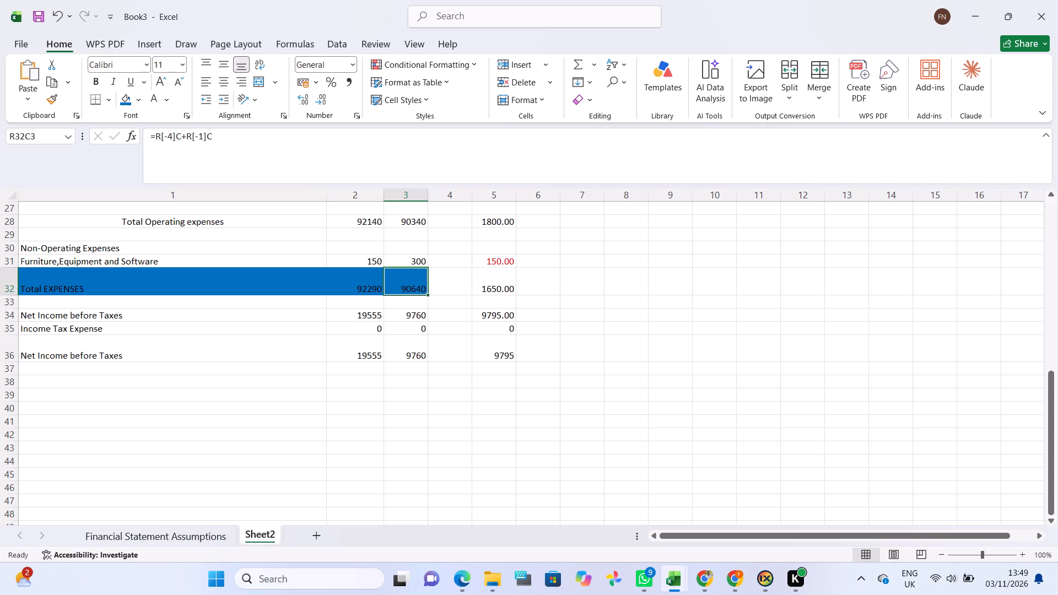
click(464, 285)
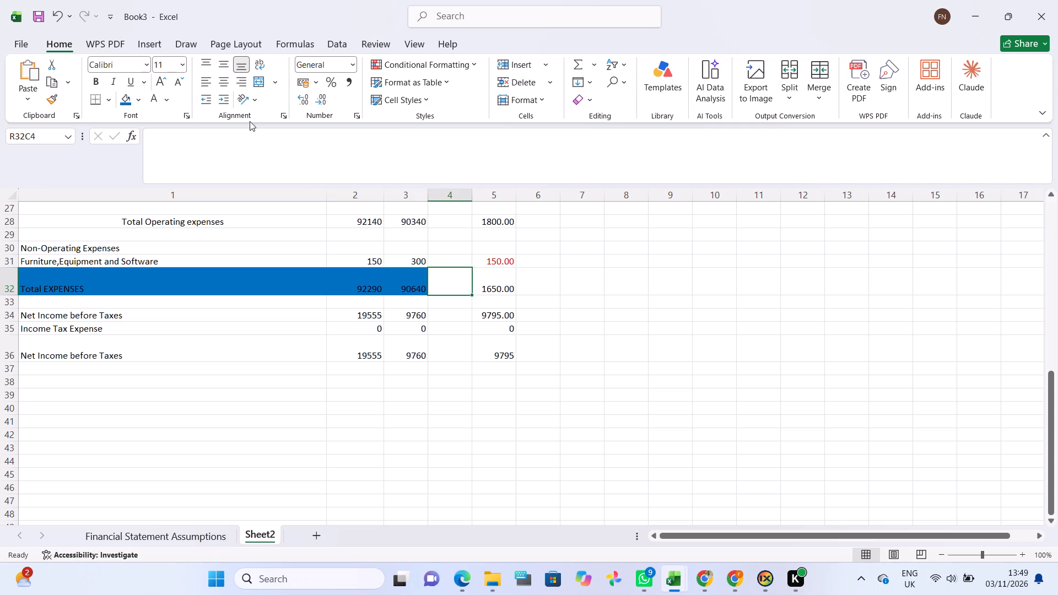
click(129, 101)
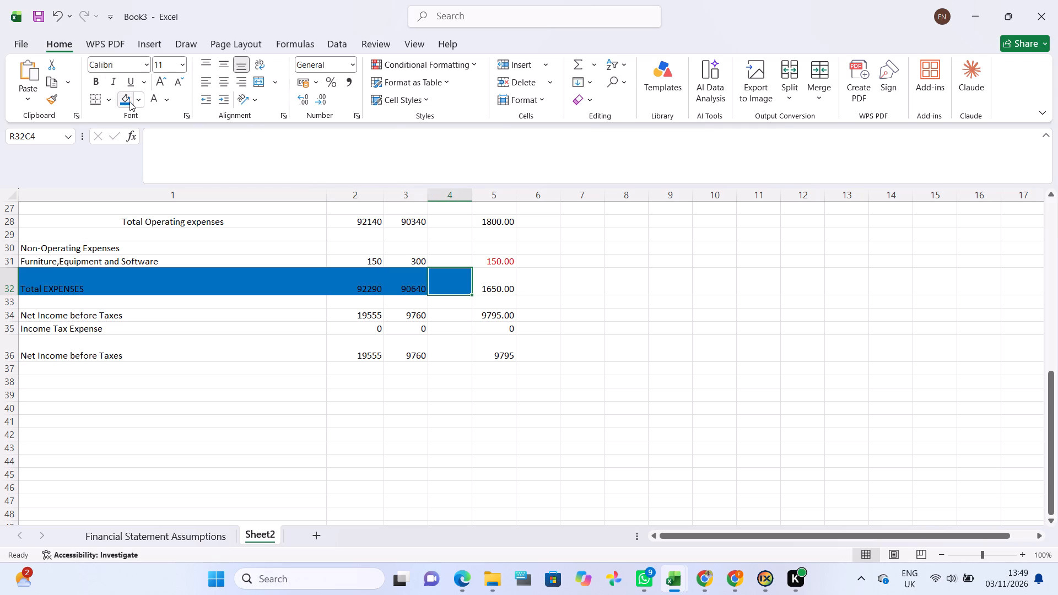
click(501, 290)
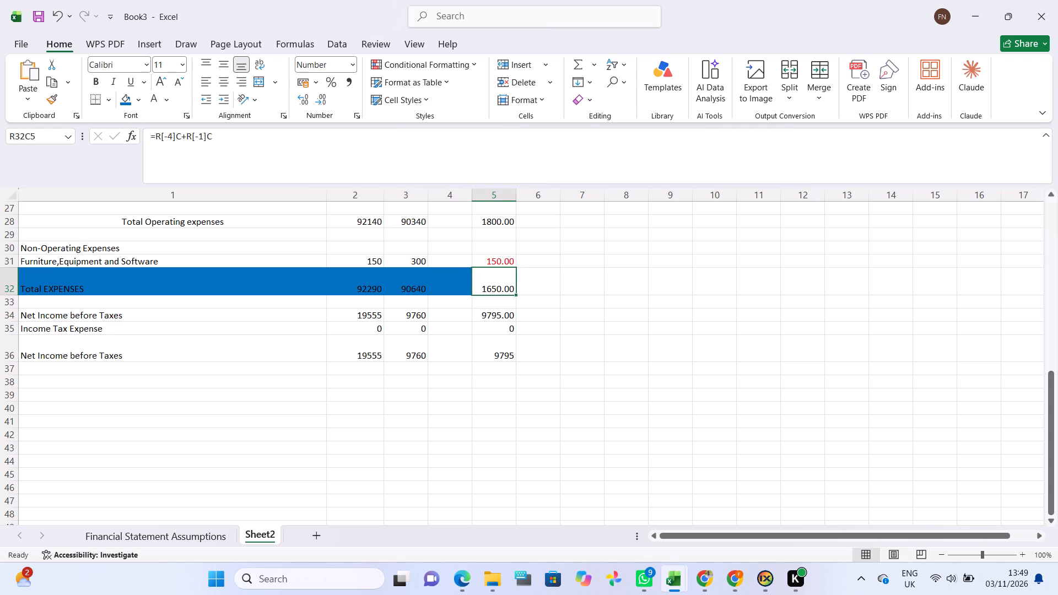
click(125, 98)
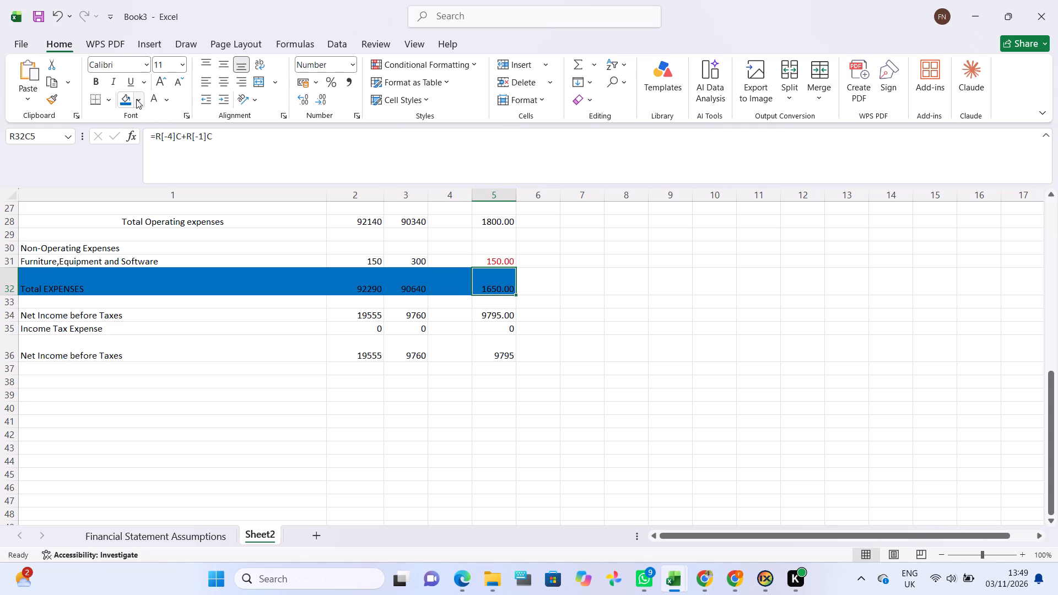
Recolour the Total EXPENSES row 32, columns 1 to 5, with a lighter, muted blue theme fill.
click(137, 99)
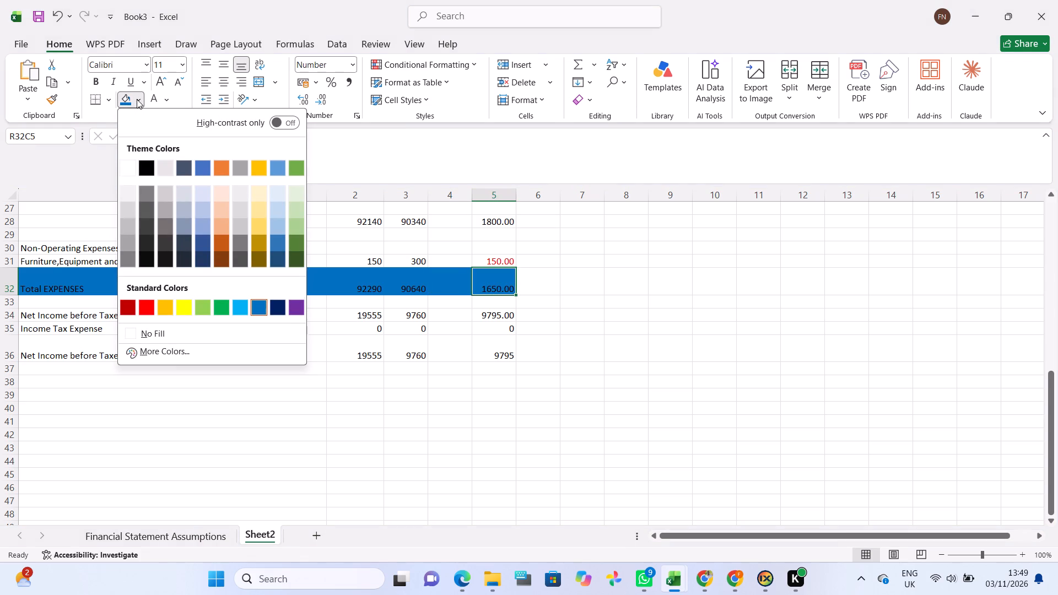
click(201, 224)
click(122, 293)
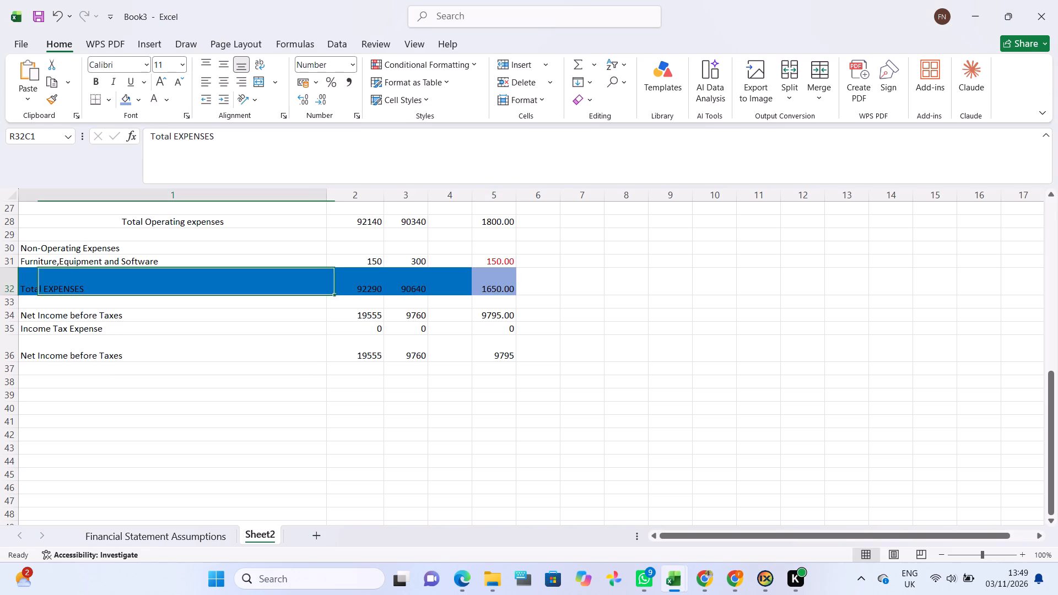
click(130, 101)
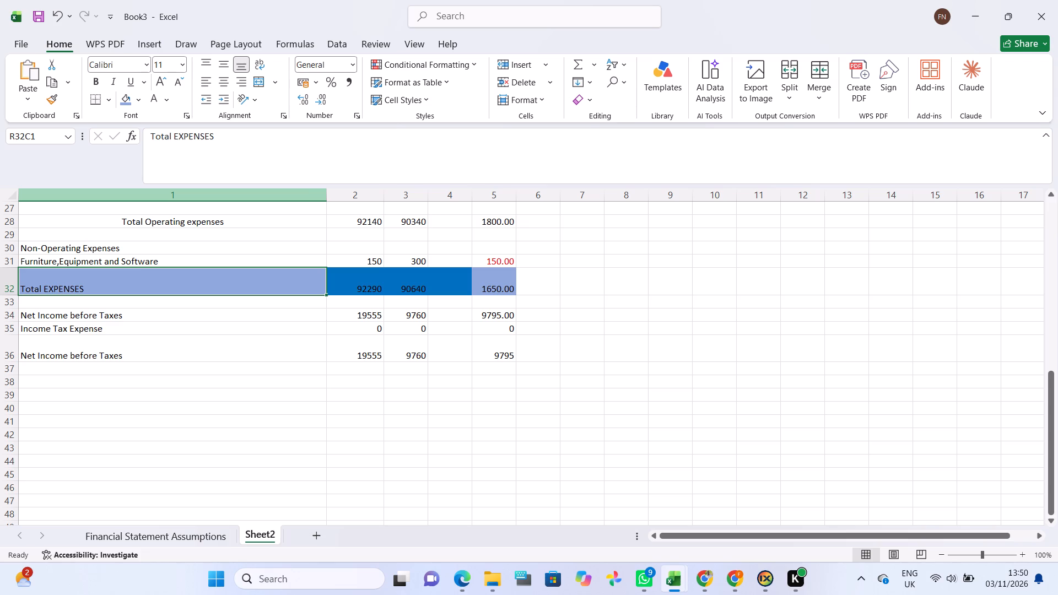
click(349, 286)
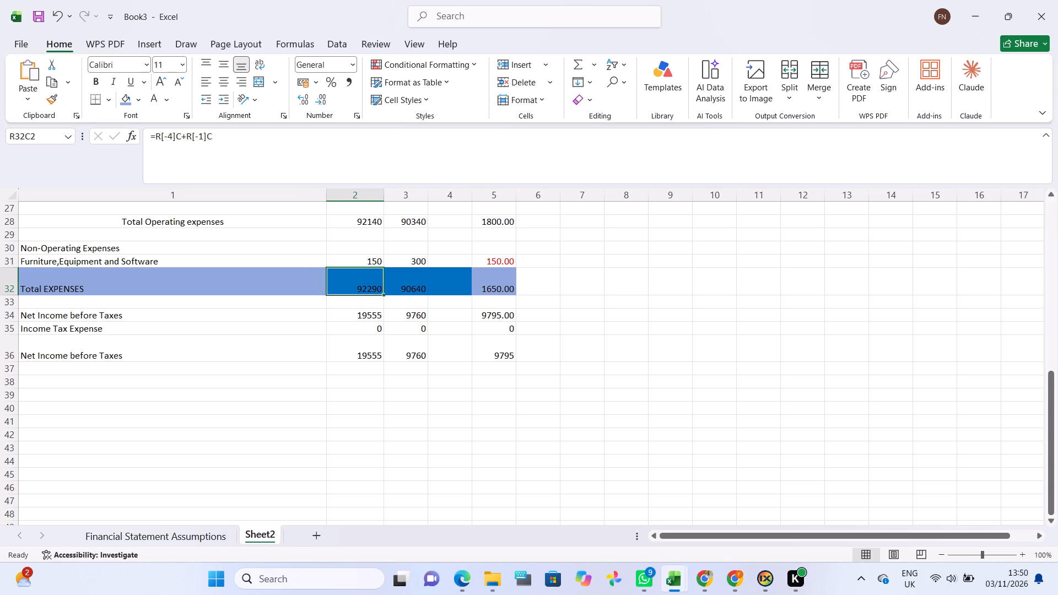
click(125, 104)
click(418, 288)
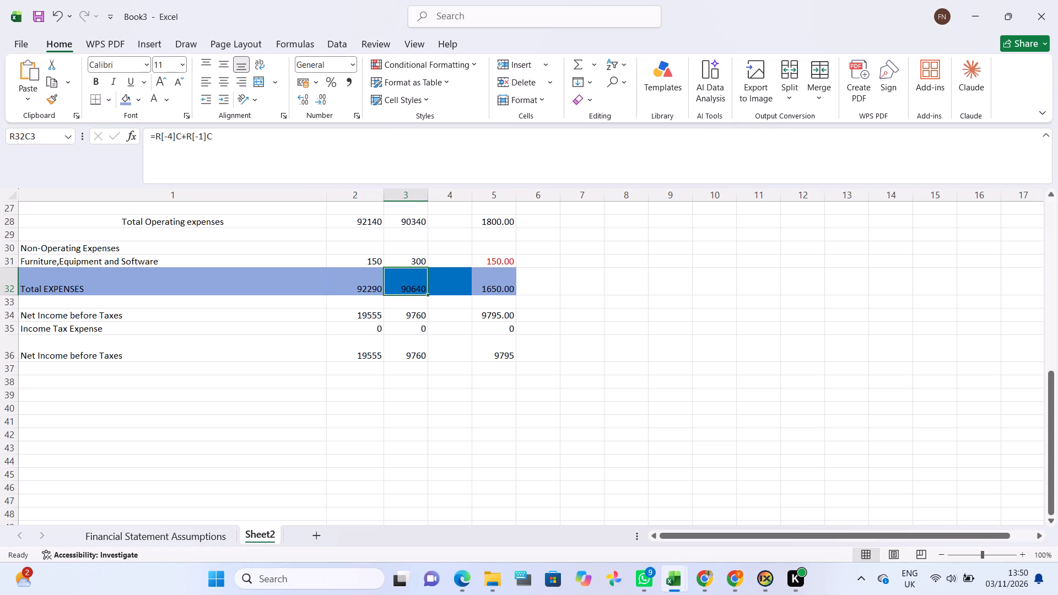
click(128, 98)
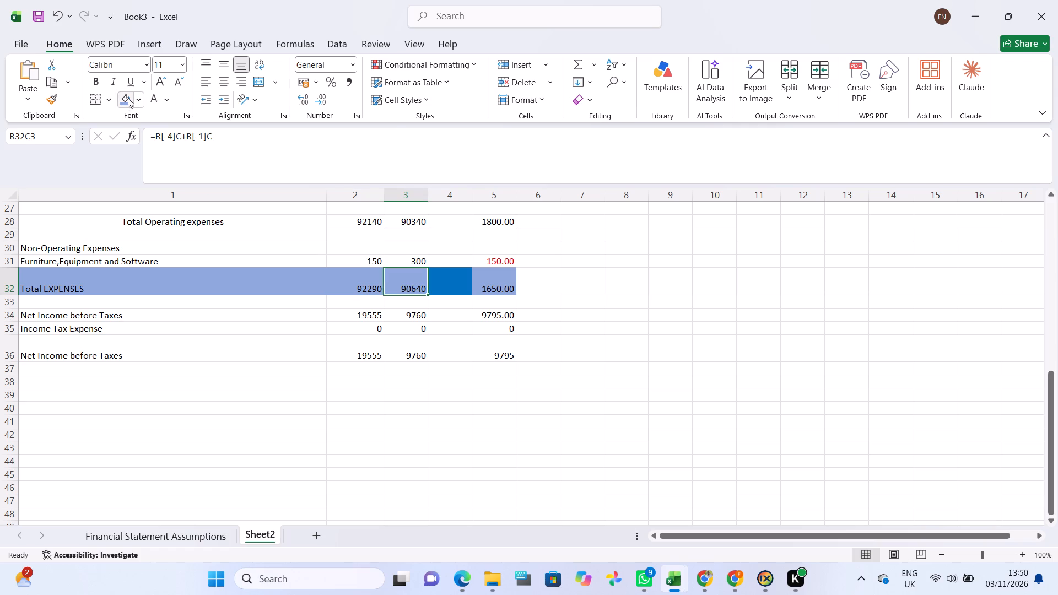
click(468, 282)
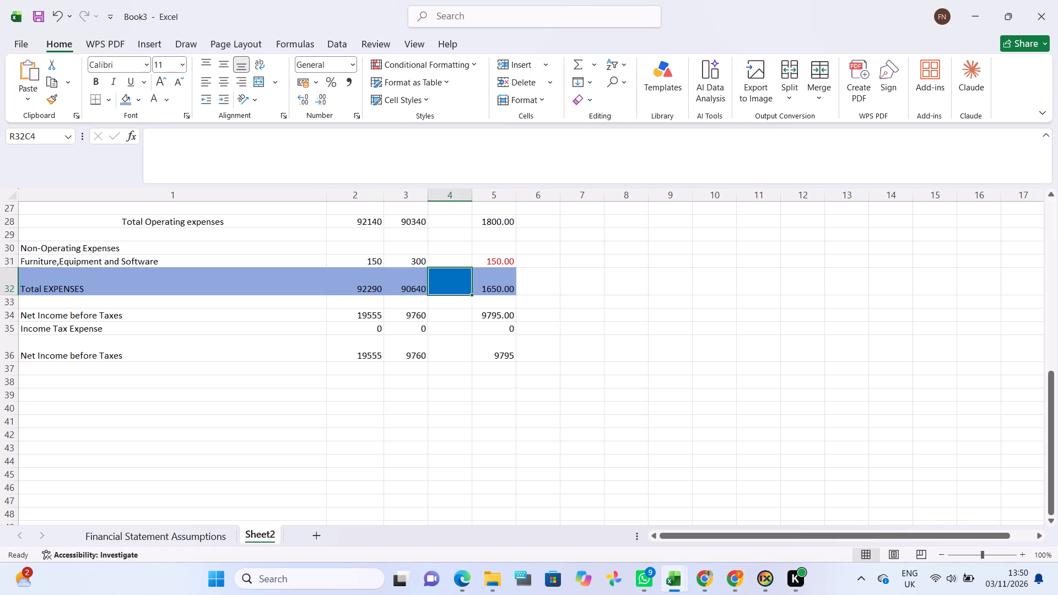
click(128, 102)
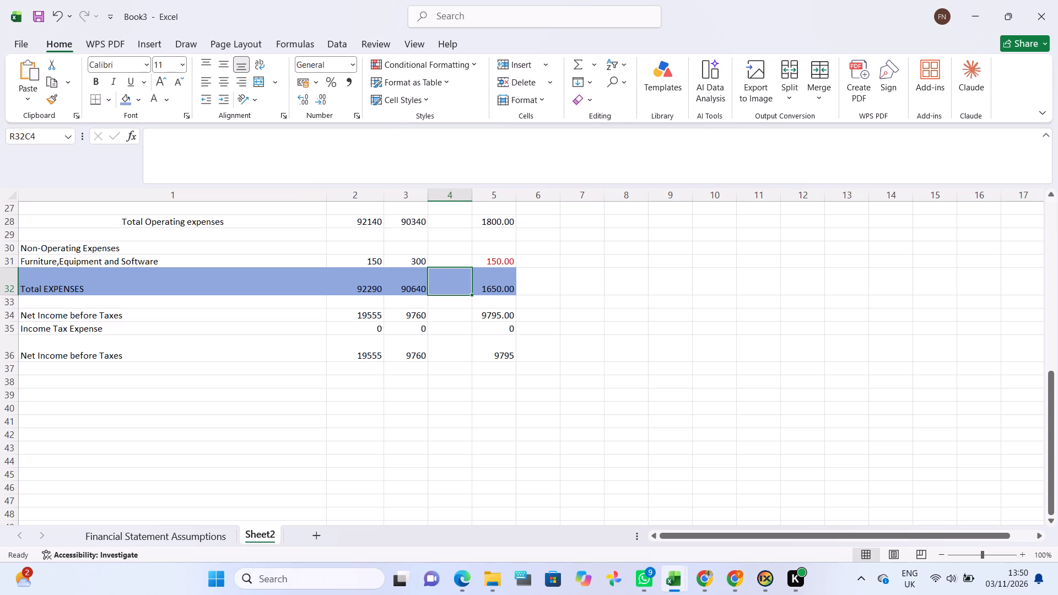
Shorten the label in the first column of row 36 to "Net Income".
scroll(173, 375, up, 1)
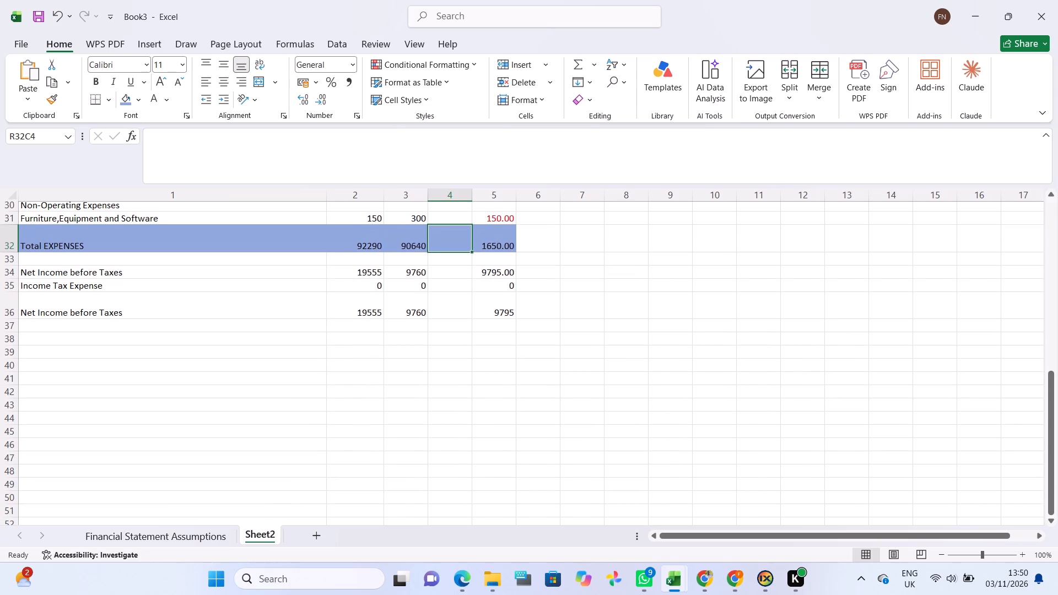
scroll(173, 375, up, 2)
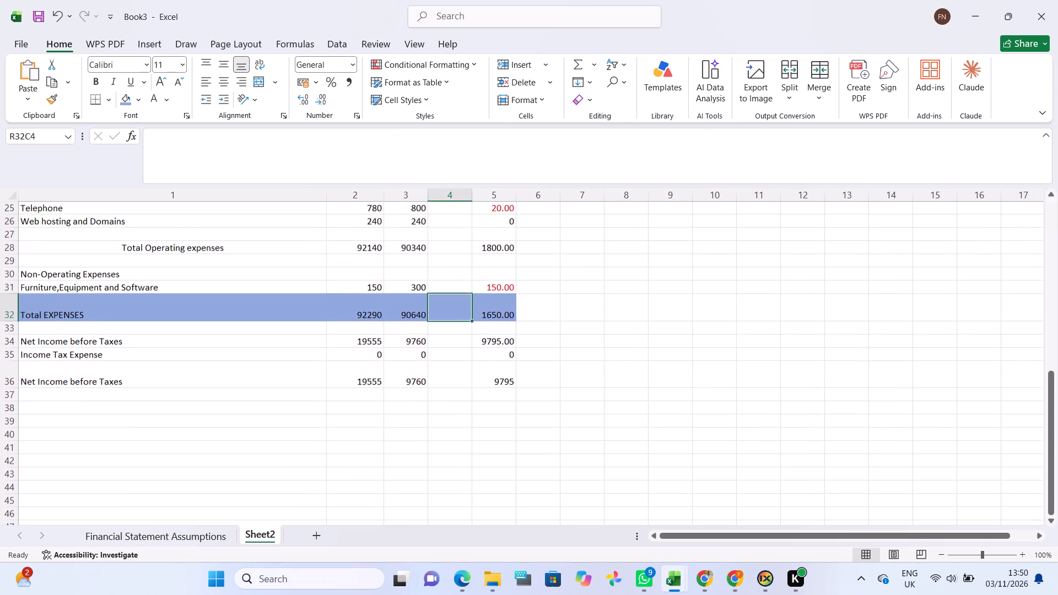
scroll(173, 375, up, 2)
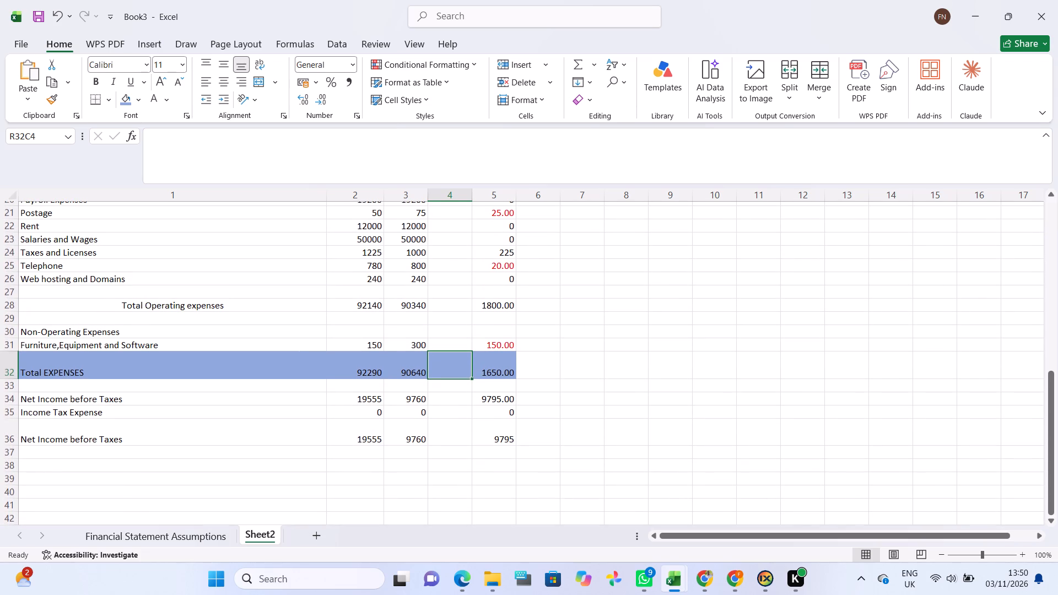
scroll(173, 375, up, 2)
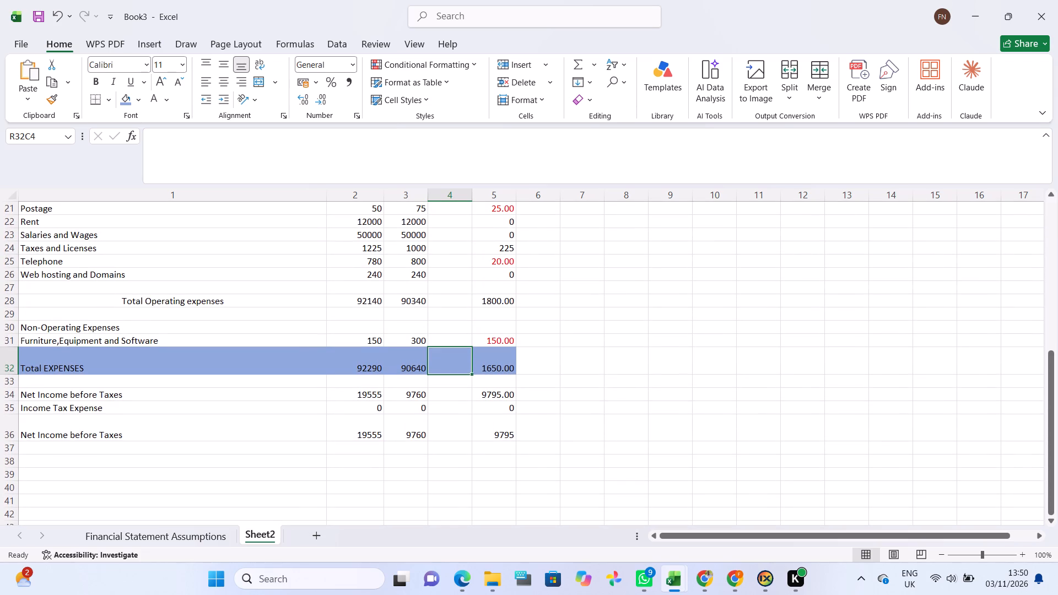
click(144, 434)
double_click(144, 434)
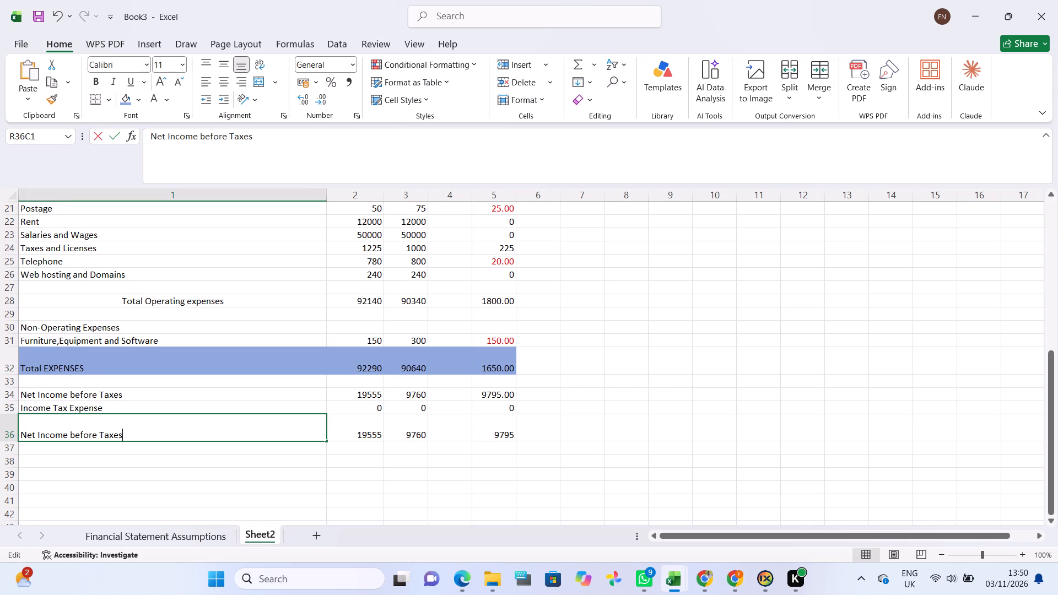
key(BackSpace)
key(BackSpace)
key(BackSpace)
key(BackSpace)
key(BackSpace)
key(BackSpace)
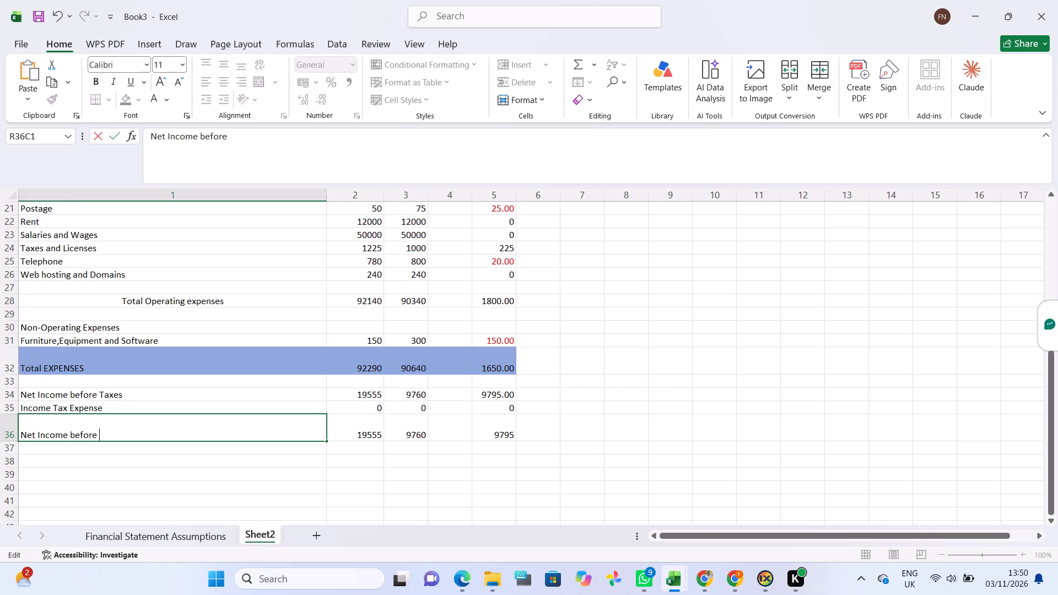
key(BackSpace)
key(BackSpace)
key(BackSpace)
key(BackSpace)
key(BackSpace)
key(BackSpace)
Fill the INCOME header row 1 with the same muted blue as the Total EXPENSES row, cell by cell from column 1 to column 5.
scroll(255, 379, up, 2)
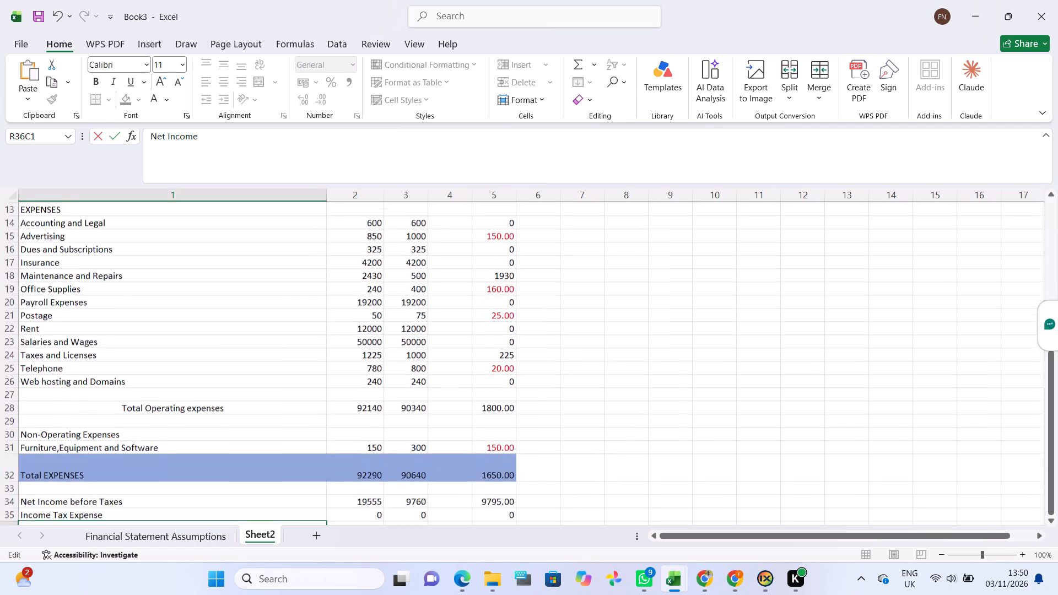
scroll(255, 379, up, 2)
scroll(255, 379, down, 2)
scroll(255, 379, up, 1)
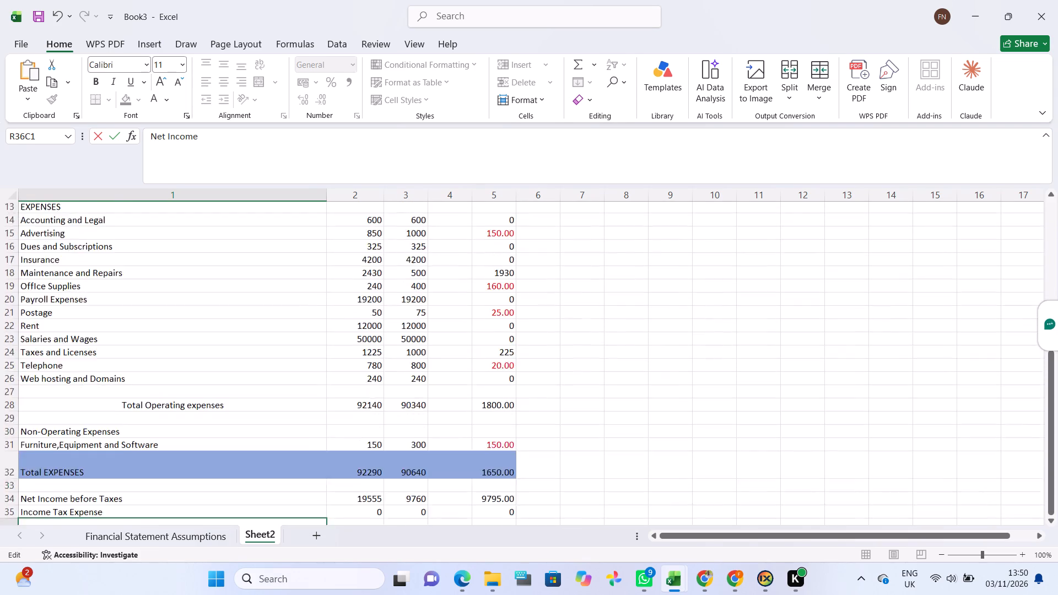
scroll(255, 379, up, 2)
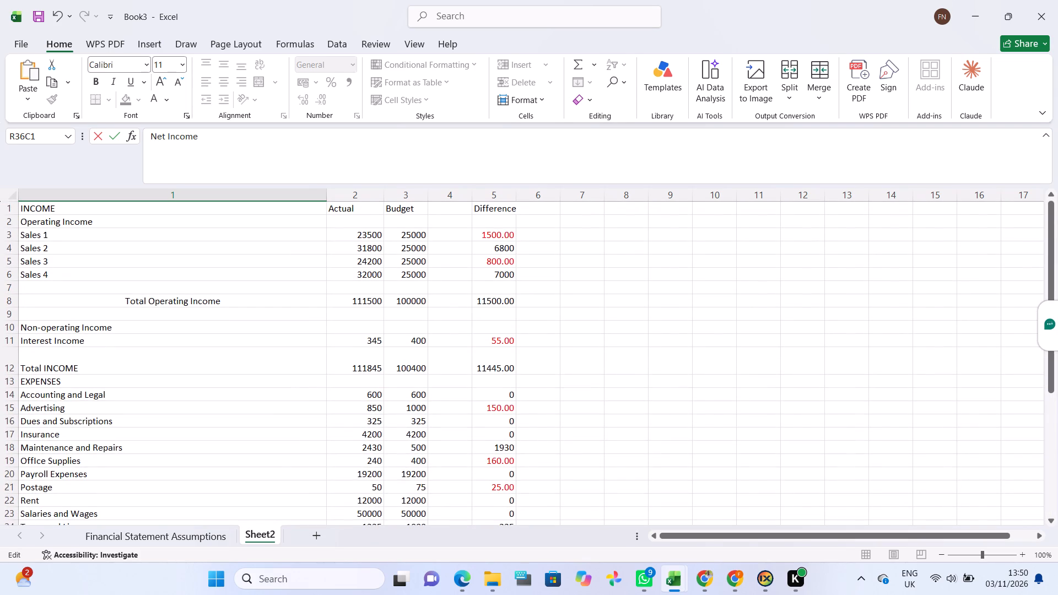
click(106, 211)
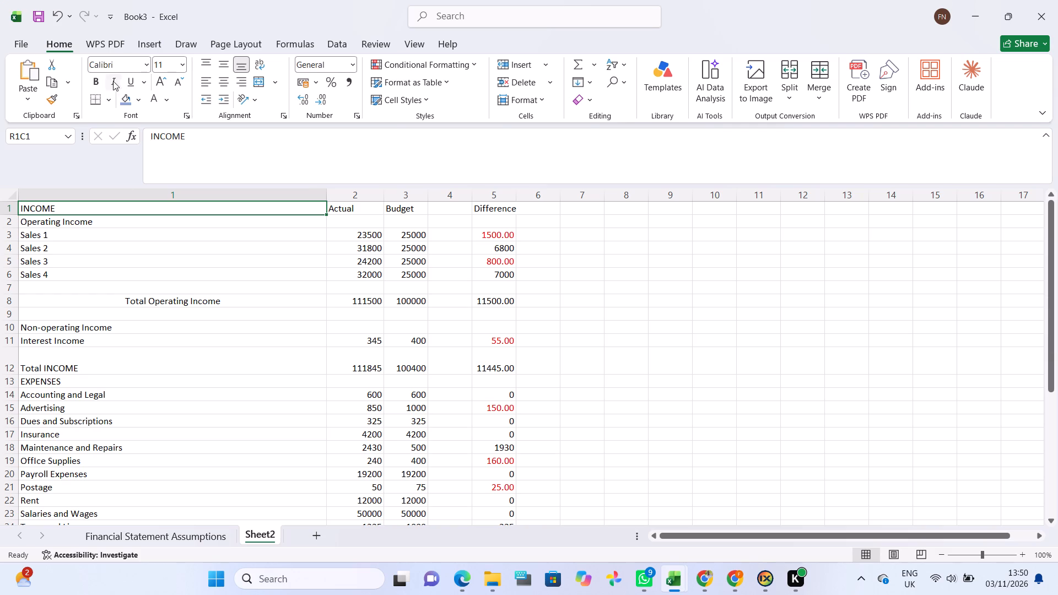
click(122, 96)
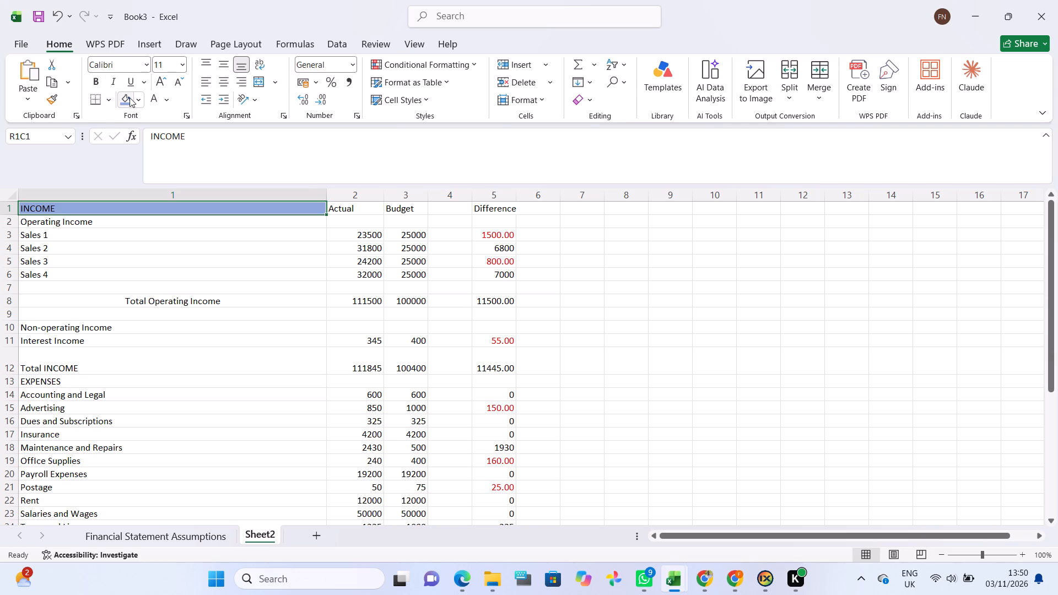
click(345, 209)
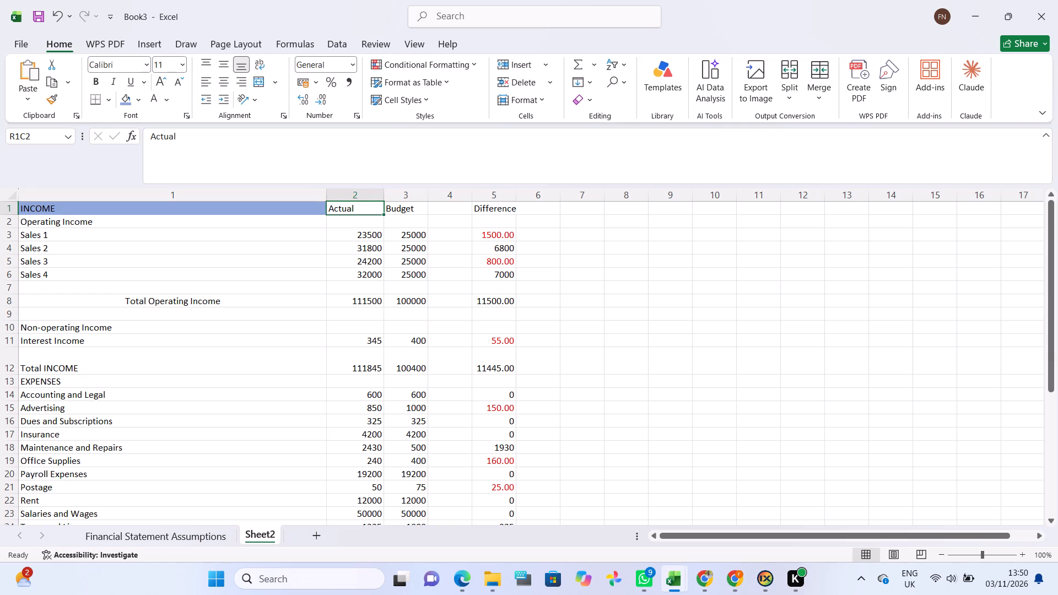
click(127, 99)
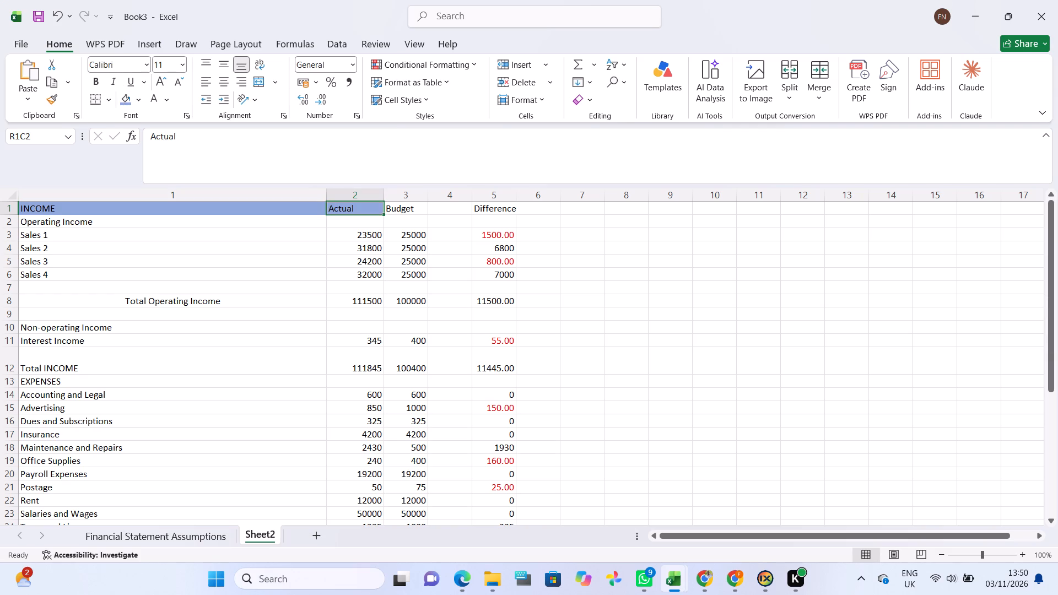
click(397, 206)
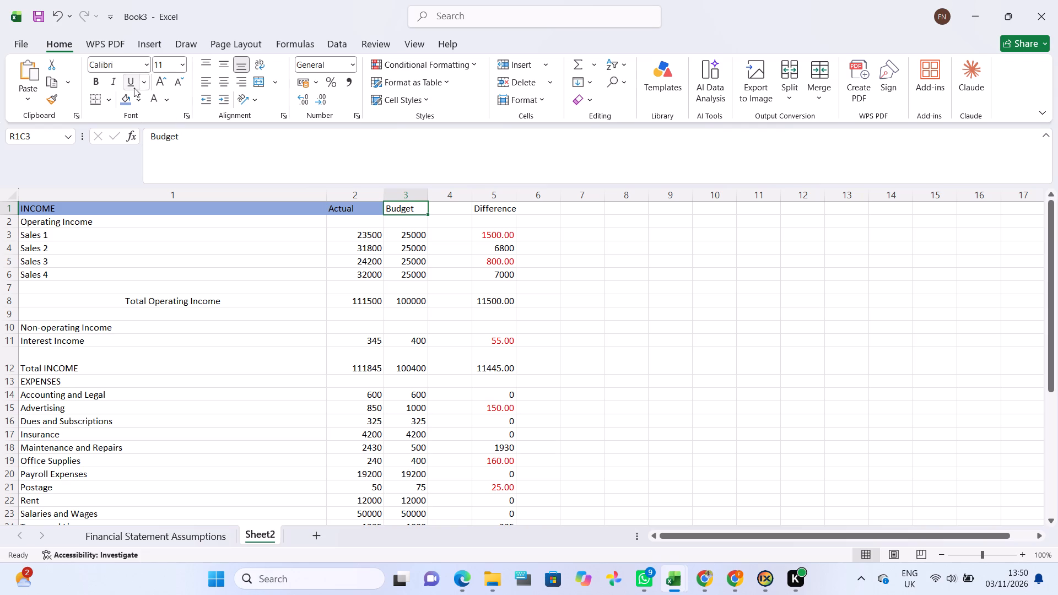
click(132, 98)
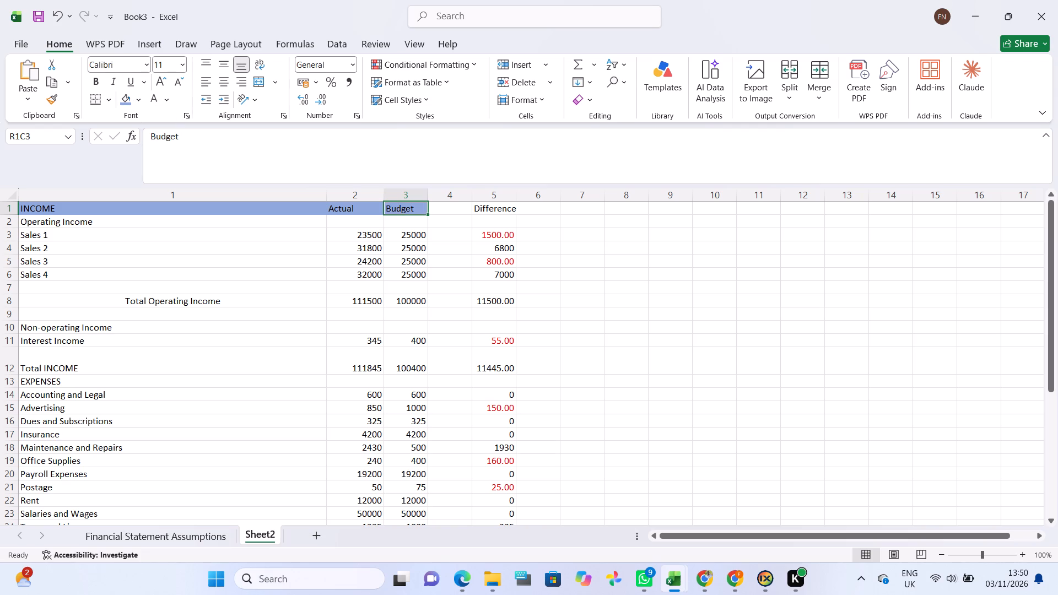
click(446, 210)
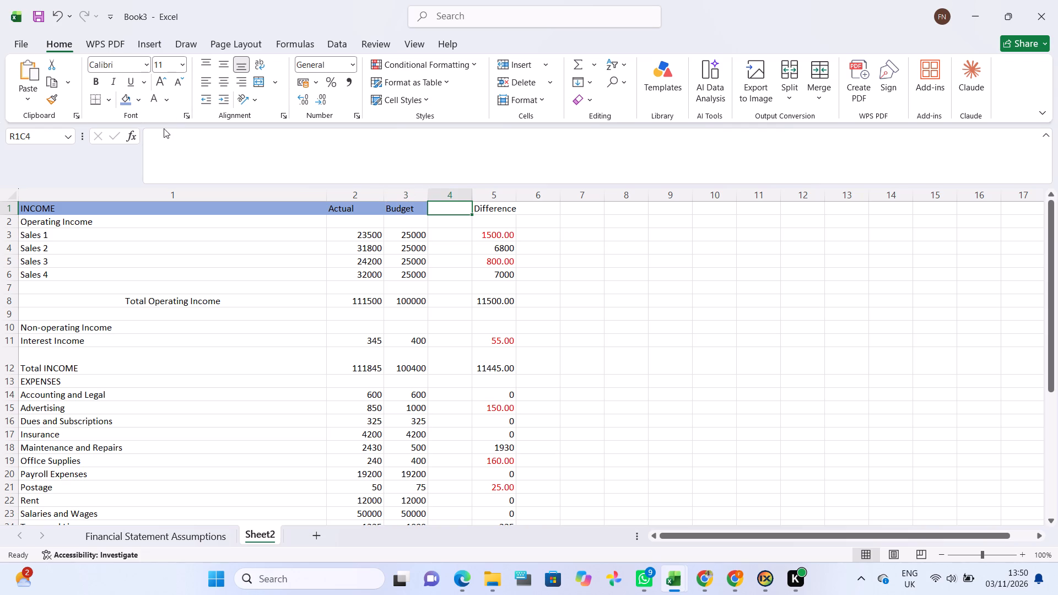
click(120, 98)
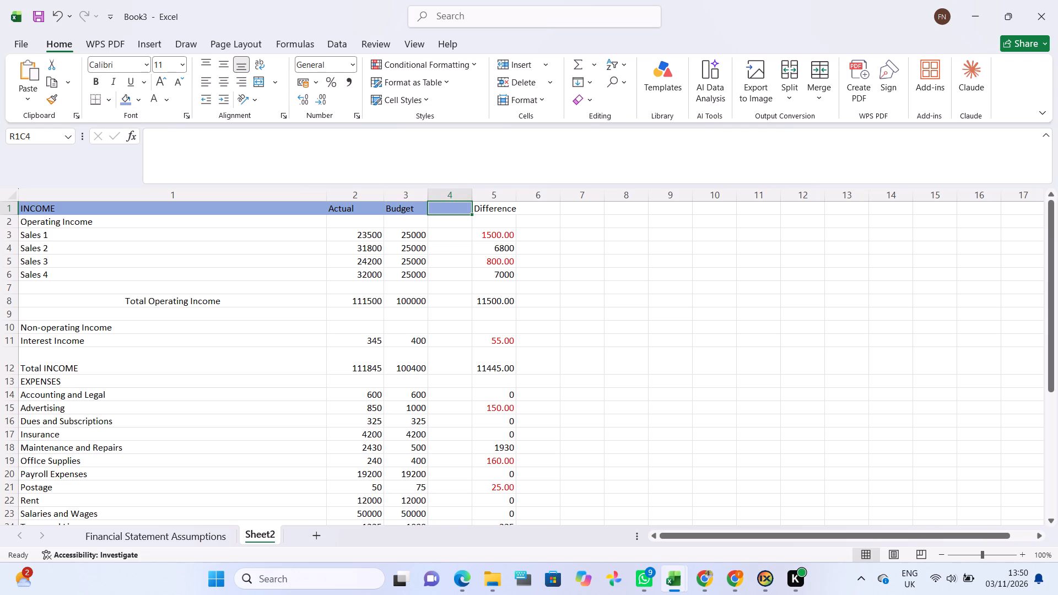
click(494, 208)
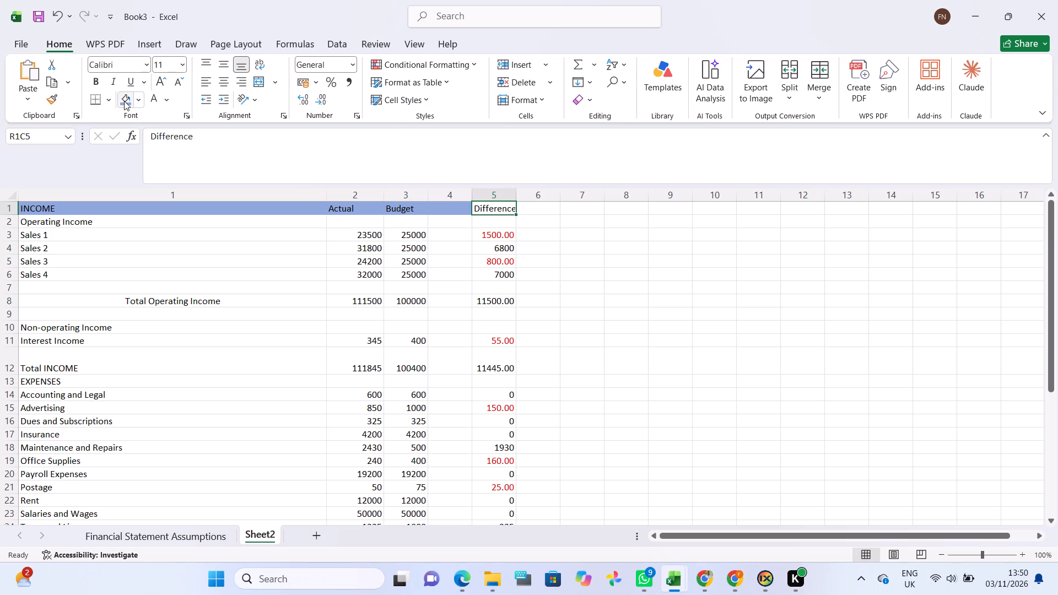
click(124, 101)
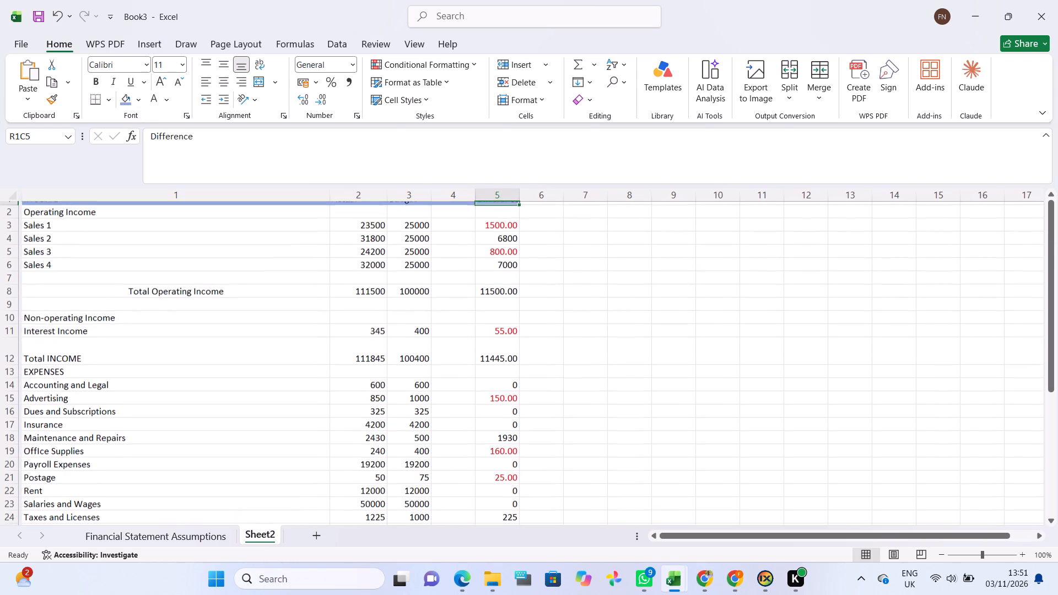
Fill the Total Operating Income row 8 with a muted grey theme colour, cell by cell from column 1 to column 3.
click(212, 292)
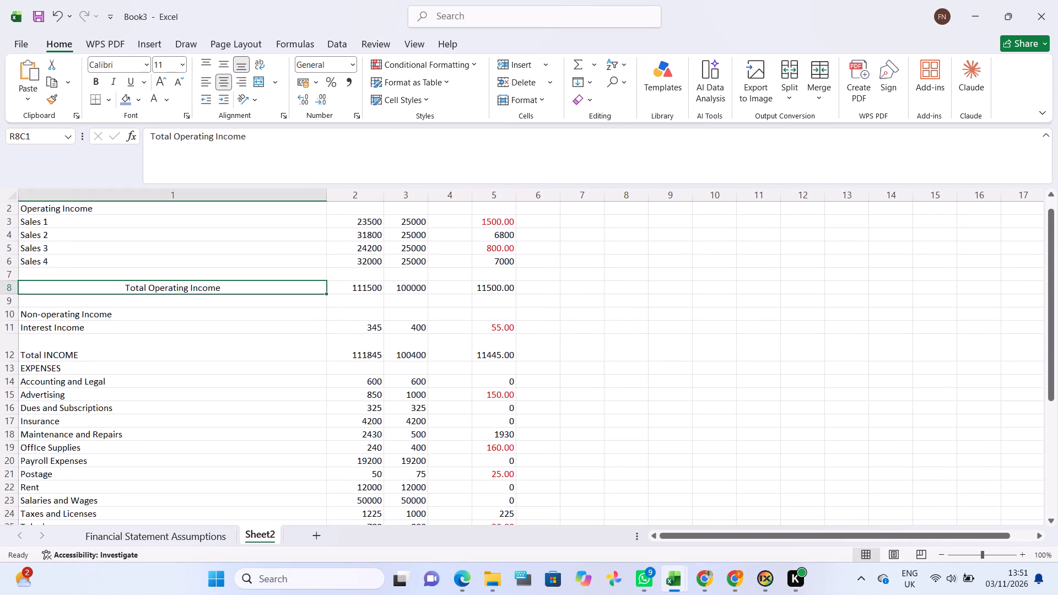
click(136, 102)
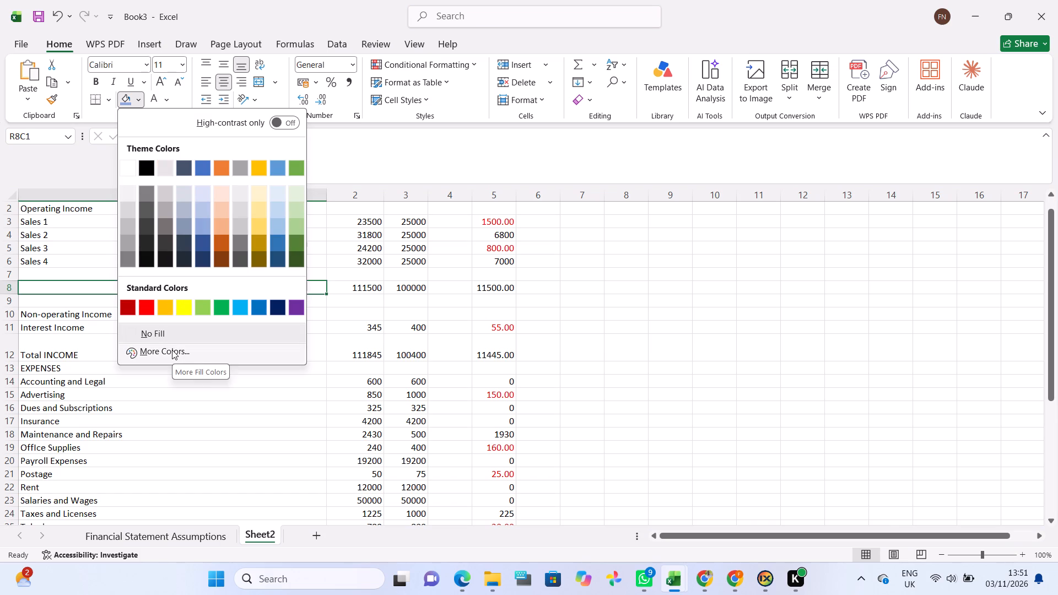
click(172, 207)
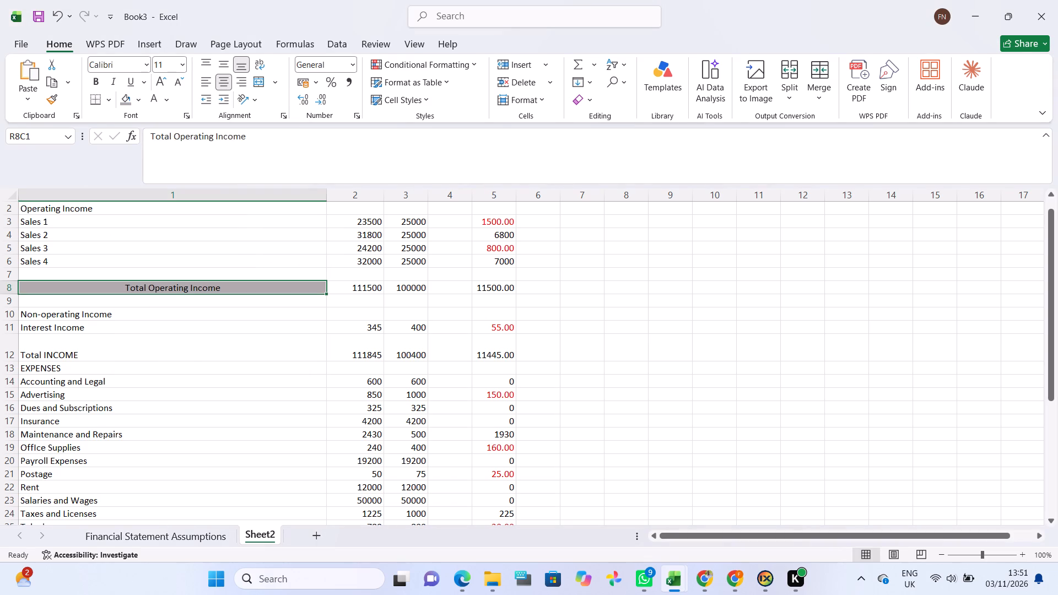
click(371, 295)
click(368, 286)
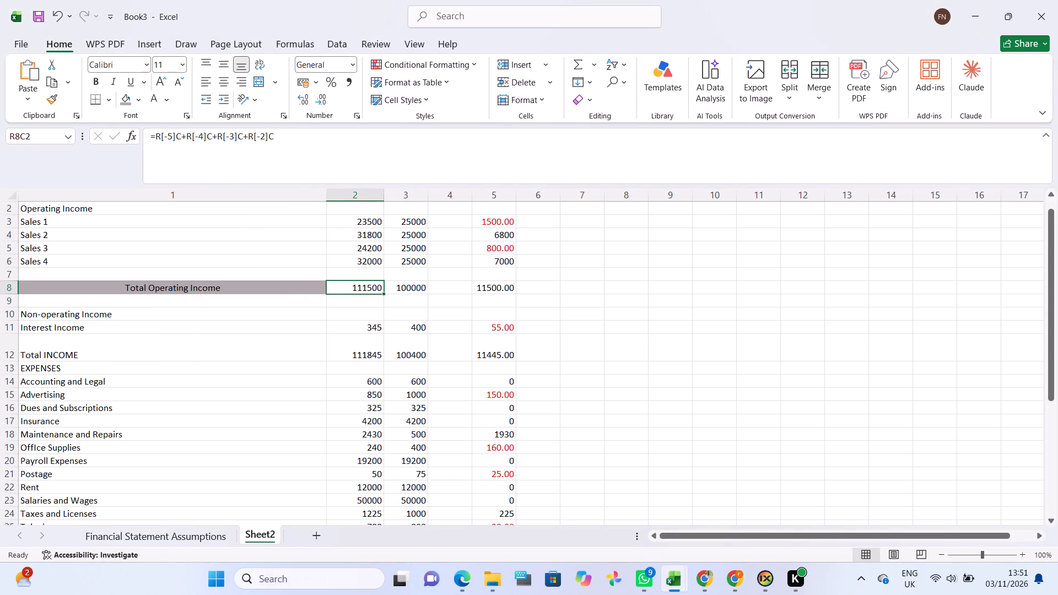
click(122, 101)
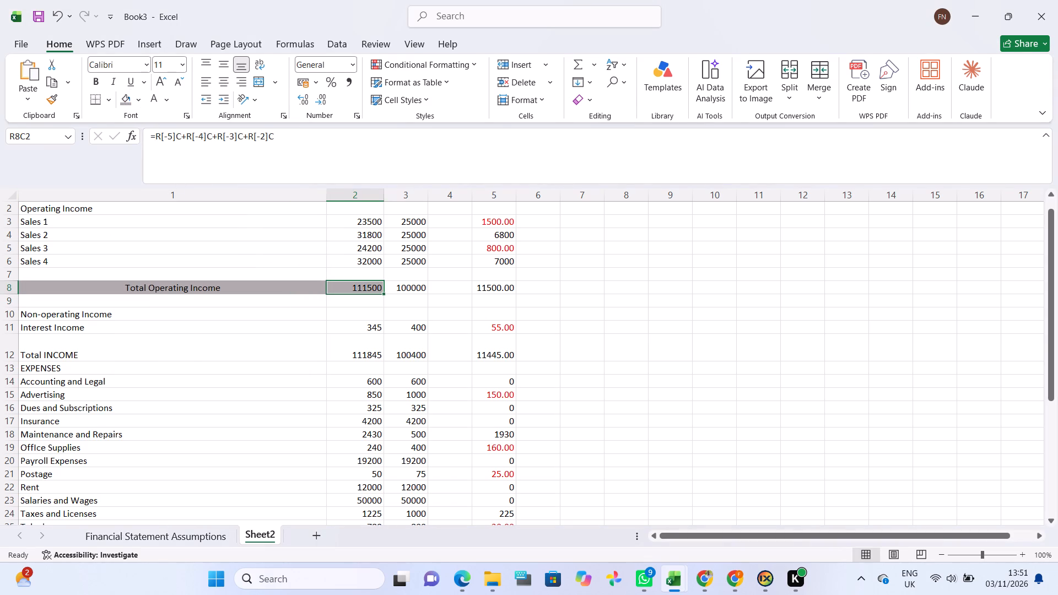
click(421, 290)
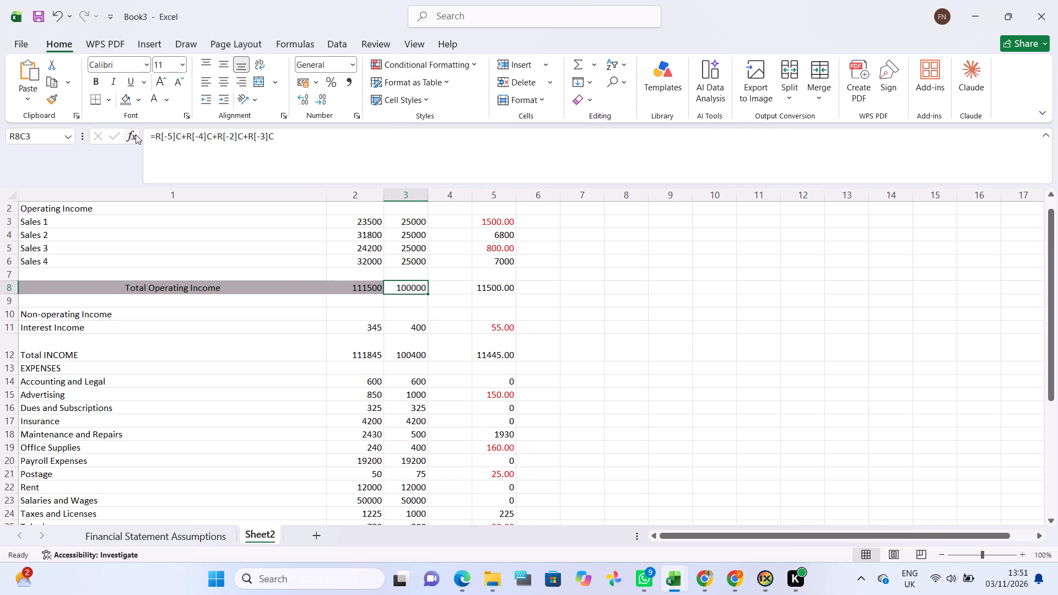
click(127, 104)
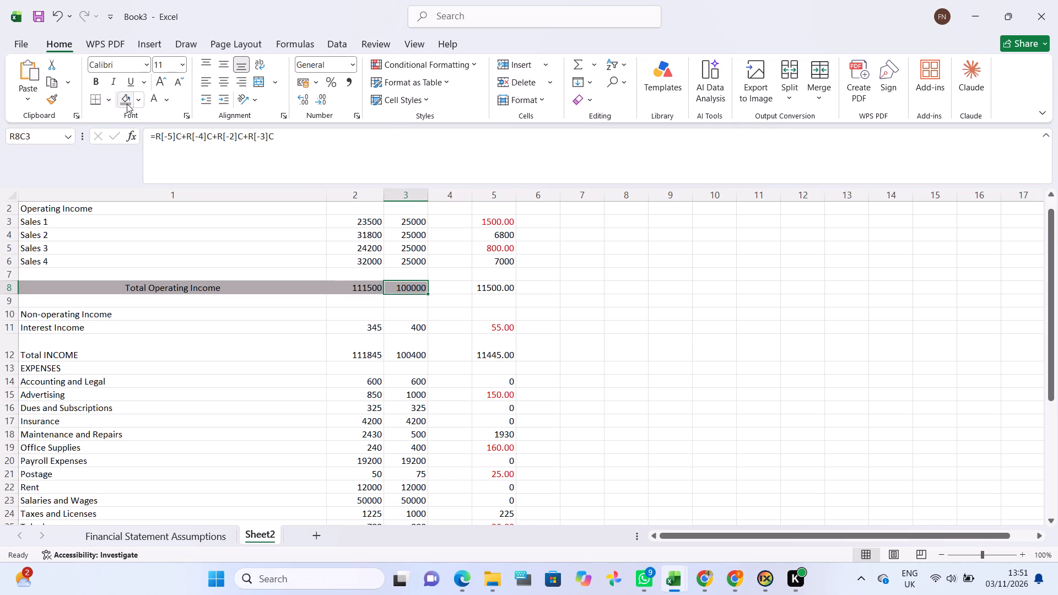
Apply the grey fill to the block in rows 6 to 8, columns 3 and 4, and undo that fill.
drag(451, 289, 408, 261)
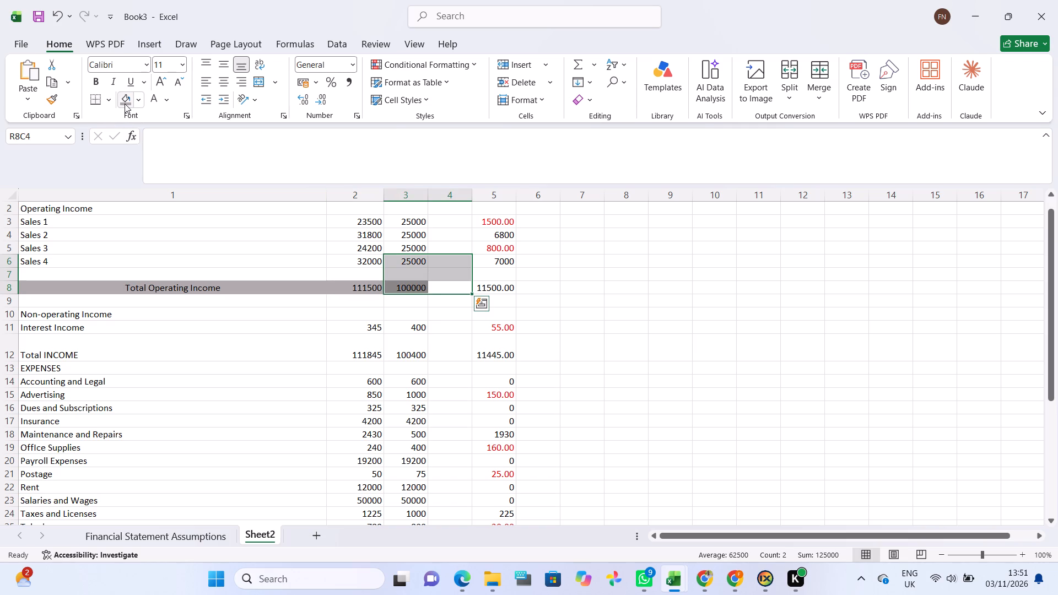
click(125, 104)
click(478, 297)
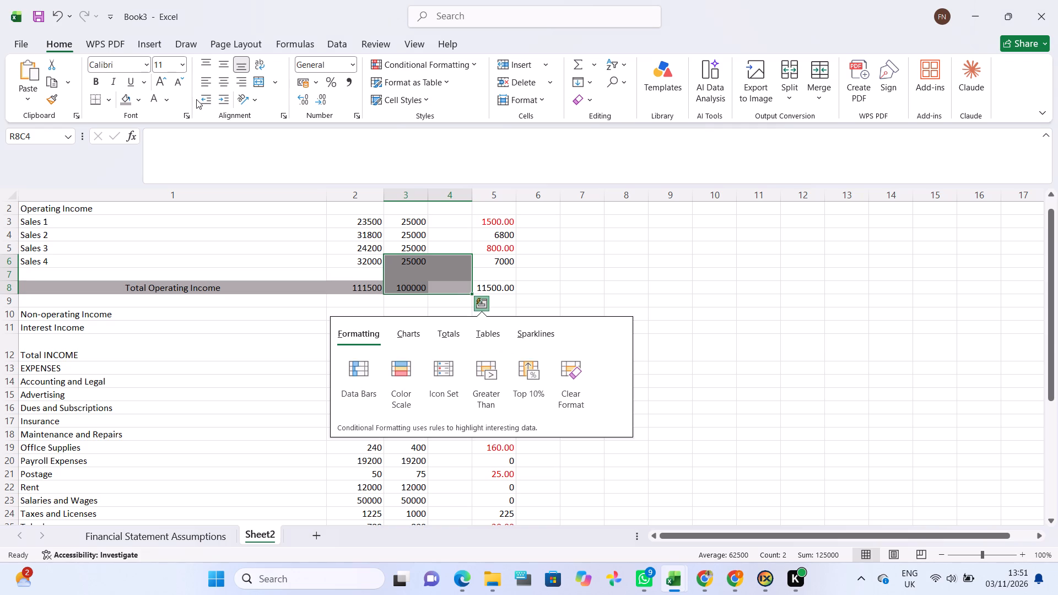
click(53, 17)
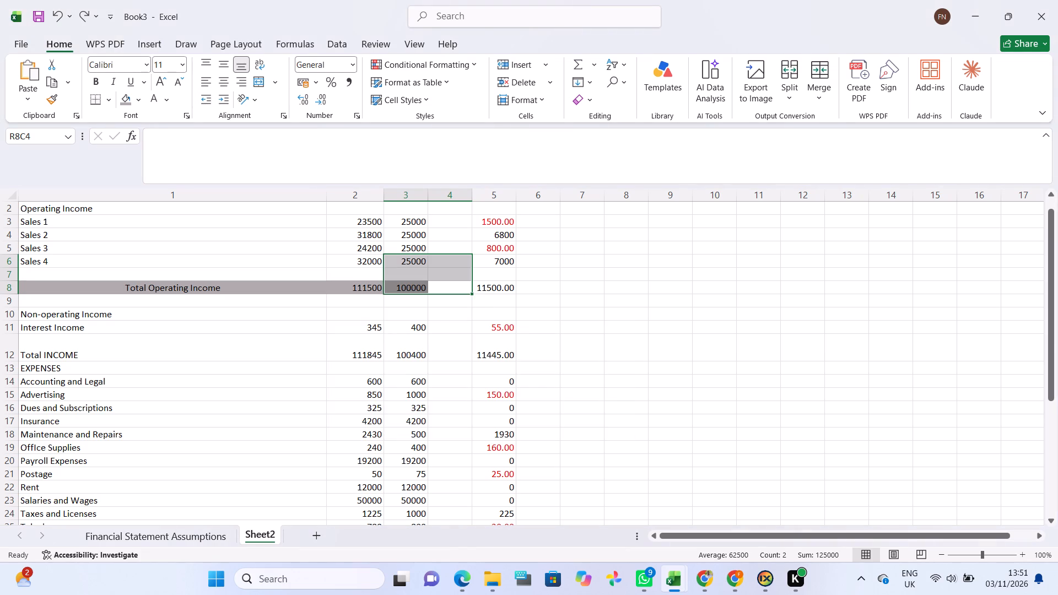
Extend the grey fill of the Total Operating Income row 8 to its cells in columns 4 and 5.
click(456, 294)
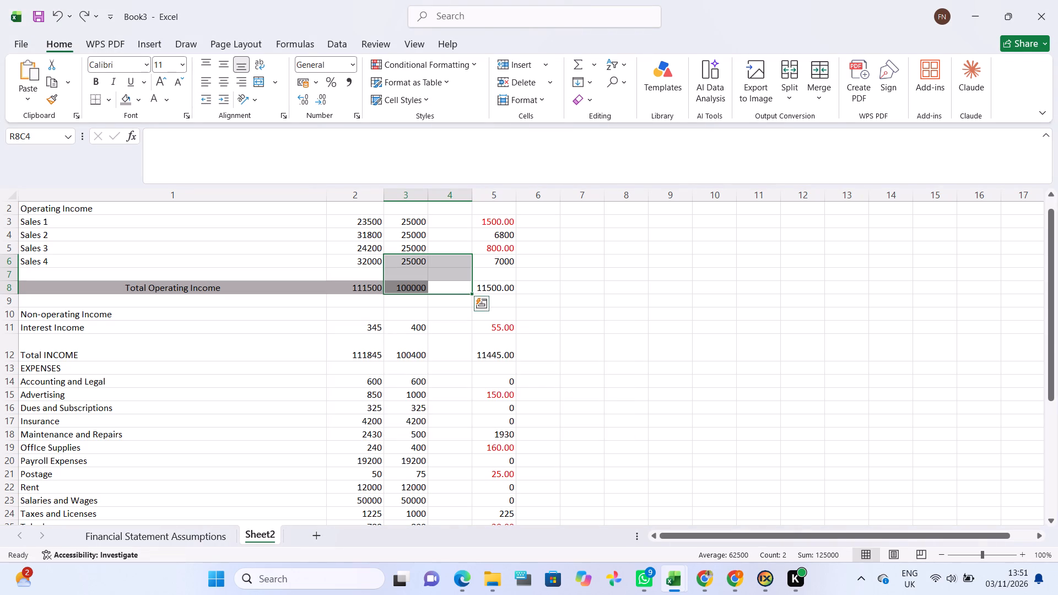
click(456, 292)
click(456, 289)
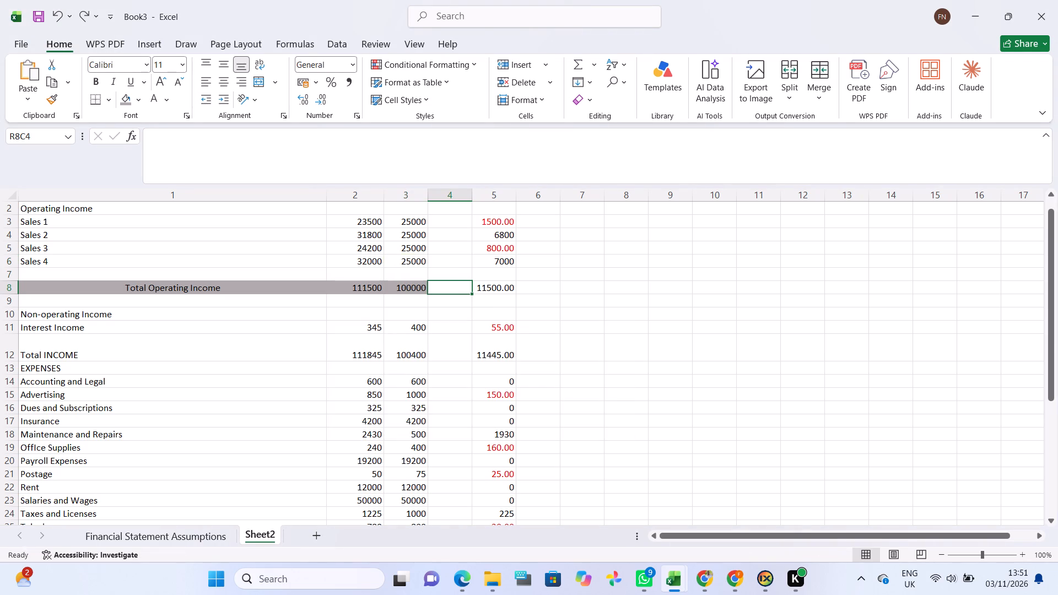
click(127, 102)
click(492, 286)
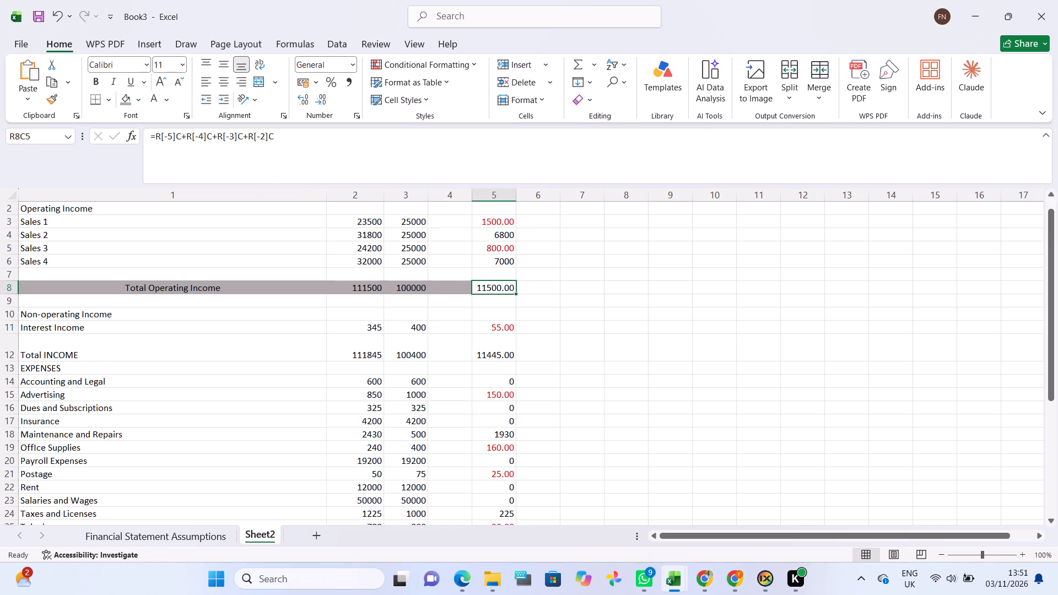
click(126, 103)
Fill the Total Operating expenses row 28 with the same muted grey as row 8, cell by cell from column 1 to column 5.
scroll(271, 284, up, 2)
scroll(271, 284, down, 1)
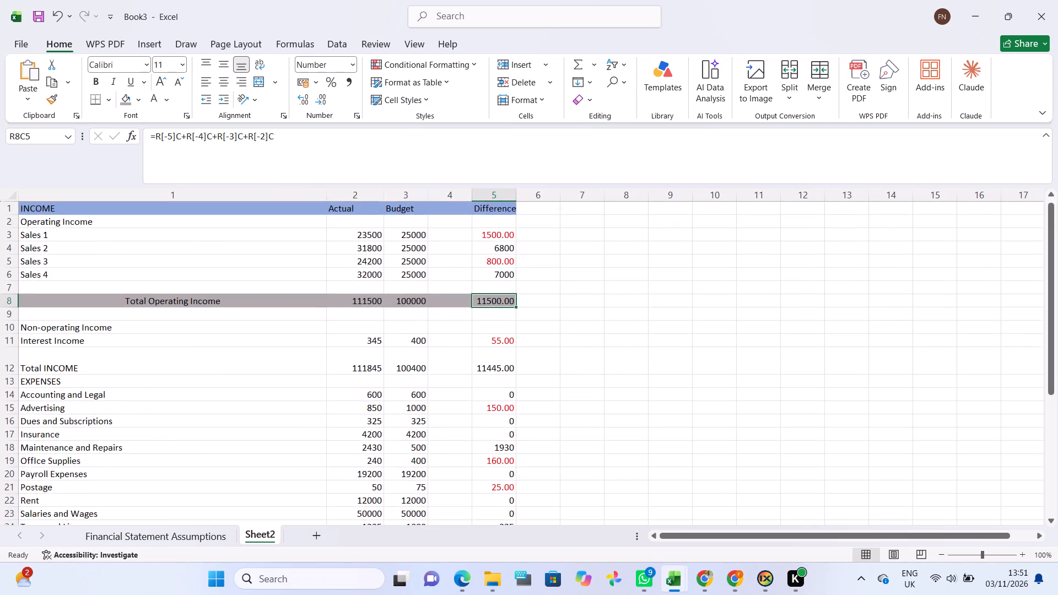
scroll(271, 284, down, 3)
scroll(271, 284, up, 6)
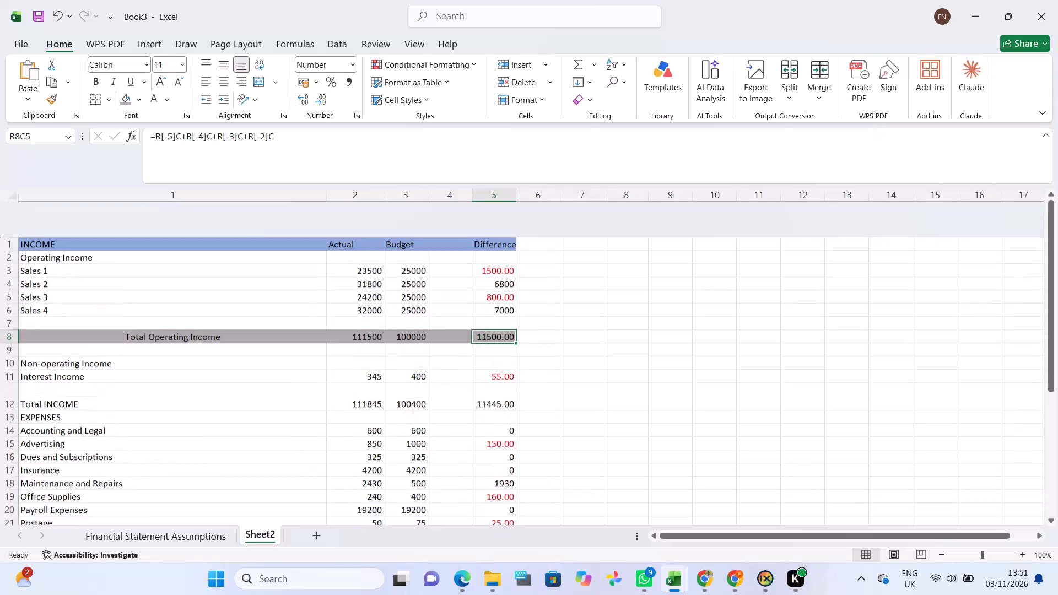
scroll(271, 284, down, 2)
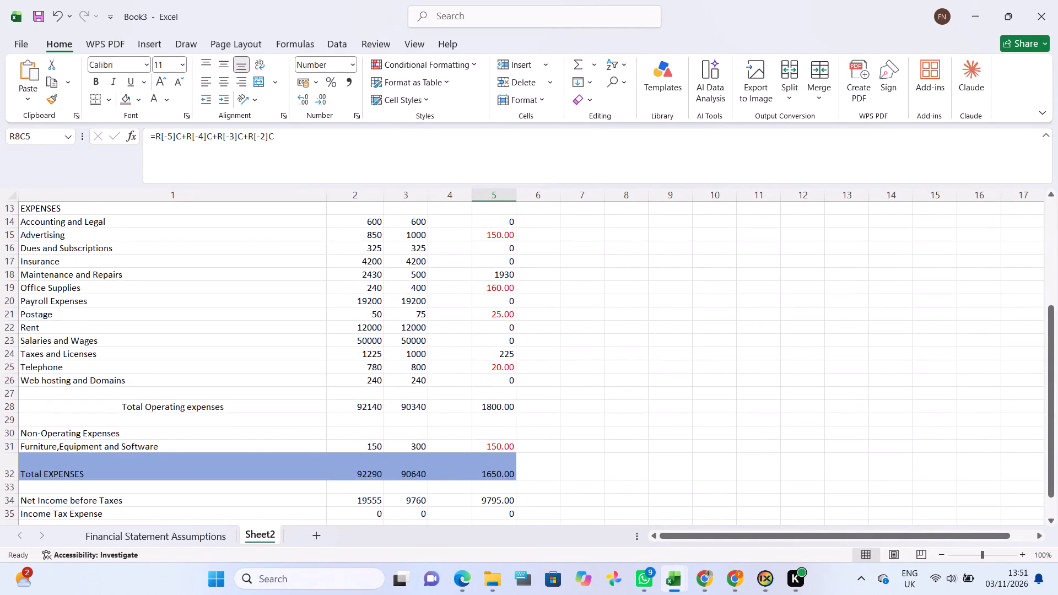
click(203, 401)
click(126, 98)
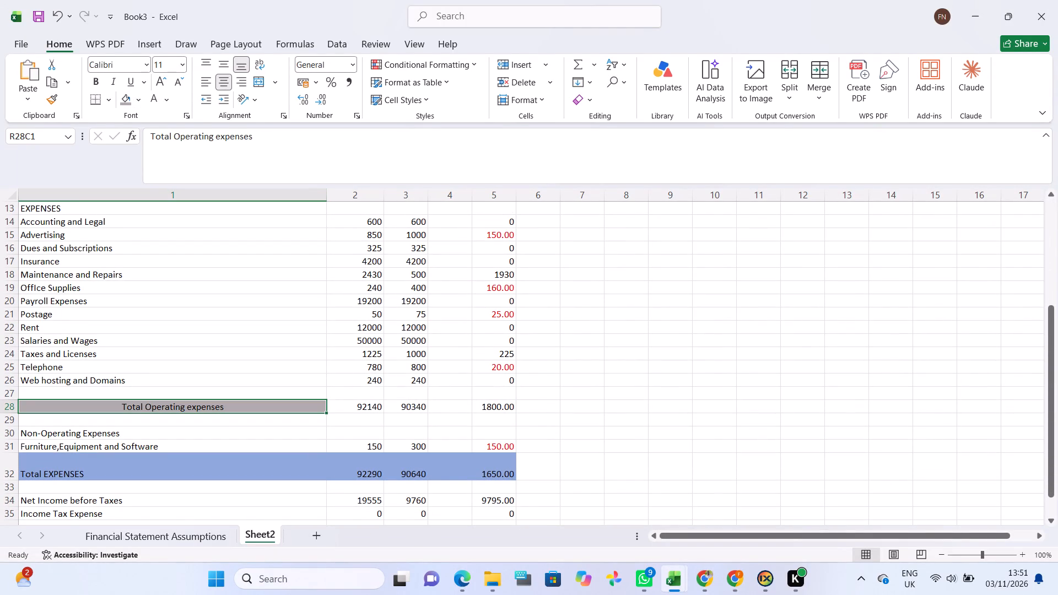
click(373, 403)
click(118, 102)
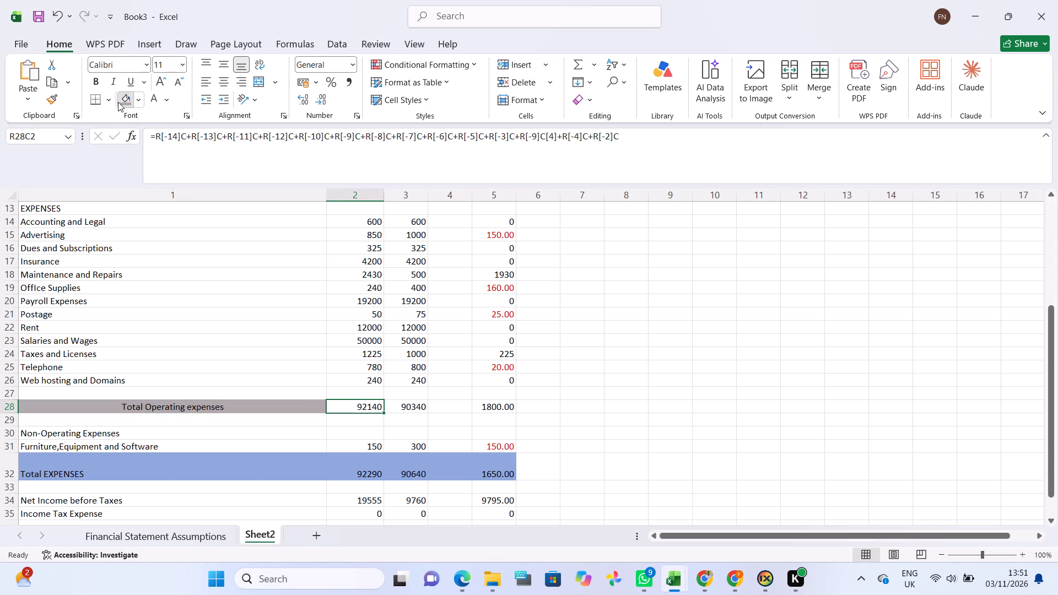
drag(405, 415, 406, 403)
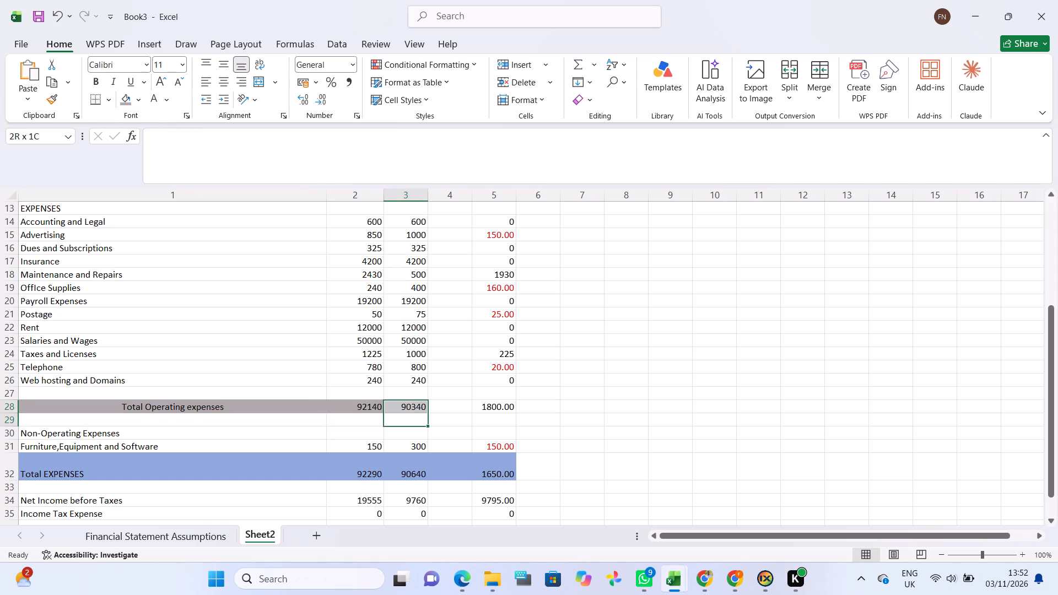
drag(406, 403, 406, 402)
click(406, 402)
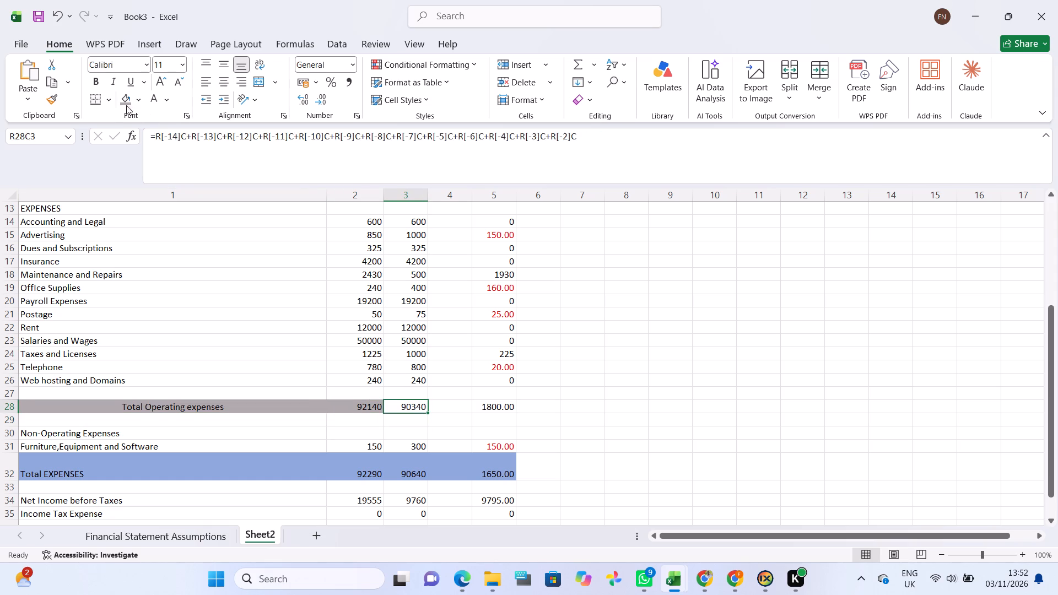
drag(125, 105, 441, 302)
click(132, 99)
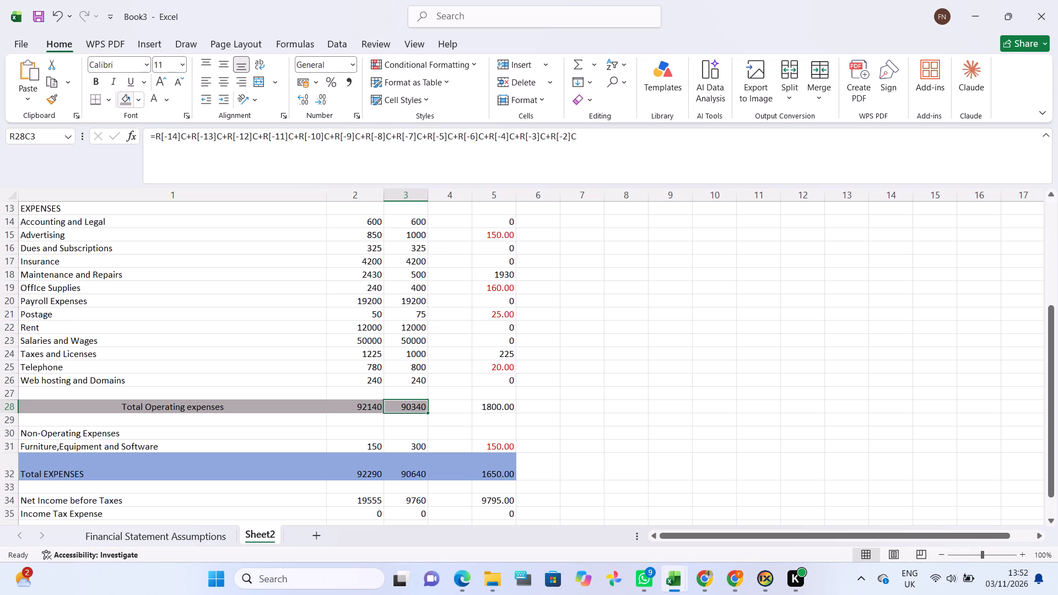
click(457, 407)
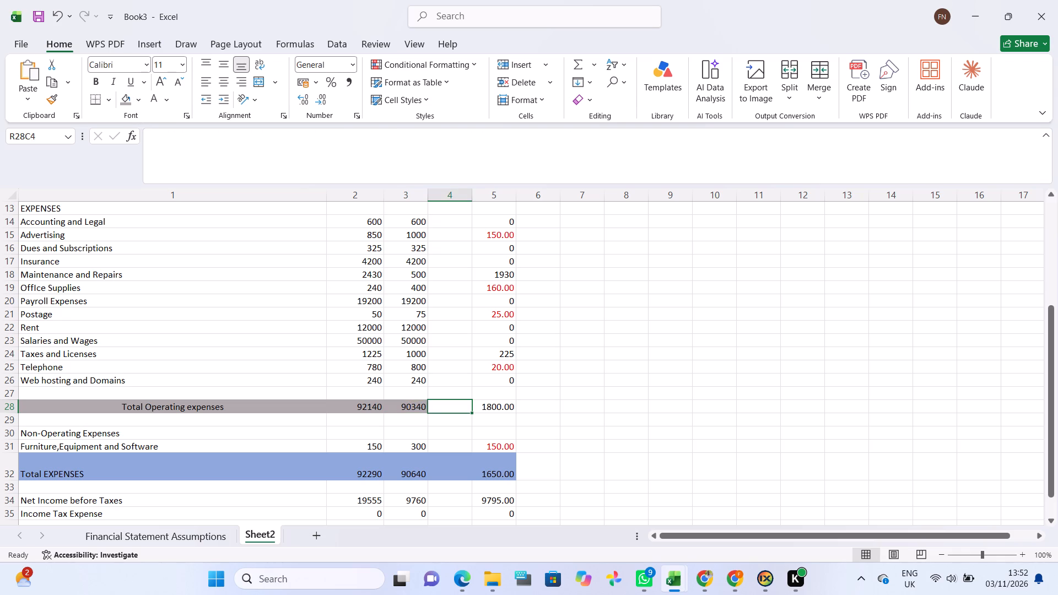
click(125, 100)
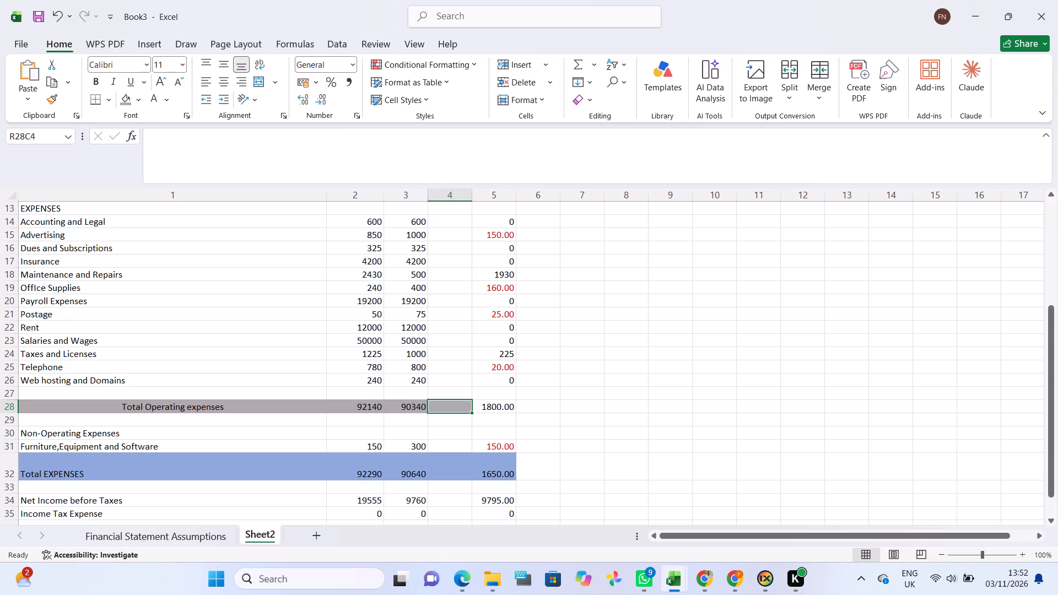
click(487, 404)
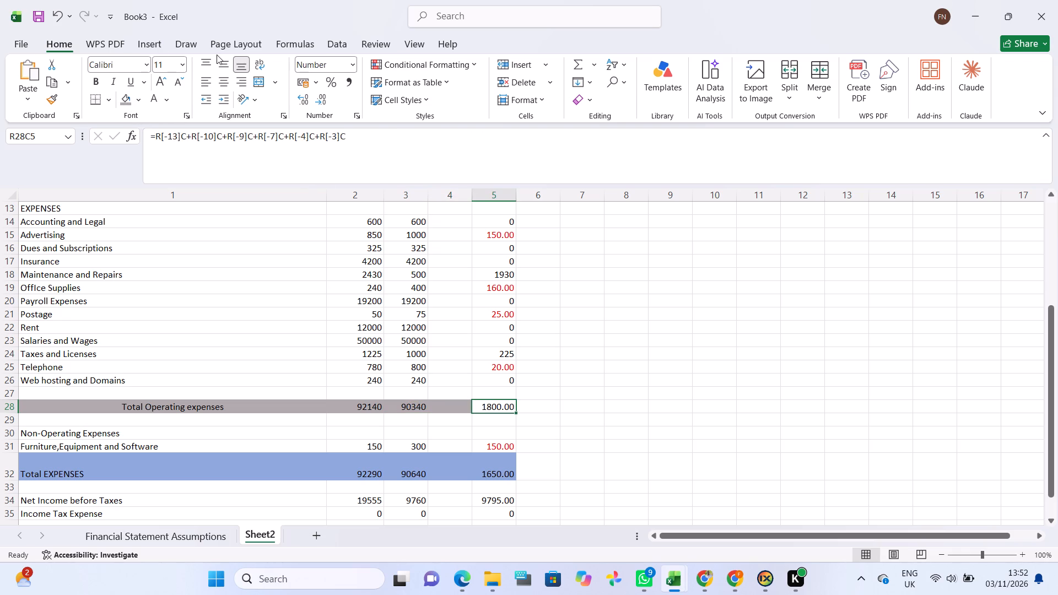
click(128, 101)
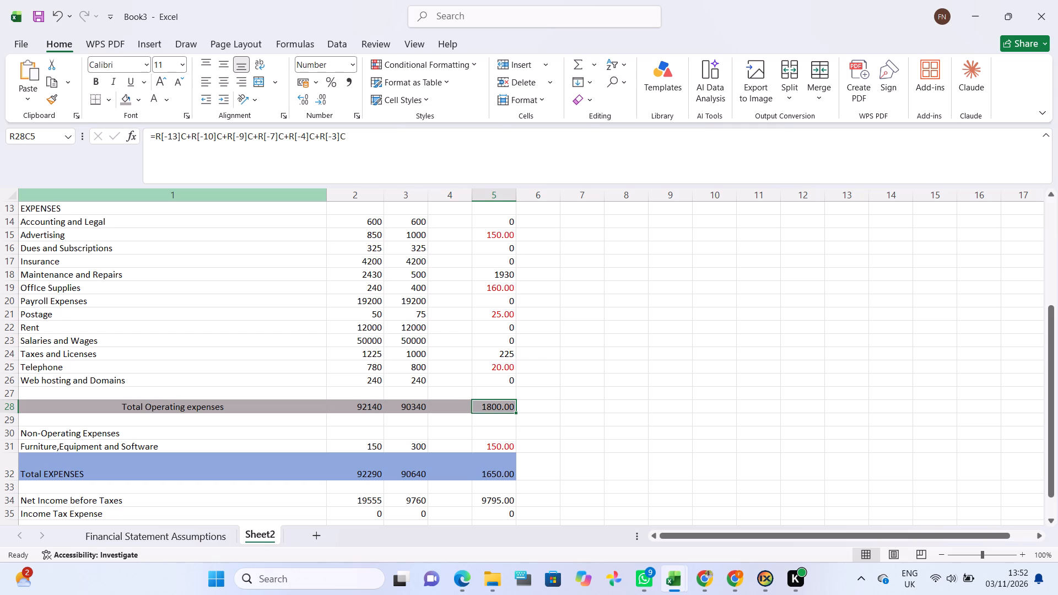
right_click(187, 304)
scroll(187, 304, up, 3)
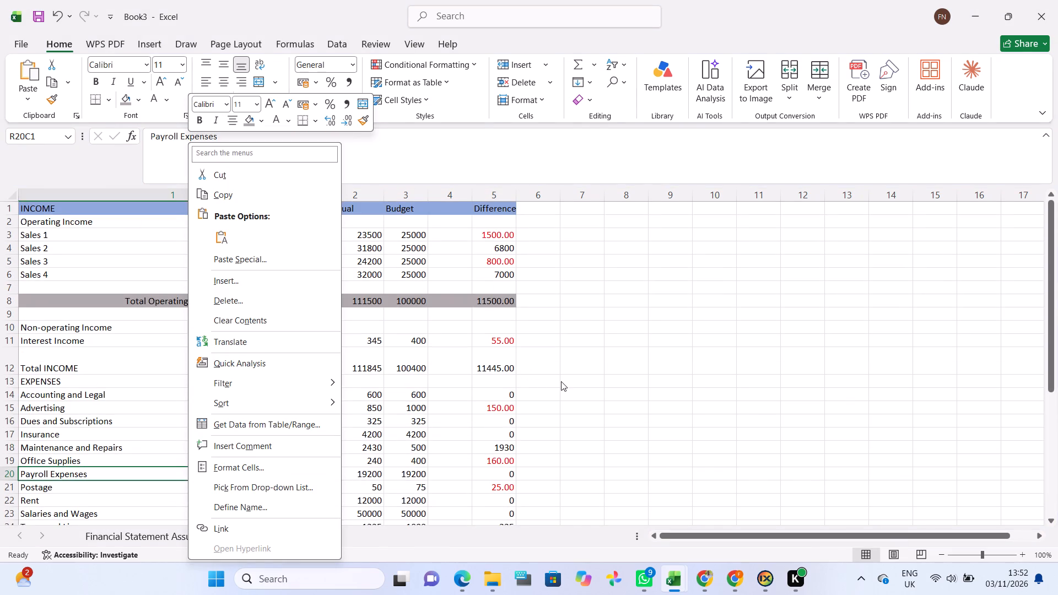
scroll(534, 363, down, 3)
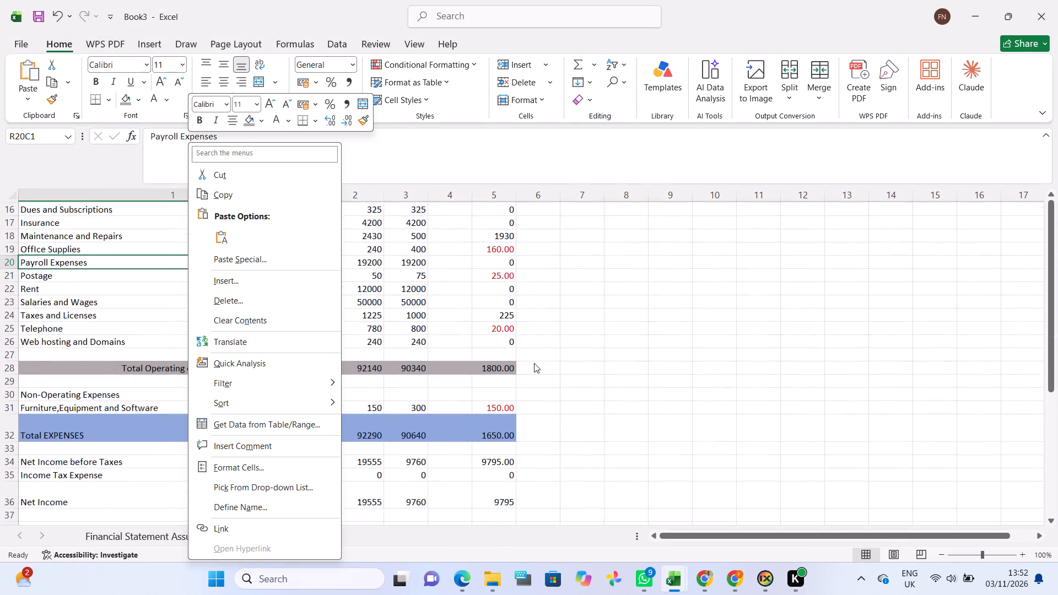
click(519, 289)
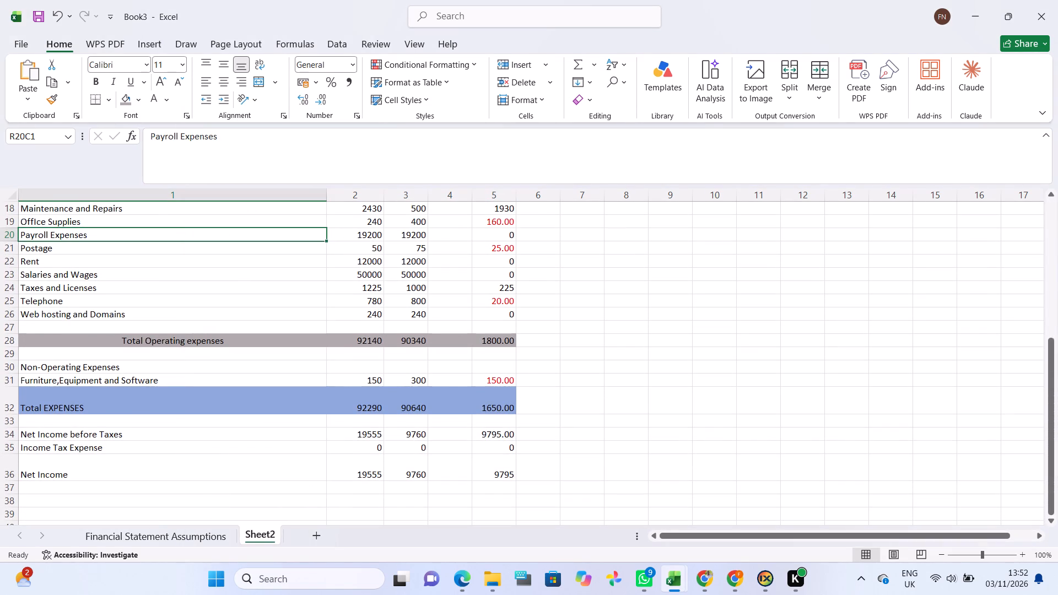
Fill the Total INCOME row 12 with the same muted blue as the INCOME header row, cell by cell from column 1 to column 5.
scroll(373, 344, down, 1)
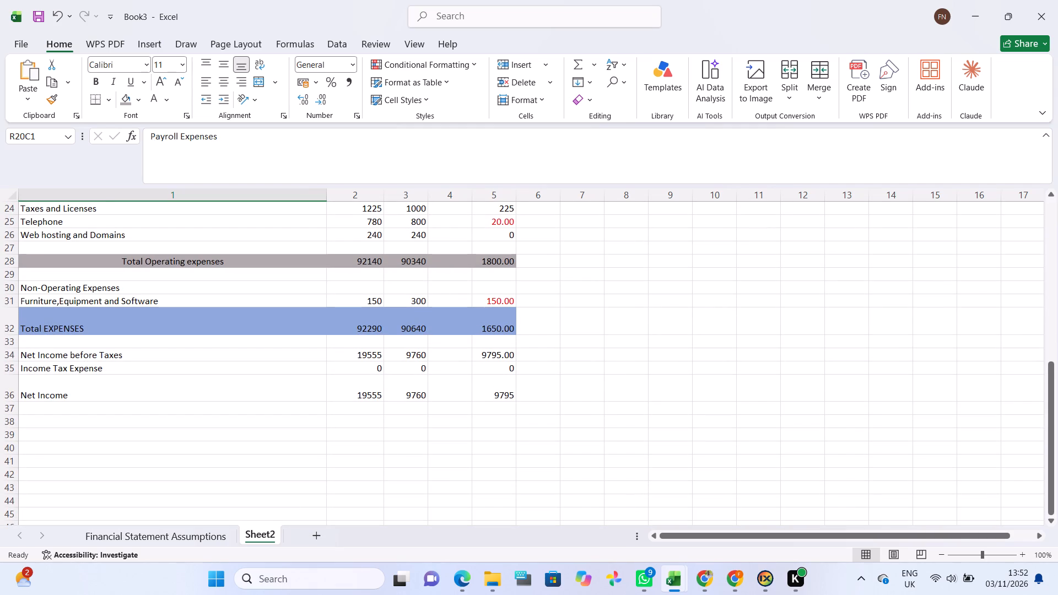
scroll(373, 344, up, 2)
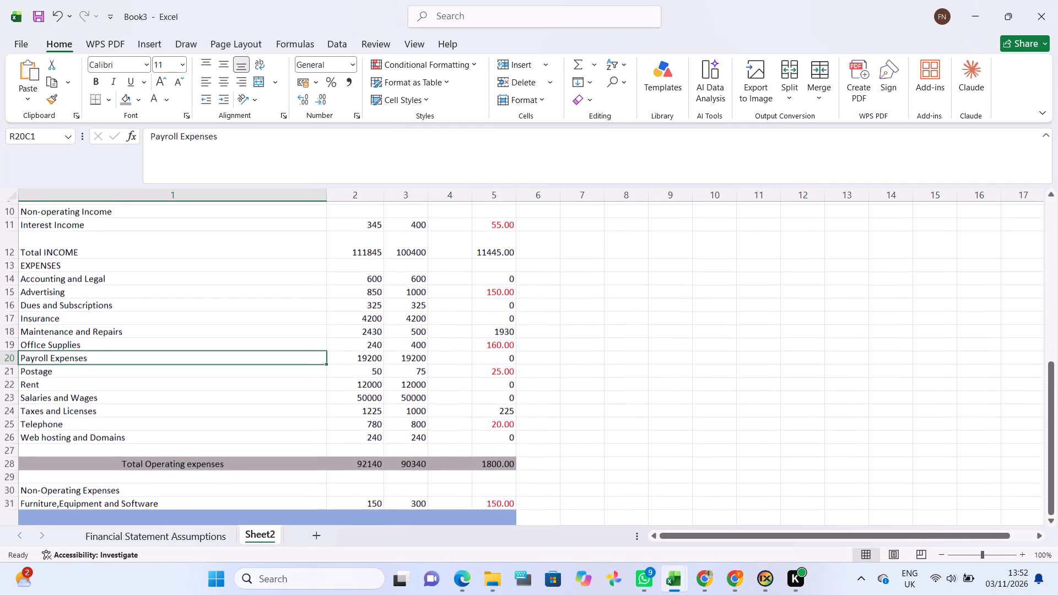
scroll(373, 344, up, 1)
click(195, 332)
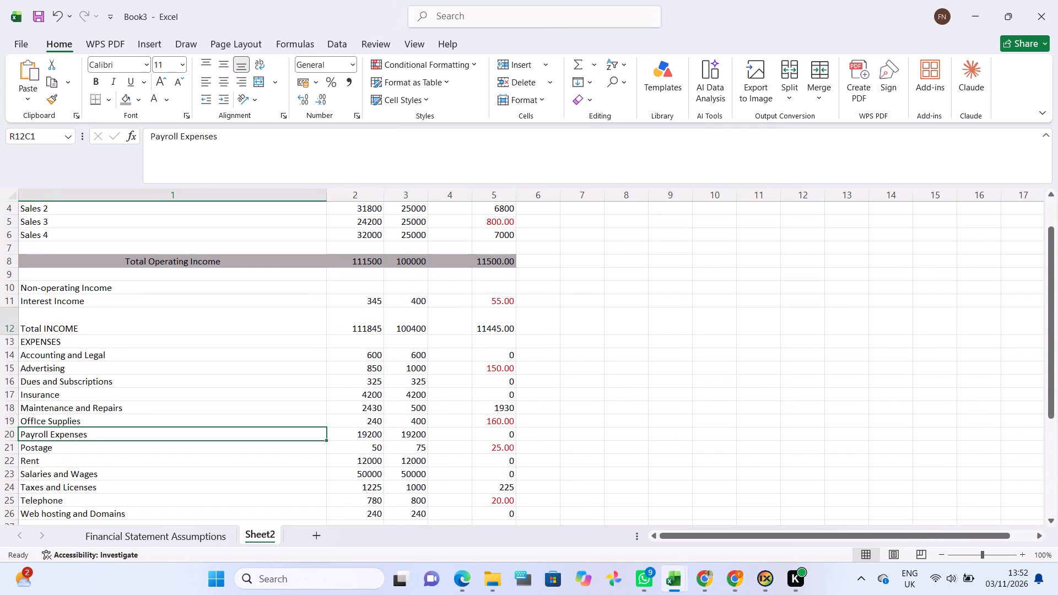
click(136, 99)
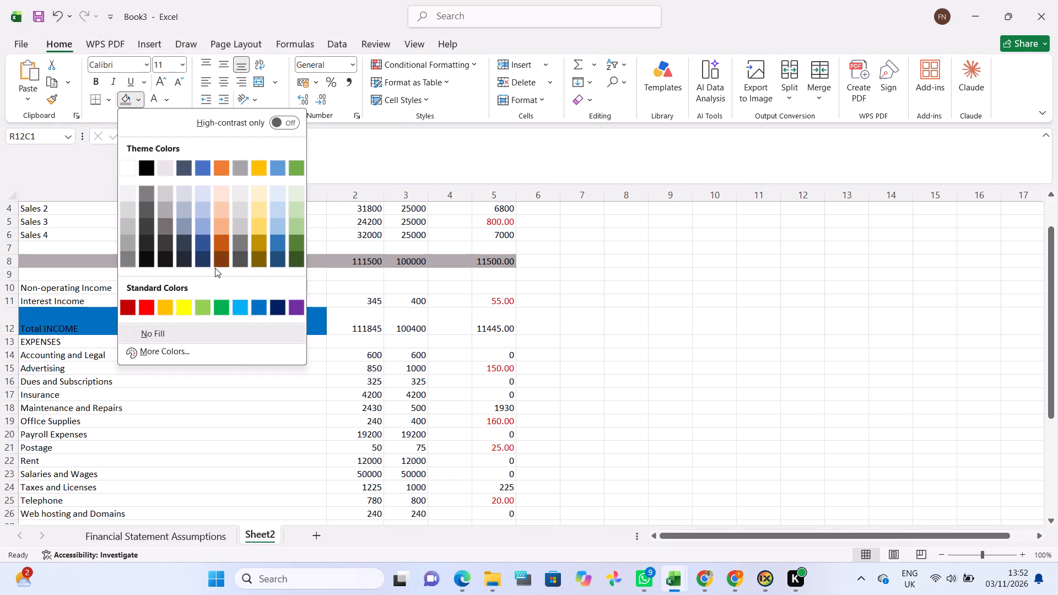
click(199, 225)
click(354, 321)
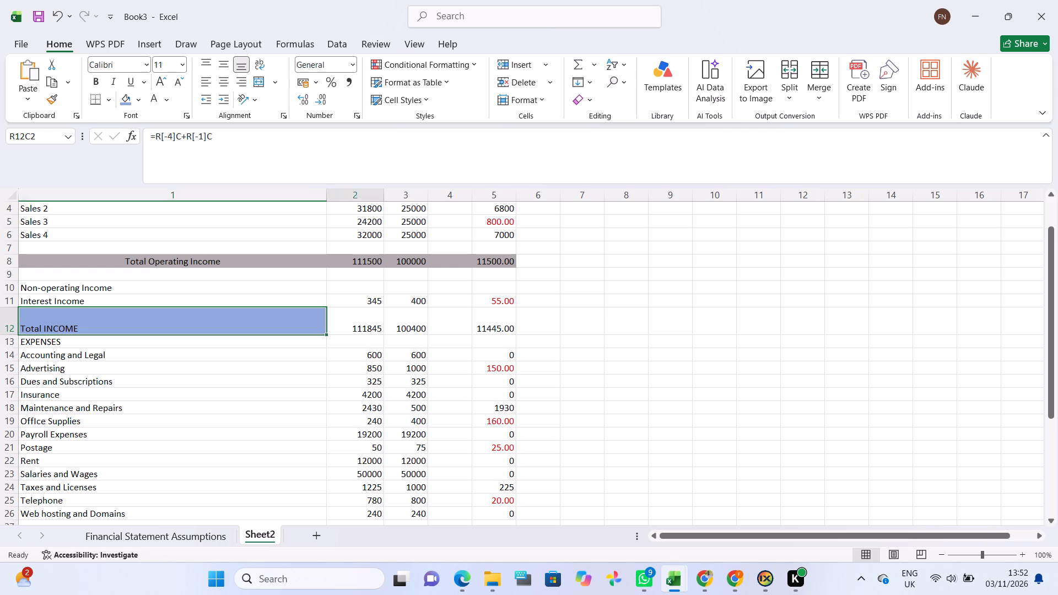
click(126, 100)
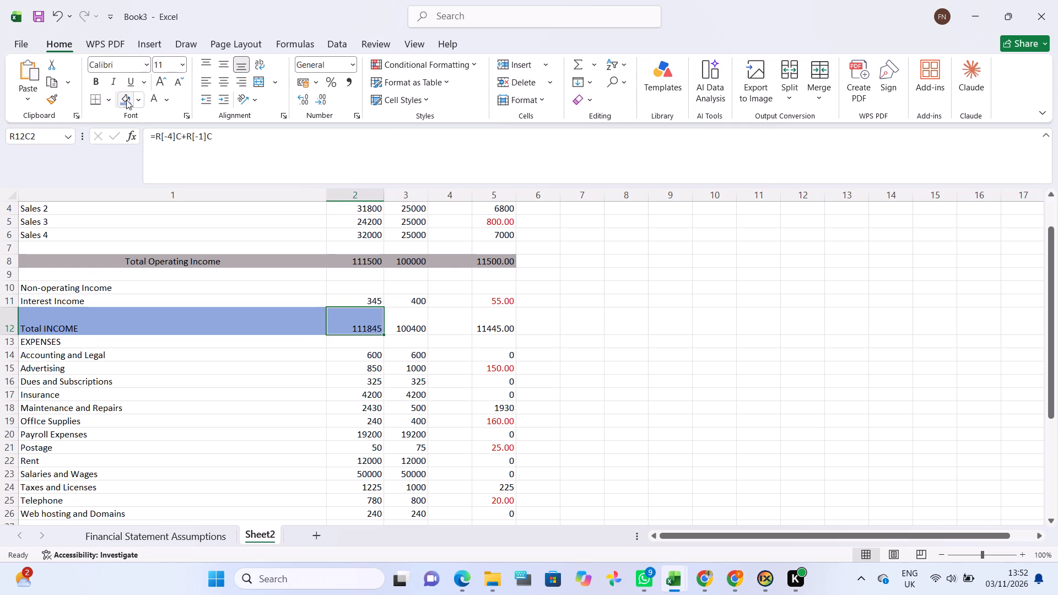
click(400, 320)
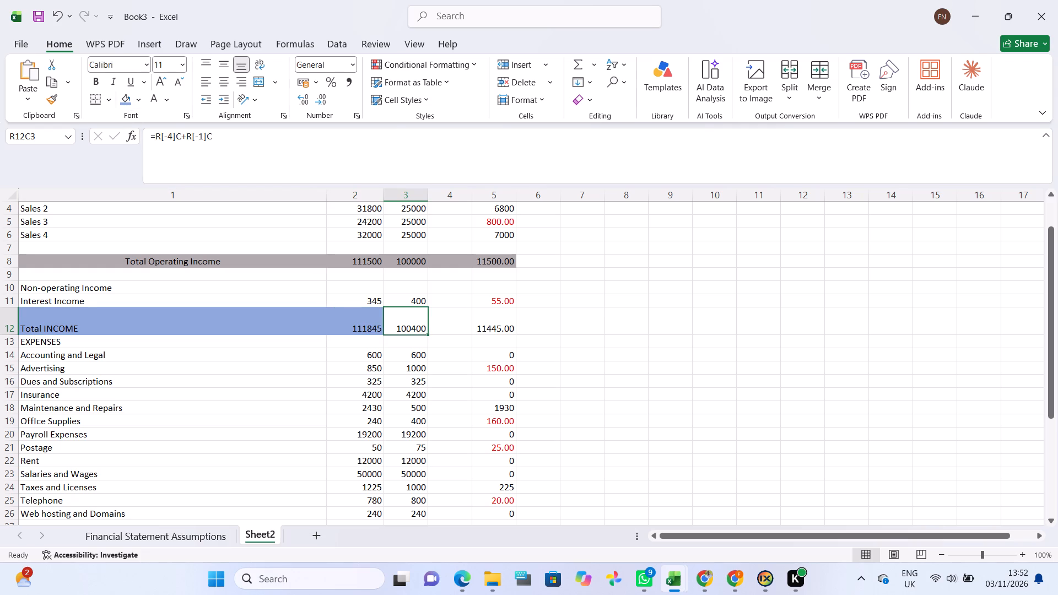
drag(123, 98, 411, 235)
click(131, 102)
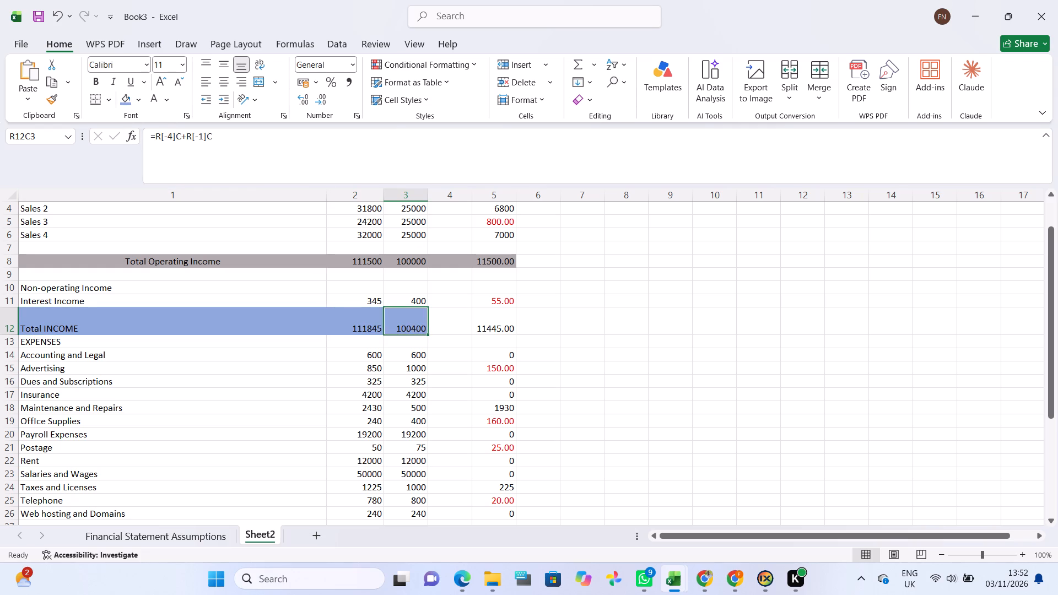
click(442, 324)
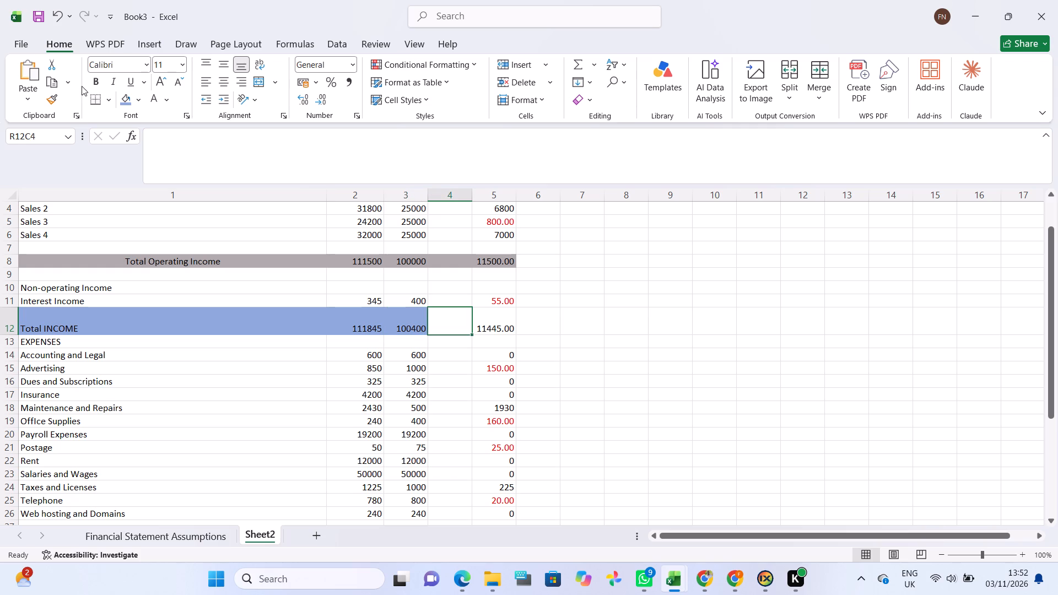
click(125, 92)
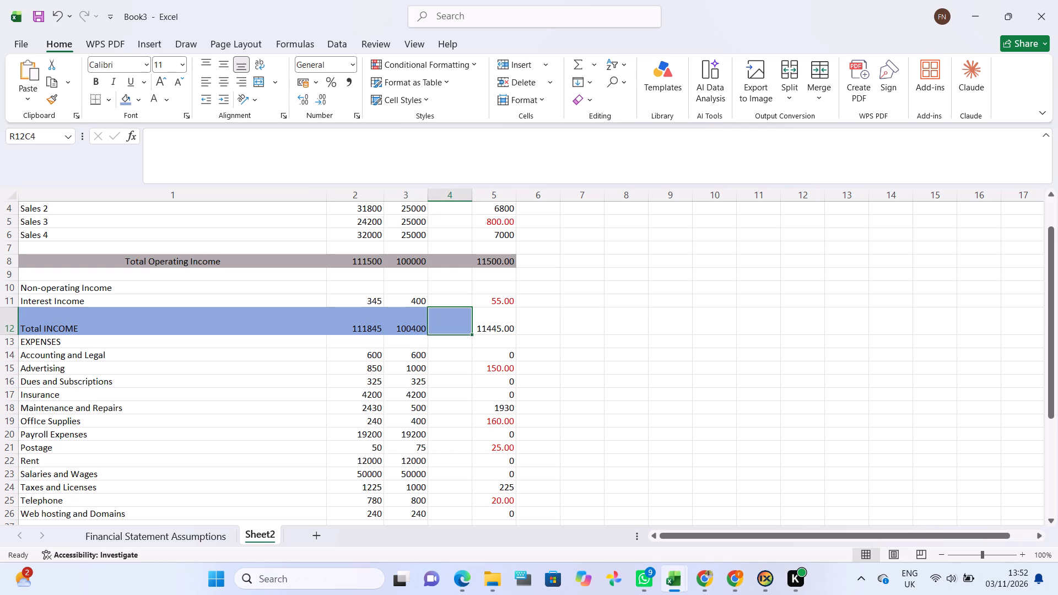
click(492, 328)
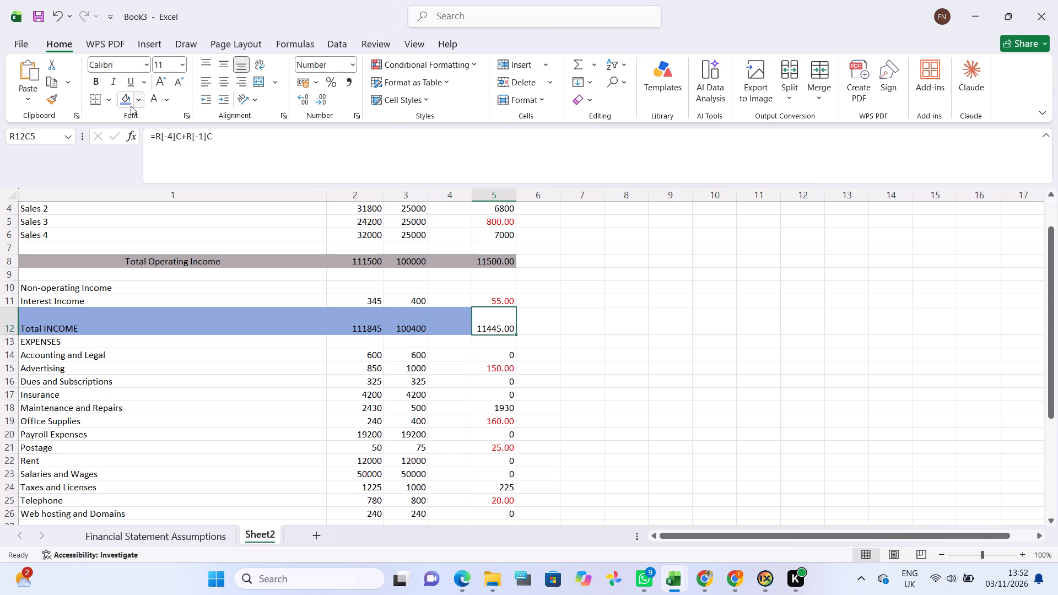
click(119, 102)
Fill the Net Income row 36 with a medium Blue-Gray, Text 2 shade, cell by cell from column 1 to column 5.
scroll(244, 345, up, 1)
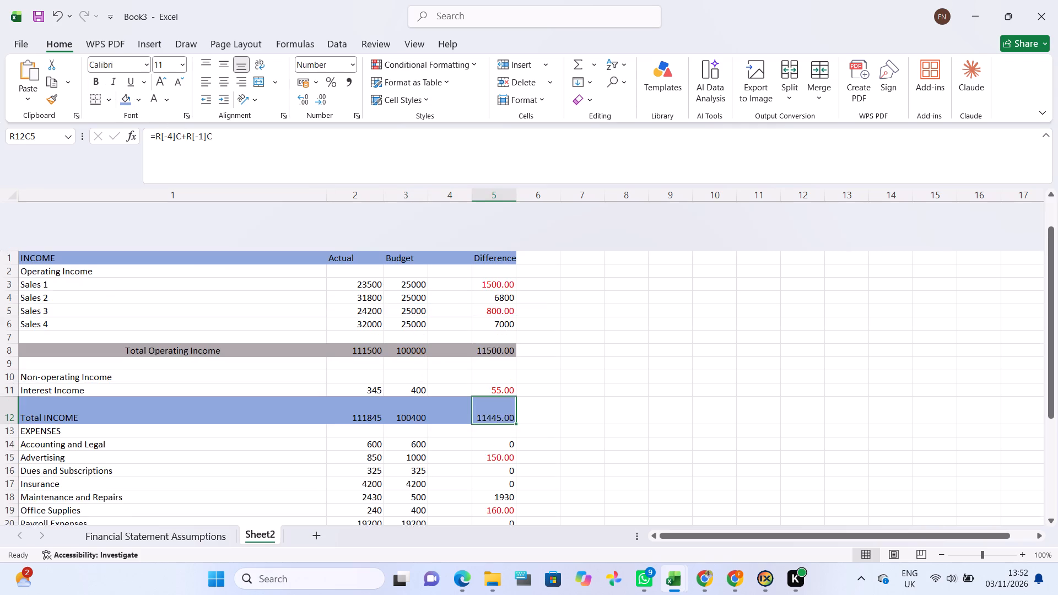
scroll(244, 345, up, 1)
scroll(244, 345, down, 1)
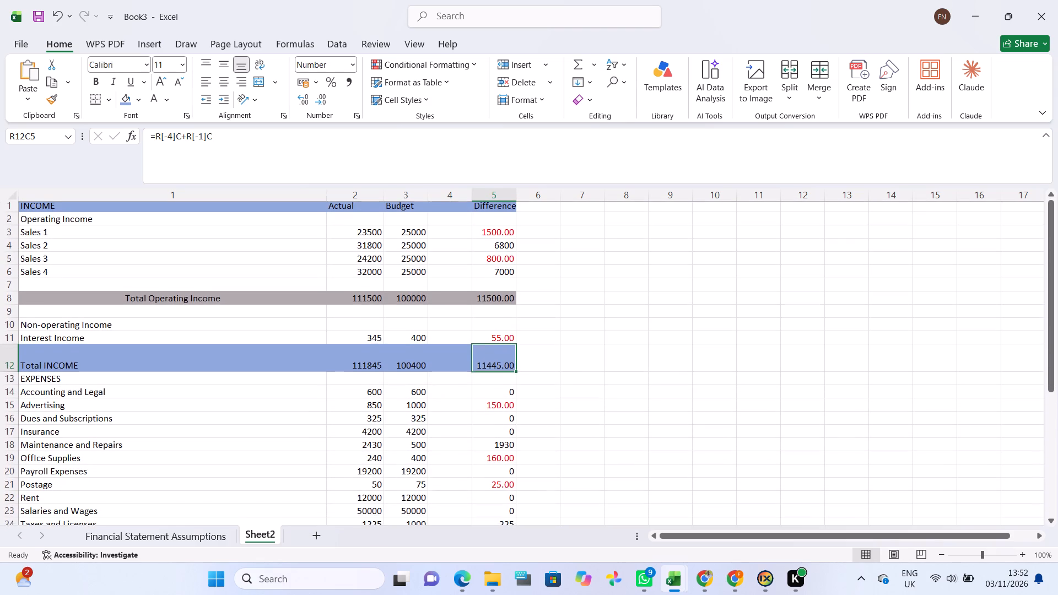
scroll(244, 345, down, 1)
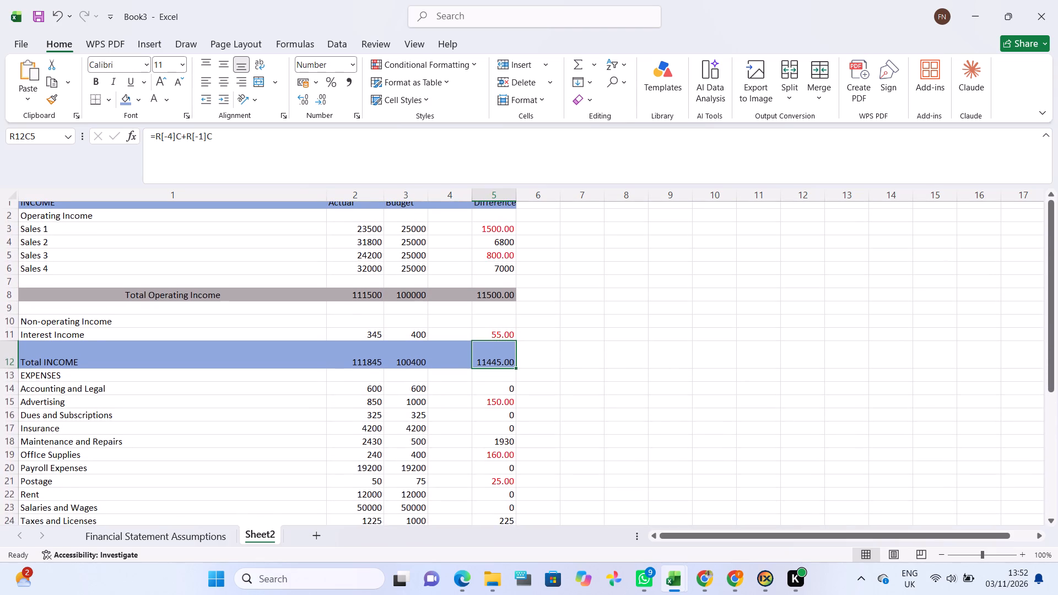
scroll(244, 345, down, 4)
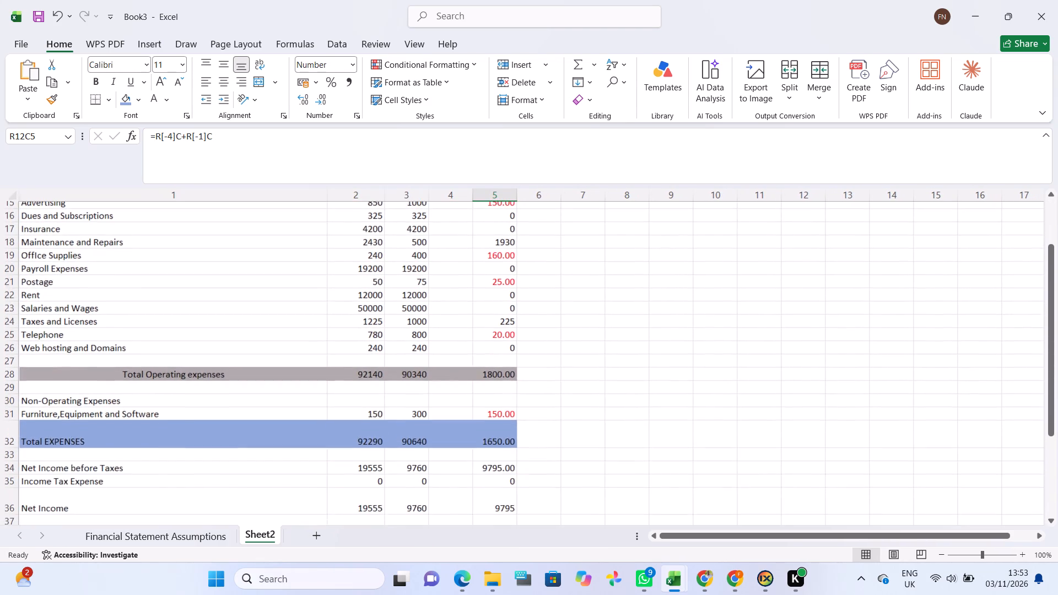
scroll(244, 345, down, 2)
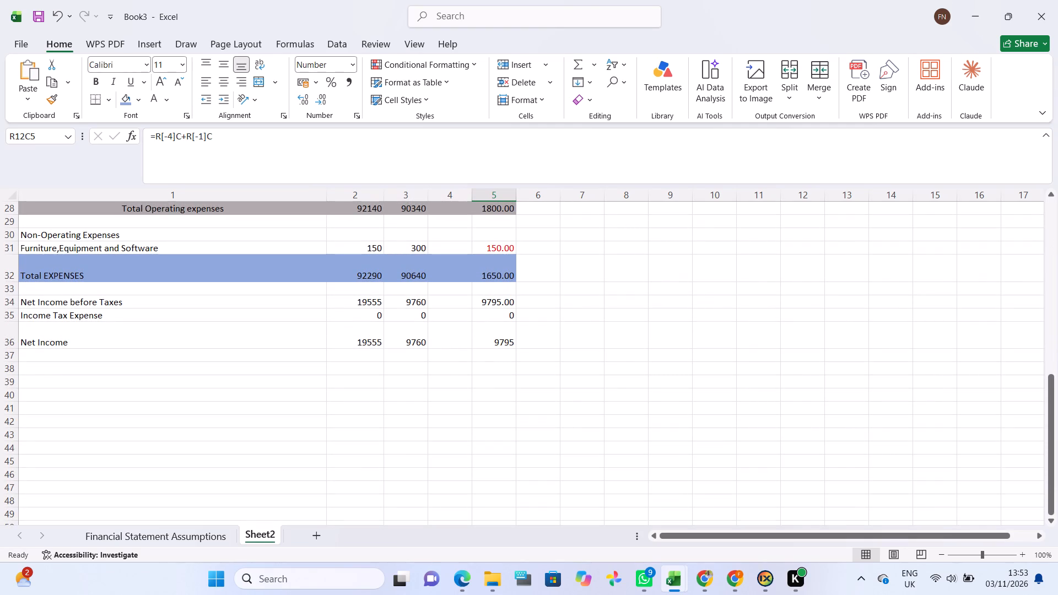
click(203, 341)
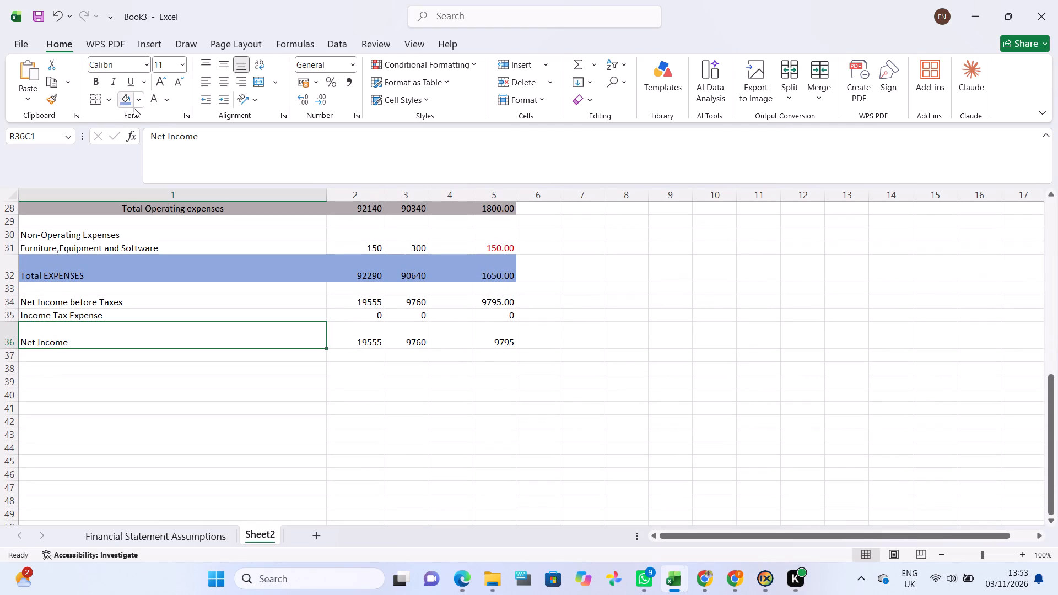
click(138, 99)
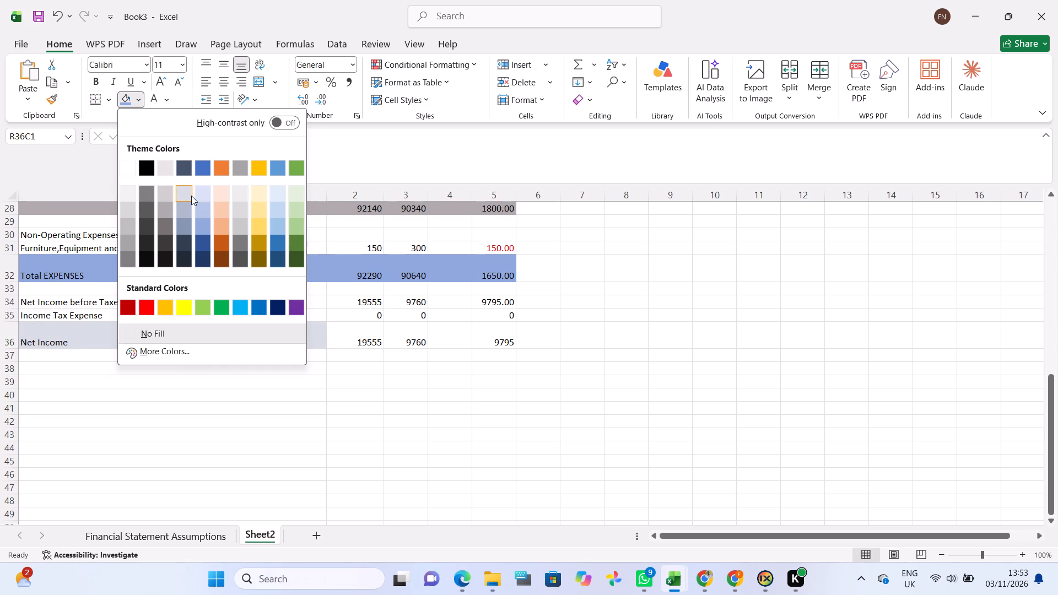
click(187, 225)
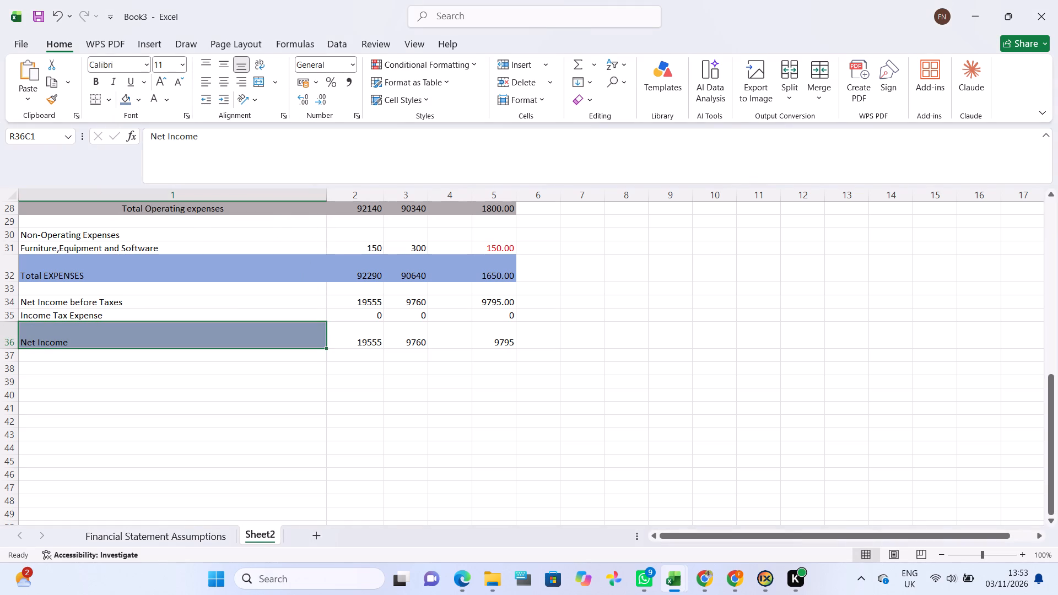
click(376, 347)
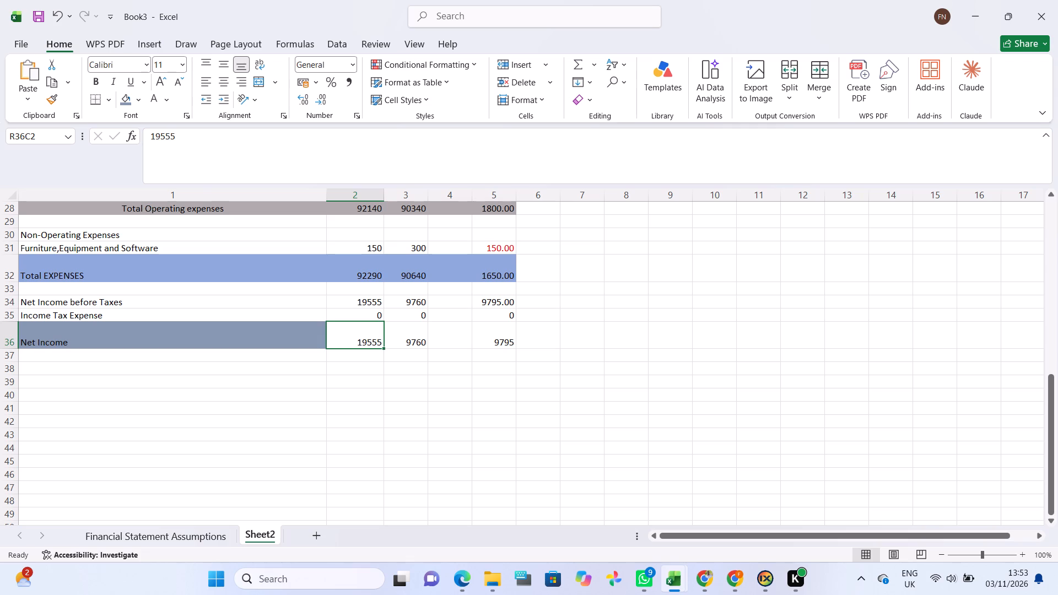
click(123, 100)
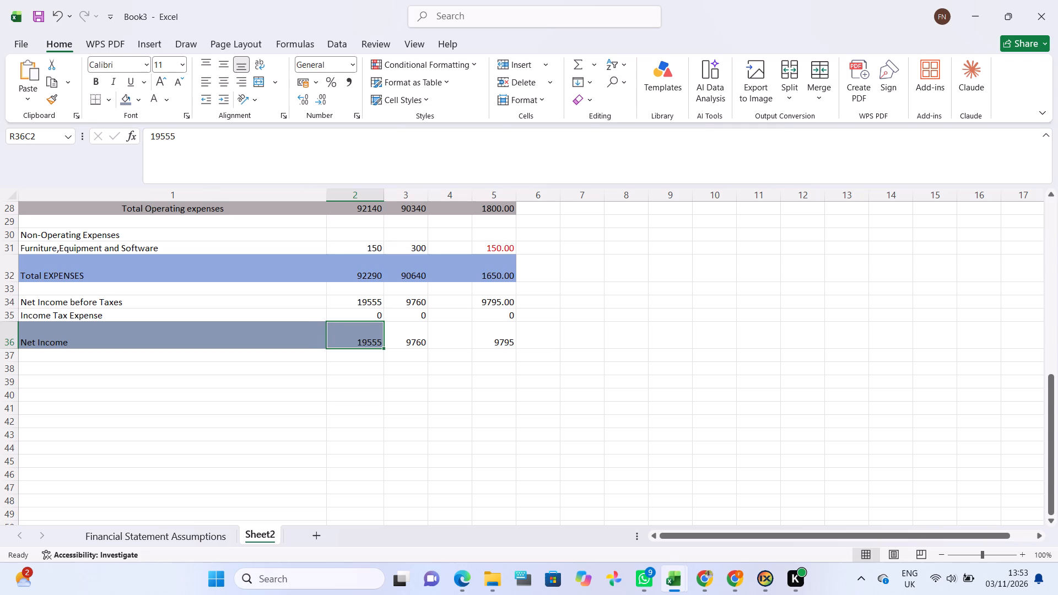
click(414, 330)
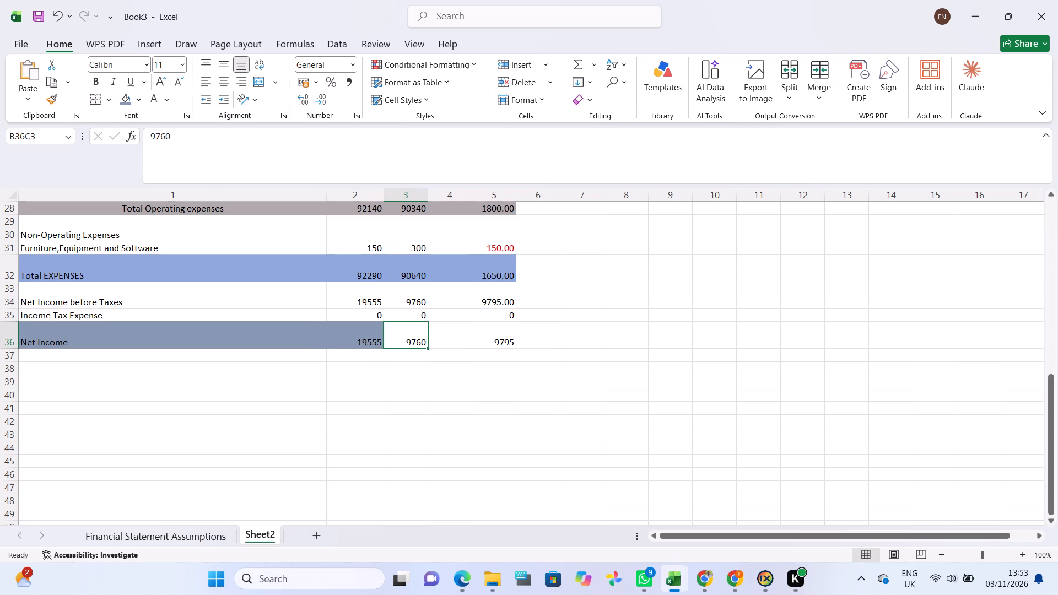
click(126, 102)
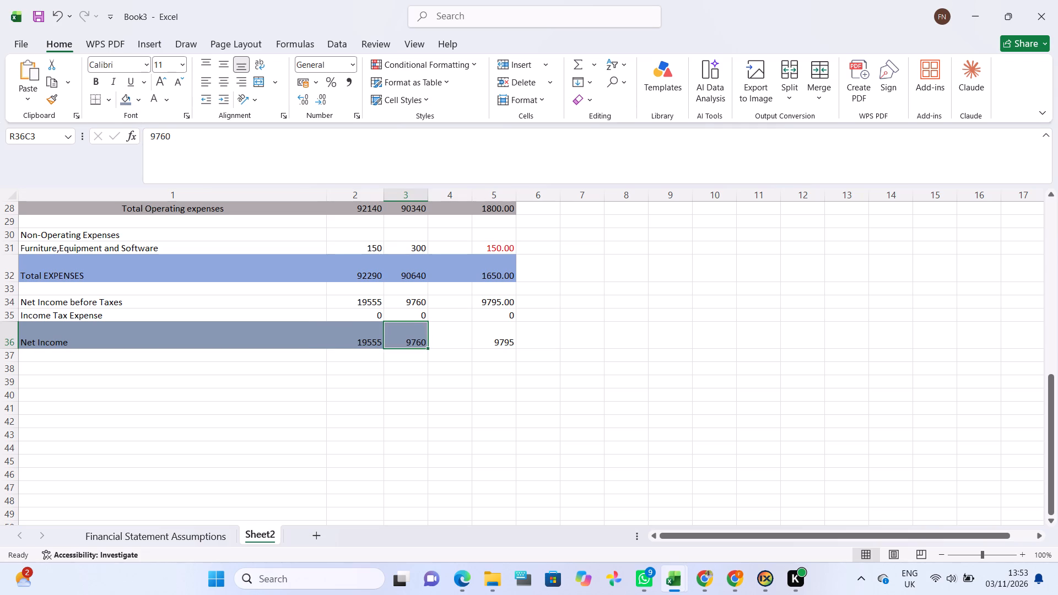
click(449, 339)
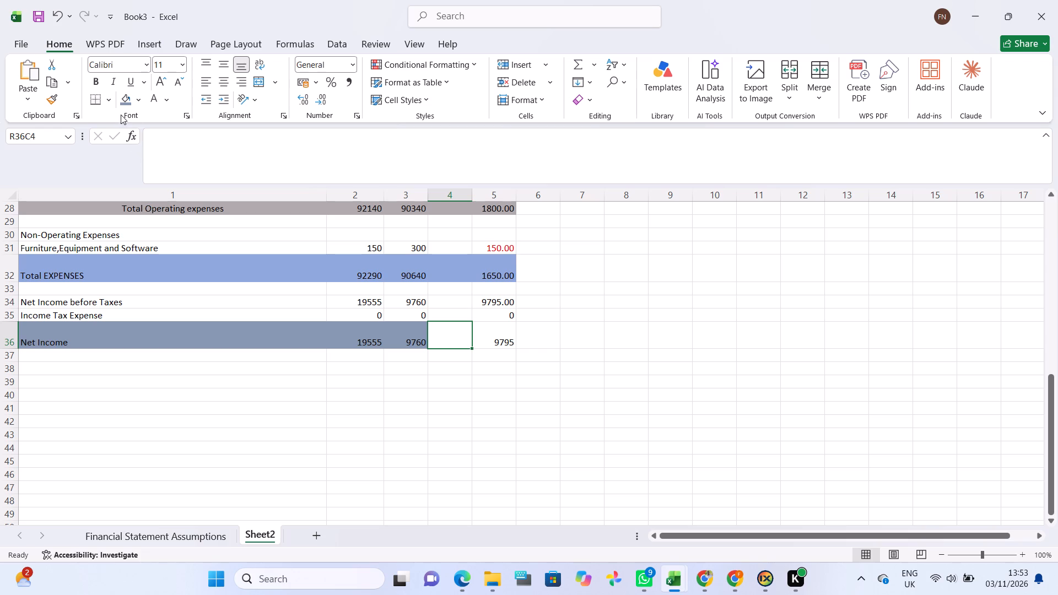
click(126, 104)
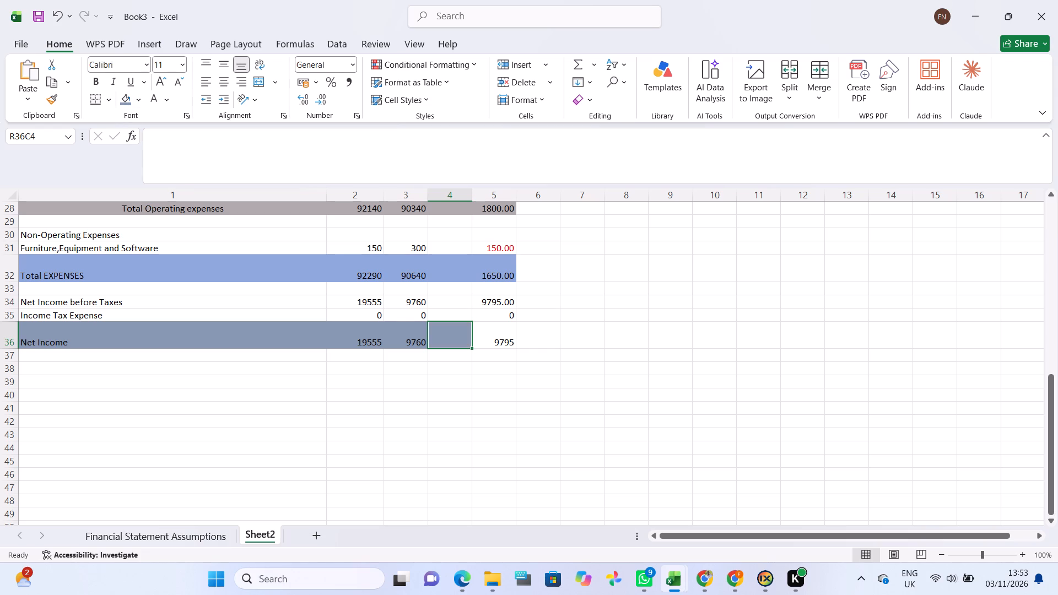
click(493, 336)
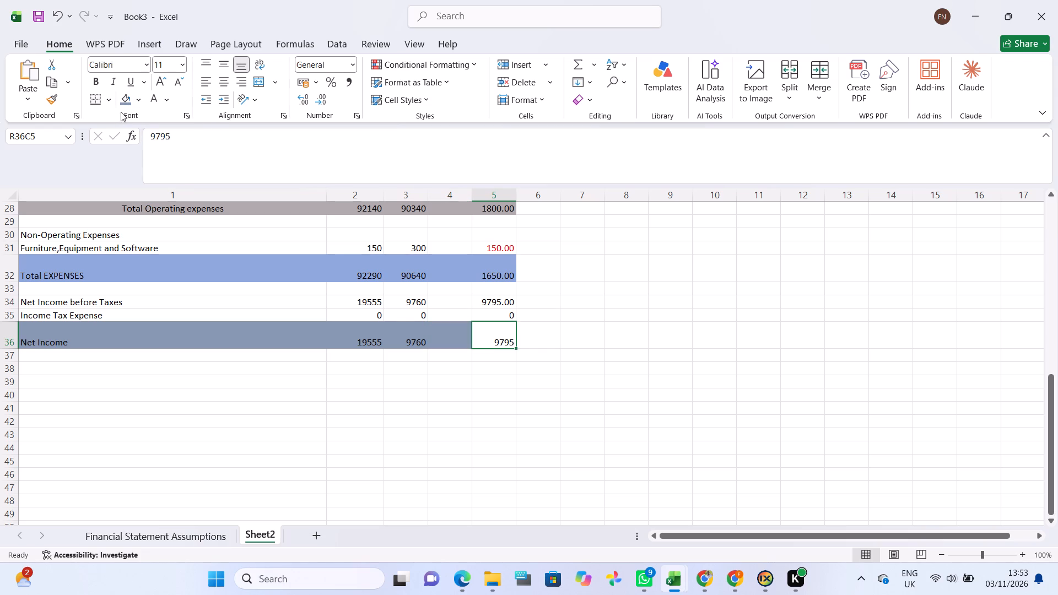
click(128, 100)
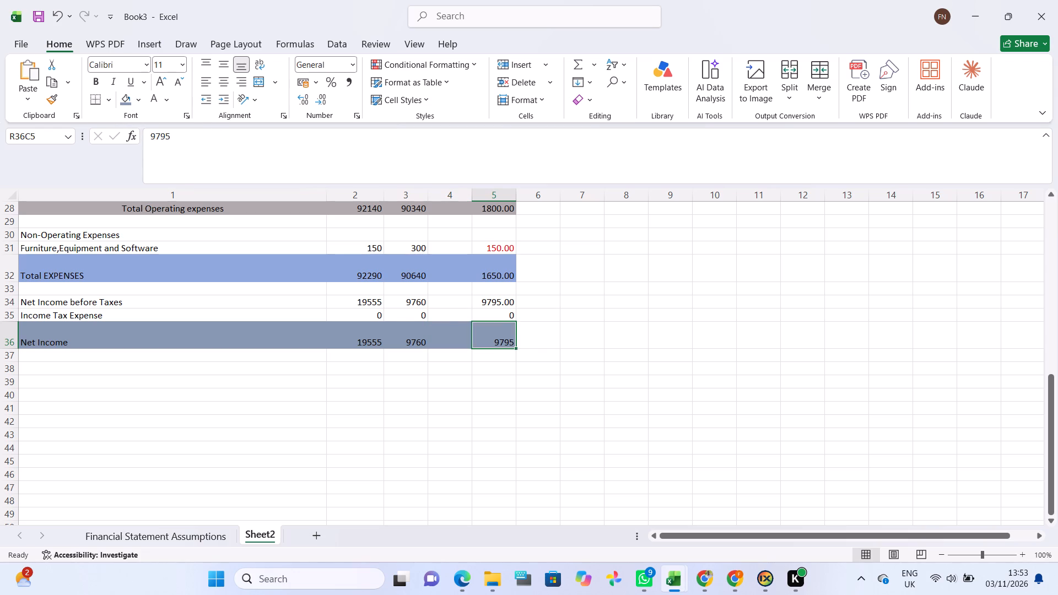
Set the font size of the whole sheet, except the Sales 2 label cell, to 12.
scroll(212, 328, up, 3)
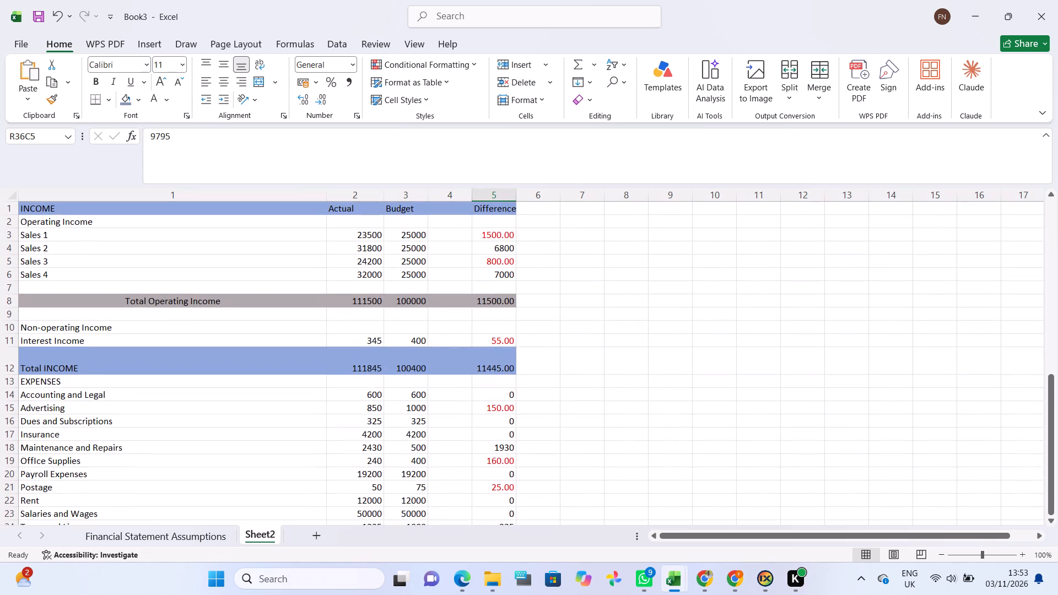
click(592, 329)
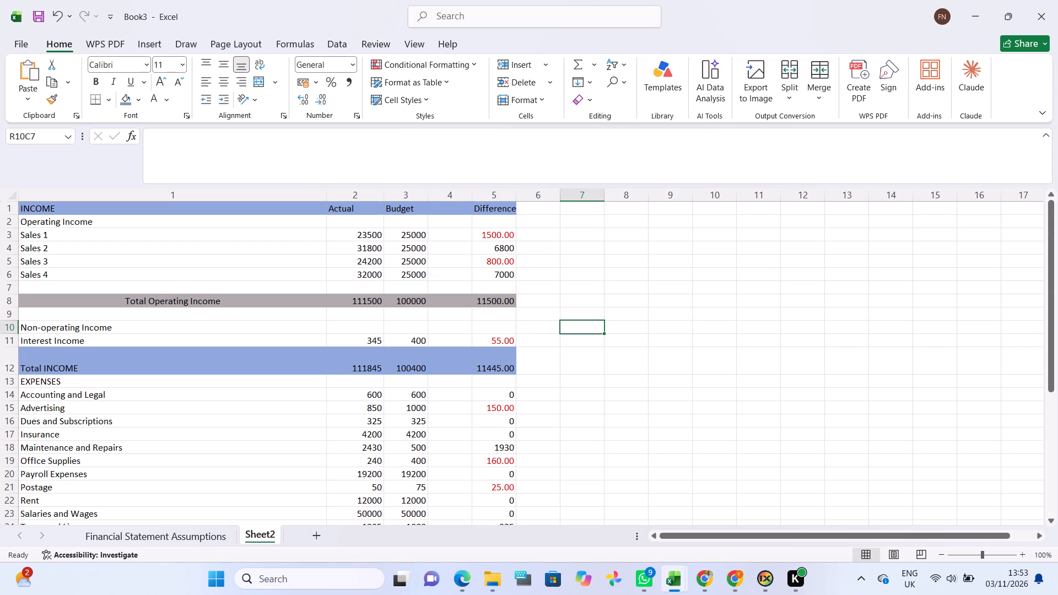
key(ctrl+a)
ctrl+click(172, 241)
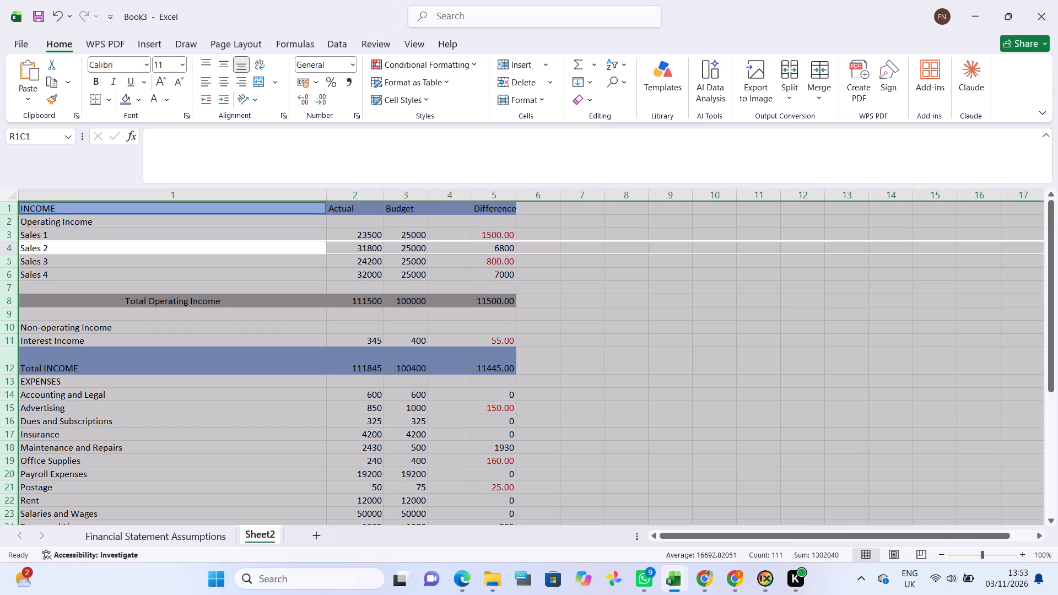
click(141, 60)
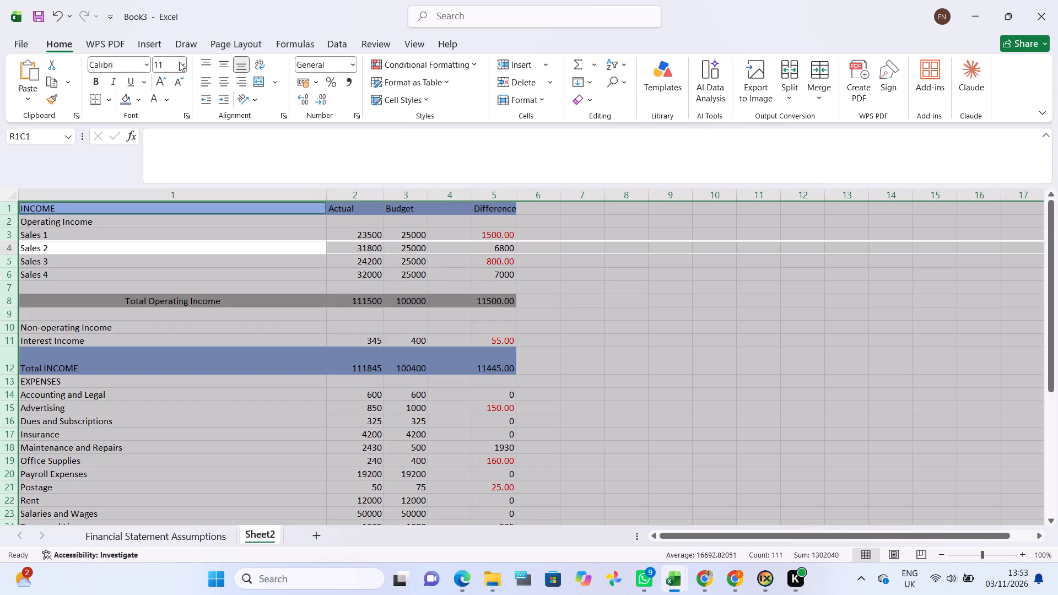
click(180, 62)
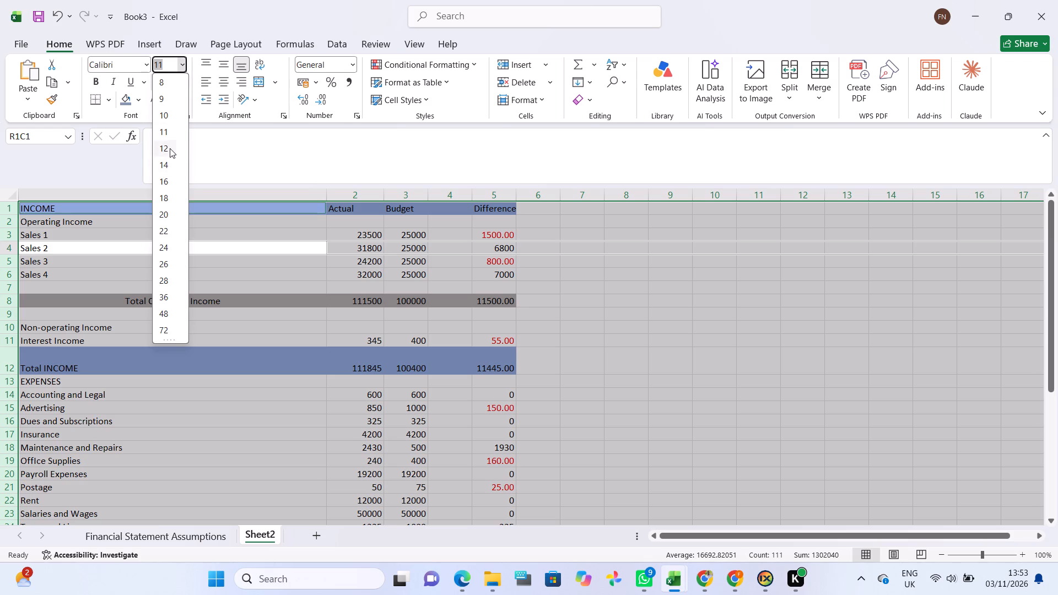
click(170, 147)
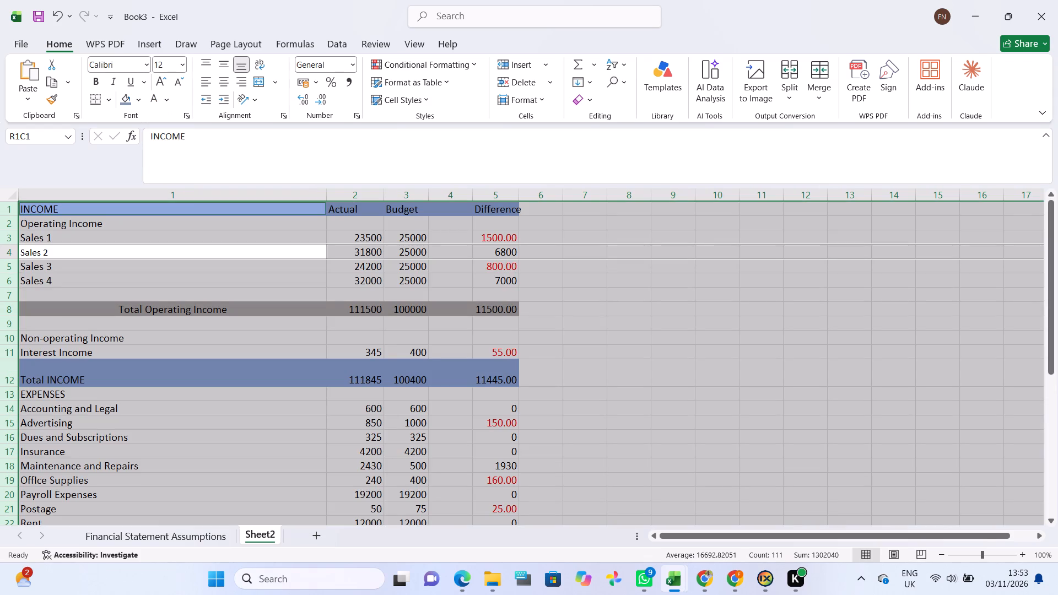
click(644, 466)
Review the formatted statement from the INCOME header row down to the Net Income row.
scroll(504, 416, down, 1)
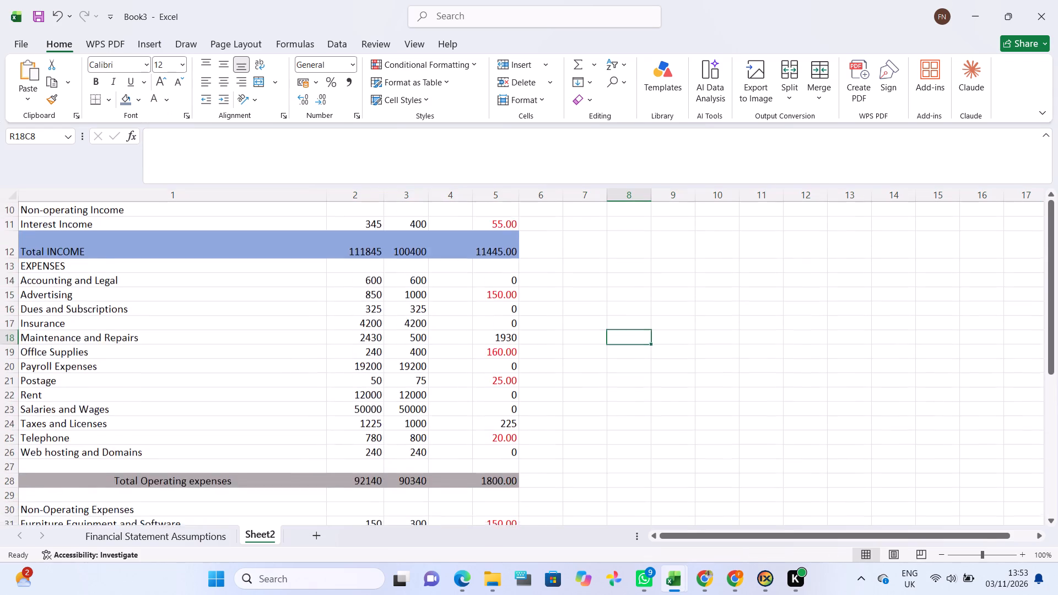
scroll(504, 416, down, 2)
scroll(504, 416, up, 1)
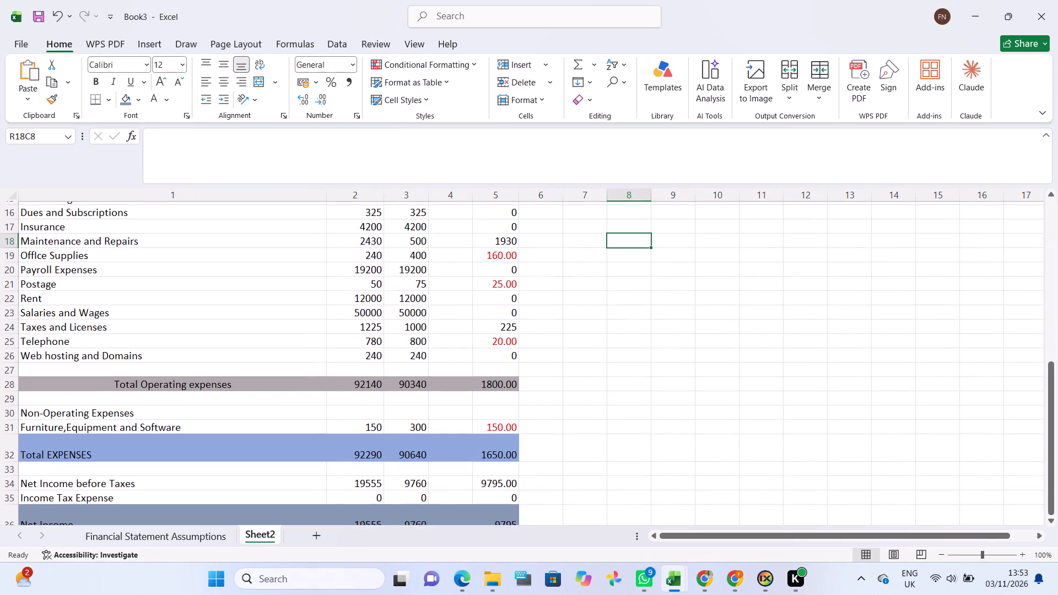
scroll(504, 416, up, 1)
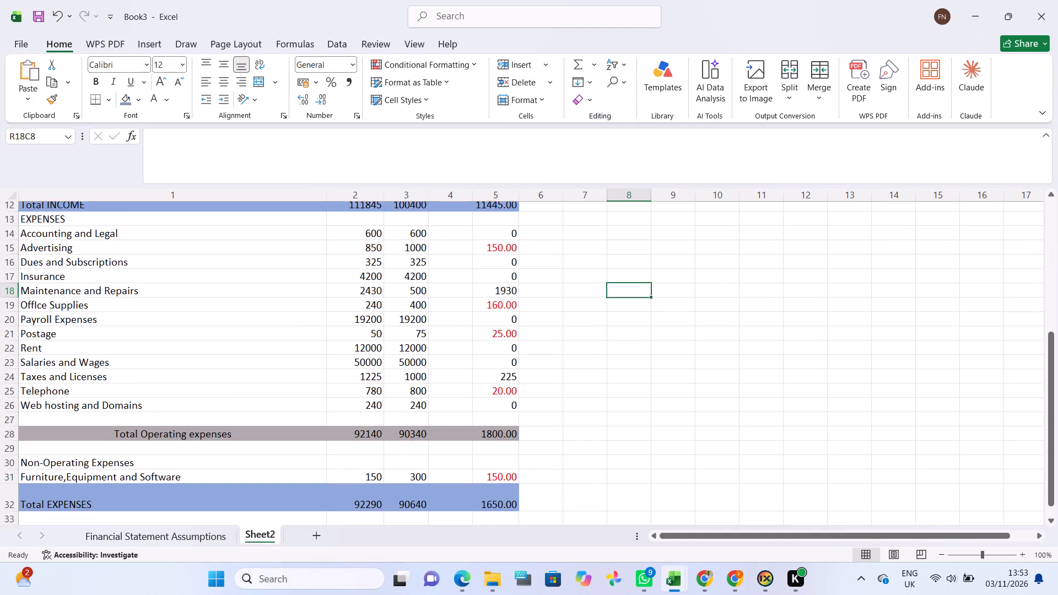
scroll(504, 416, up, 3)
scroll(504, 416, right, 2)
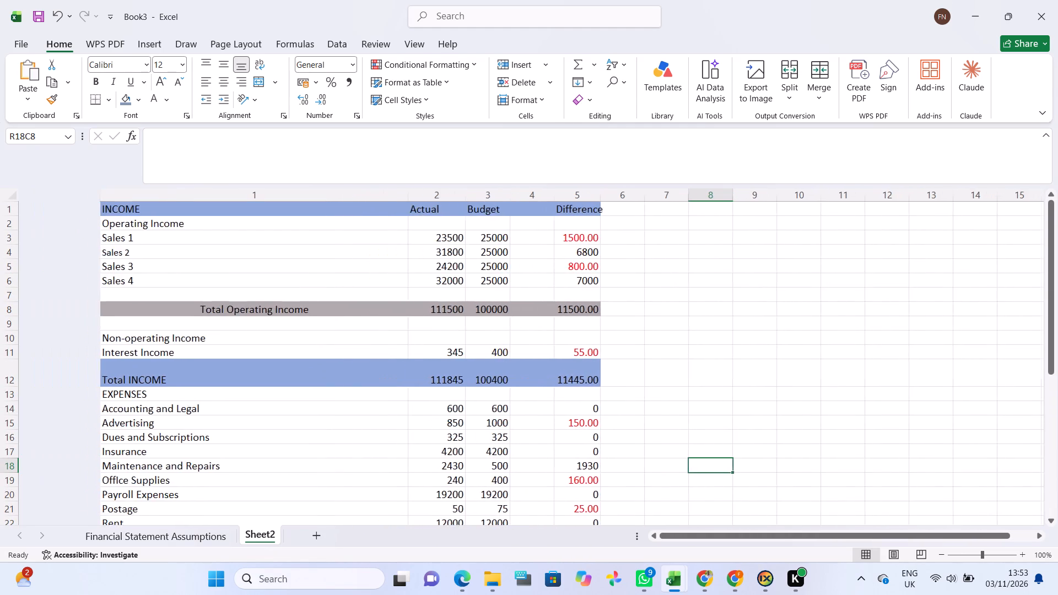
scroll(504, 416, right, 1)
scroll(357, 345, down, 1)
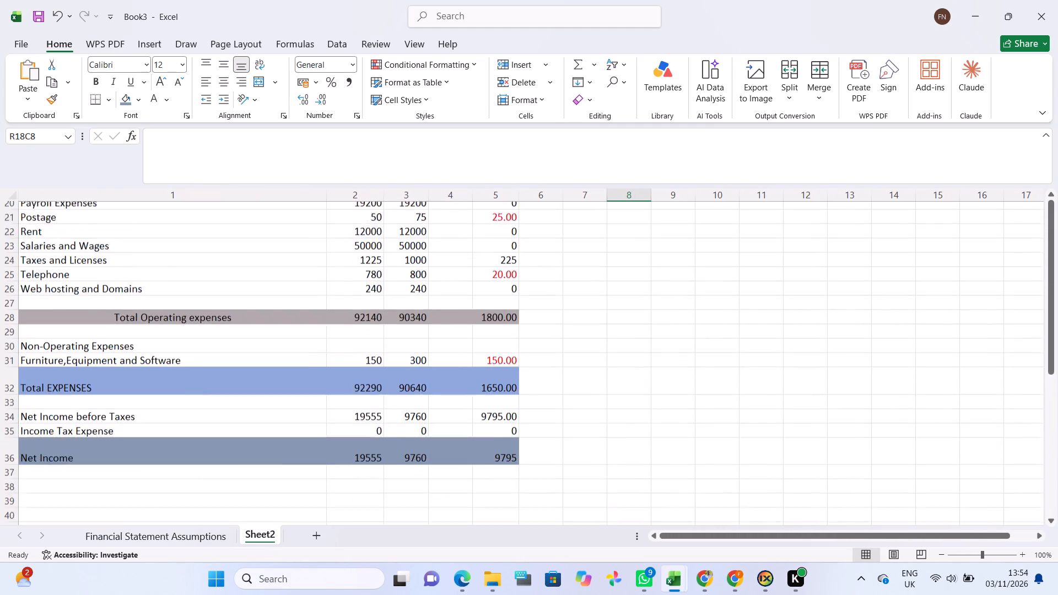
scroll(357, 345, down, 1)
scroll(174, 370, up, 1)
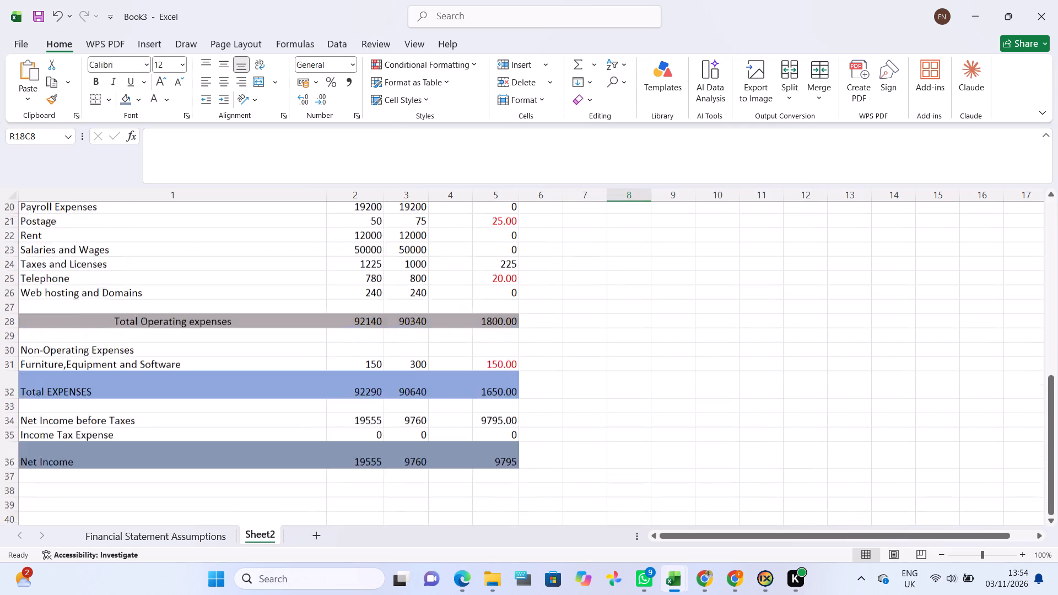
scroll(174, 370, up, 1)
scroll(174, 370, down, 1)
scroll(174, 370, up, 3)
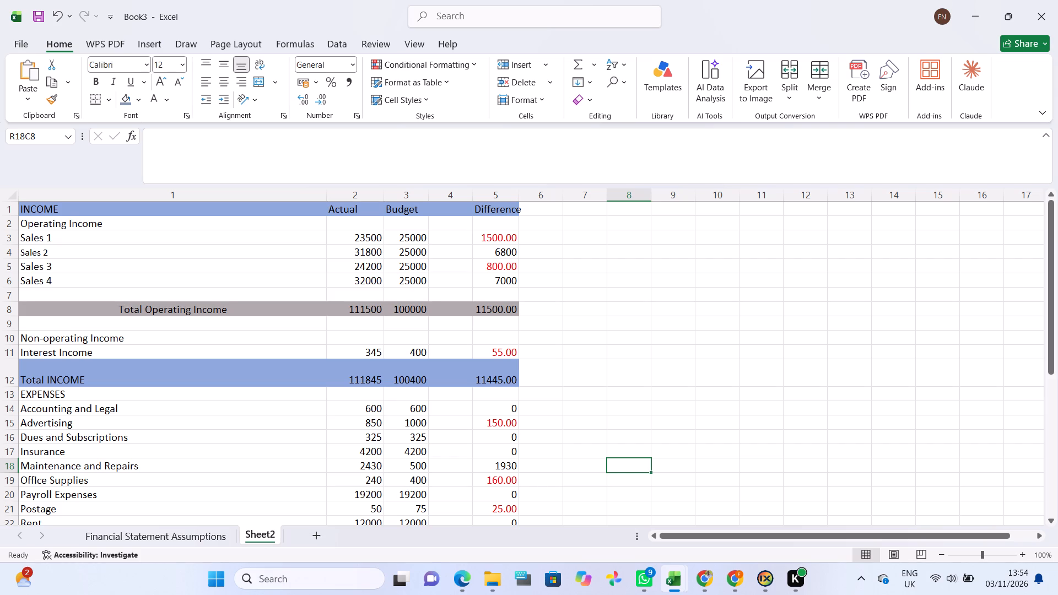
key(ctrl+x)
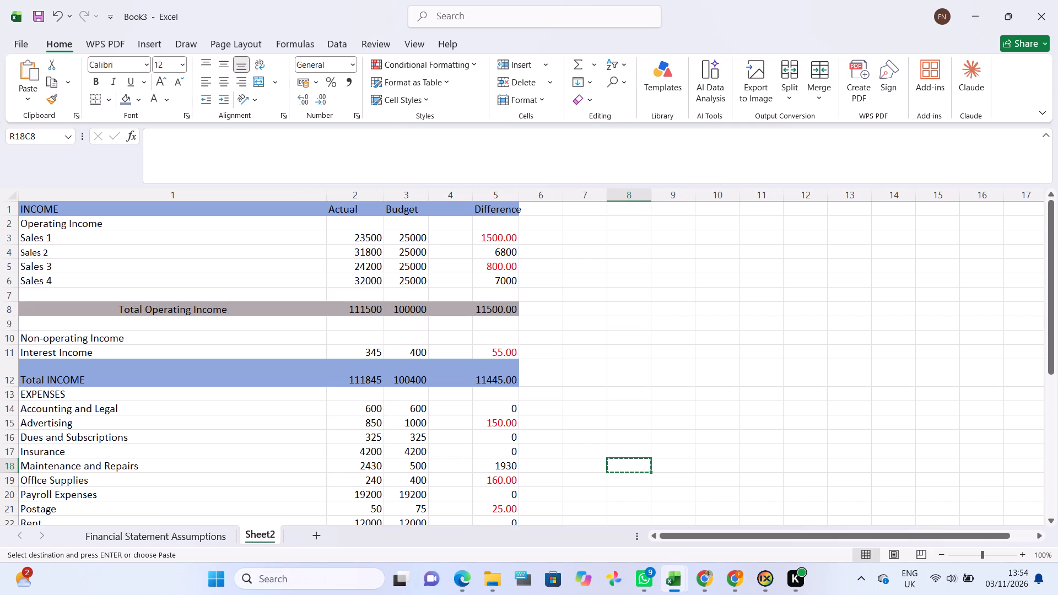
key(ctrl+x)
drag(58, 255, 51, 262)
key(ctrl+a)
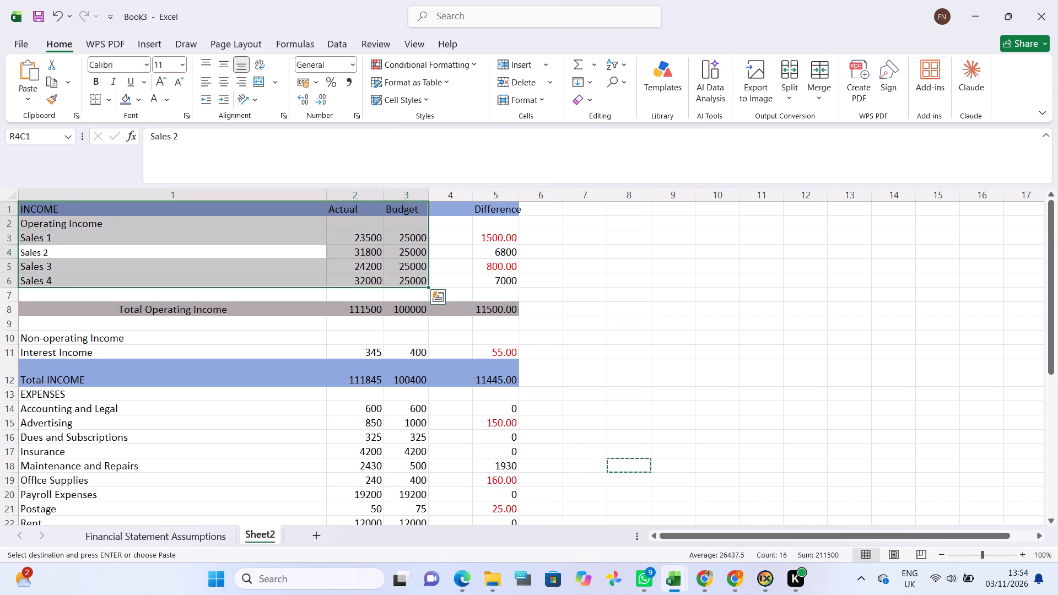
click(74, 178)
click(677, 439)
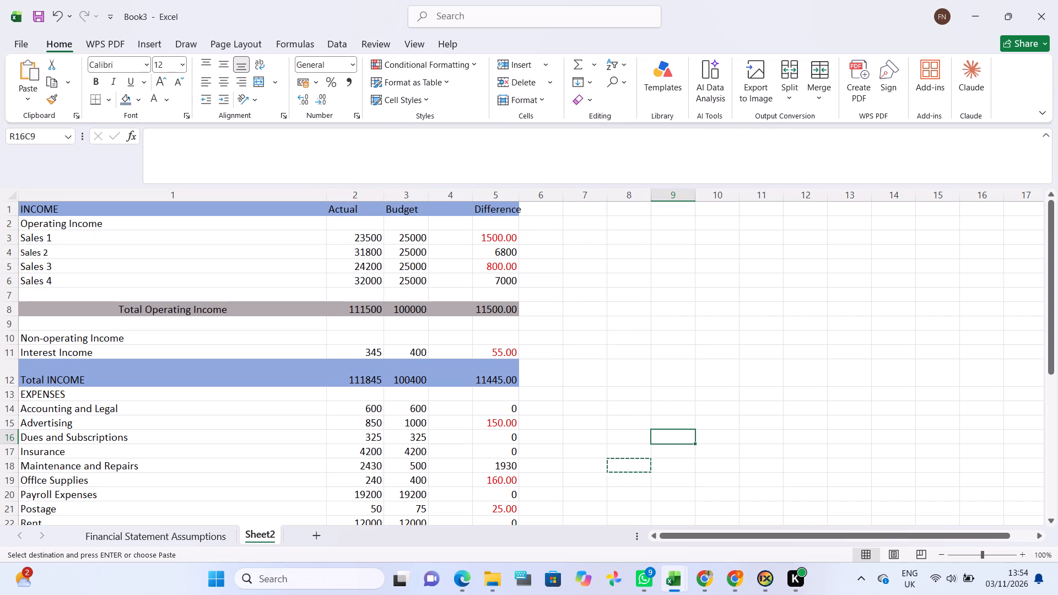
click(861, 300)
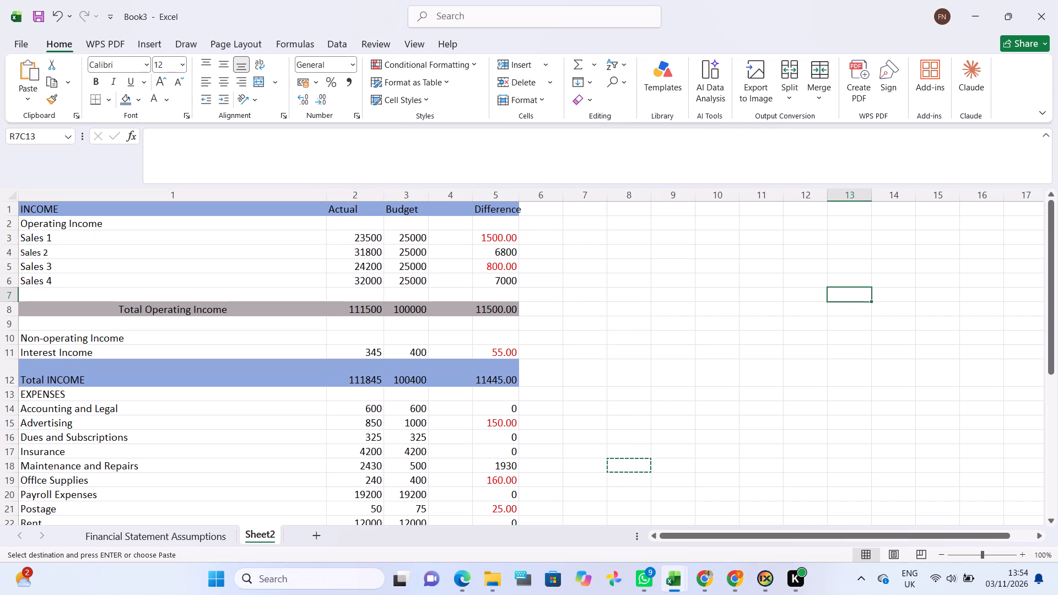
Undo the whole-sheet font size change and the fill on the Net Income row's Difference cell.
click(302, 461)
key(ctrl+x)
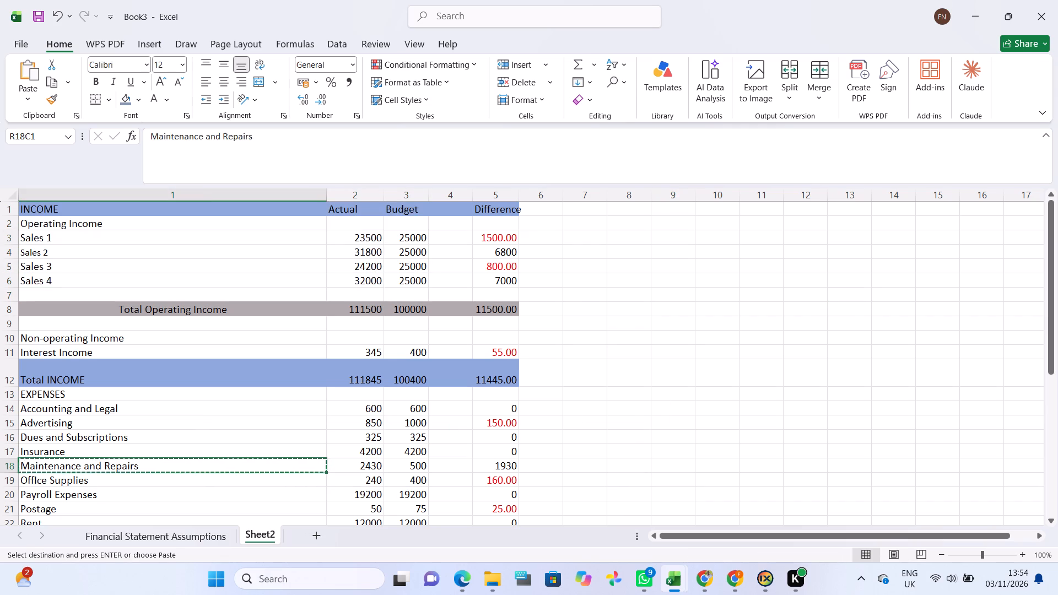
click(58, 23)
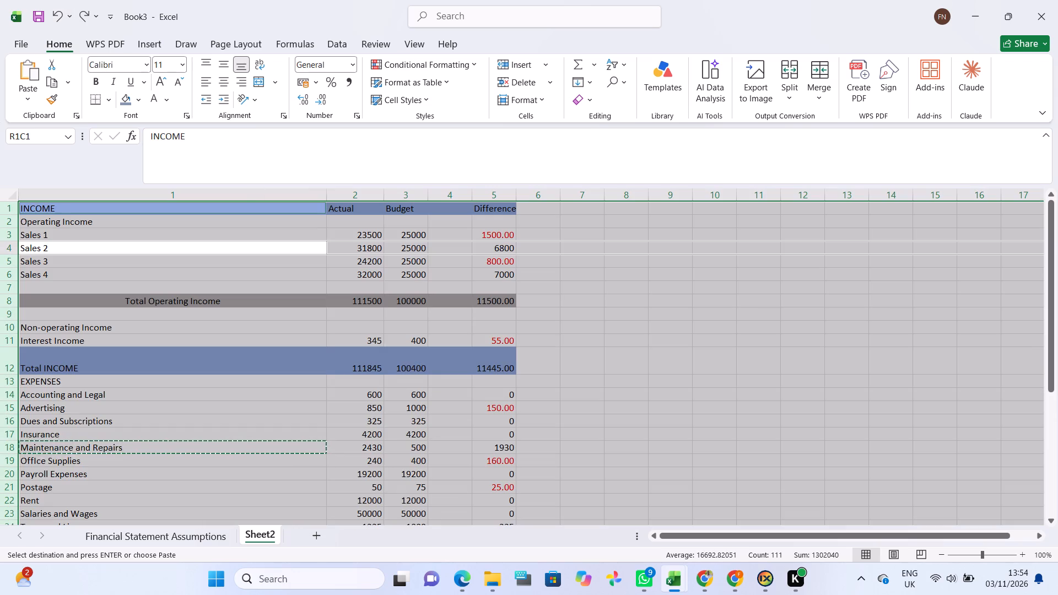
click(269, 362)
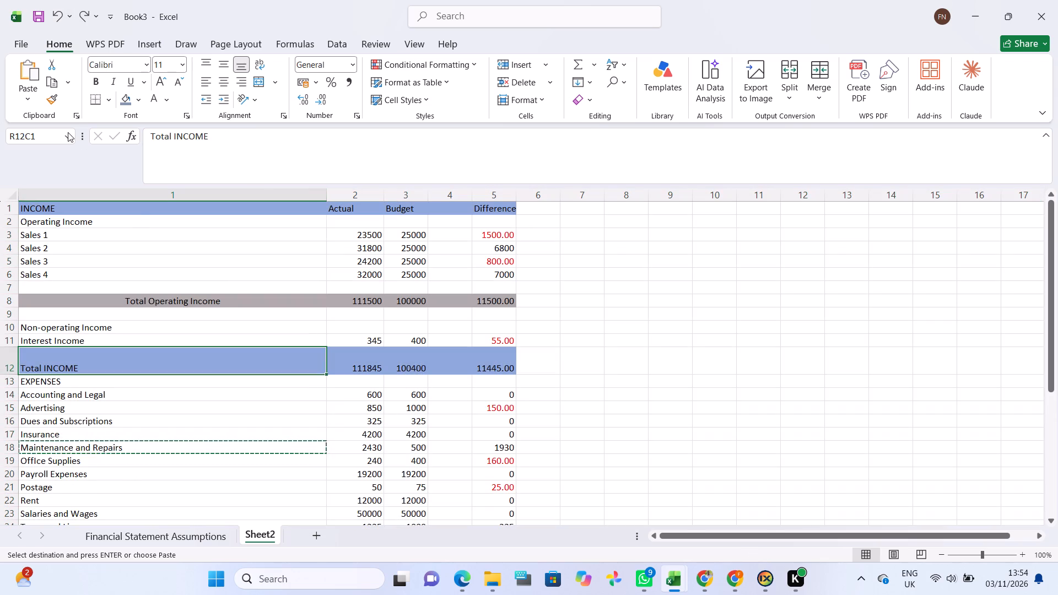
click(60, 15)
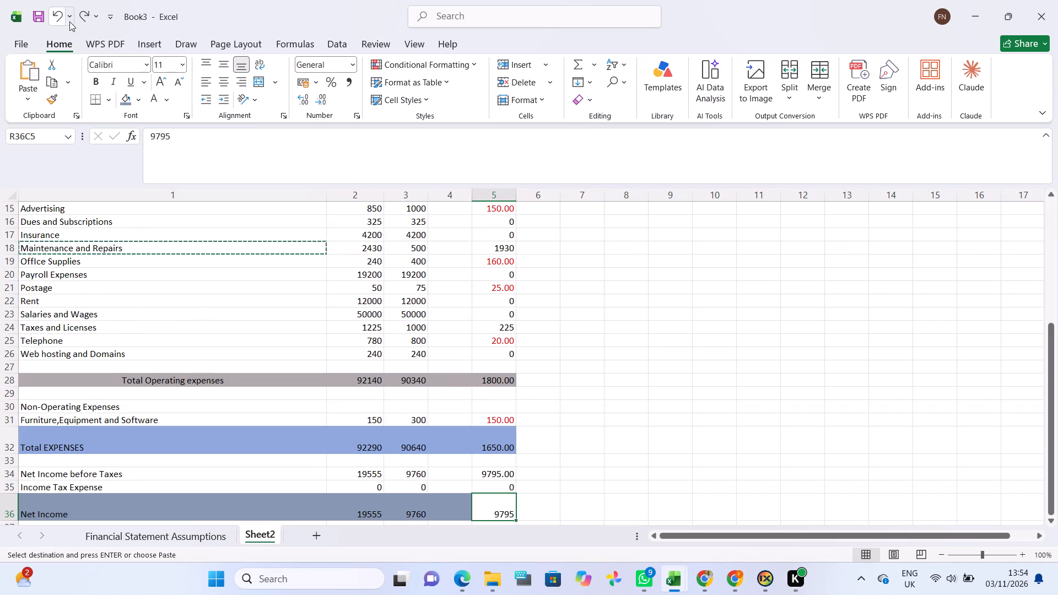
scroll(230, 381, down, 1)
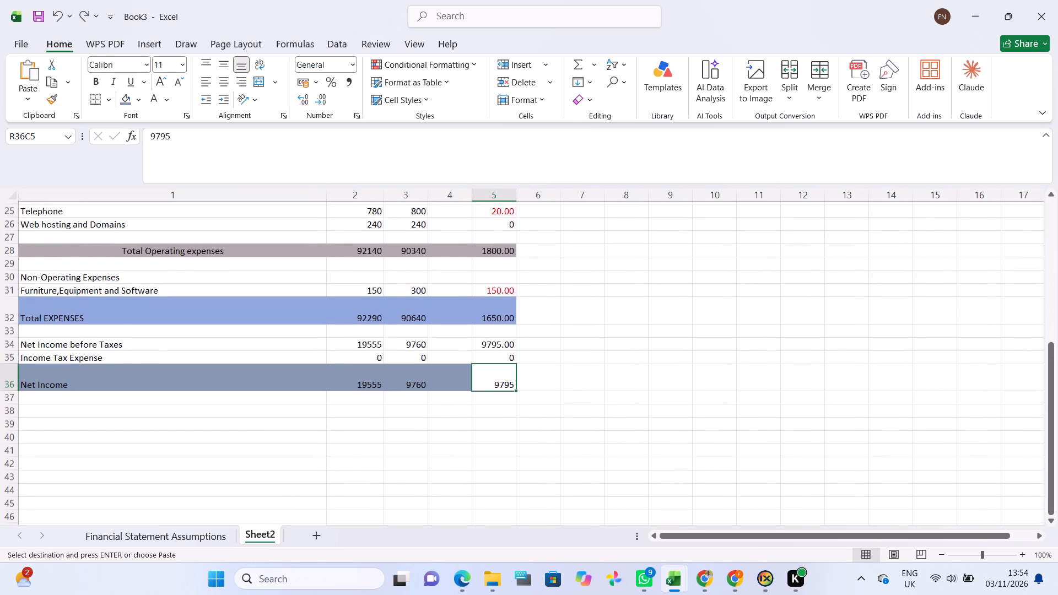
scroll(230, 381, down, 1)
scroll(230, 381, up, 3)
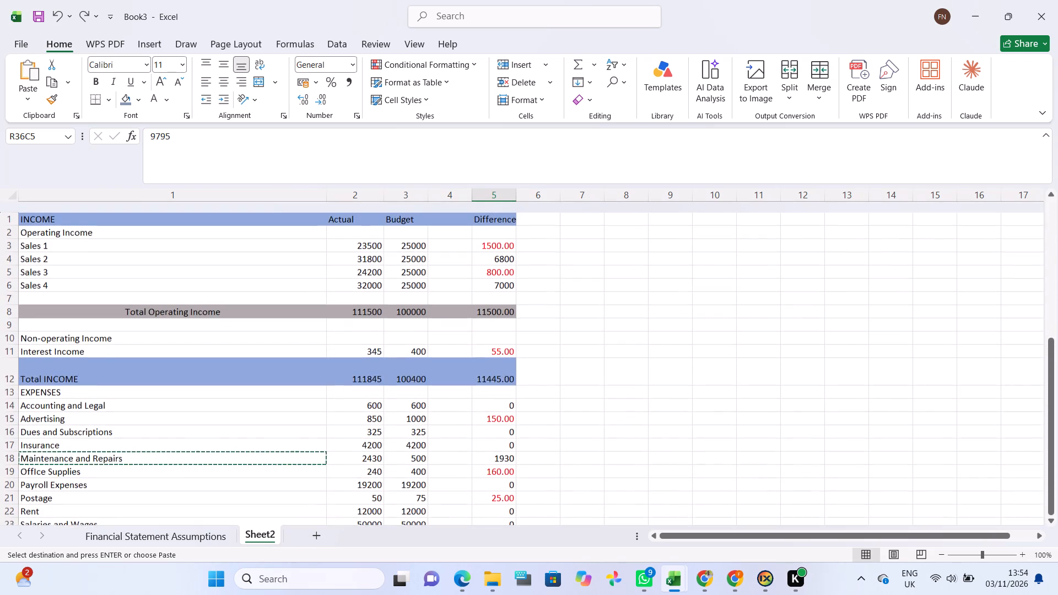
click(720, 353)
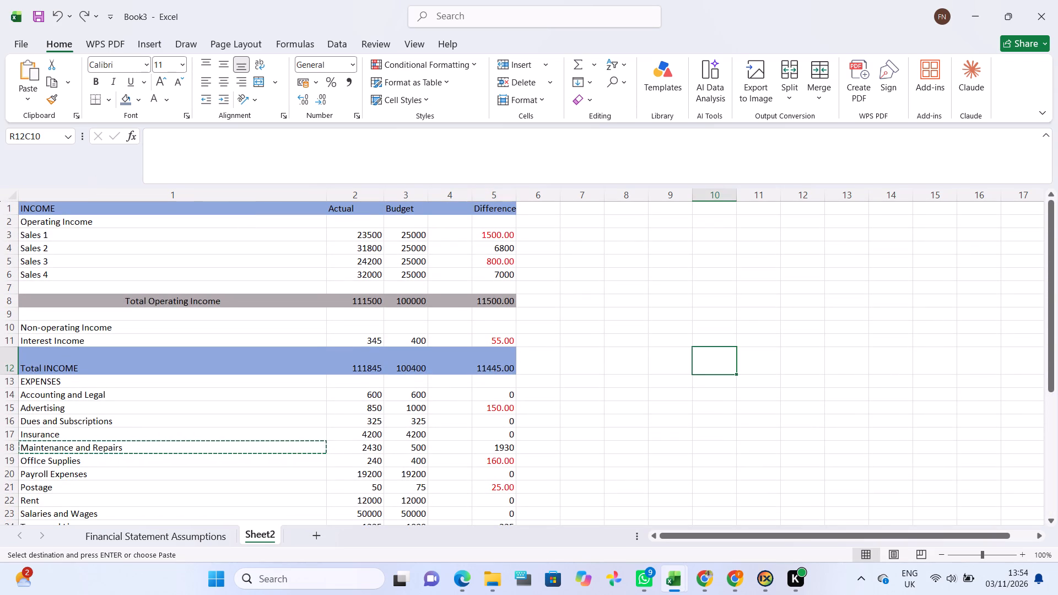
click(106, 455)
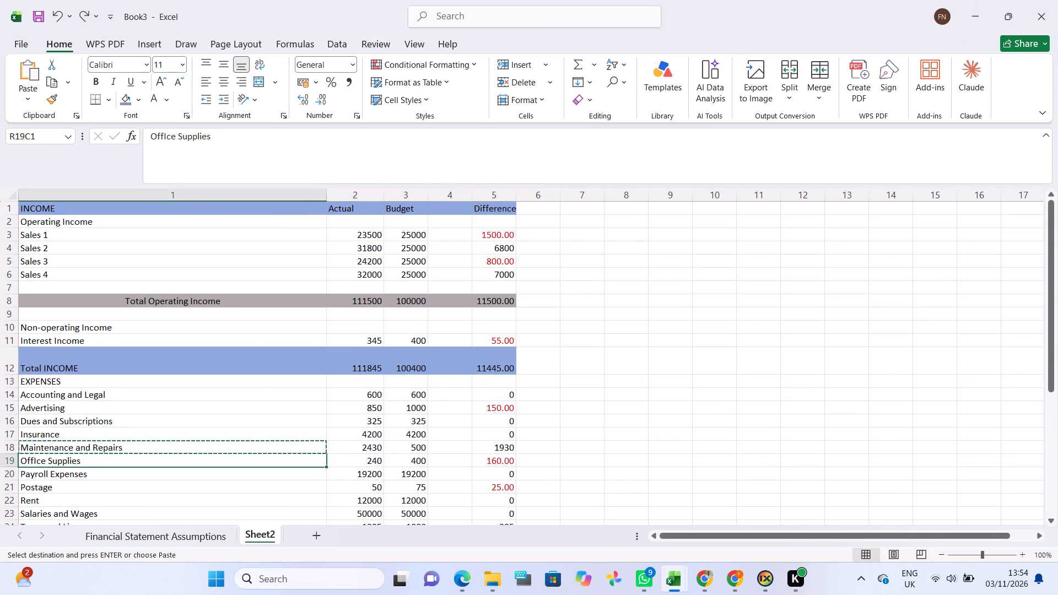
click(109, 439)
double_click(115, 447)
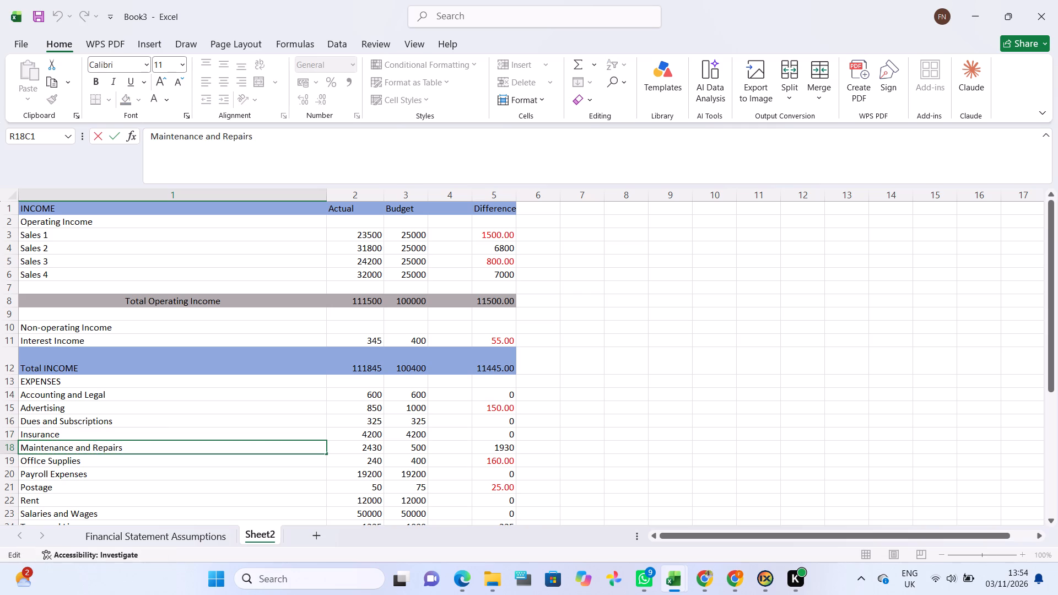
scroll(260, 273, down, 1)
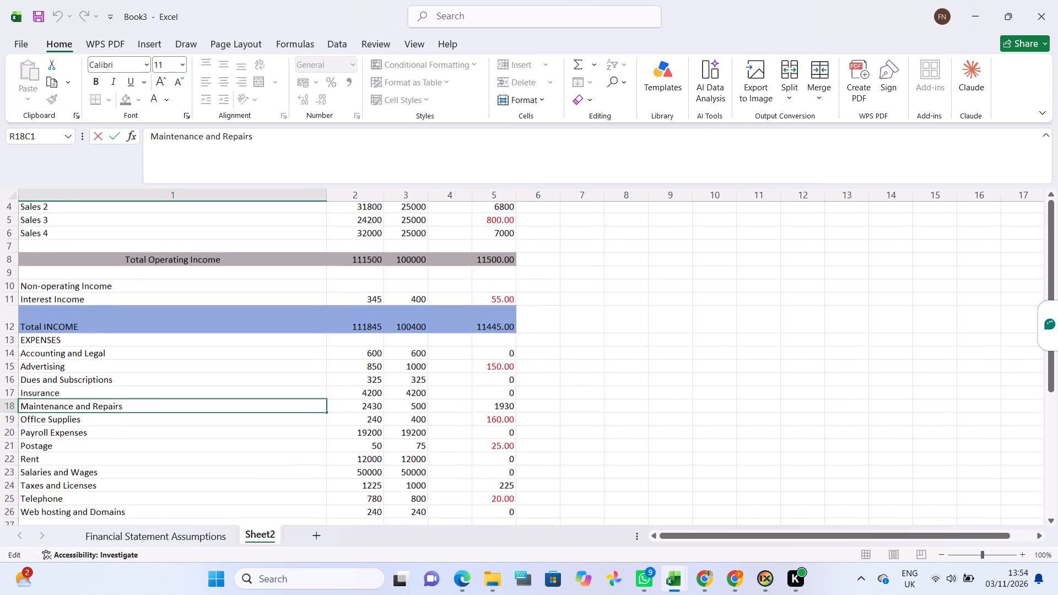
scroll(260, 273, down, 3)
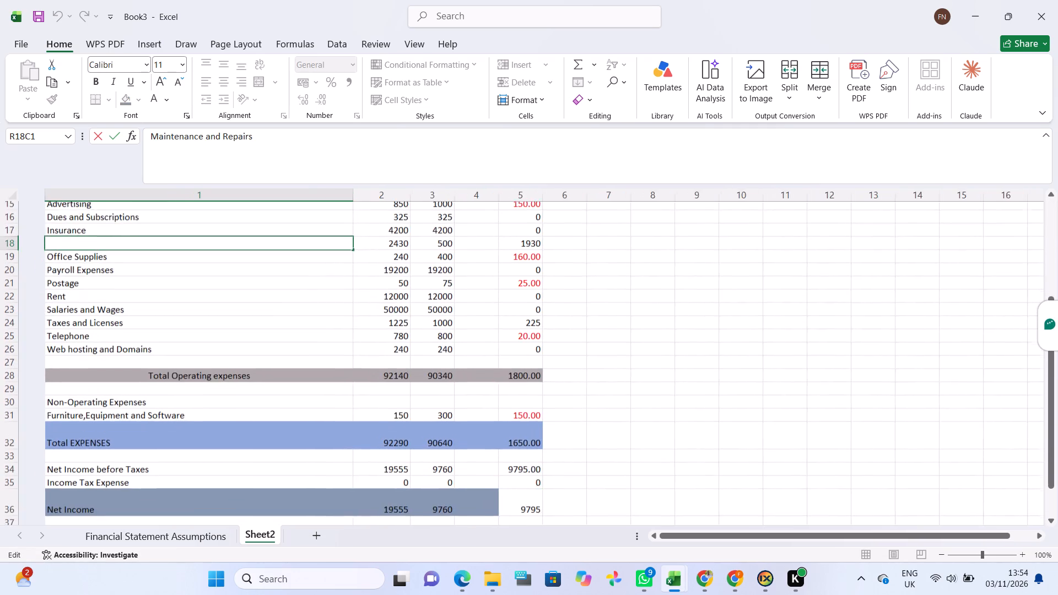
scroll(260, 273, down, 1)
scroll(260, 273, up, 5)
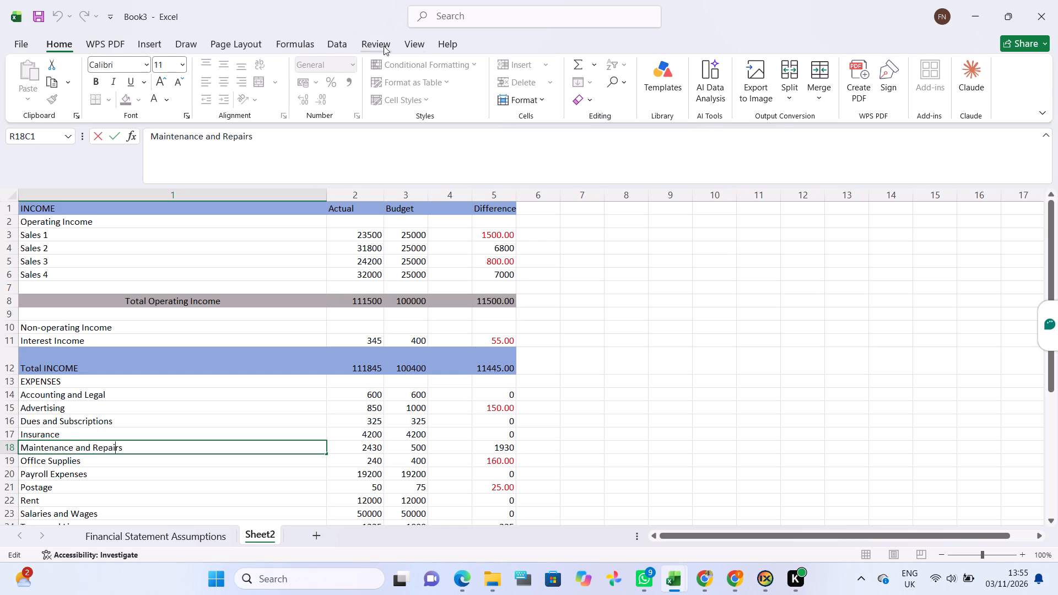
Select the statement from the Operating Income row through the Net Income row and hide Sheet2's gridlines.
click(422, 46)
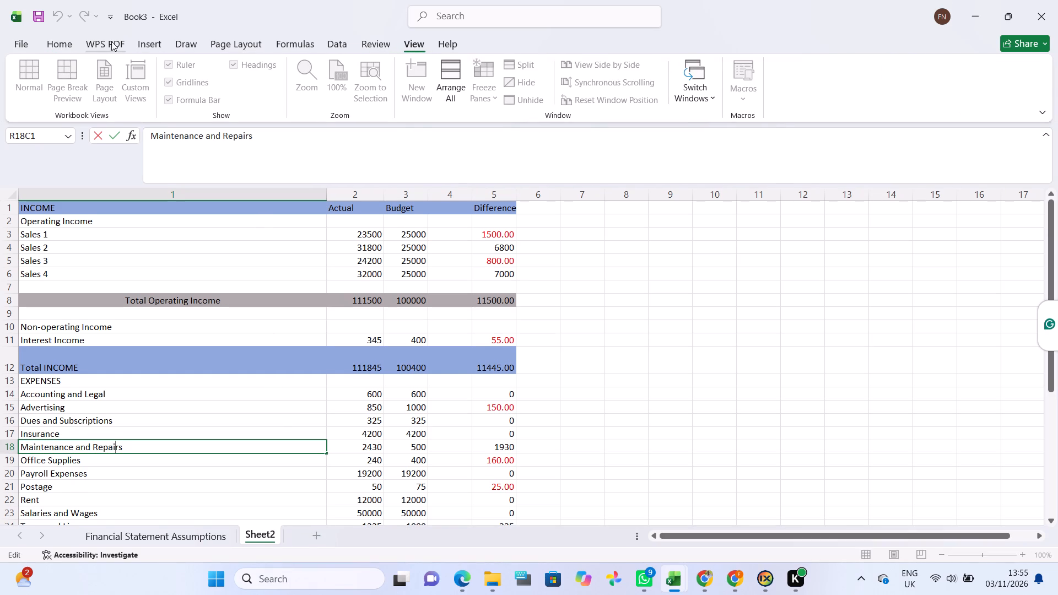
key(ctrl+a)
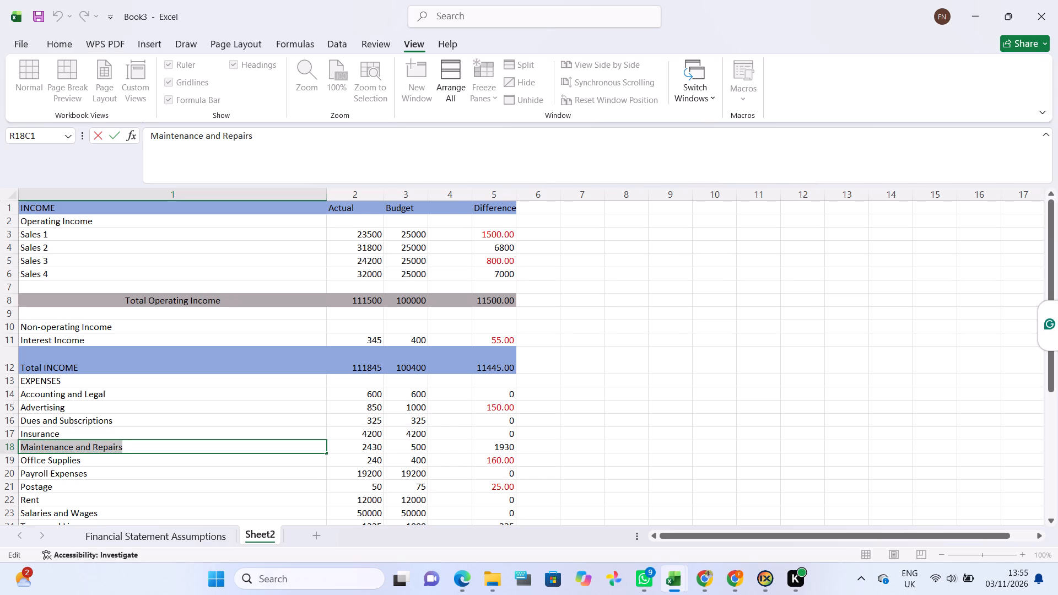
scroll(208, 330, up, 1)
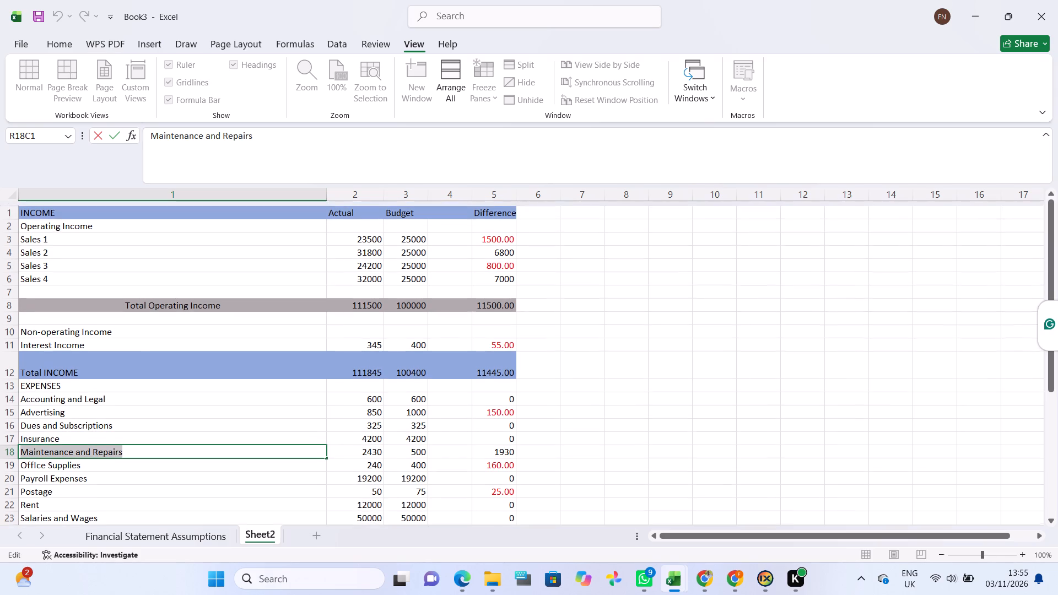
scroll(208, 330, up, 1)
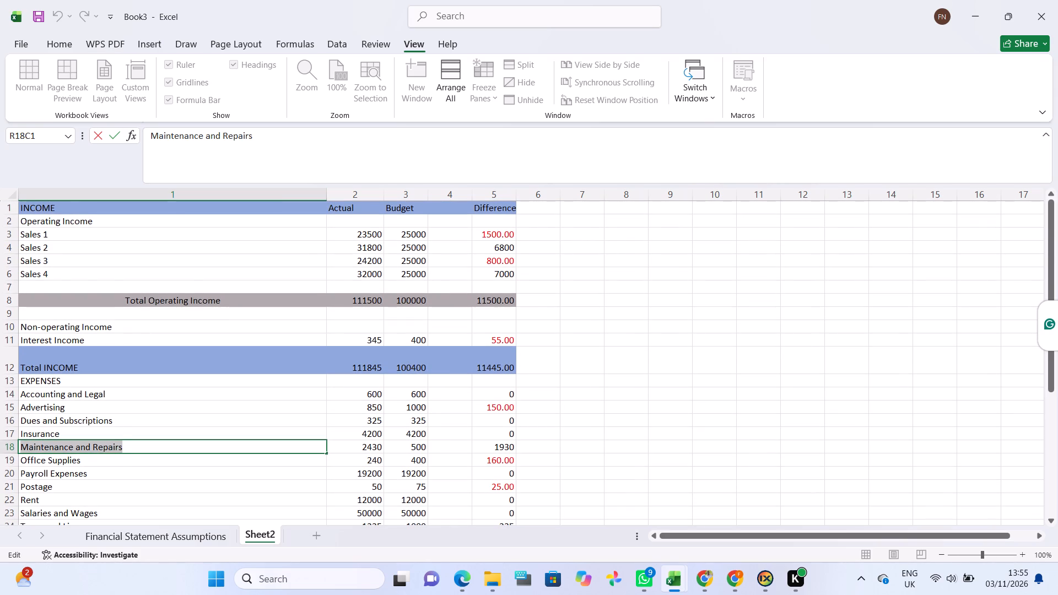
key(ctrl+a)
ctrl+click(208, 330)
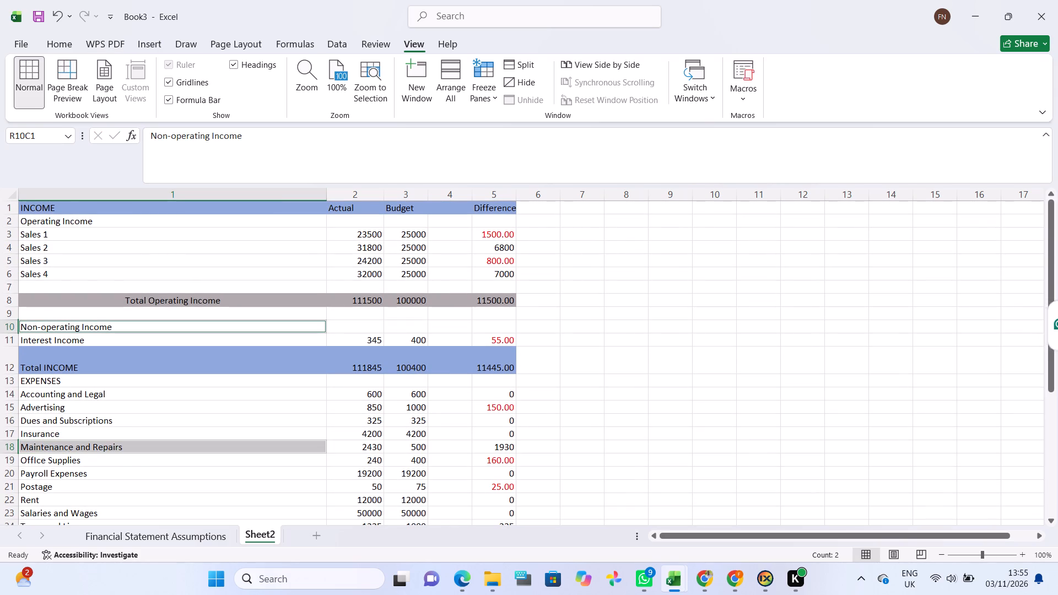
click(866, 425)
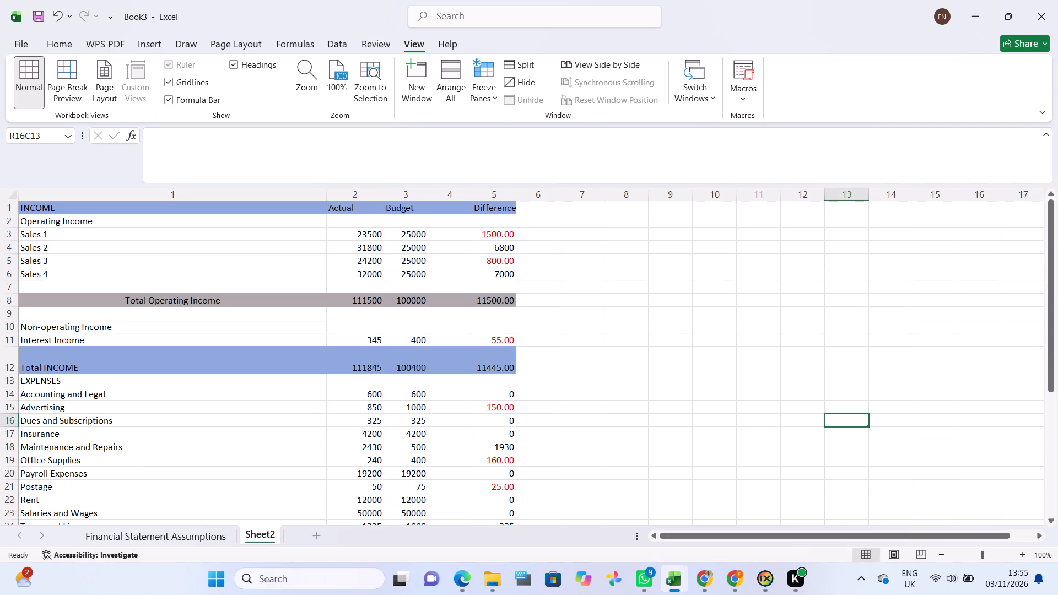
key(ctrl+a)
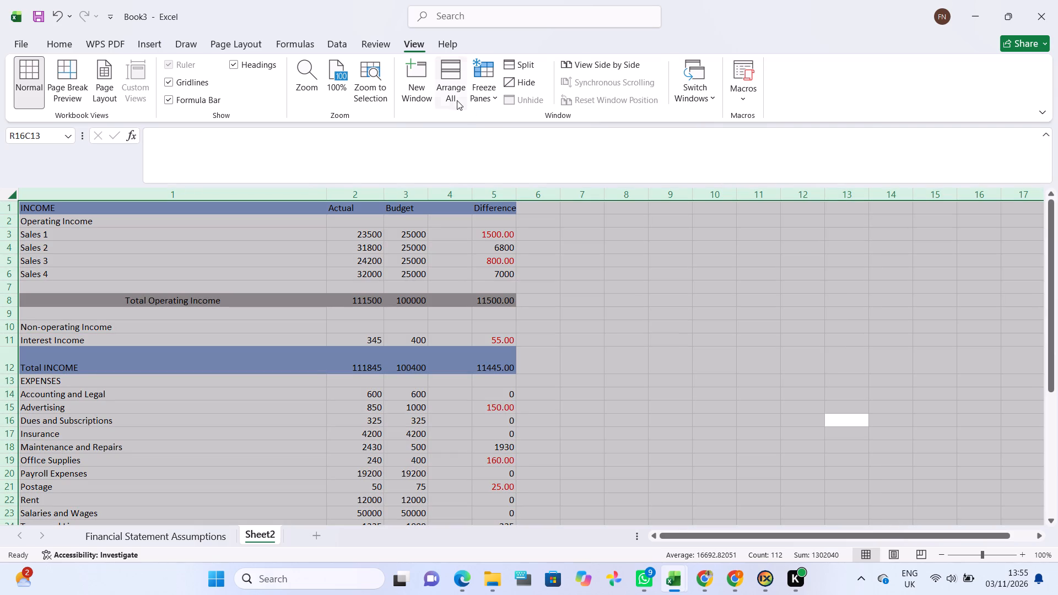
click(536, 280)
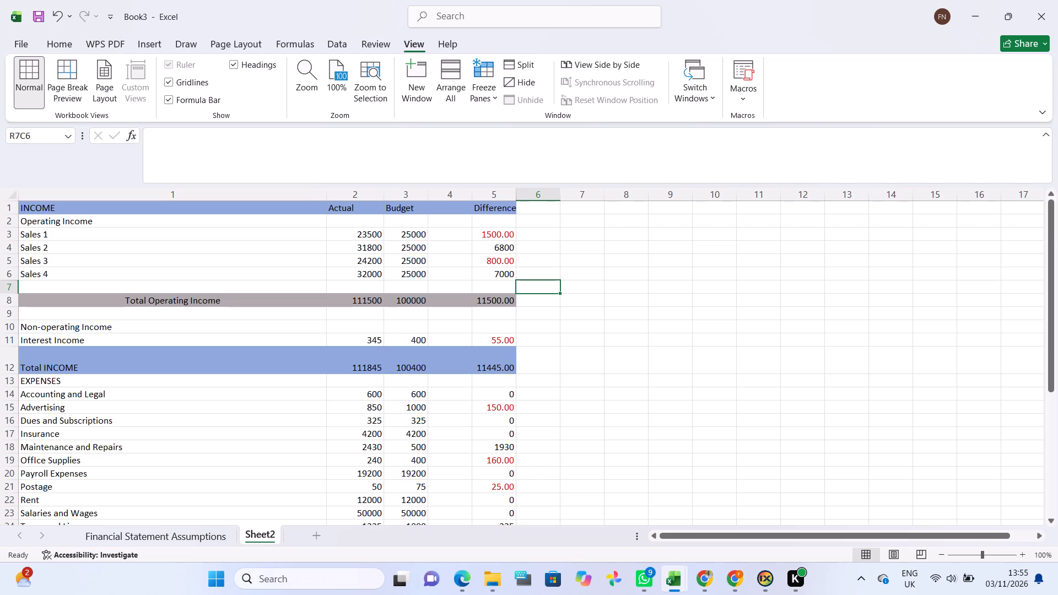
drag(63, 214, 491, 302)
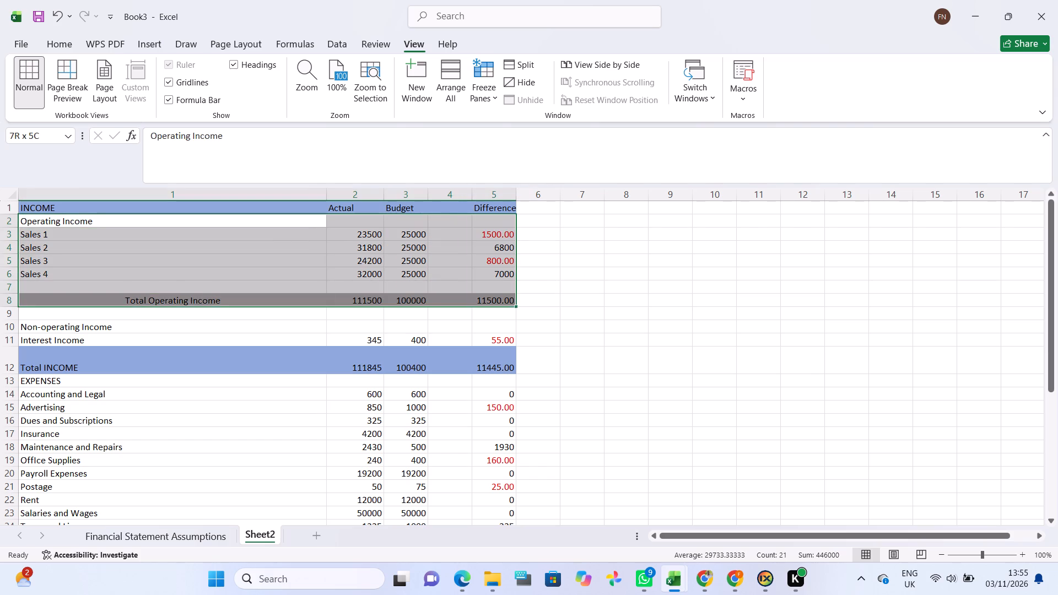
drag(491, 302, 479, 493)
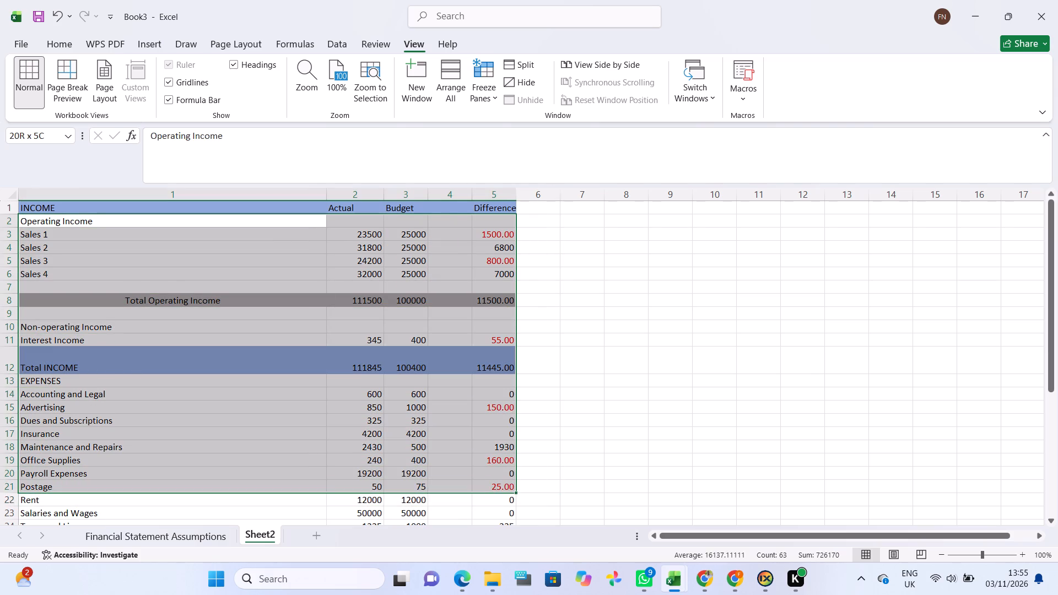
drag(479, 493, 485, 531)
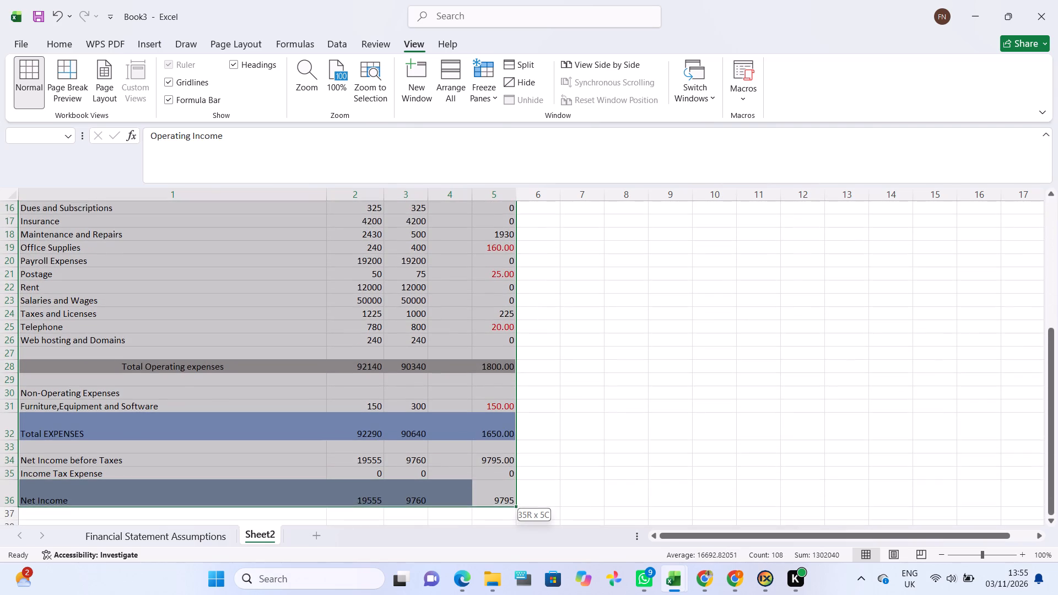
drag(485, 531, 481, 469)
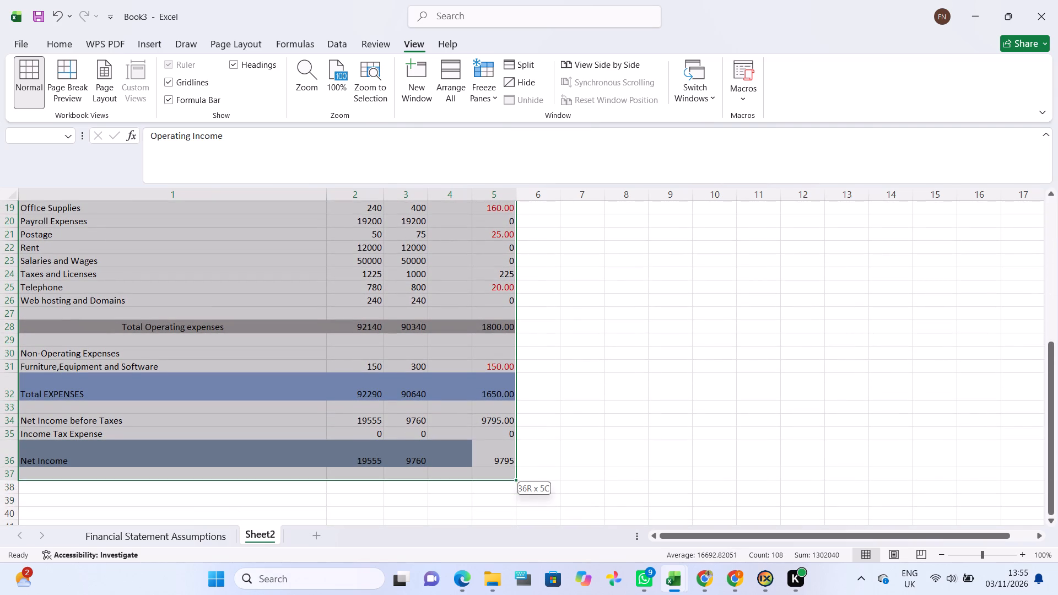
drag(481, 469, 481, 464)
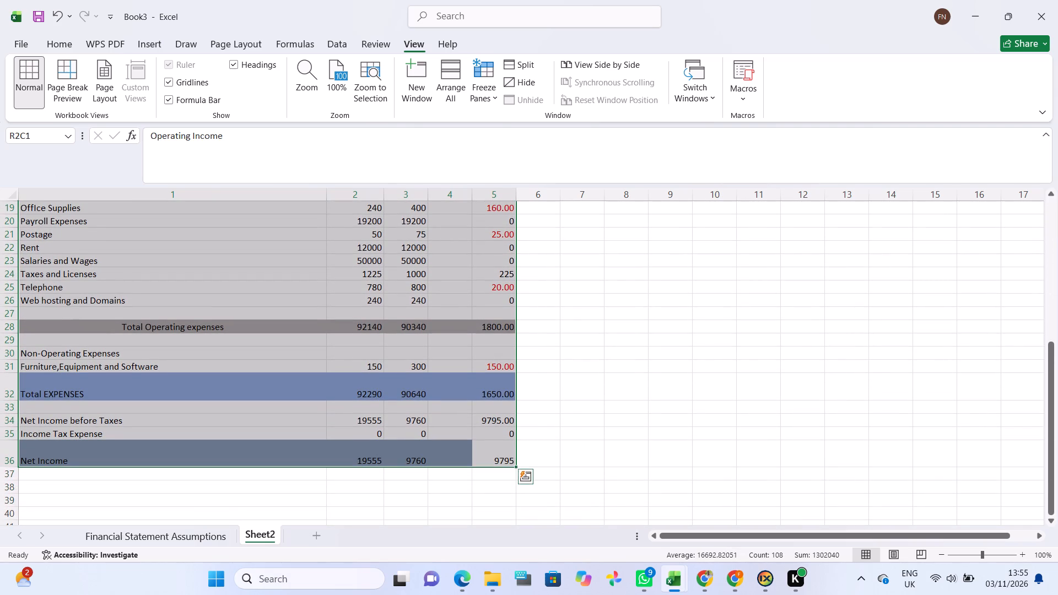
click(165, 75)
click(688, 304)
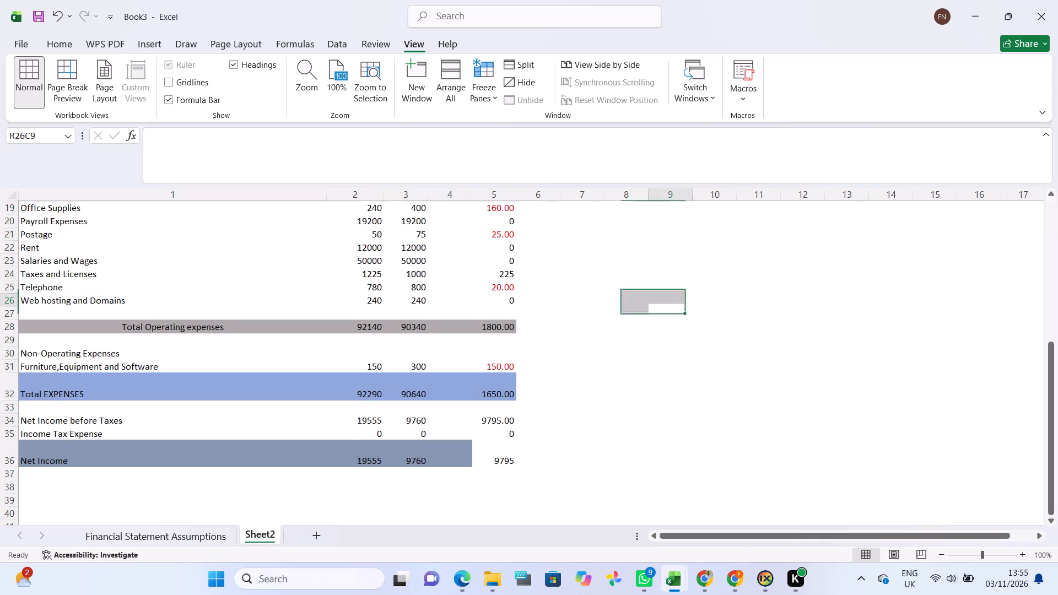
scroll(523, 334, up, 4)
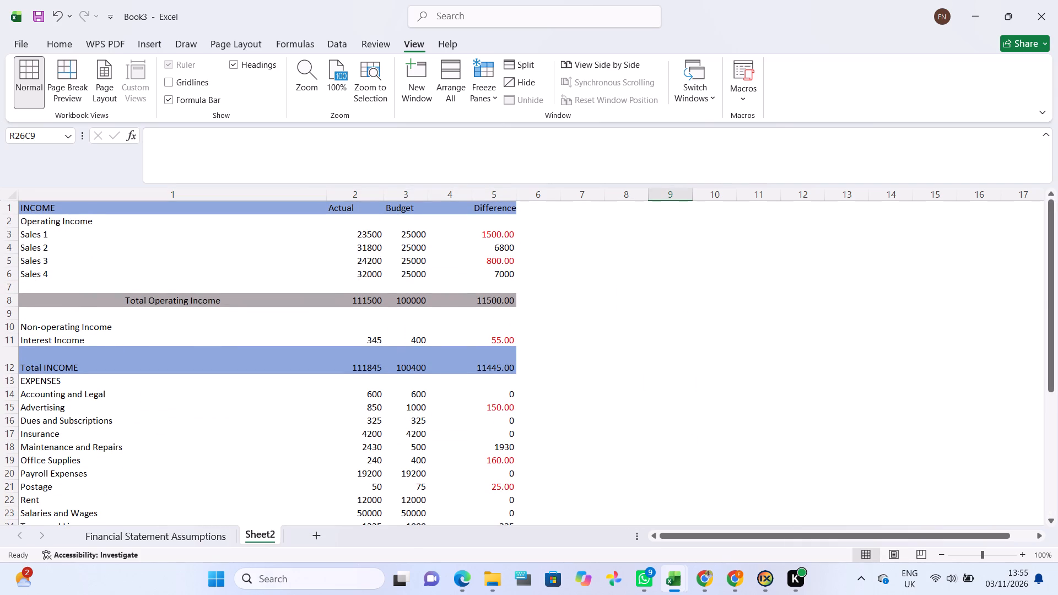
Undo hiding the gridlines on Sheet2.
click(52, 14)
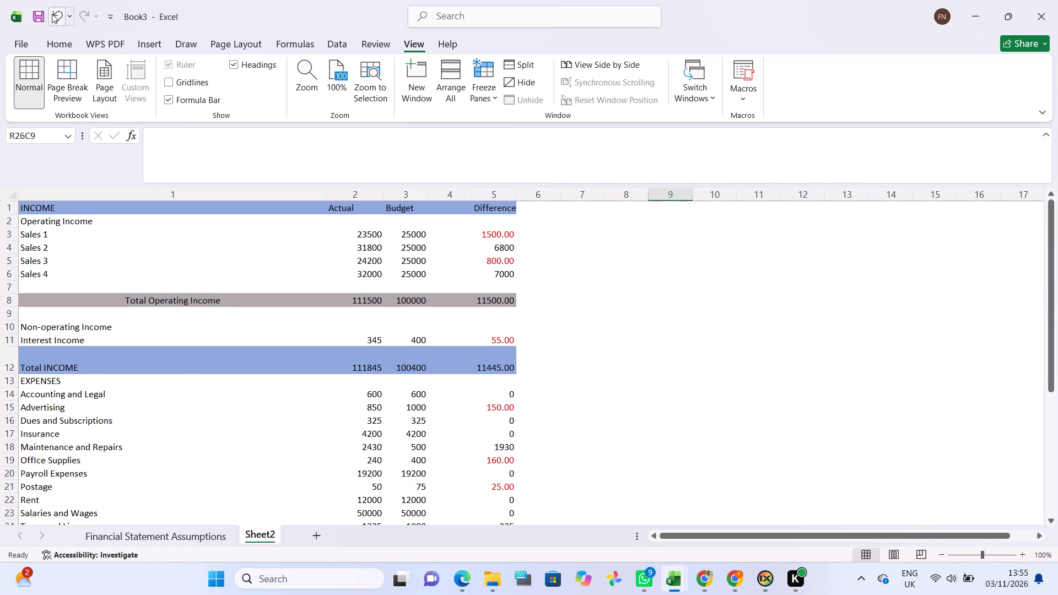
Centre-align the Actual and Budget headings in the INCOME header row.
scroll(337, 258, up, 1)
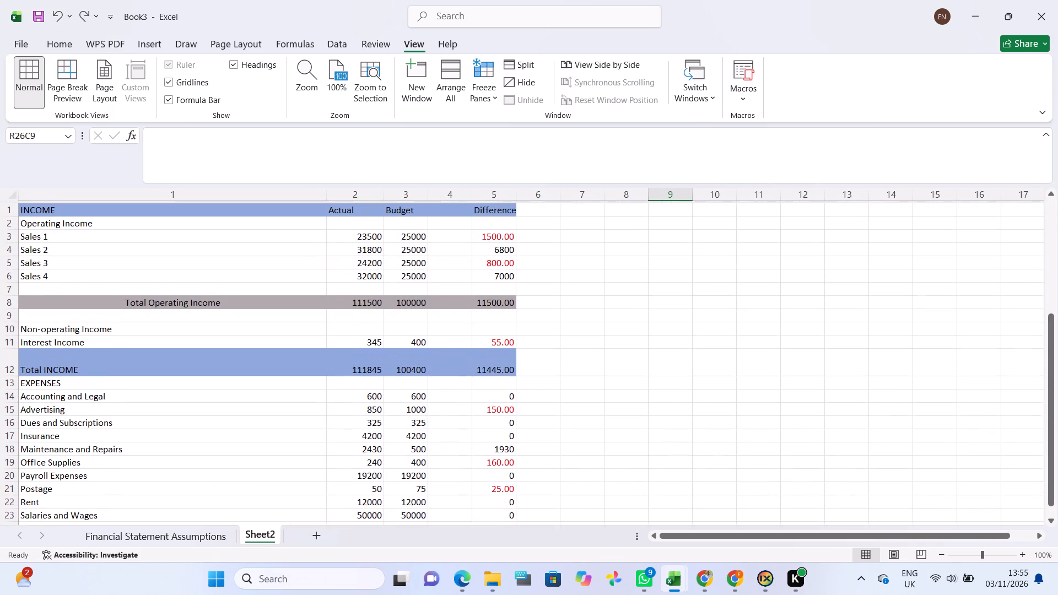
scroll(325, 343, up, 1)
click(343, 212)
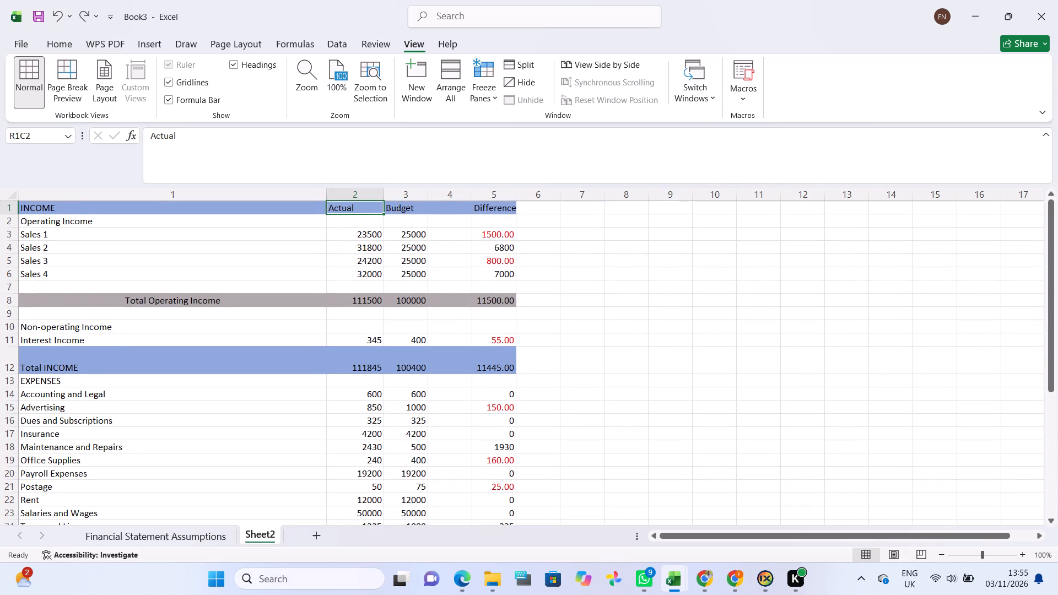
click(56, 41)
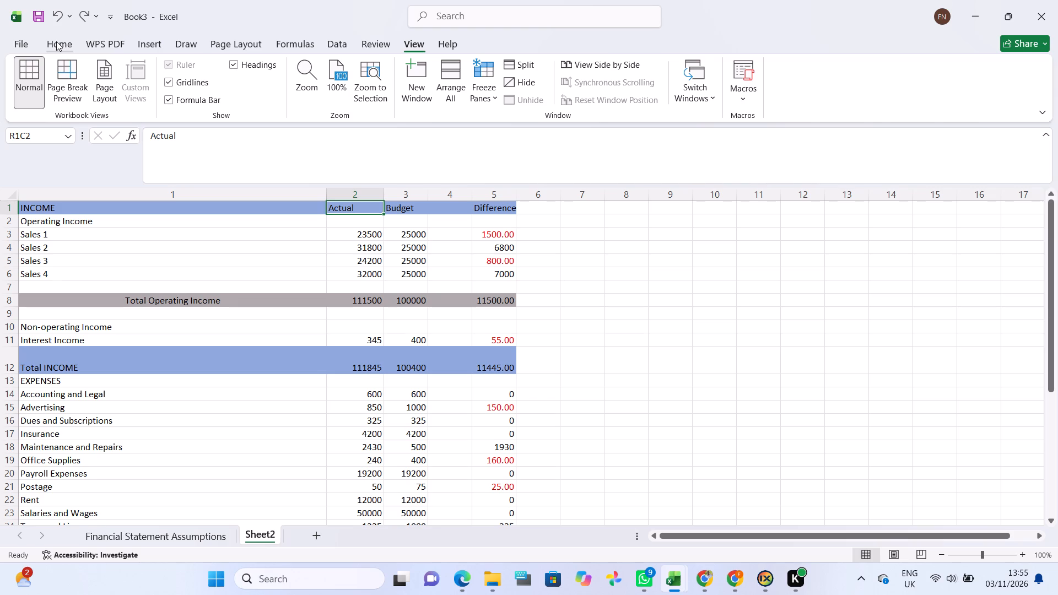
click(217, 80)
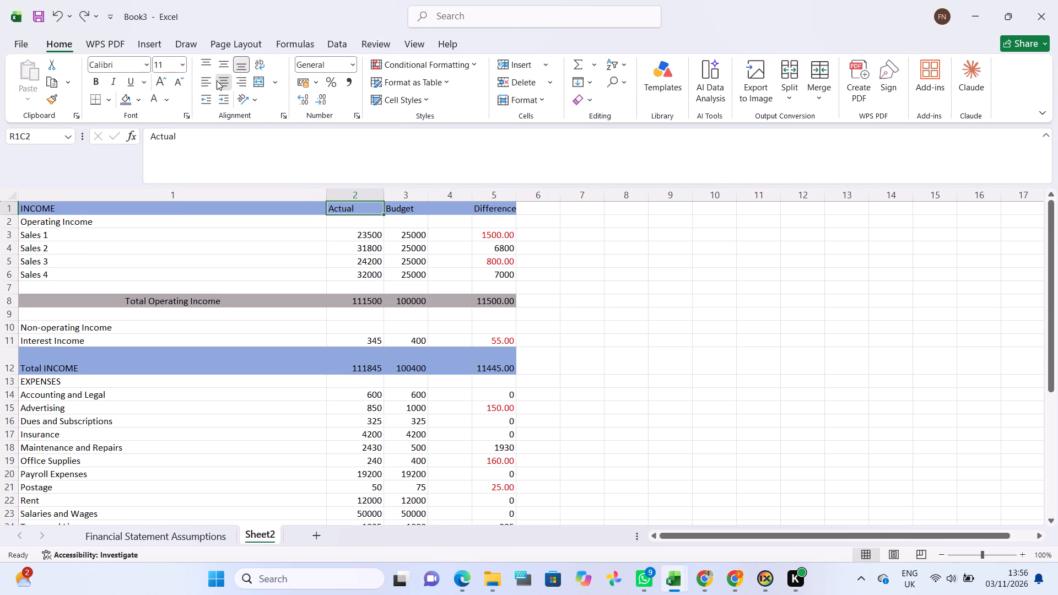
click(404, 211)
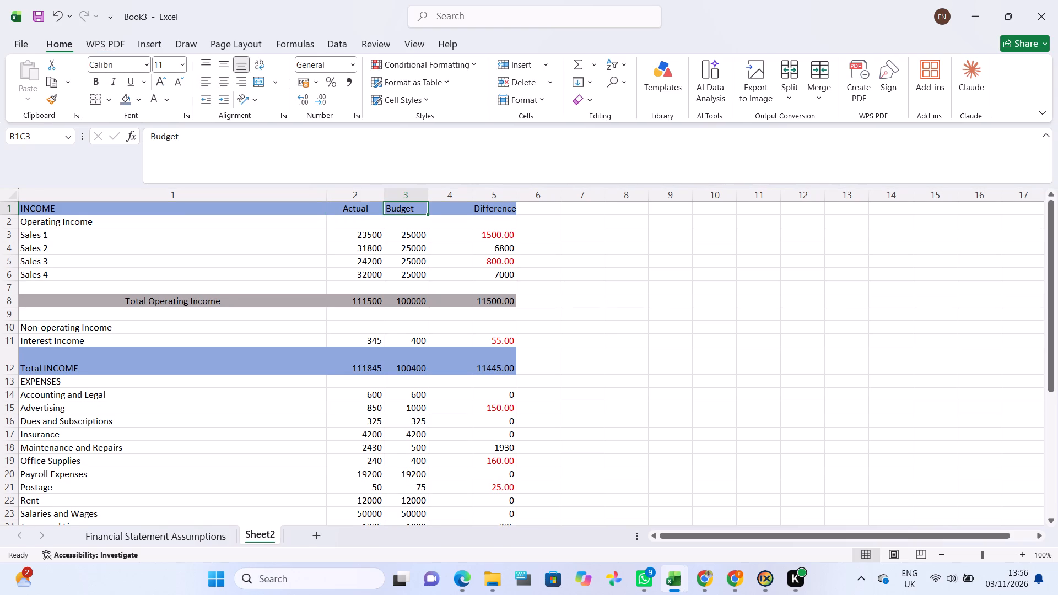
click(224, 83)
scroll(431, 354, down, 2)
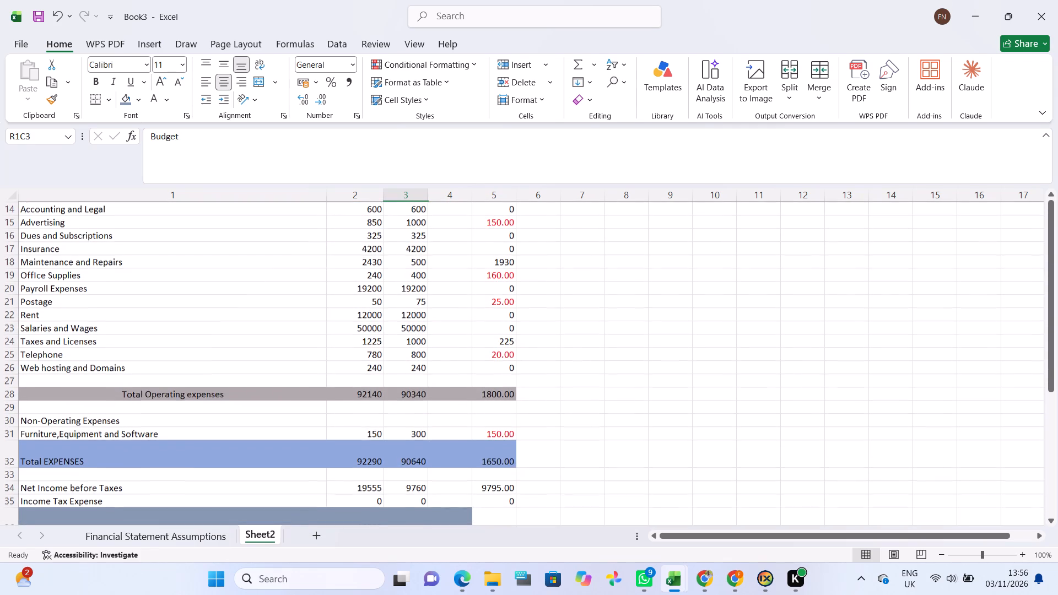
Centre-align the EXPENSES and INCOME headings in the first column of Sheet2.
scroll(431, 354, down, 1)
scroll(431, 354, up, 3)
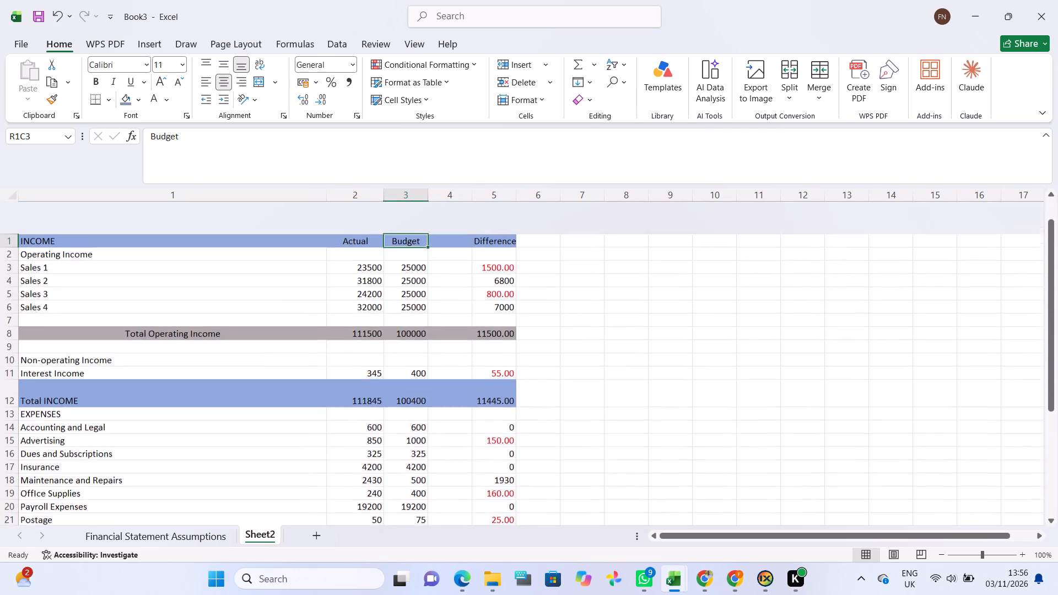
scroll(431, 354, down, 4)
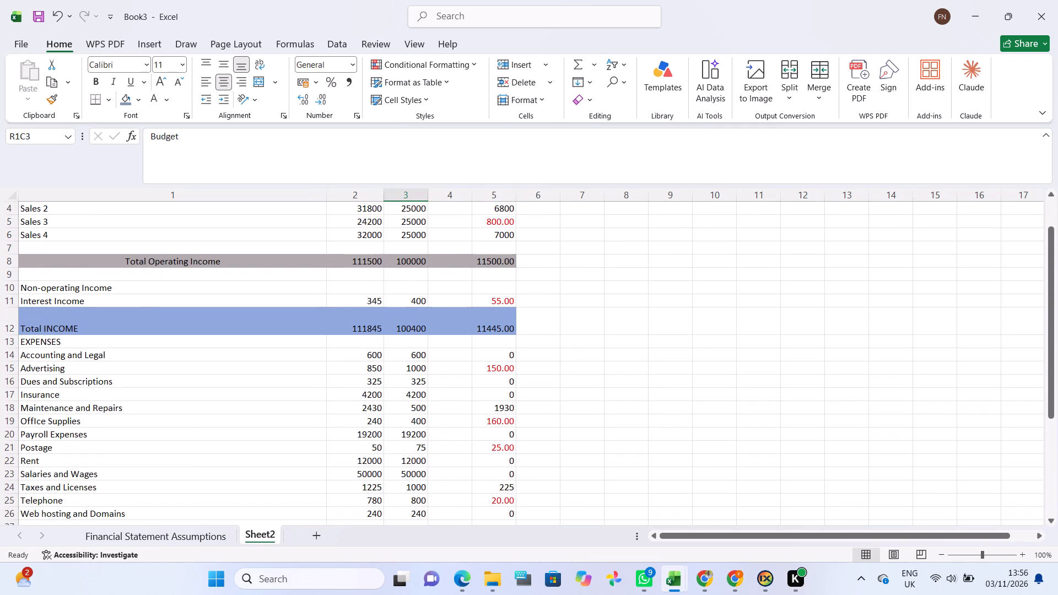
click(39, 341)
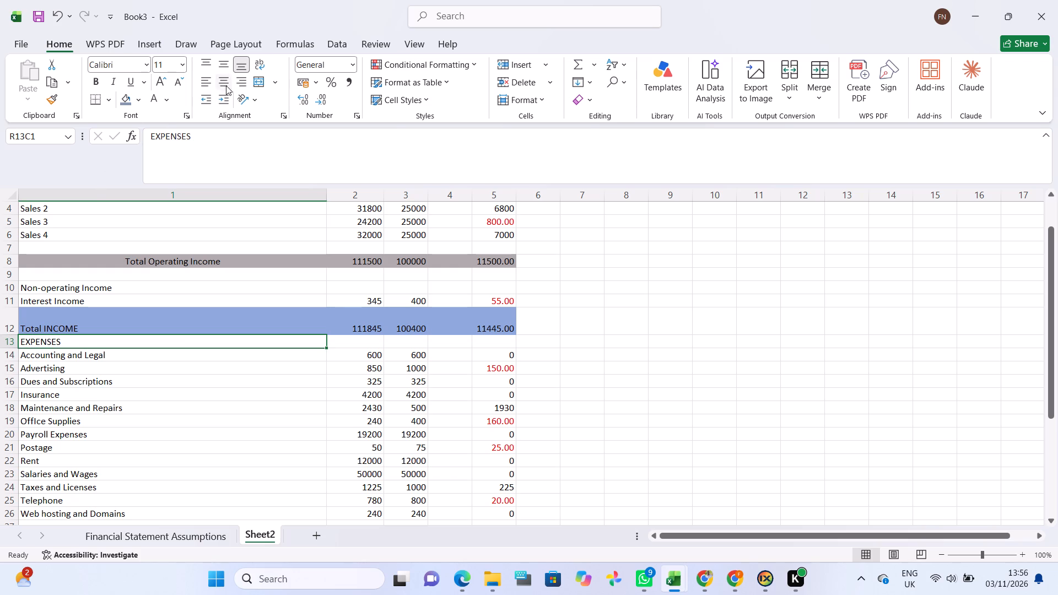
click(221, 81)
scroll(193, 230, up, 2)
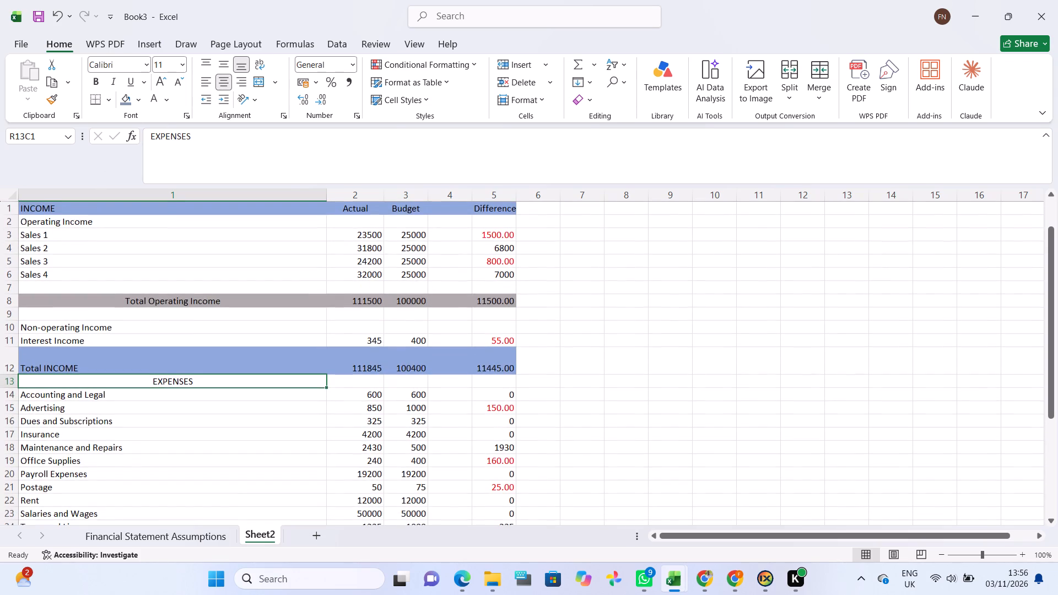
click(44, 203)
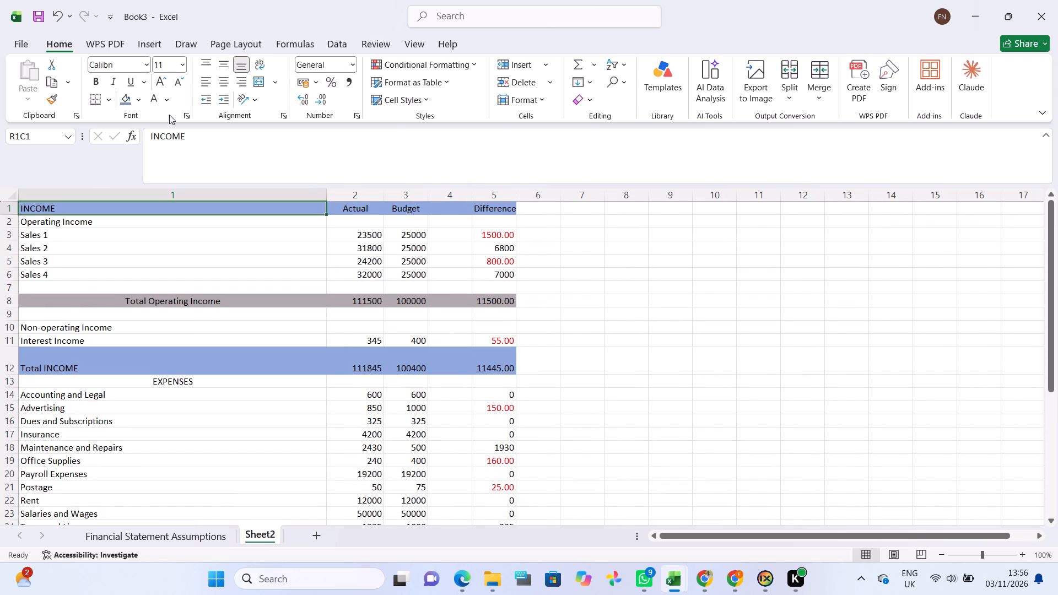
click(219, 90)
Change the font colour of the INCOME heading text to the standard Purple.
triple_click(166, 206)
triple_click(166, 206)
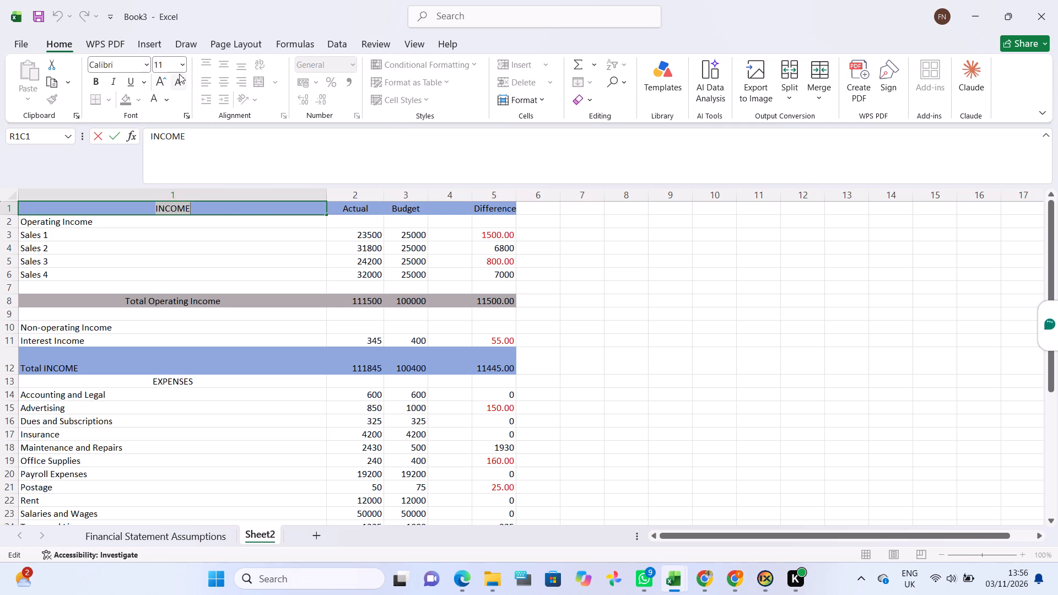
click(138, 99)
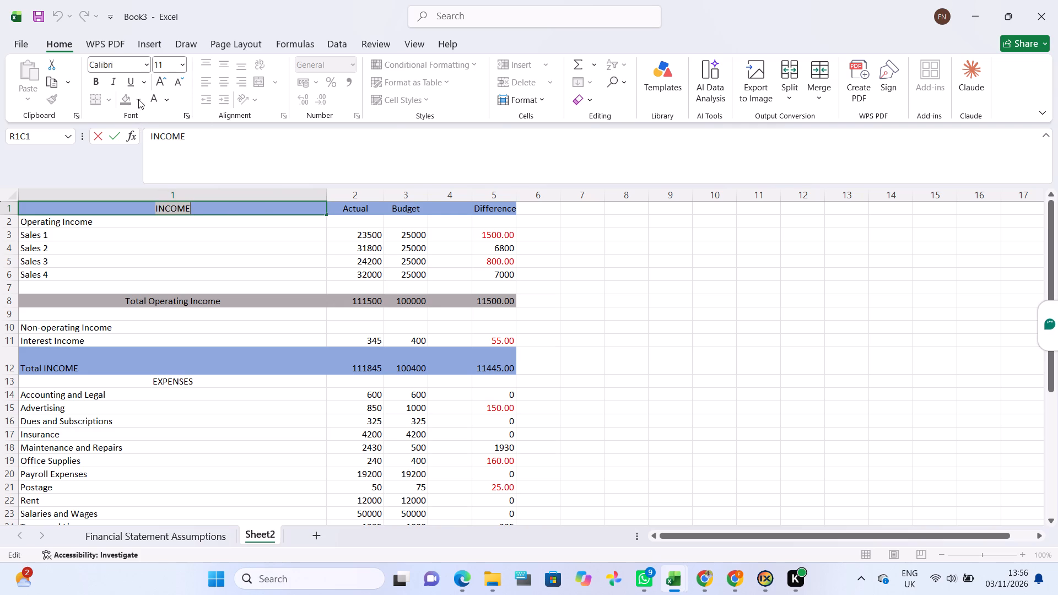
click(134, 98)
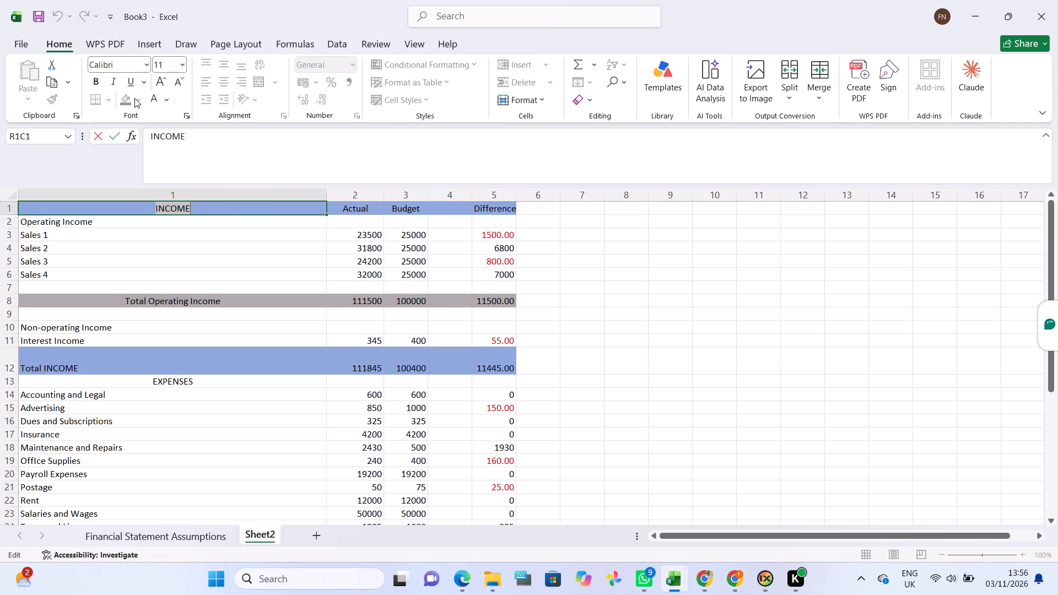
click(125, 100)
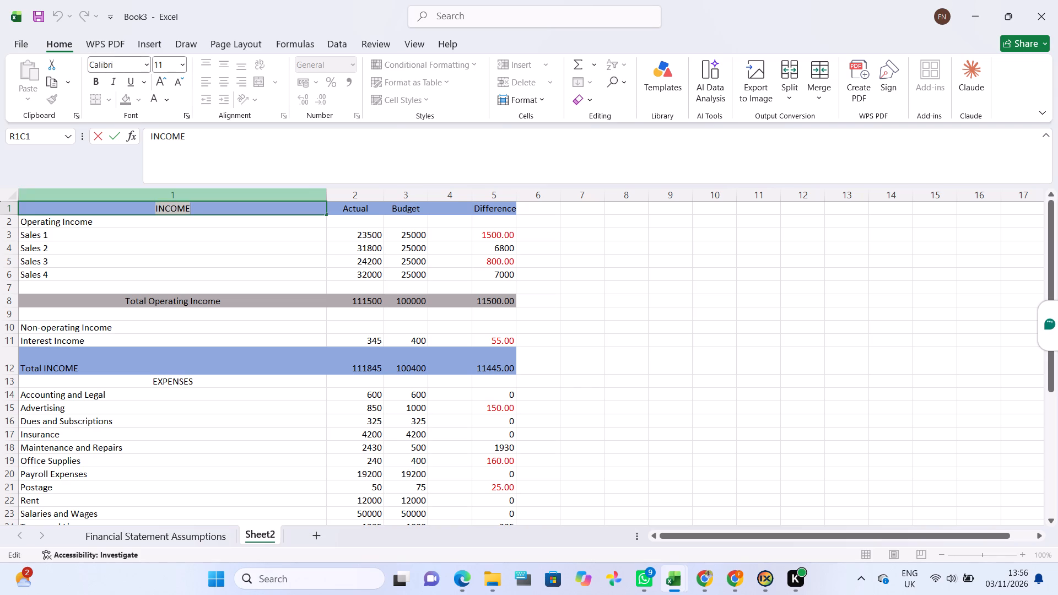
drag(176, 207, 176, 217)
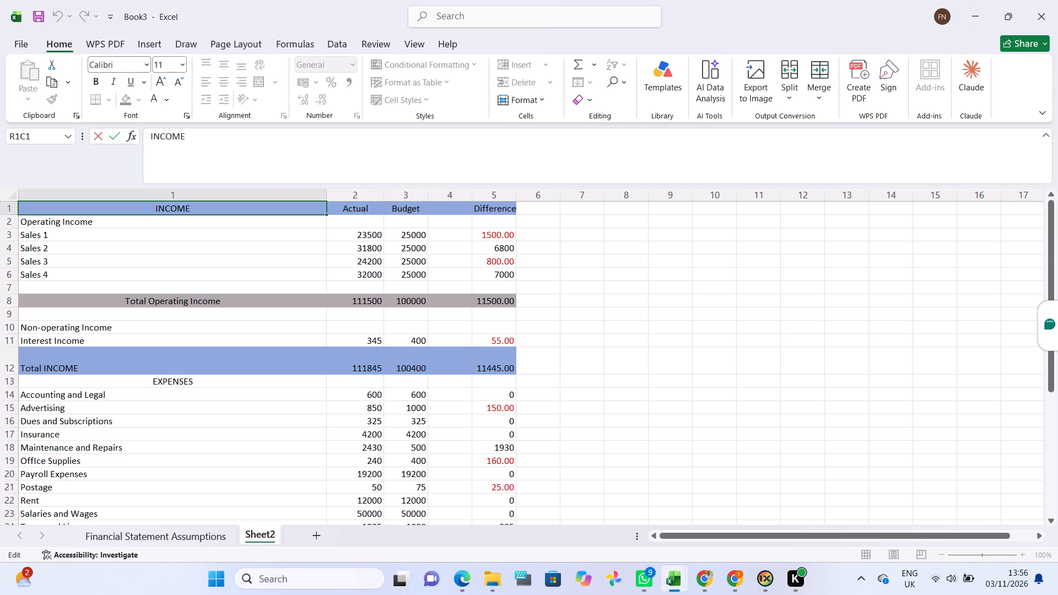
triple_click(174, 204)
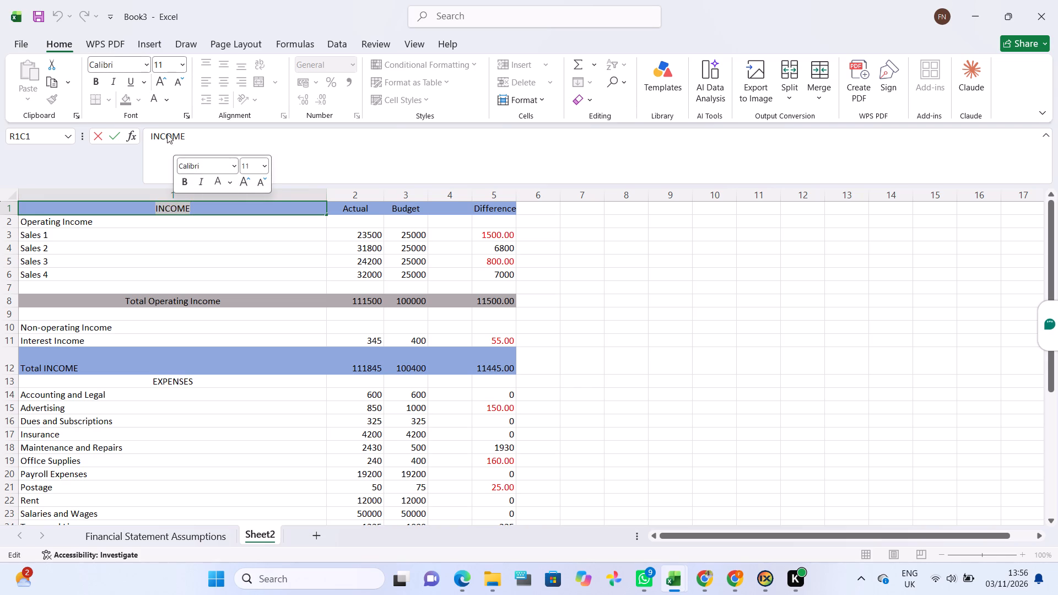
right_click(180, 208)
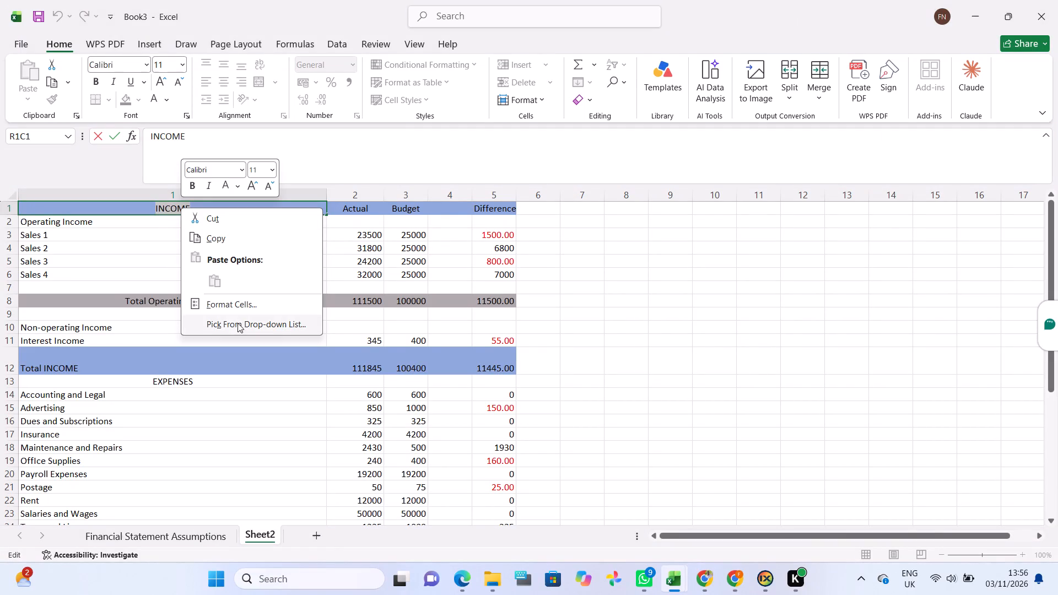
click(239, 190)
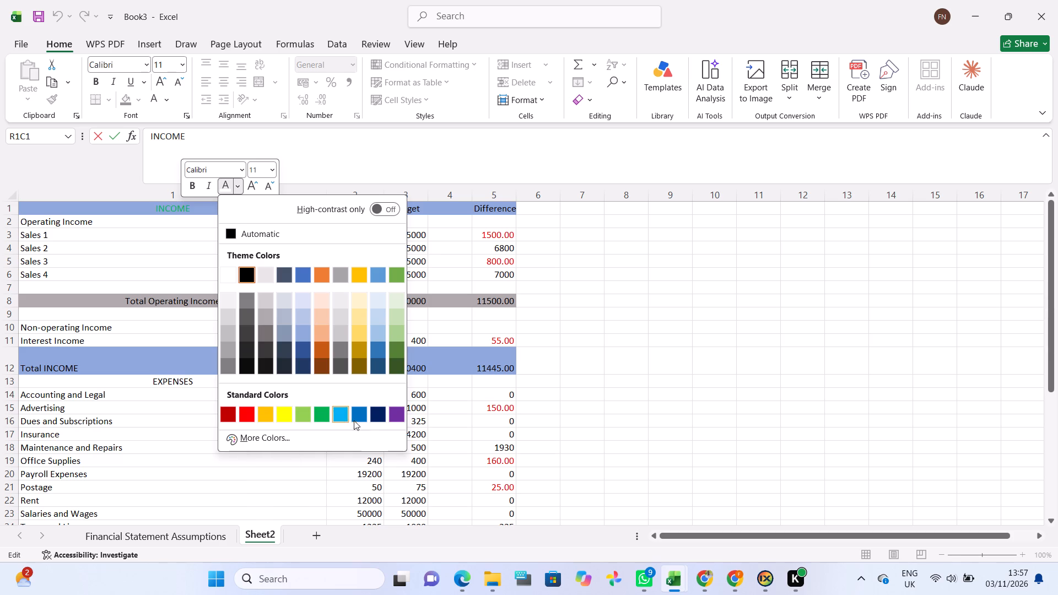
click(395, 417)
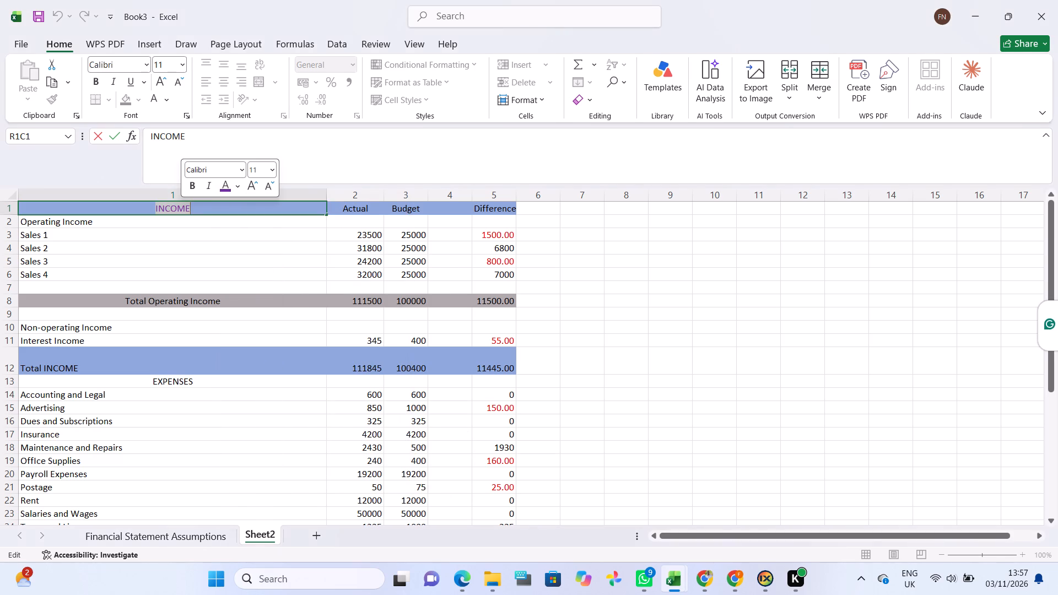
Apply the same purple font colour to the EXPENSES heading text.
scroll(418, 356, down, 1)
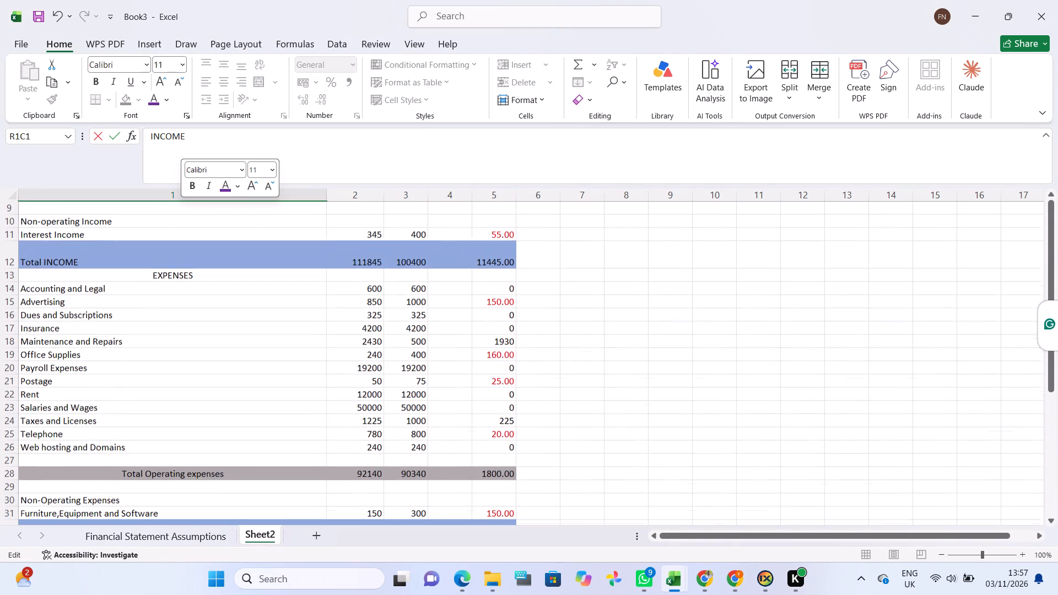
scroll(418, 356, down, 1)
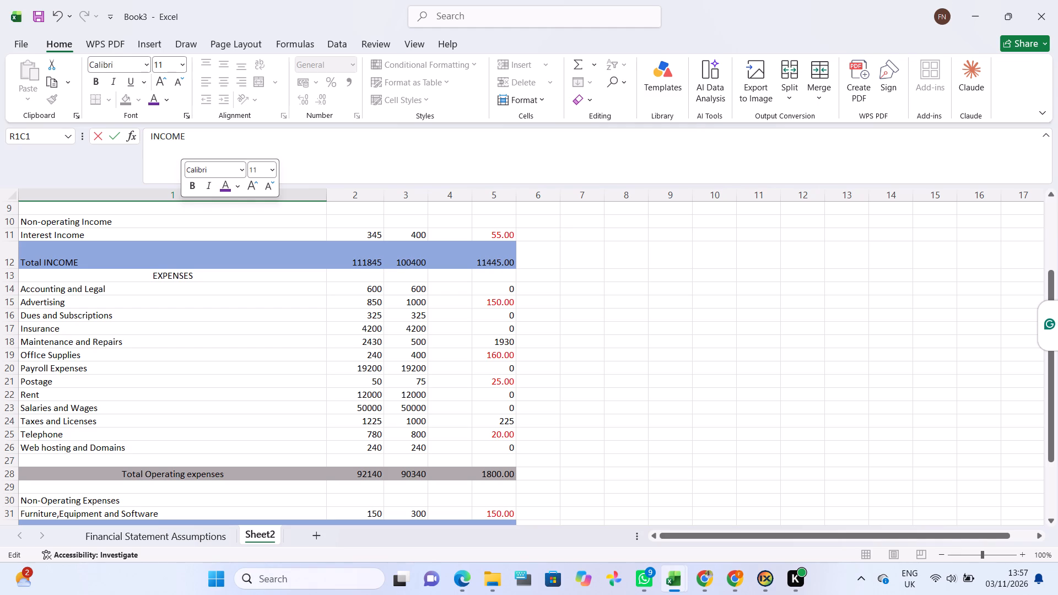
triple_click(172, 277)
double_click(172, 277)
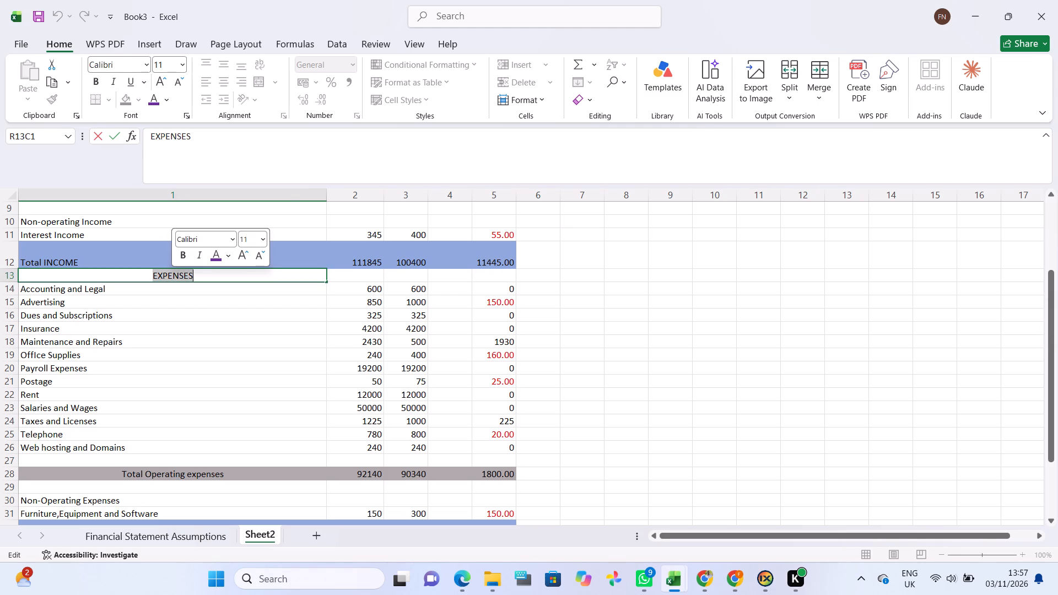
click(218, 250)
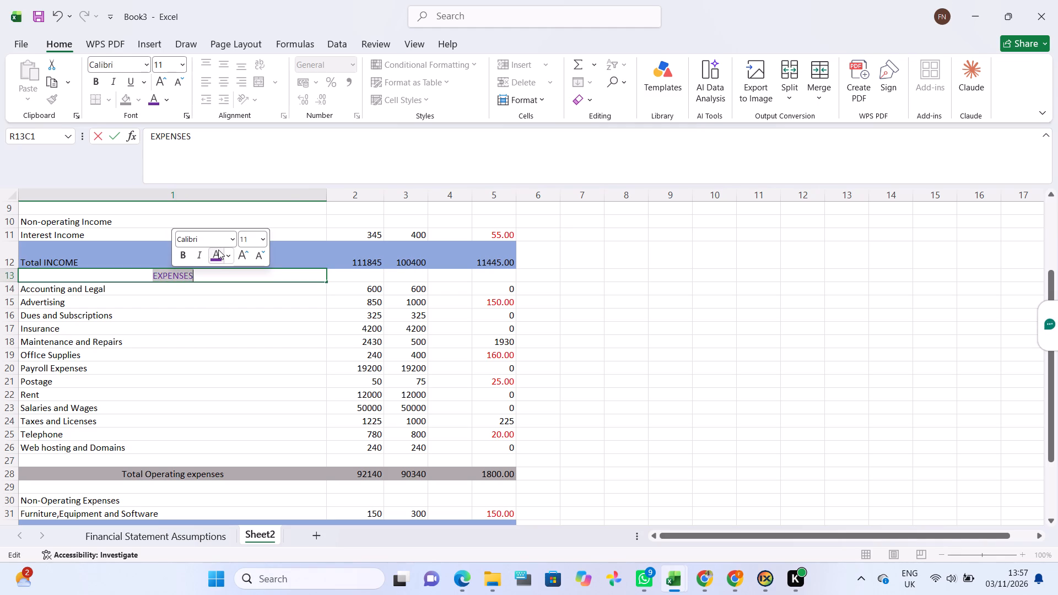
click(793, 248)
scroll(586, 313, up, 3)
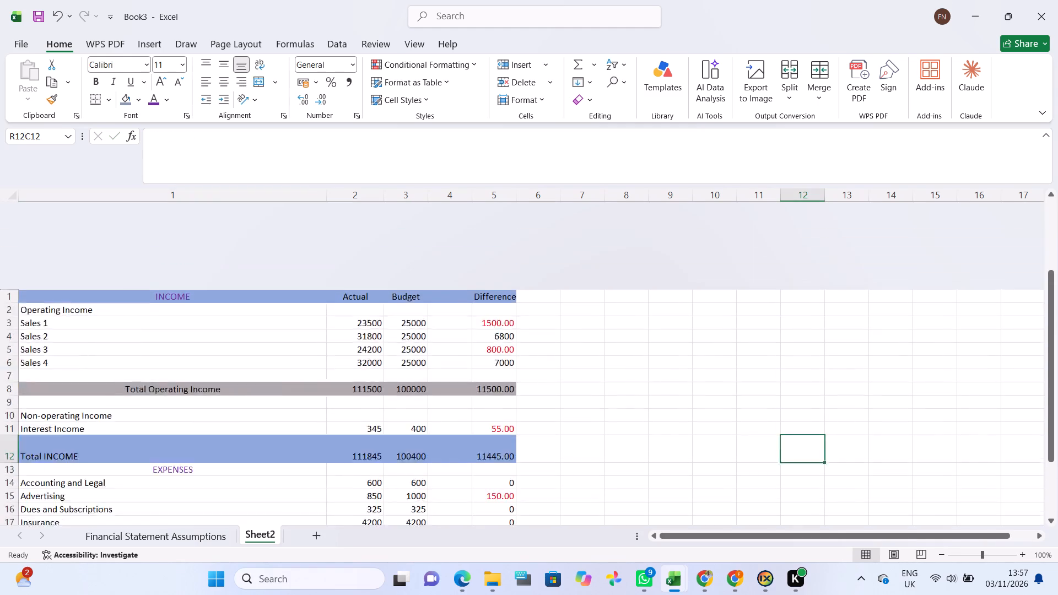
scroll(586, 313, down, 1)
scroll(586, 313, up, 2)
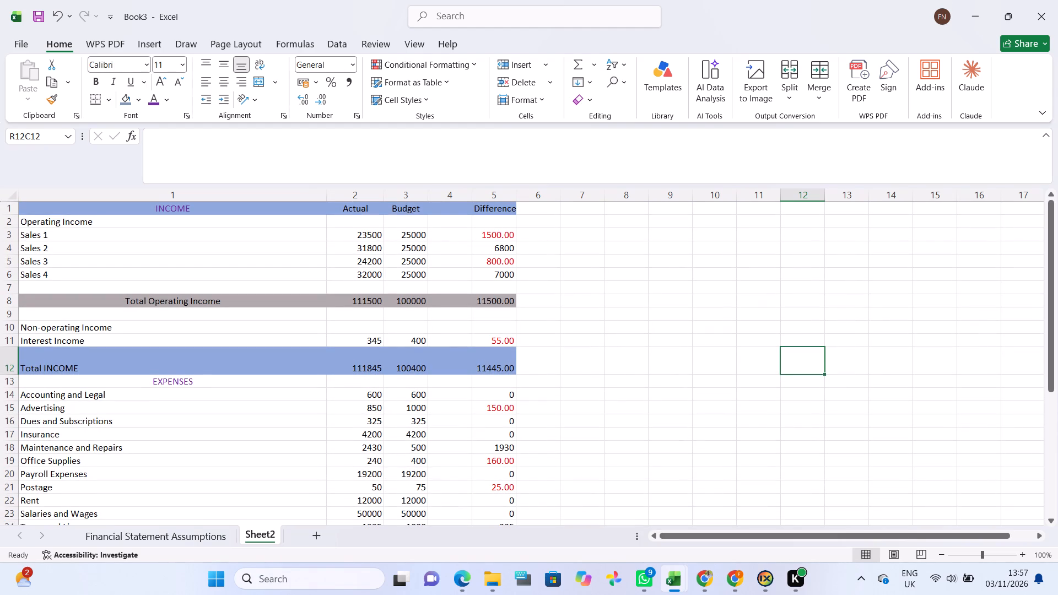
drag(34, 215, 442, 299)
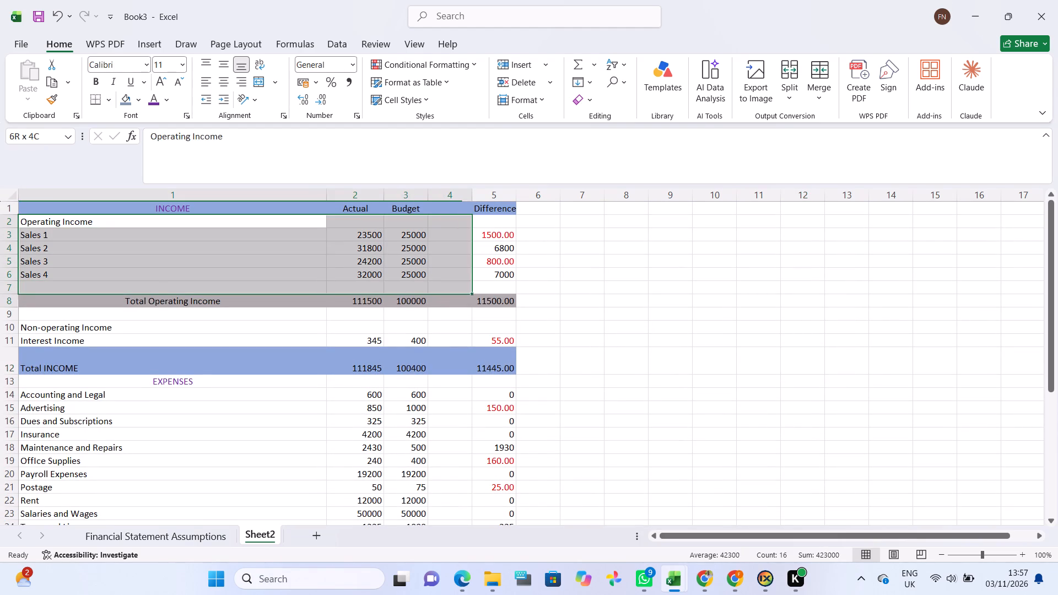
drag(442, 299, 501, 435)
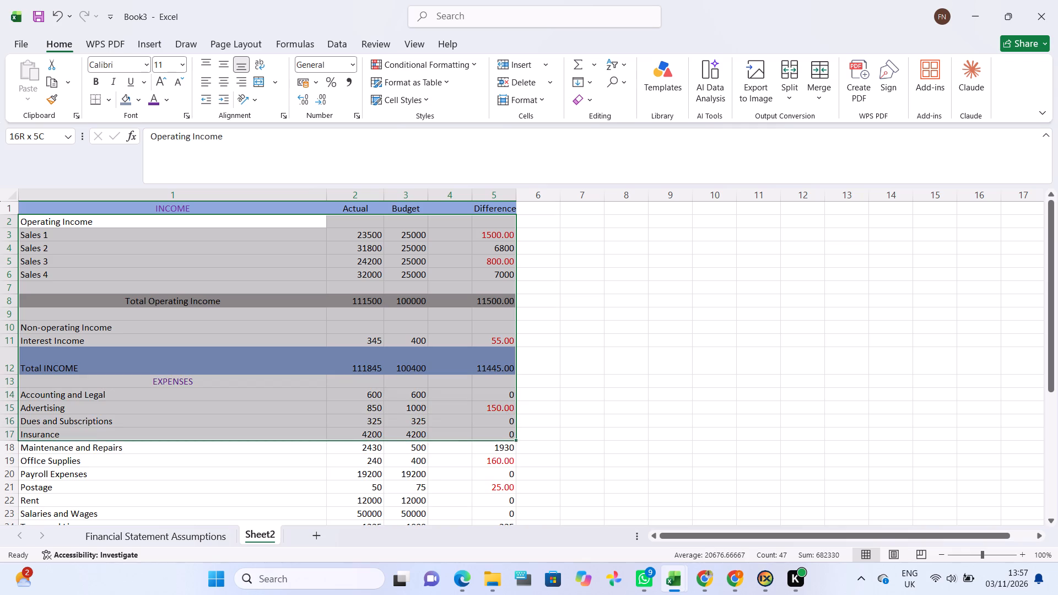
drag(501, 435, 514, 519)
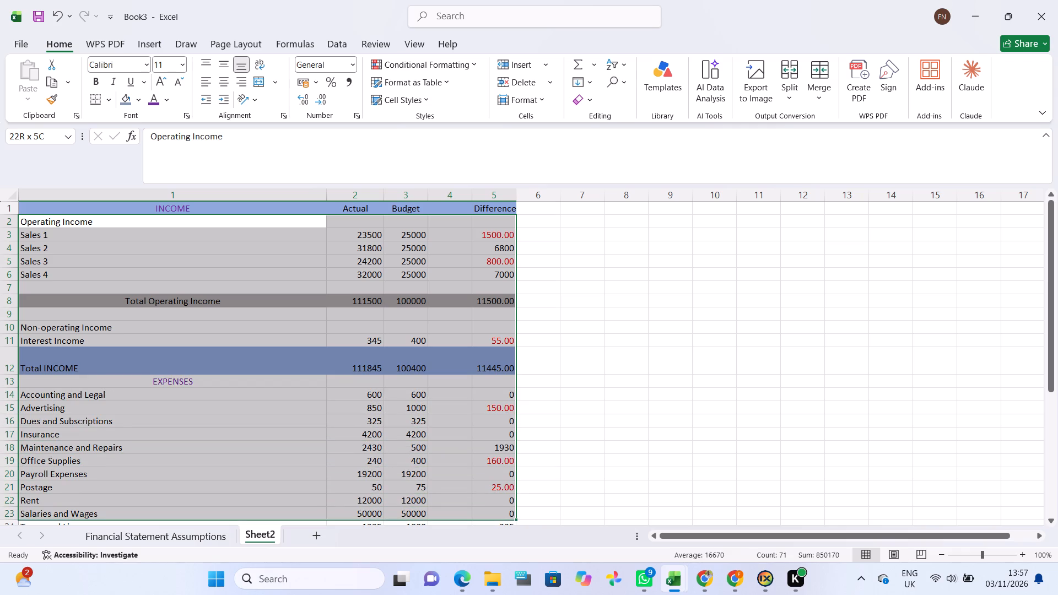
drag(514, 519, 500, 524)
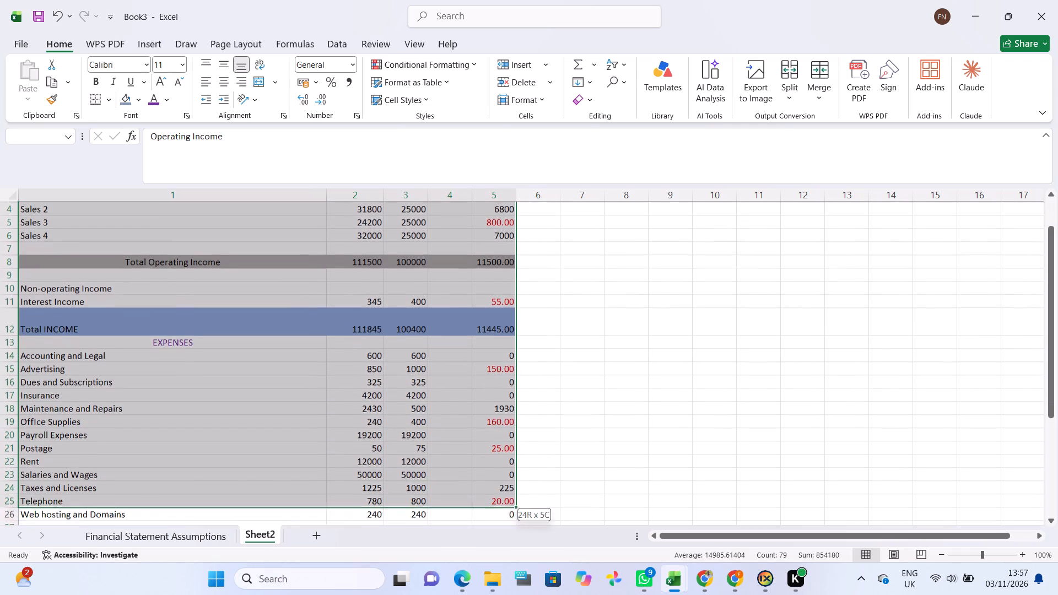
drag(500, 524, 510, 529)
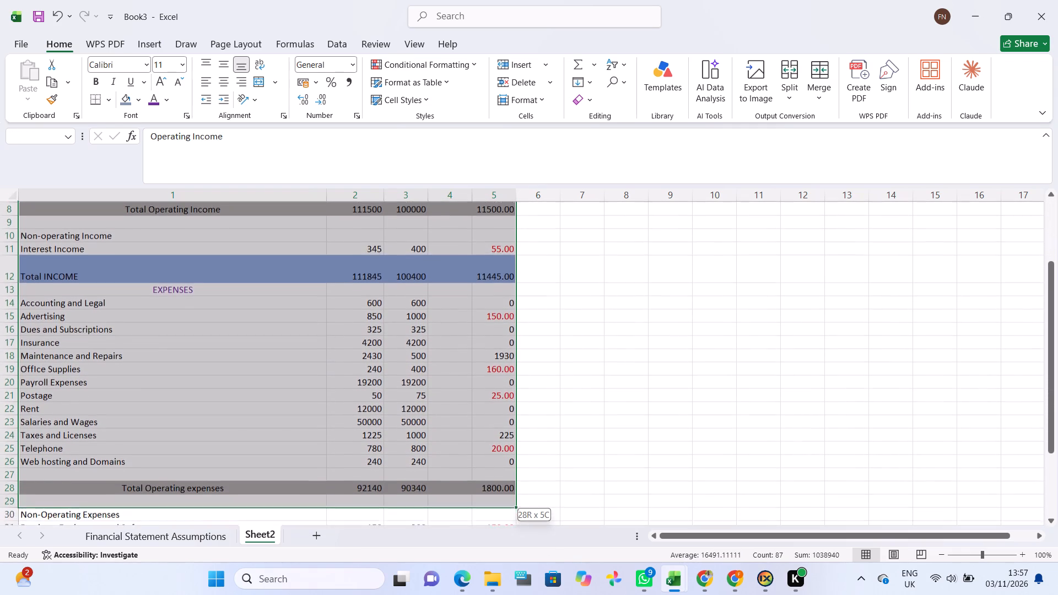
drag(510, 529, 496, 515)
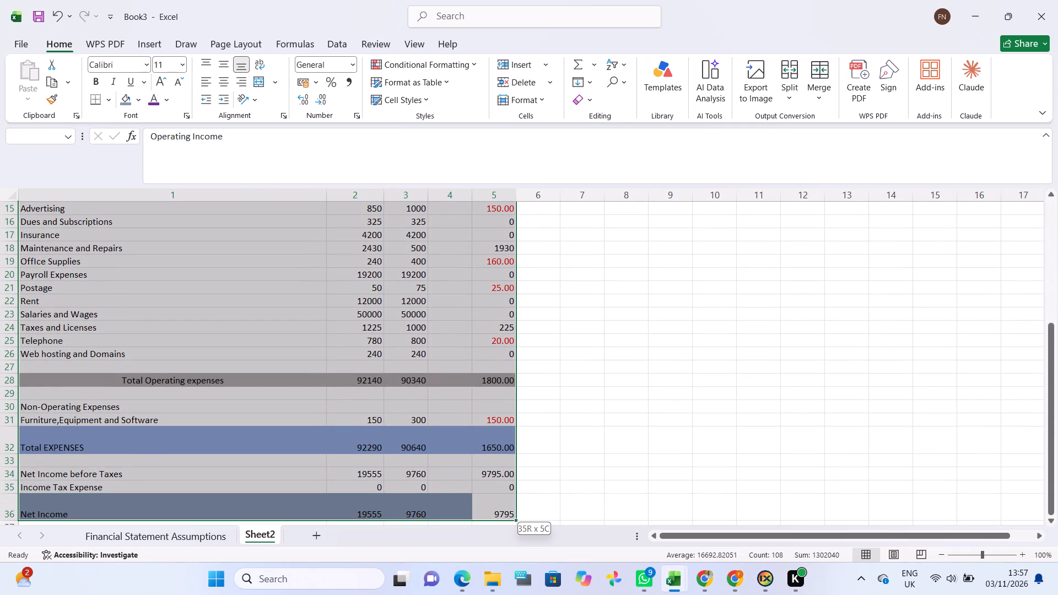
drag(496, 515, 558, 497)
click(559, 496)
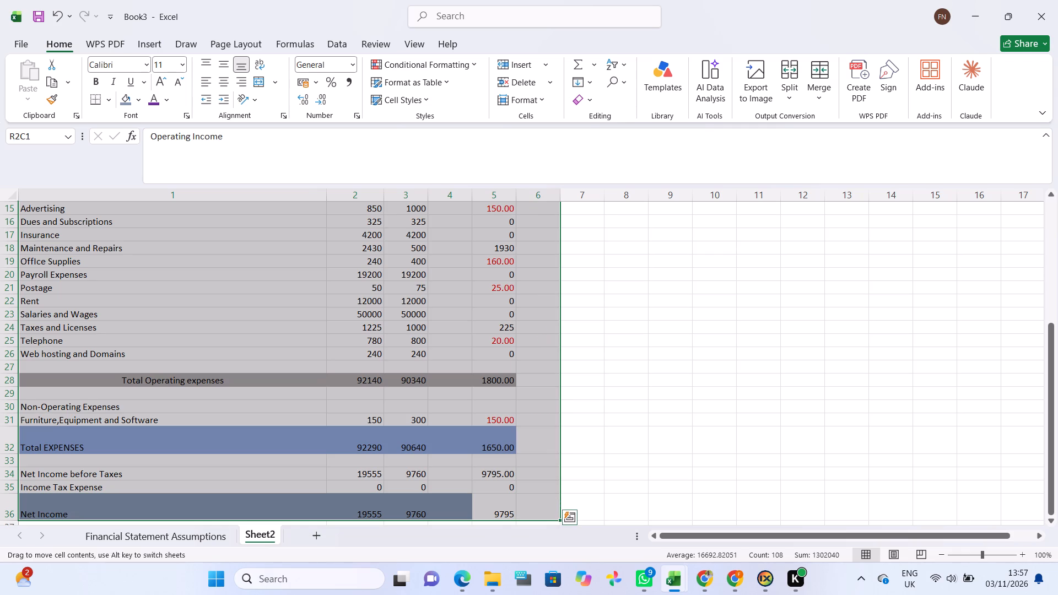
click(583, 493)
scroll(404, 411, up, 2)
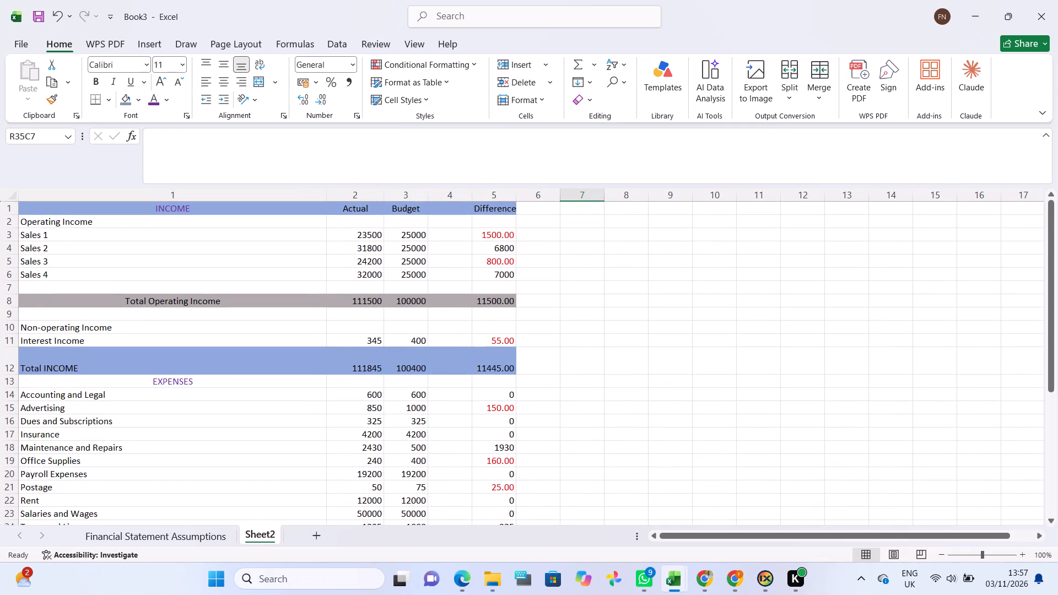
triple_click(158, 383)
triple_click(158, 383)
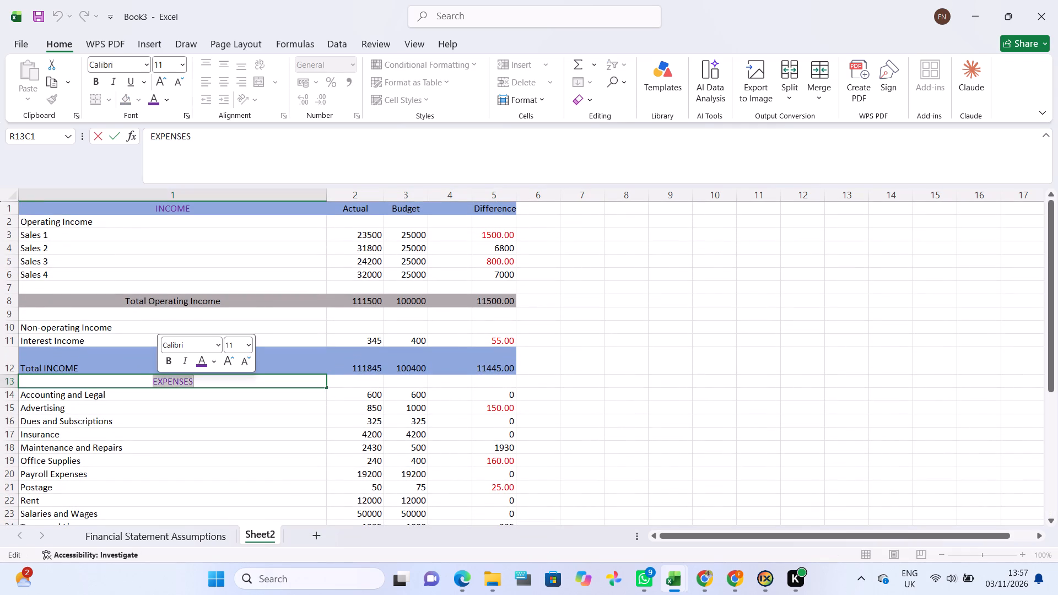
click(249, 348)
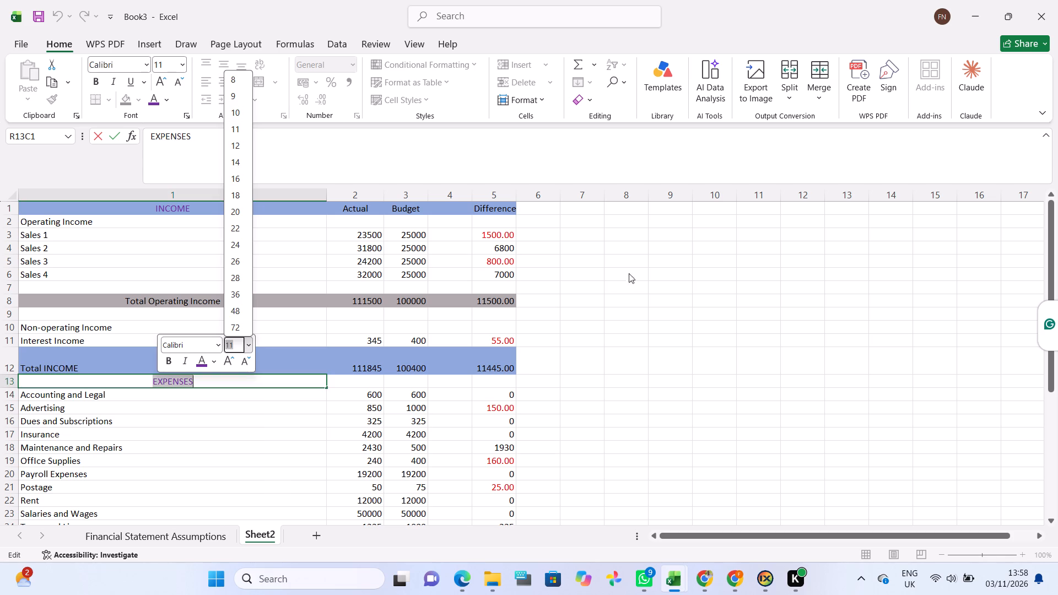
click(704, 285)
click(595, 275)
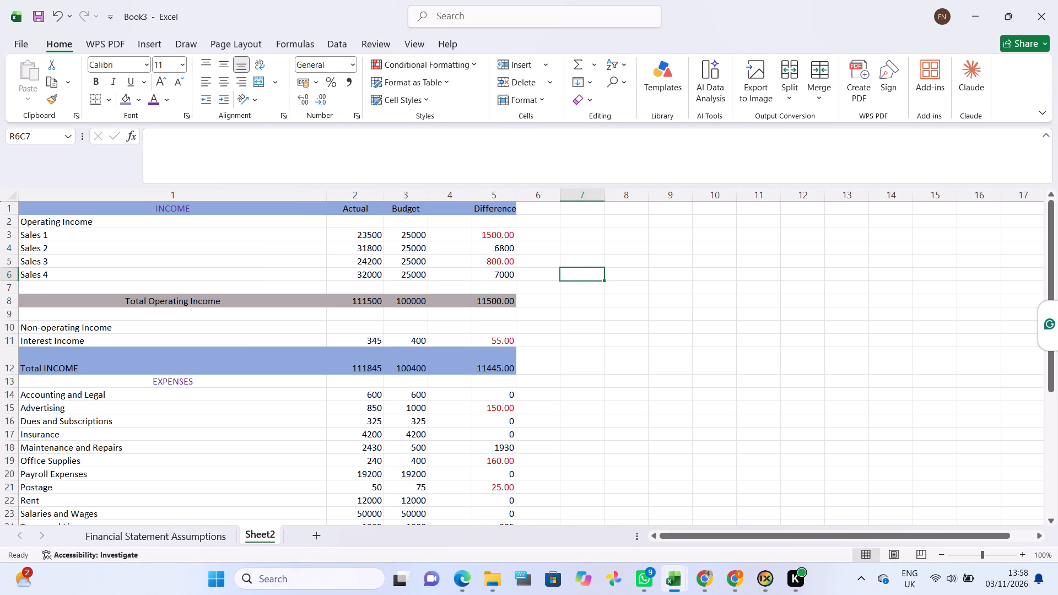
Set the font of all cells in Sheet2 to Times New Roman, size 12.
scroll(106, 285, down, 1)
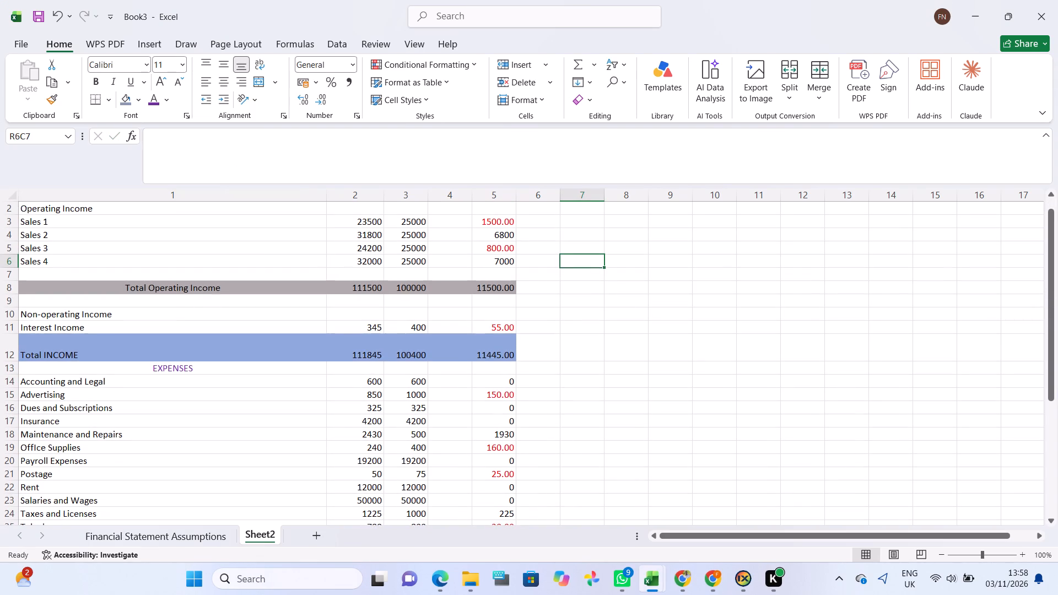
key(ctrl+a)
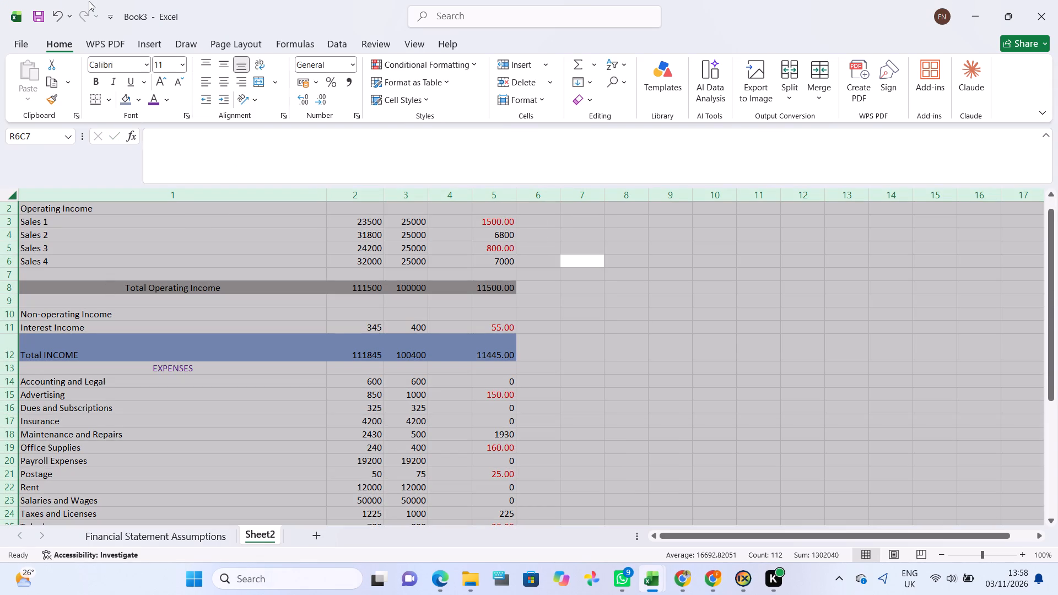
click(146, 69)
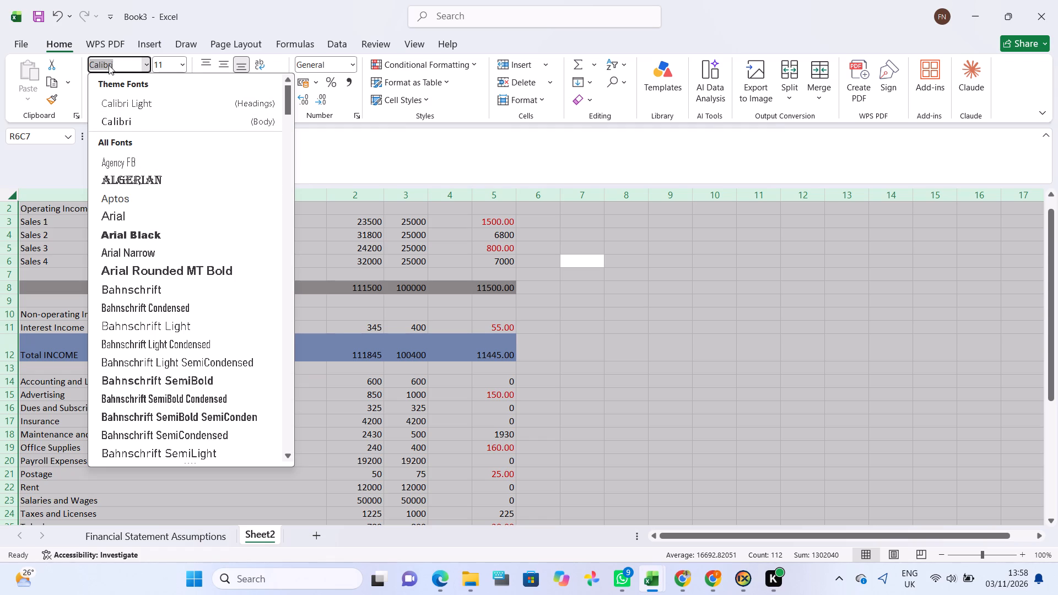
key(BackSpace)
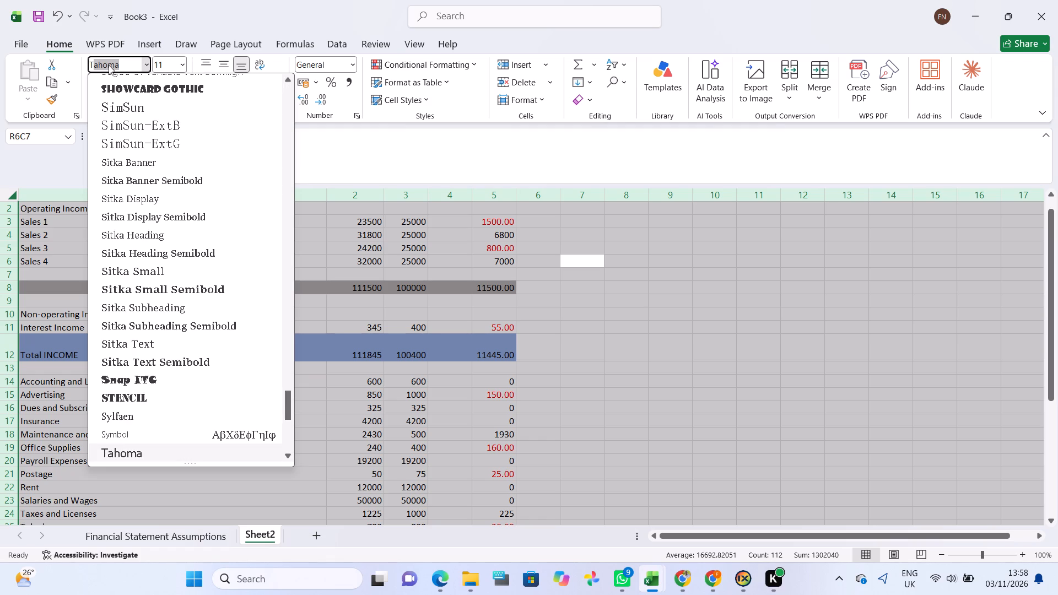
text(imes)
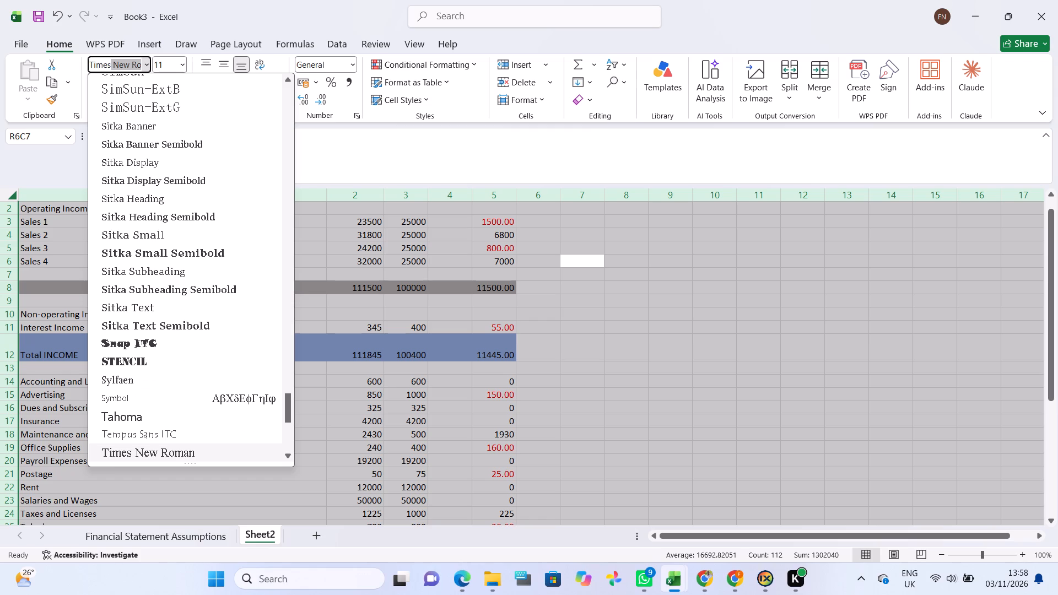
click(132, 446)
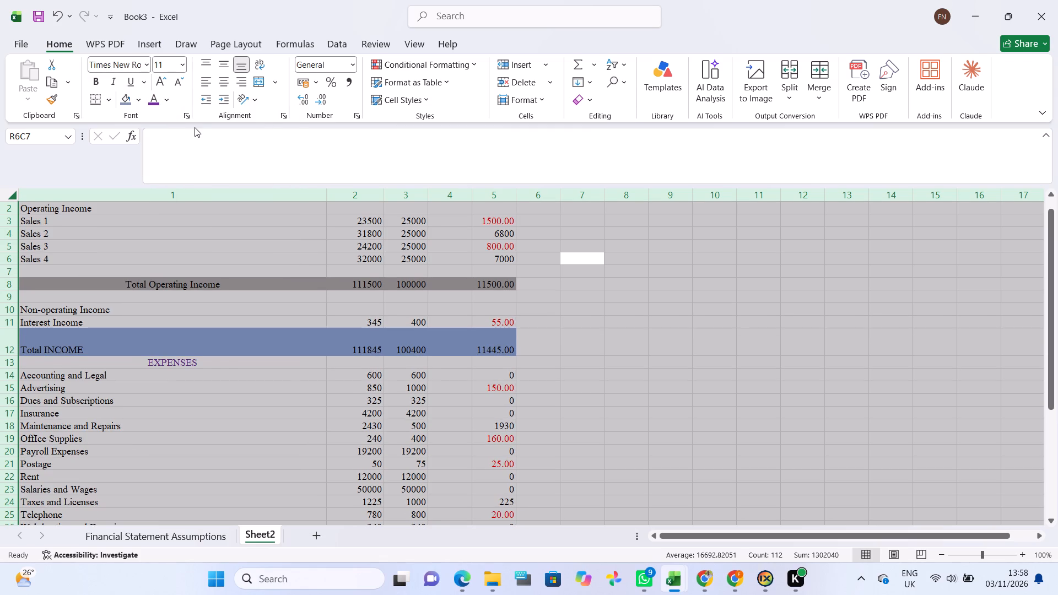
click(183, 65)
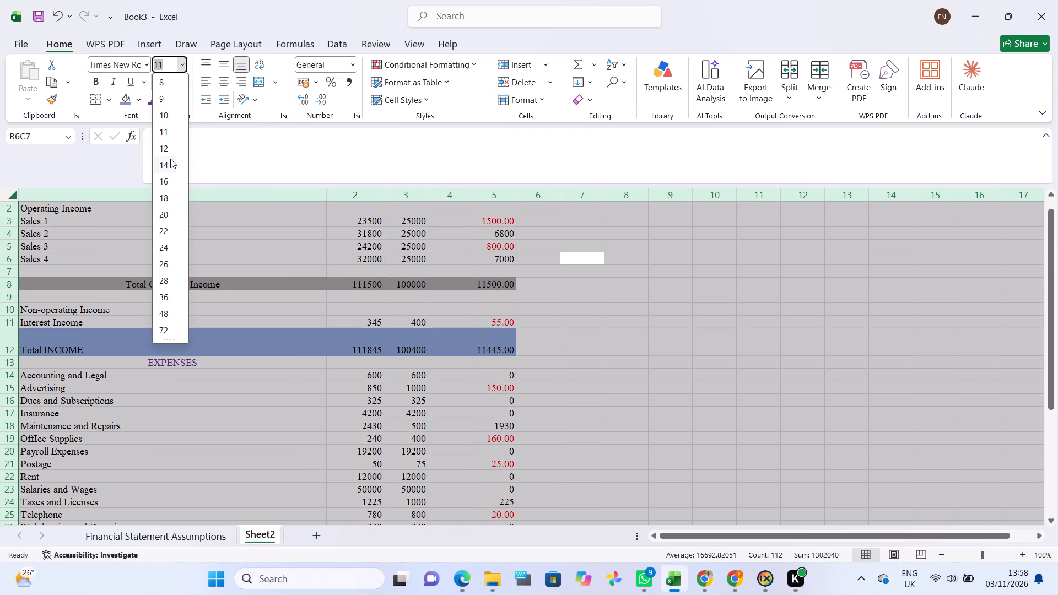
click(168, 150)
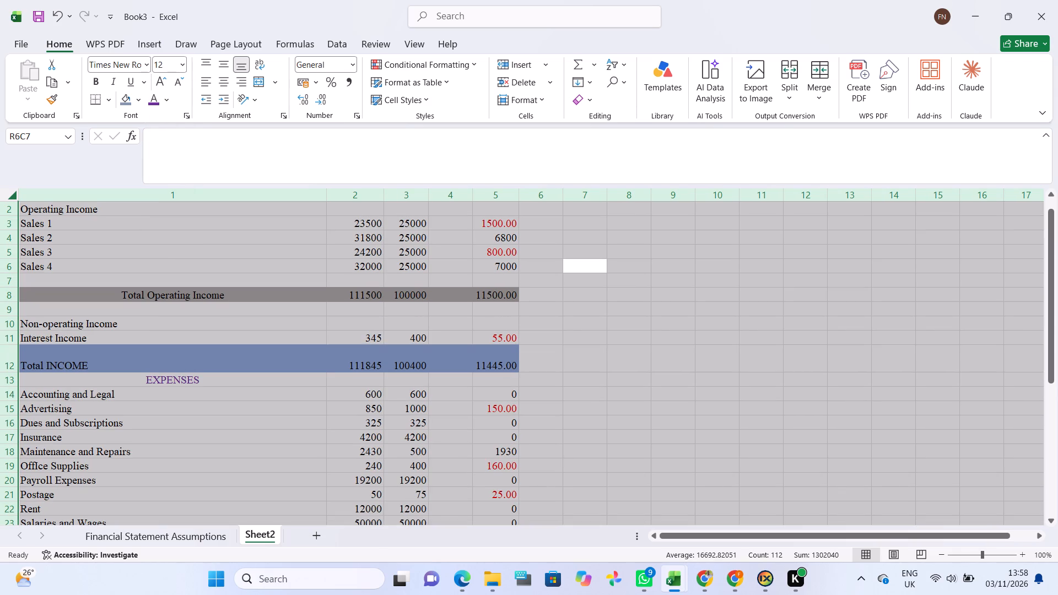
click(601, 350)
Select the whole statement from the INCOME header to the Net Income row and hide the sheet's gridlines.
scroll(441, 353, up, 2)
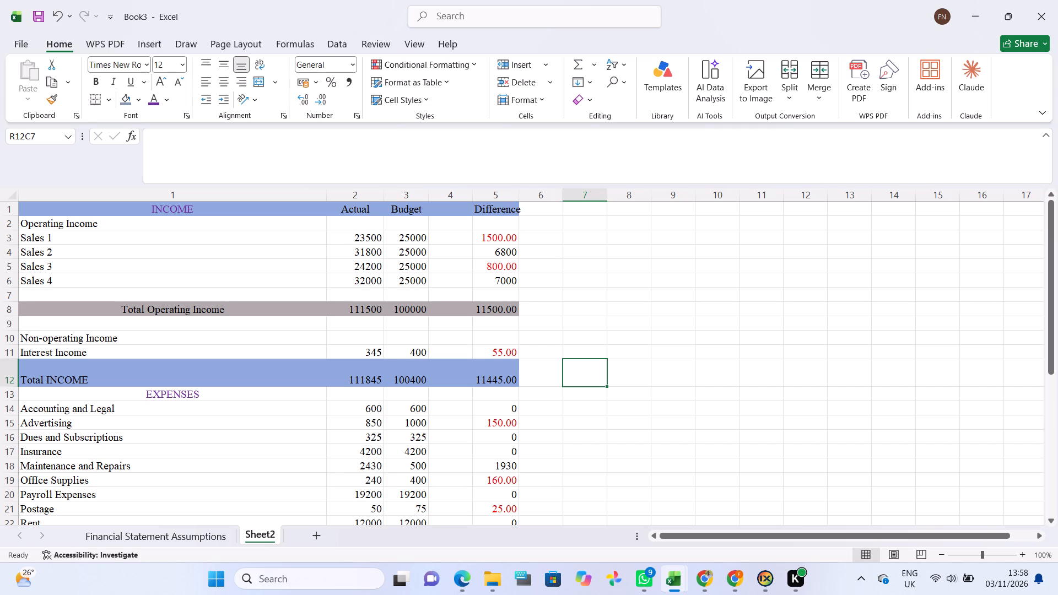
drag(33, 203, 471, 336)
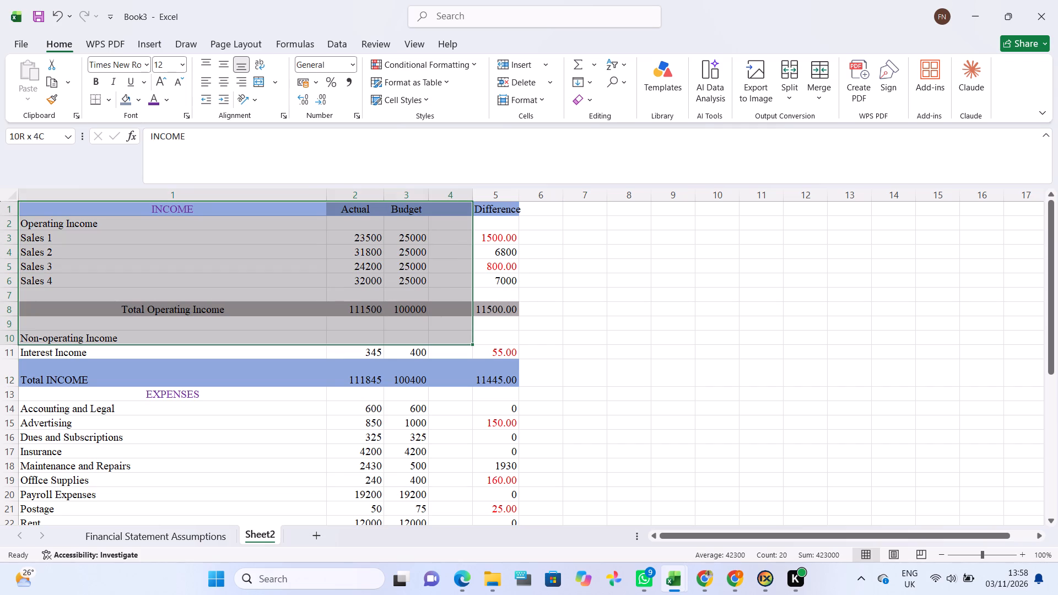
drag(471, 336, 510, 533)
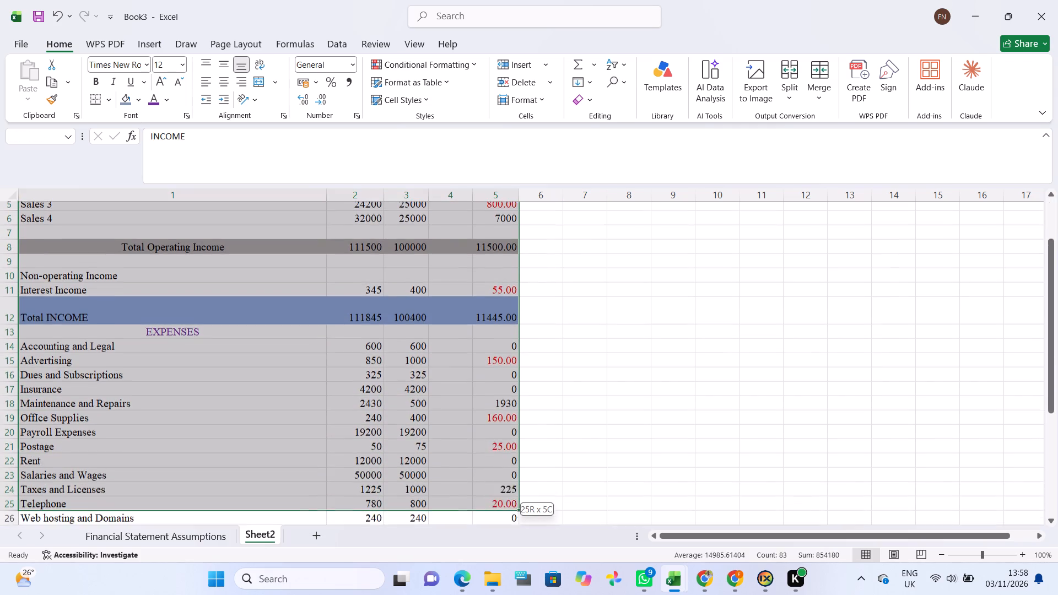
drag(510, 533, 510, 534)
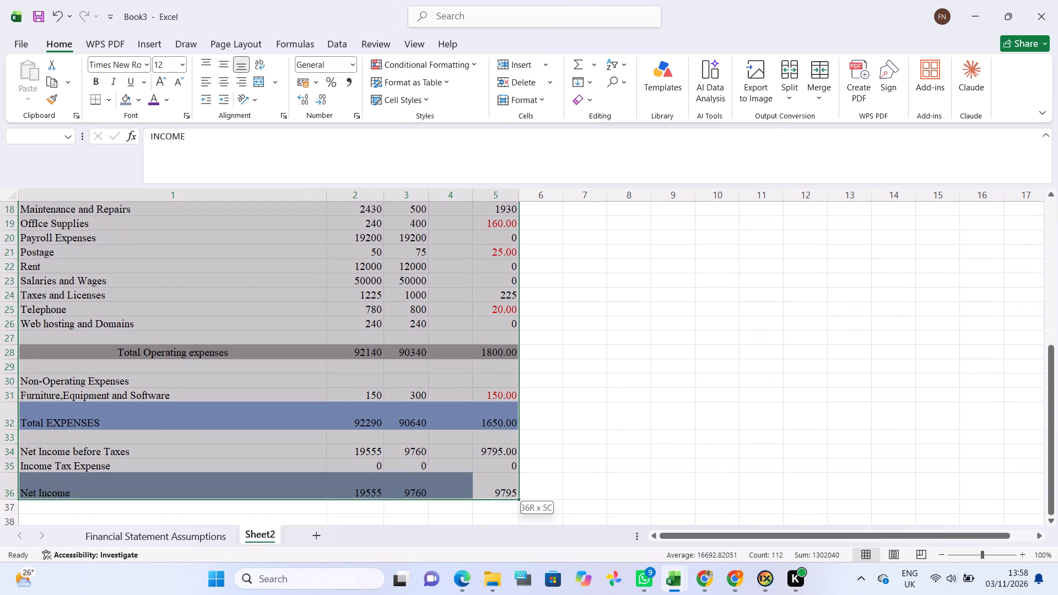
drag(510, 534, 494, 377)
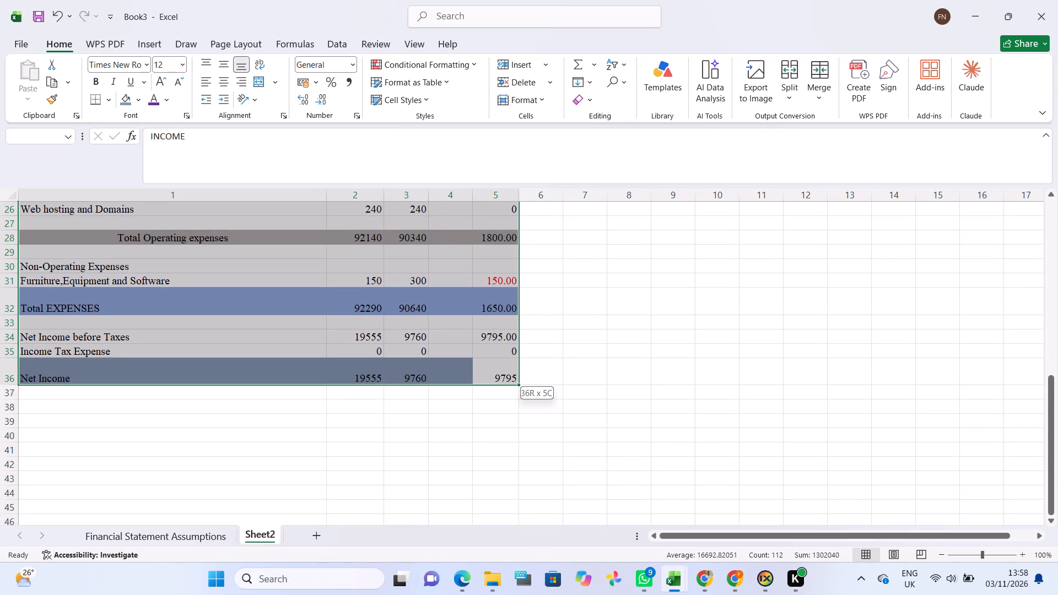
drag(494, 377, 496, 375)
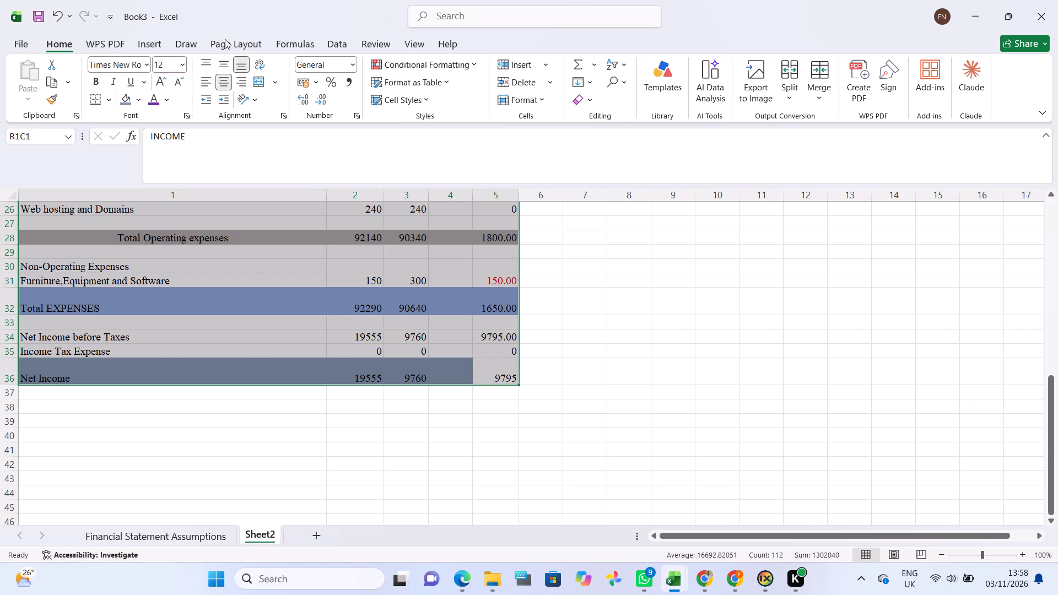
click(398, 38)
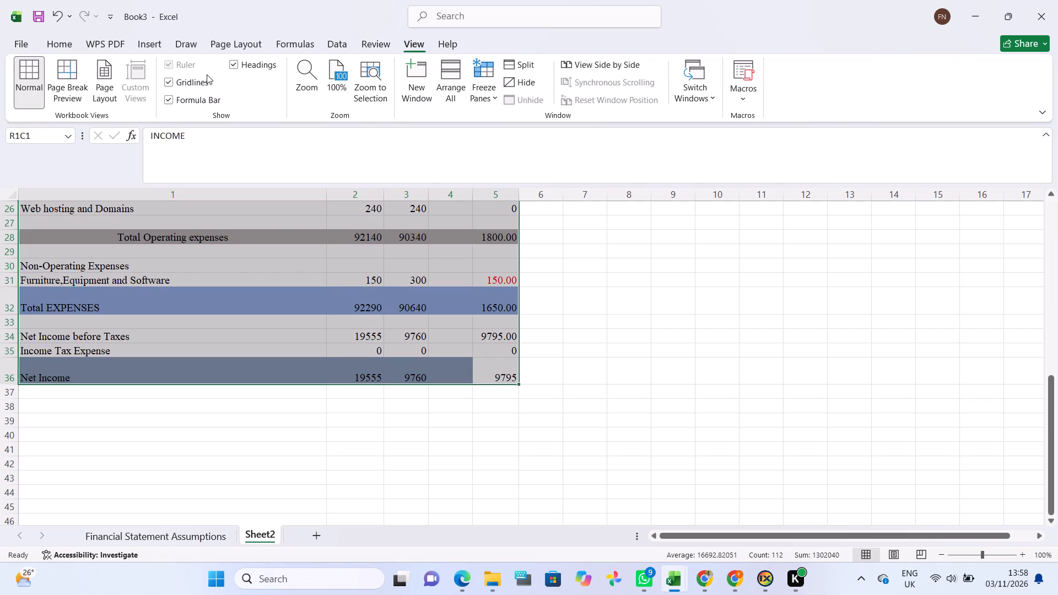
click(165, 83)
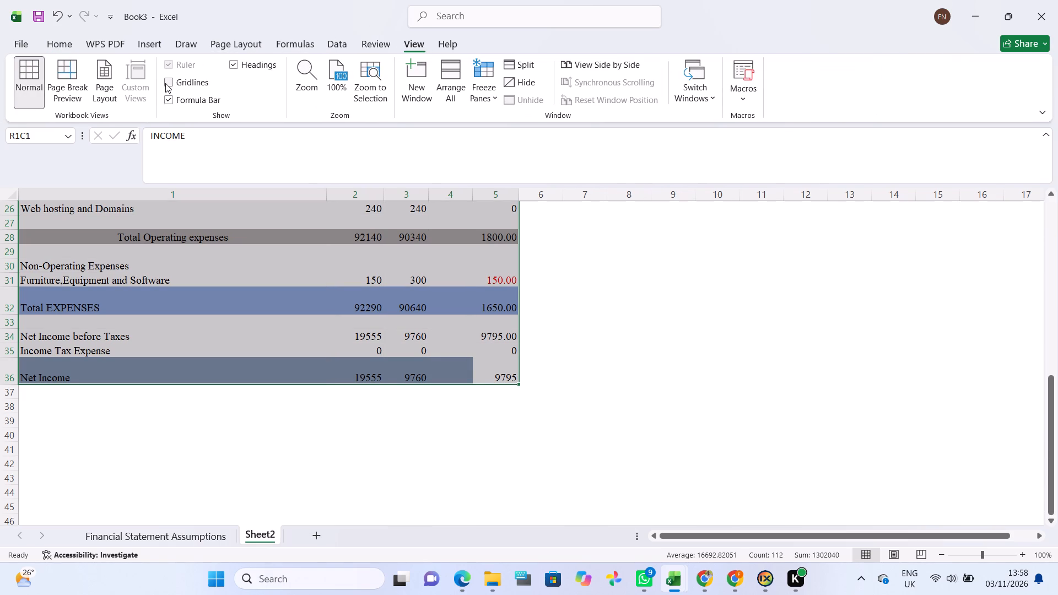
click(543, 301)
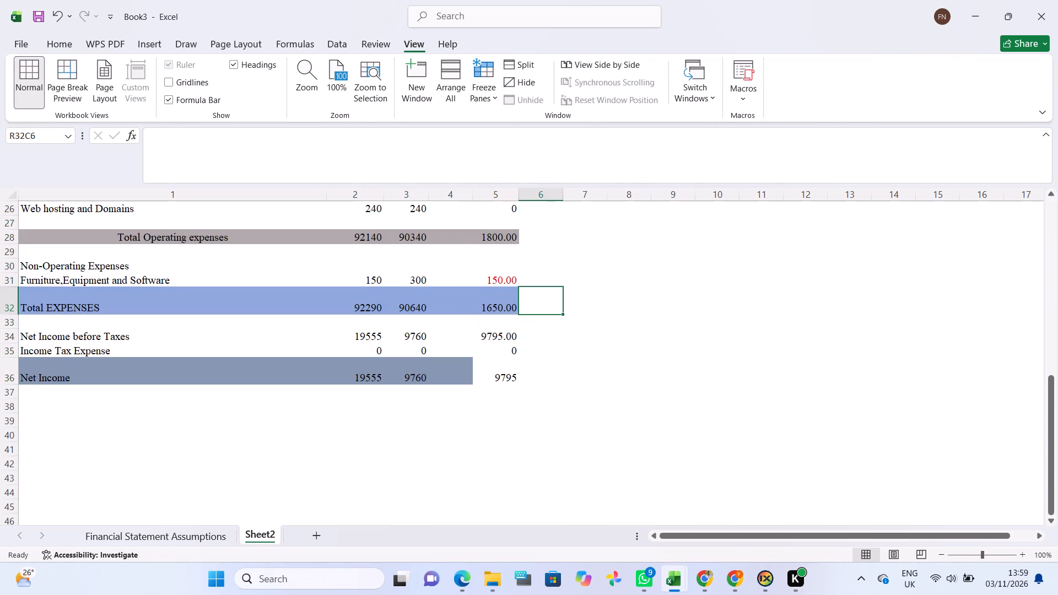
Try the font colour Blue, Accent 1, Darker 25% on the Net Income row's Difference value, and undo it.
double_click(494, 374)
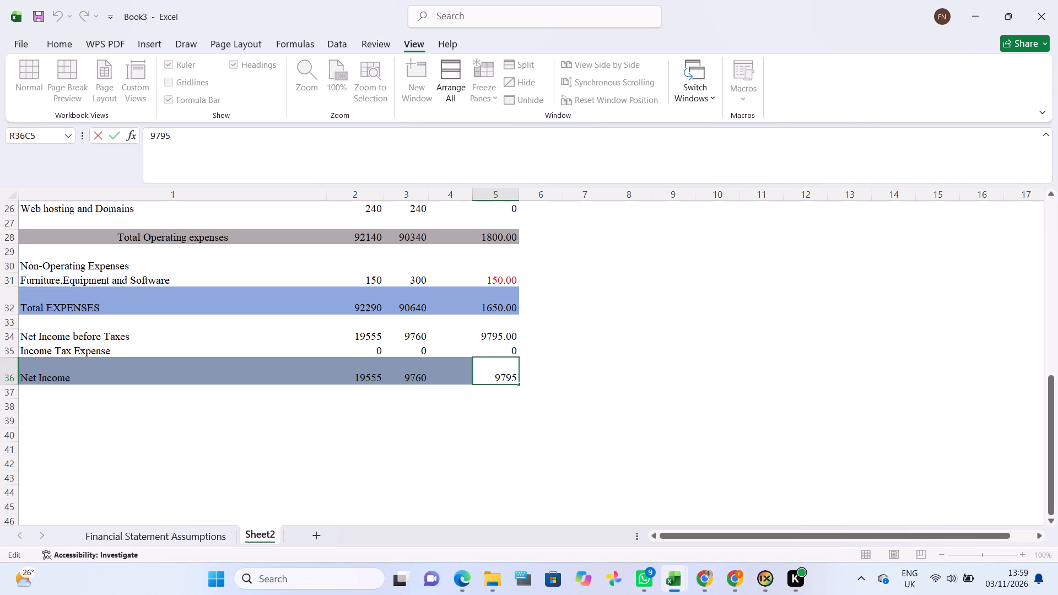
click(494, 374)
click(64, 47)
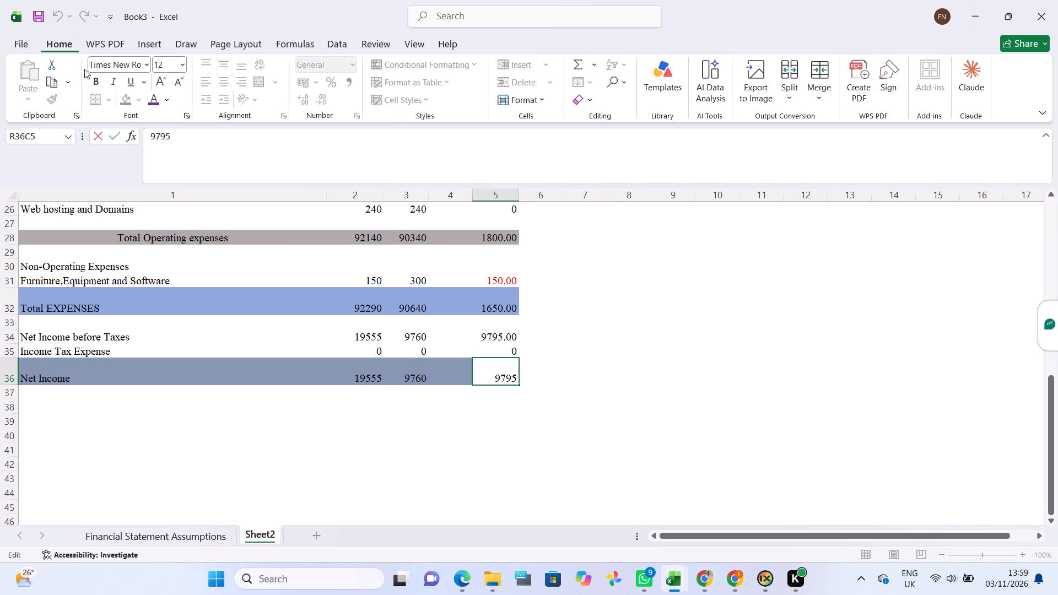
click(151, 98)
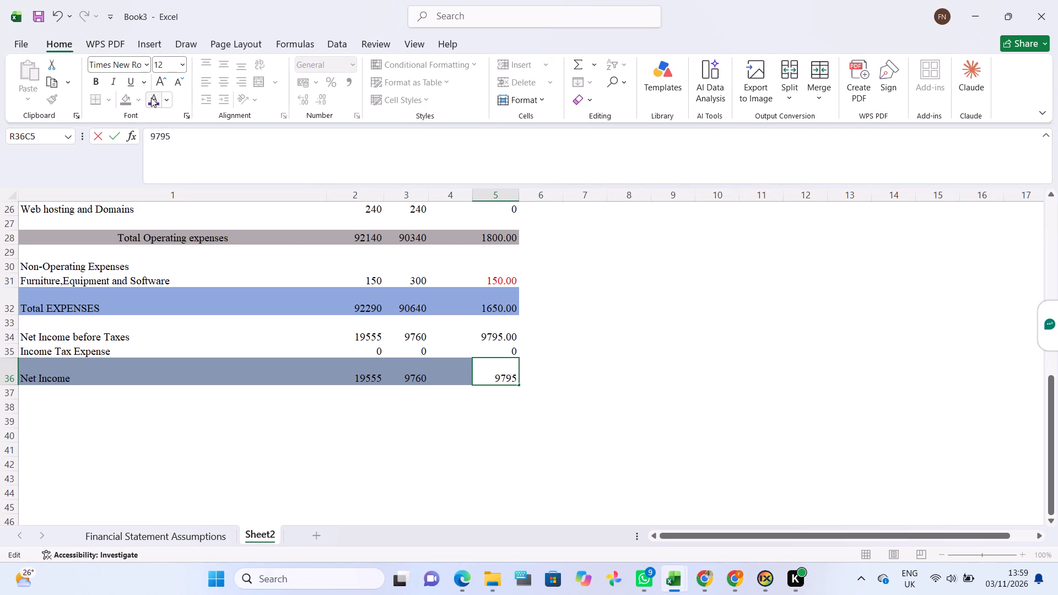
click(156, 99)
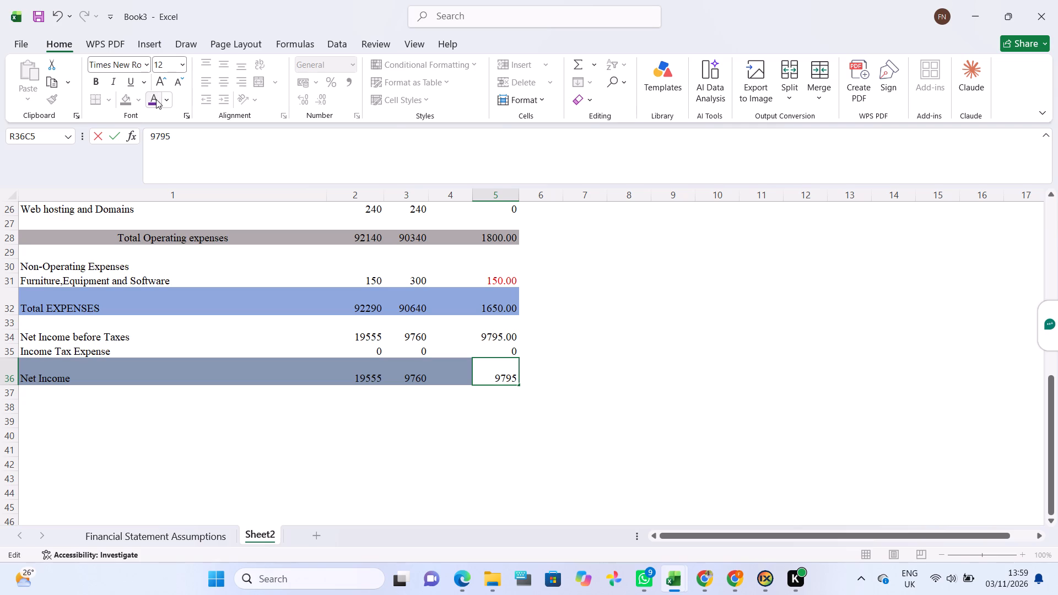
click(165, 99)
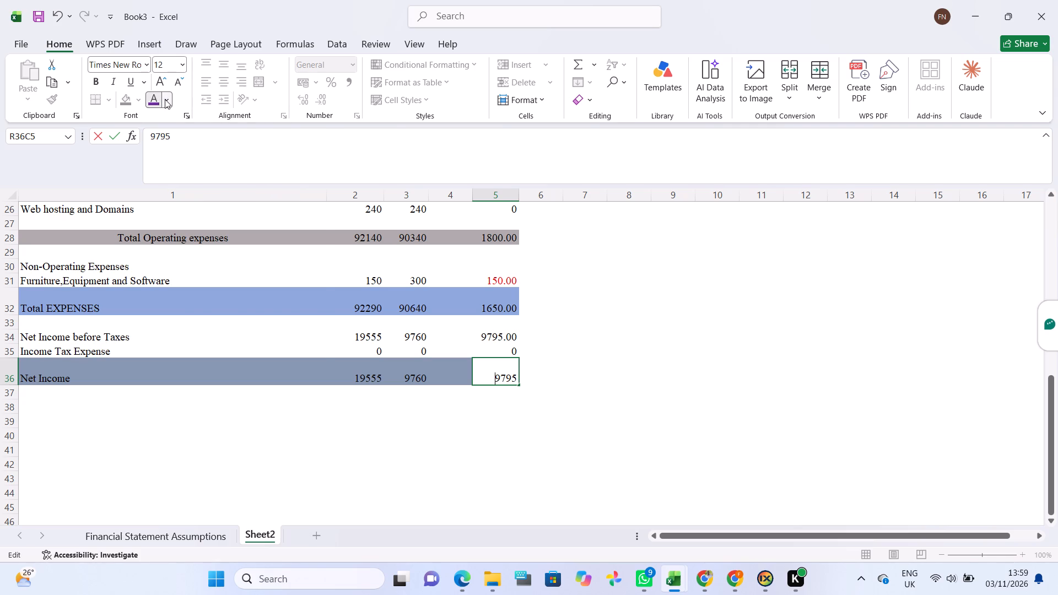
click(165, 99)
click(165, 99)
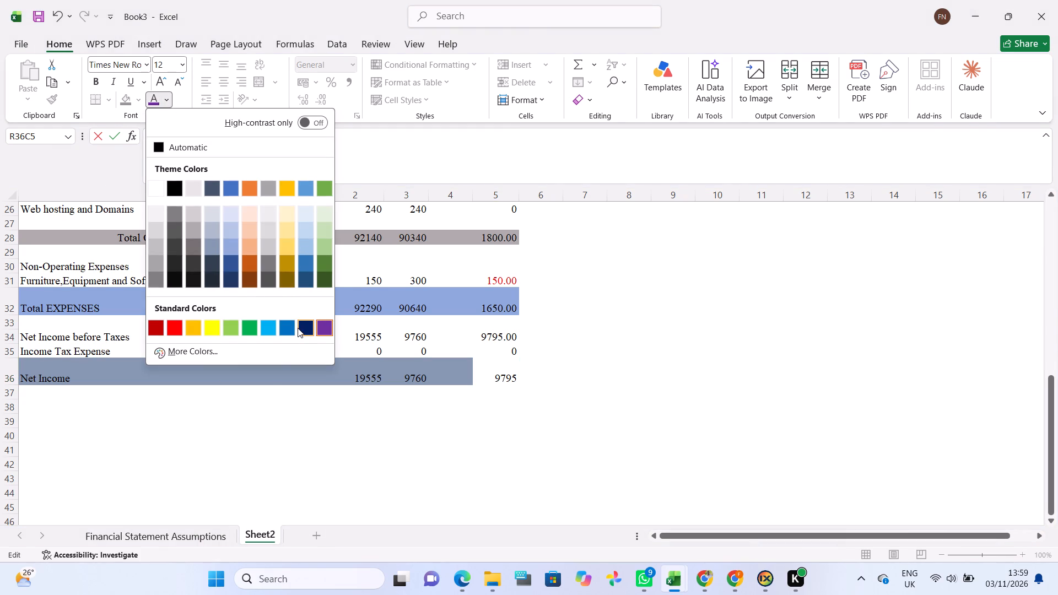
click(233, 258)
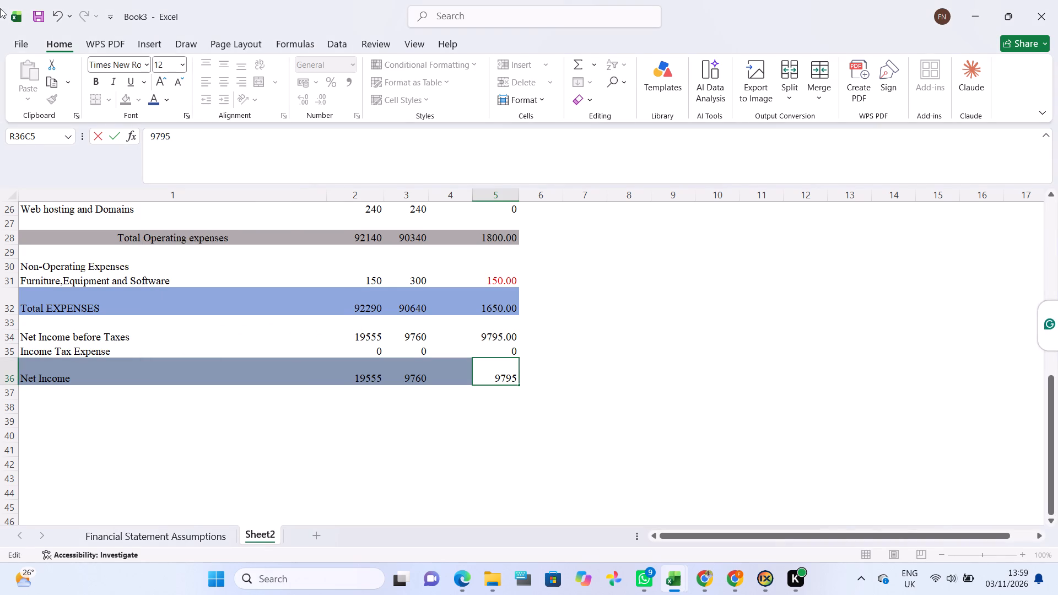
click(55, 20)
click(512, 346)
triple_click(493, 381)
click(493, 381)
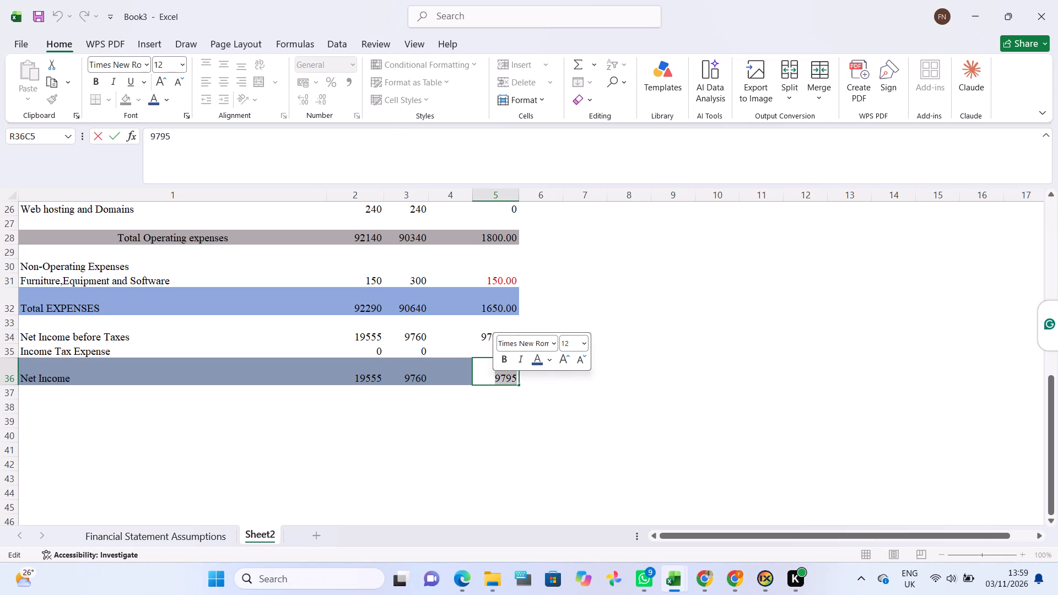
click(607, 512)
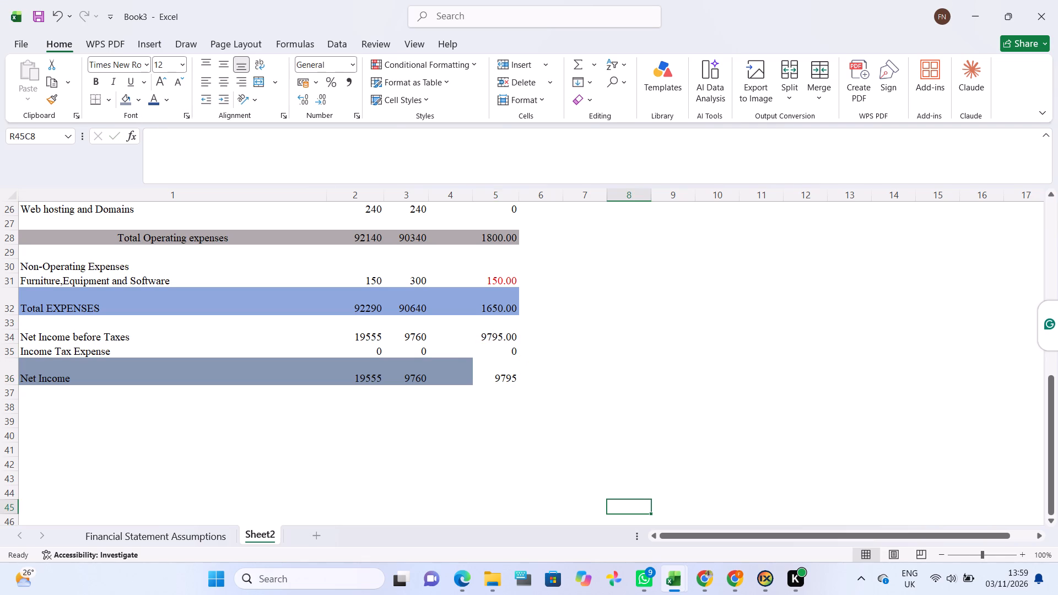
Shade the Net Income row's Difference cell with the same blue-grey fill as the rest of the row.
click(507, 376)
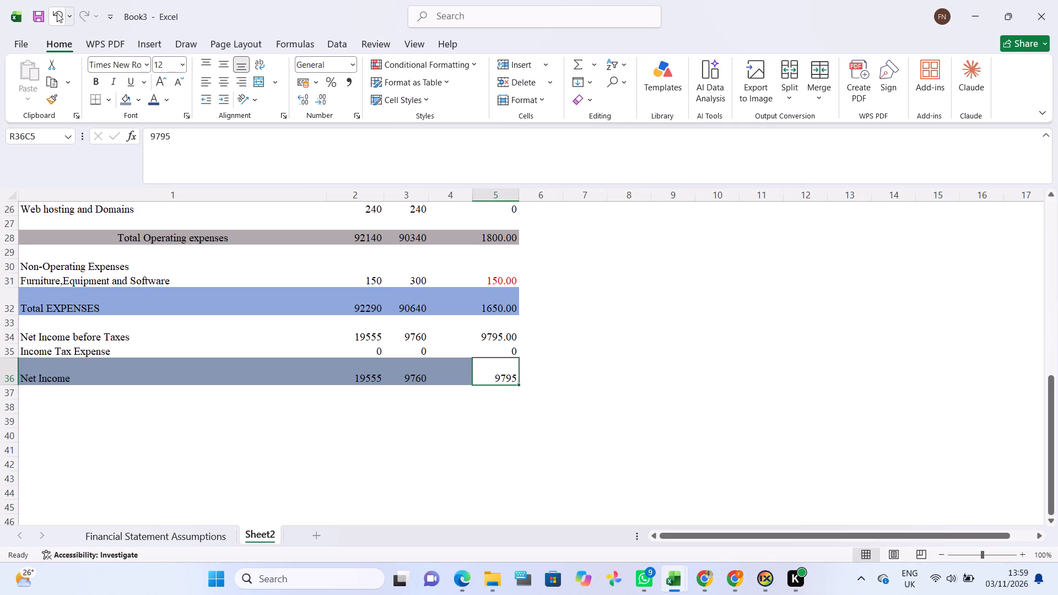
click(128, 96)
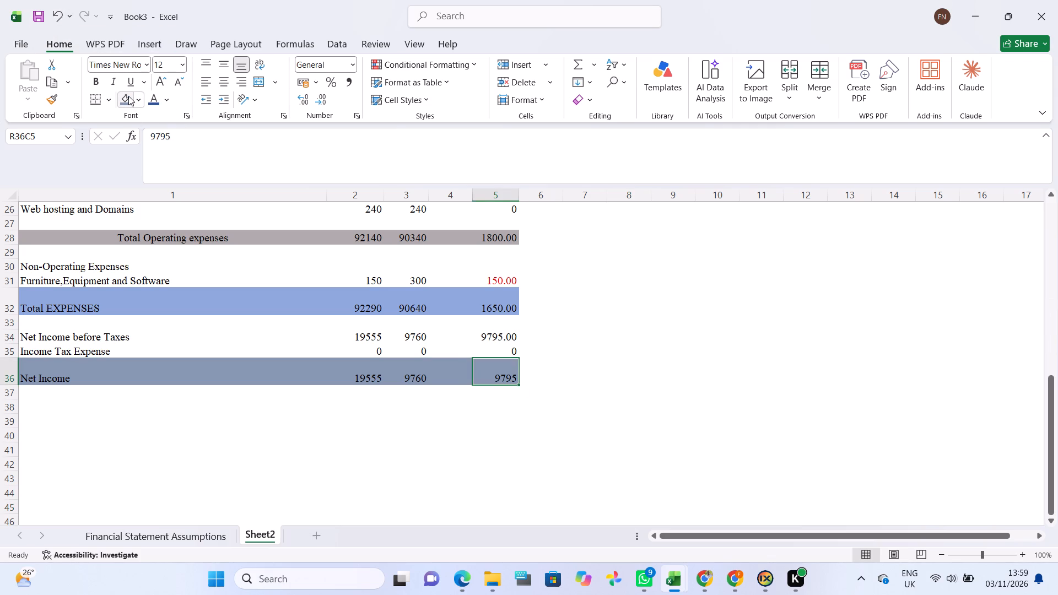
click(577, 327)
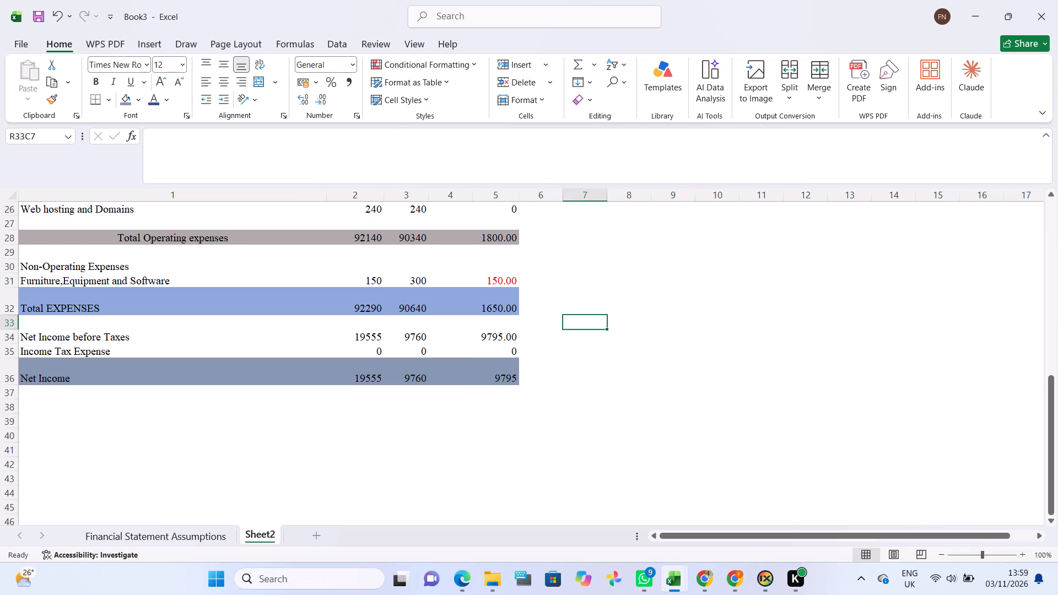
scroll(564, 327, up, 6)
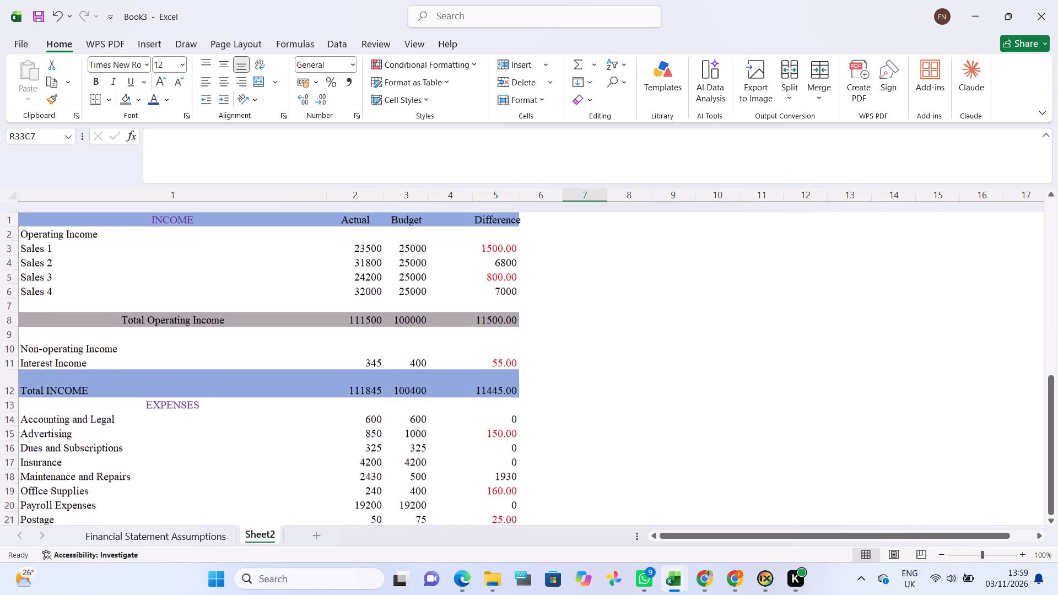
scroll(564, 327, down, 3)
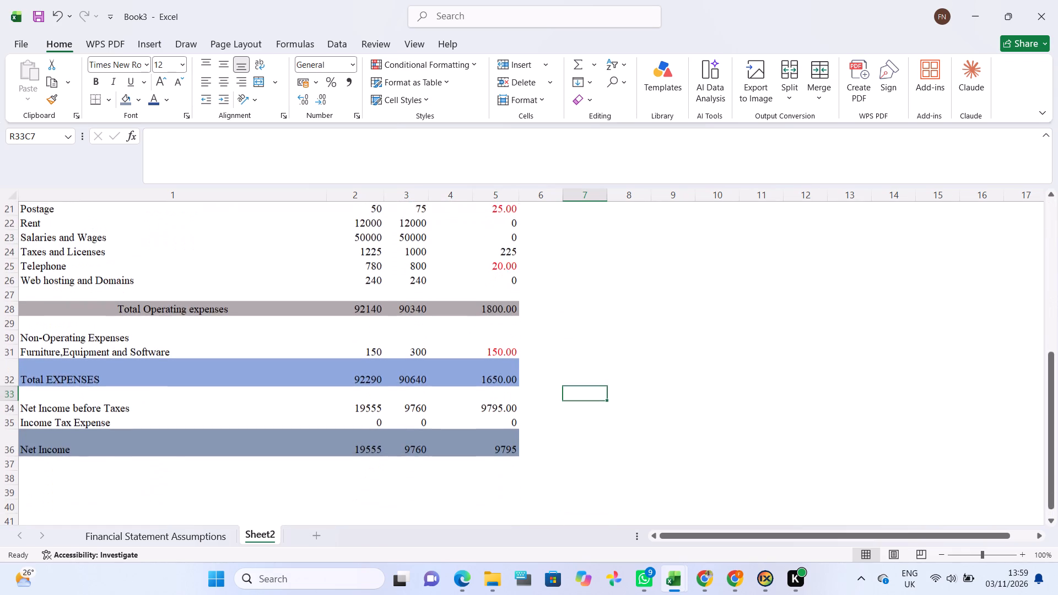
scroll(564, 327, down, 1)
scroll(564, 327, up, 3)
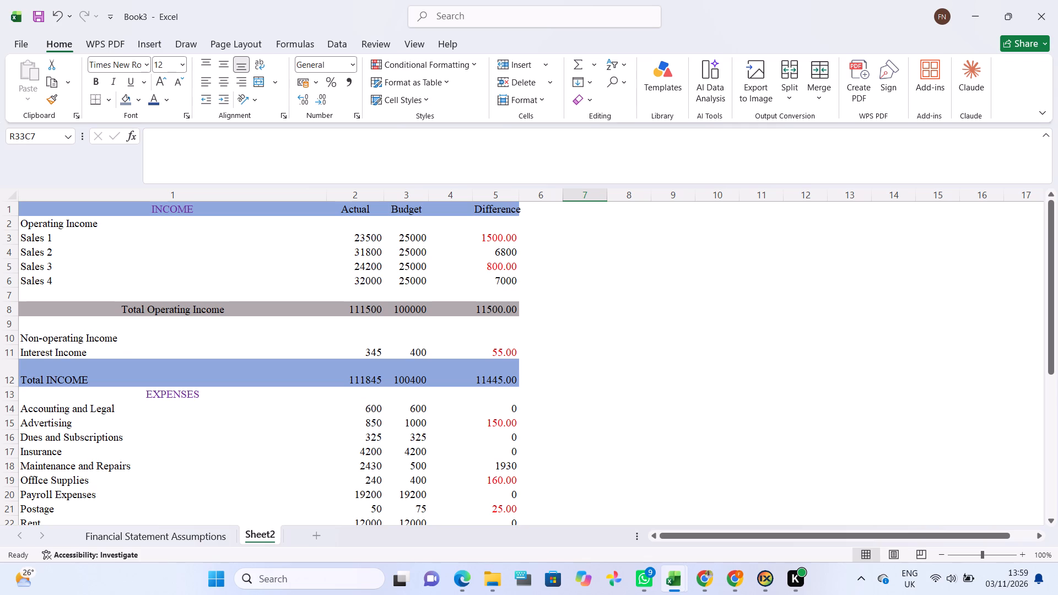
Move the whole statement, from the INCOME header to the Net Income row, down so it starts in row 5, column 1.
scroll(536, 243, down, 1)
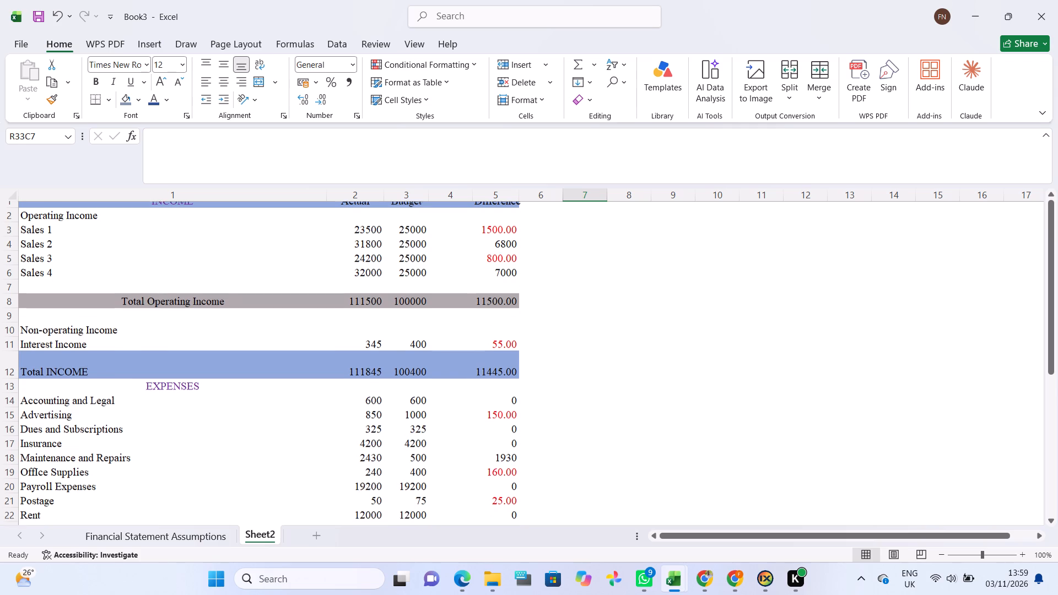
scroll(536, 243, down, 1)
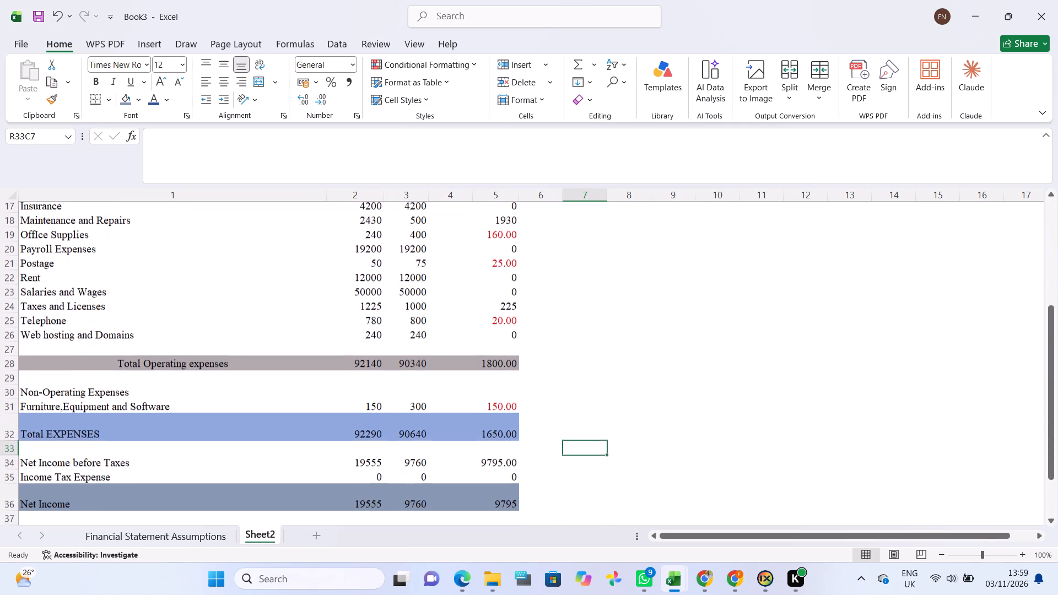
scroll(536, 243, down, 1)
scroll(536, 243, up, 1)
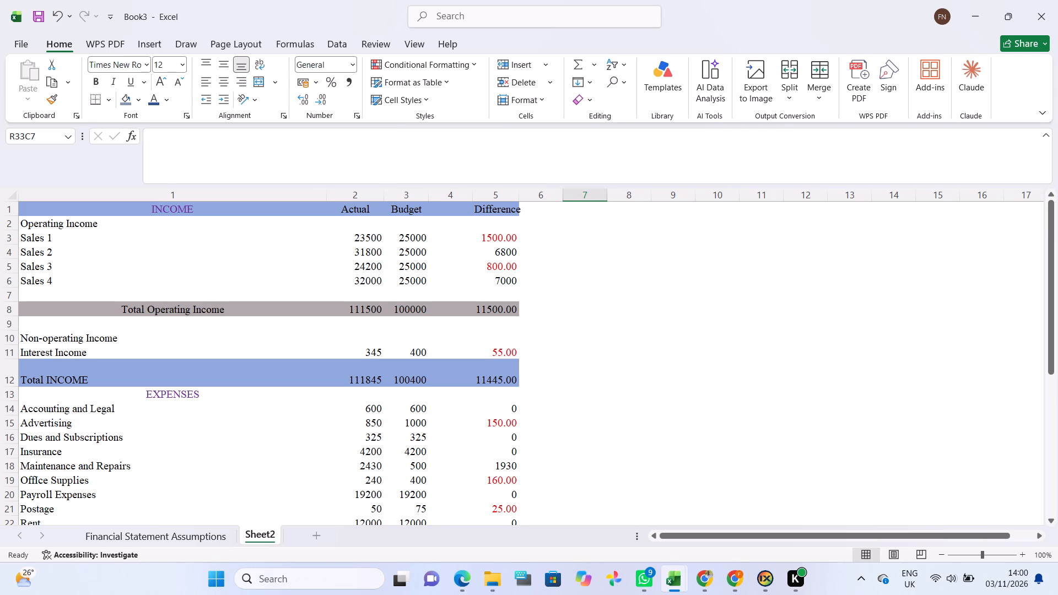
drag(28, 204, 499, 306)
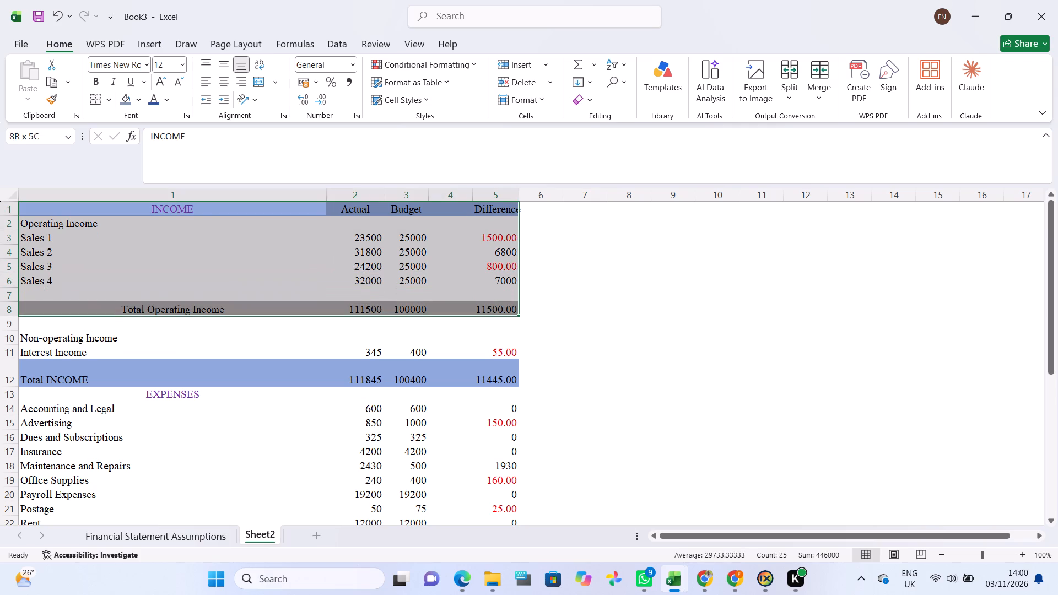
drag(499, 306, 910, 401)
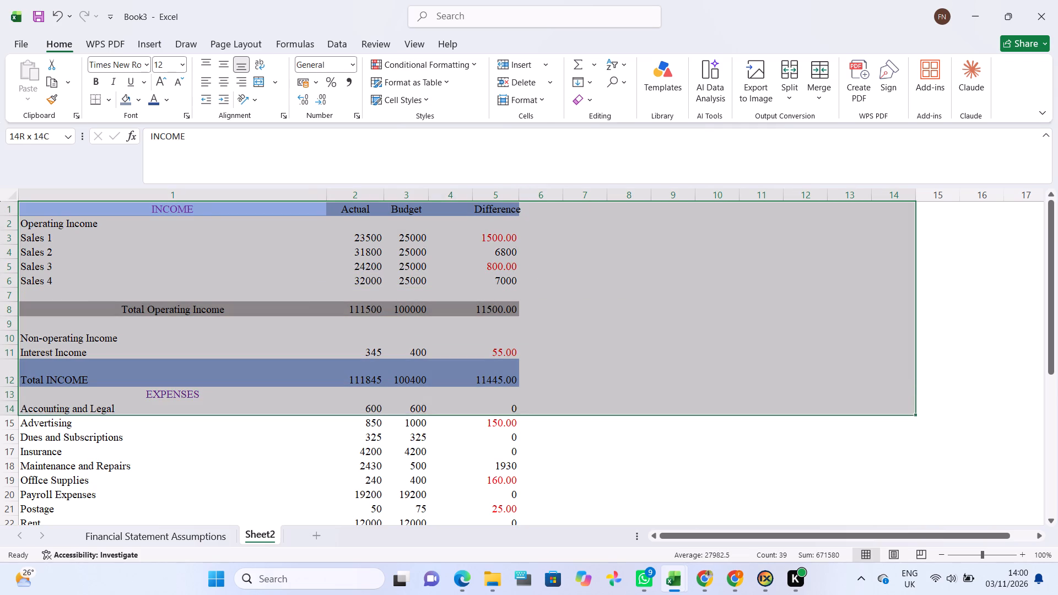
drag(910, 401, 1035, 463)
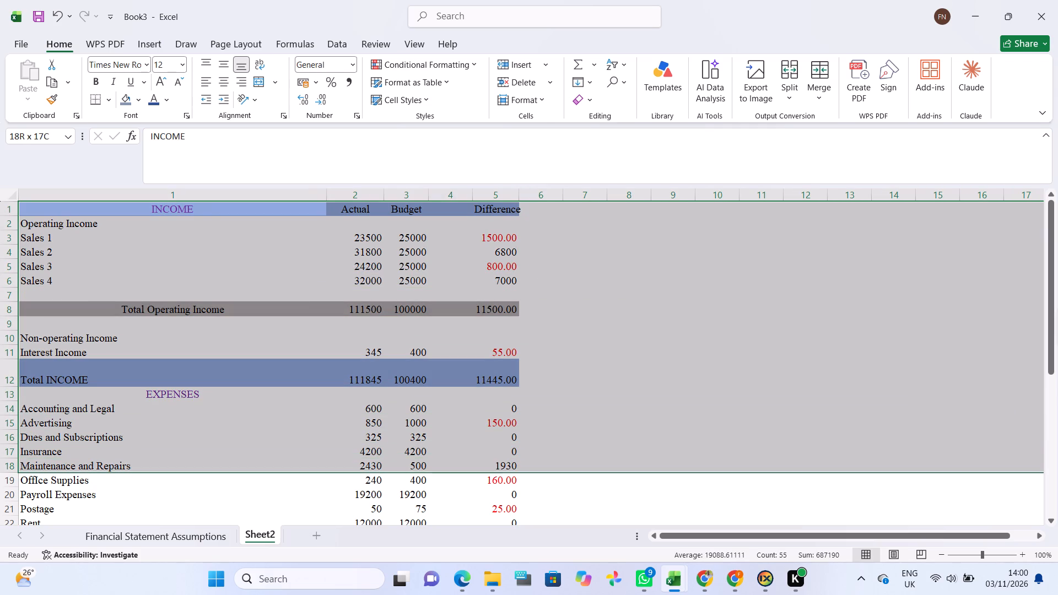
drag(1035, 463, 1041, 521)
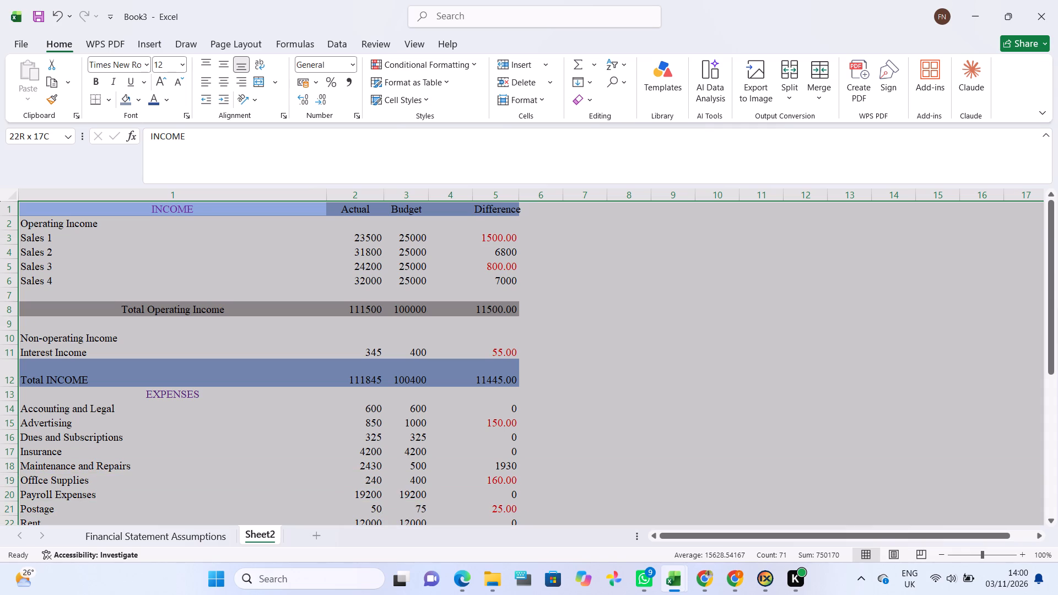
drag(1041, 521, 1037, 527)
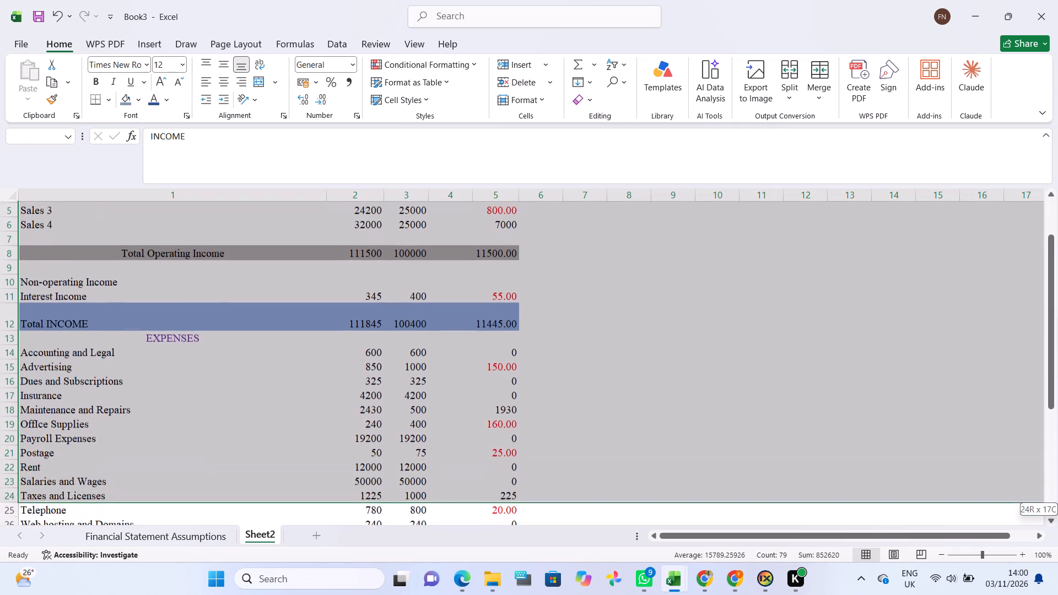
drag(1037, 527, 1037, 526)
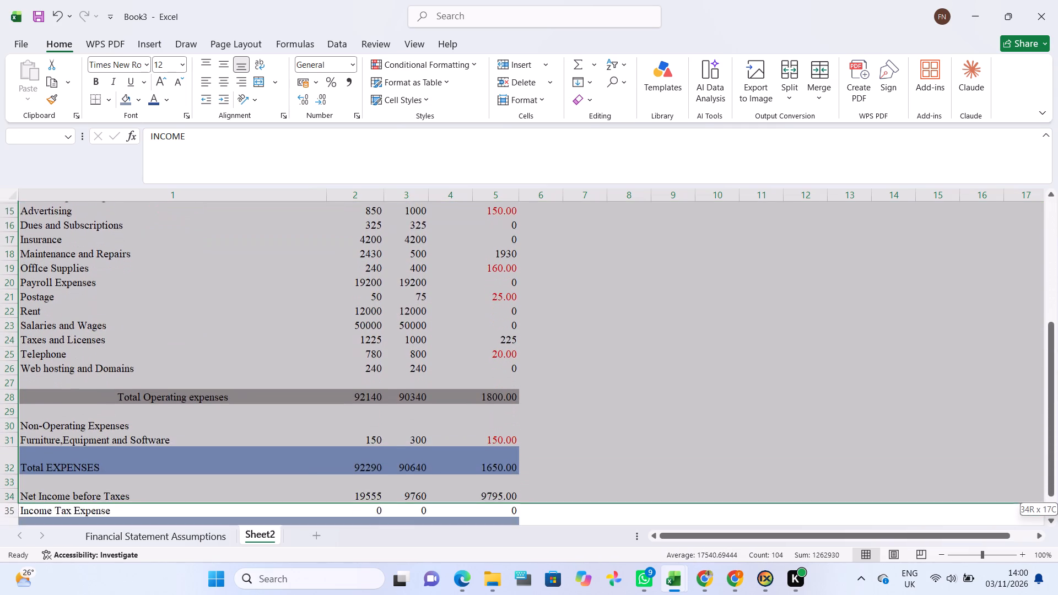
drag(1037, 526, 1039, 480)
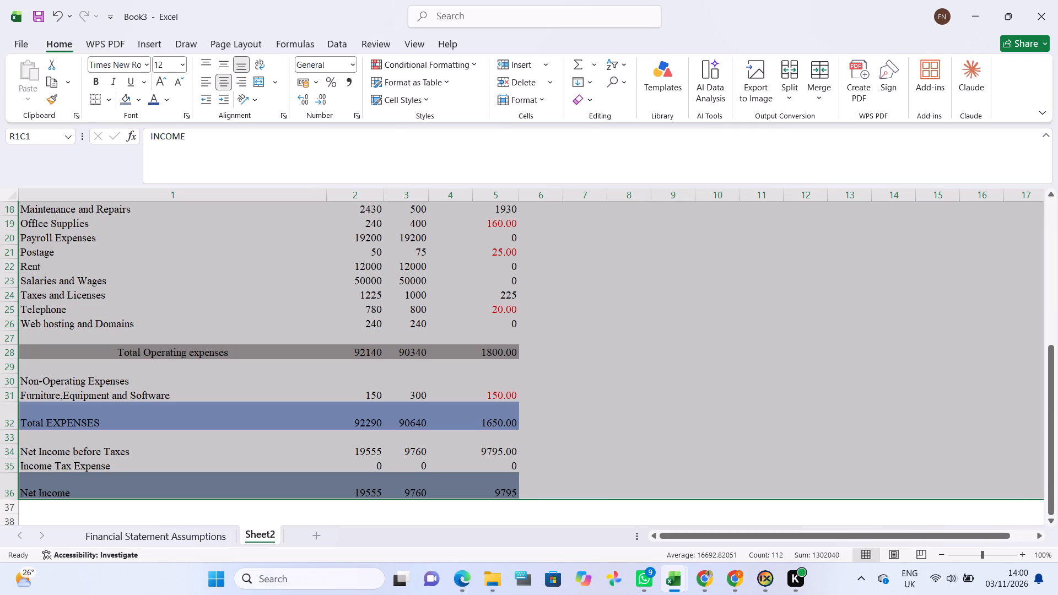
key(ctrl+x)
scroll(857, 345, up, 2)
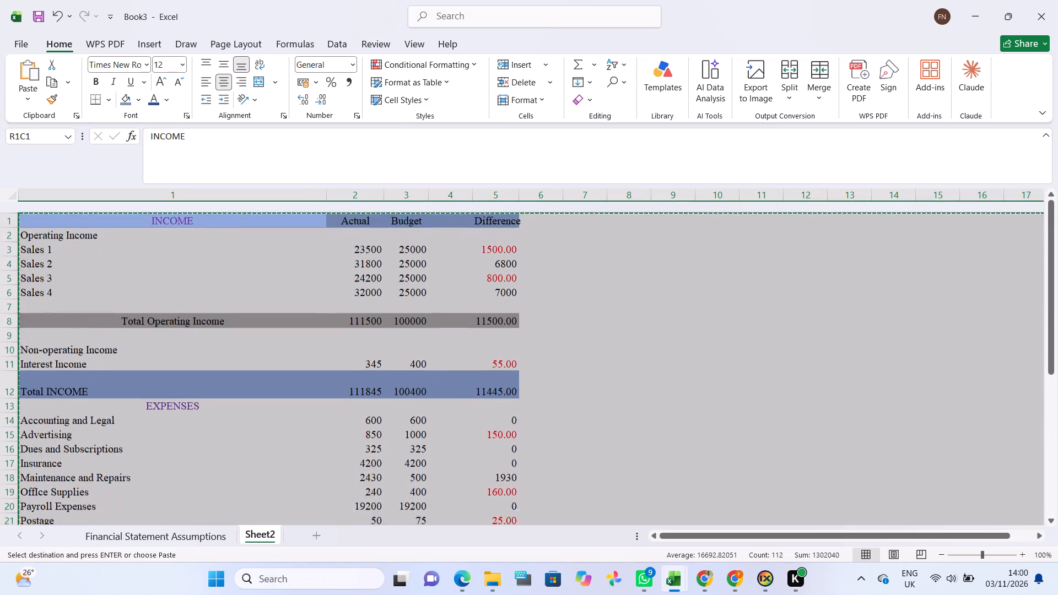
scroll(857, 345, up, 2)
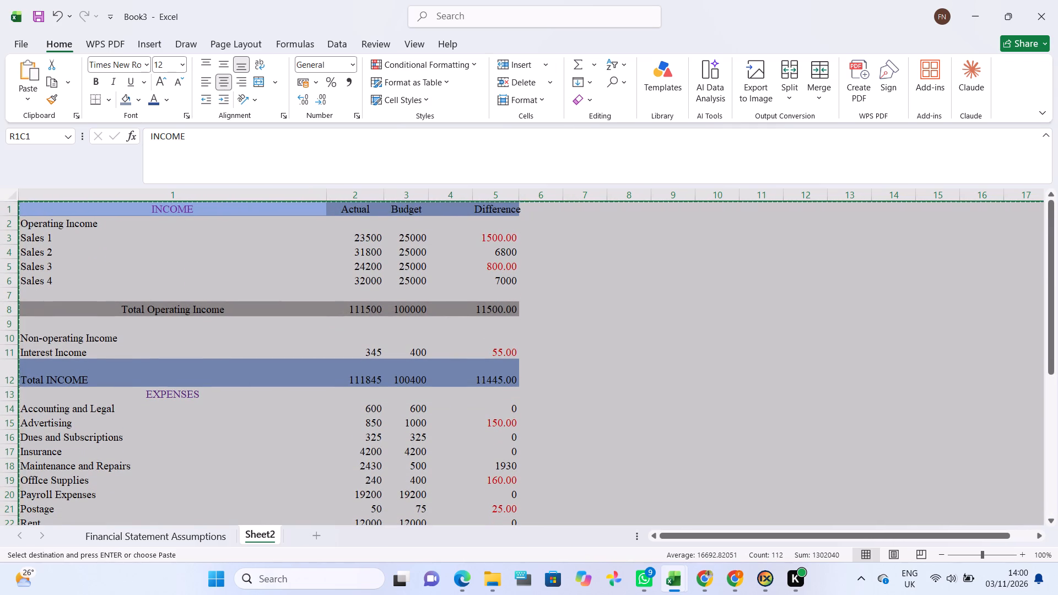
click(23, 267)
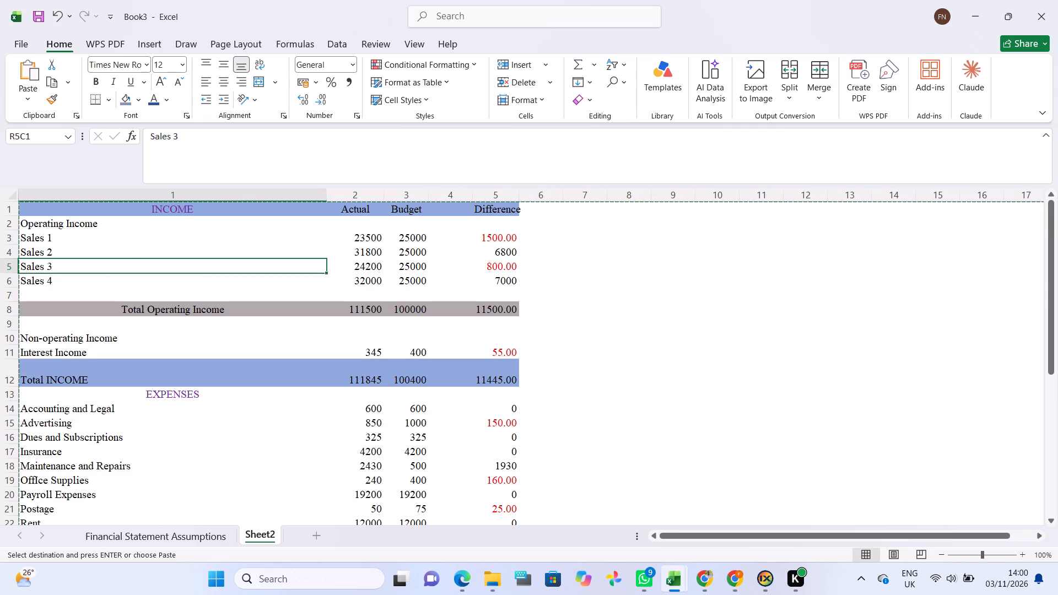
key(Return)
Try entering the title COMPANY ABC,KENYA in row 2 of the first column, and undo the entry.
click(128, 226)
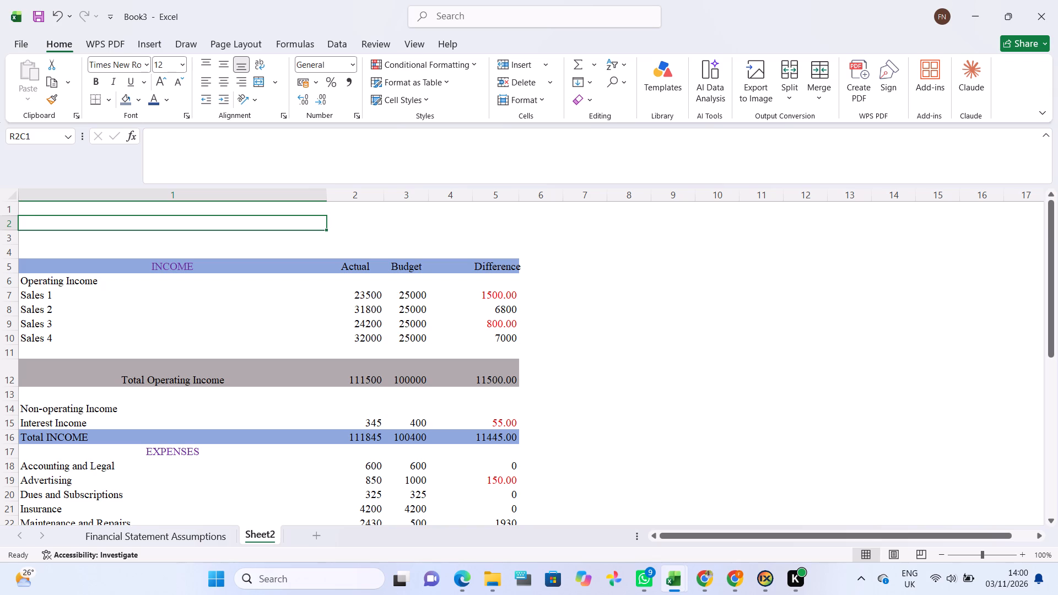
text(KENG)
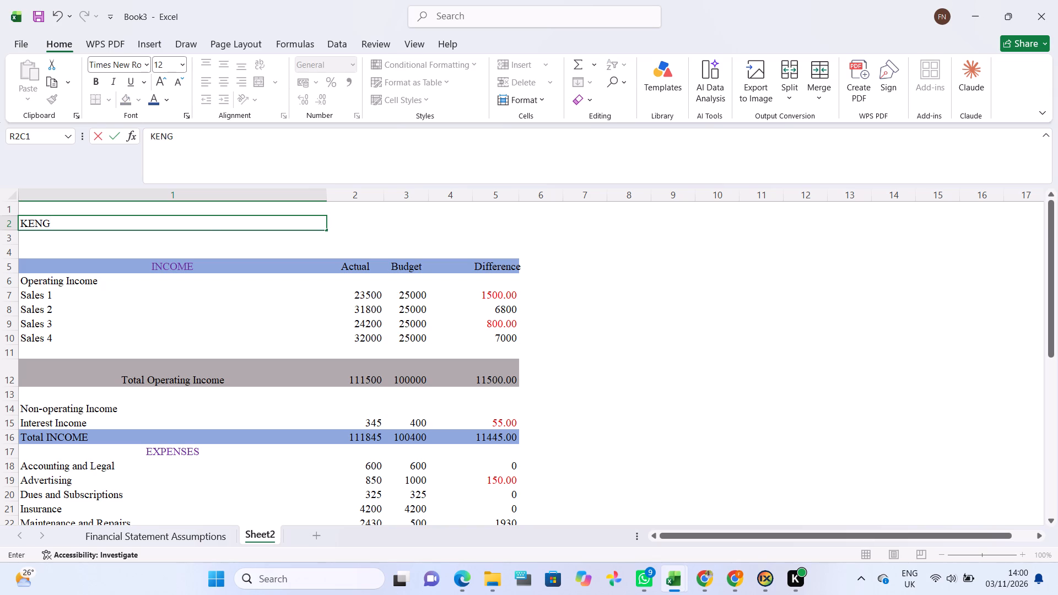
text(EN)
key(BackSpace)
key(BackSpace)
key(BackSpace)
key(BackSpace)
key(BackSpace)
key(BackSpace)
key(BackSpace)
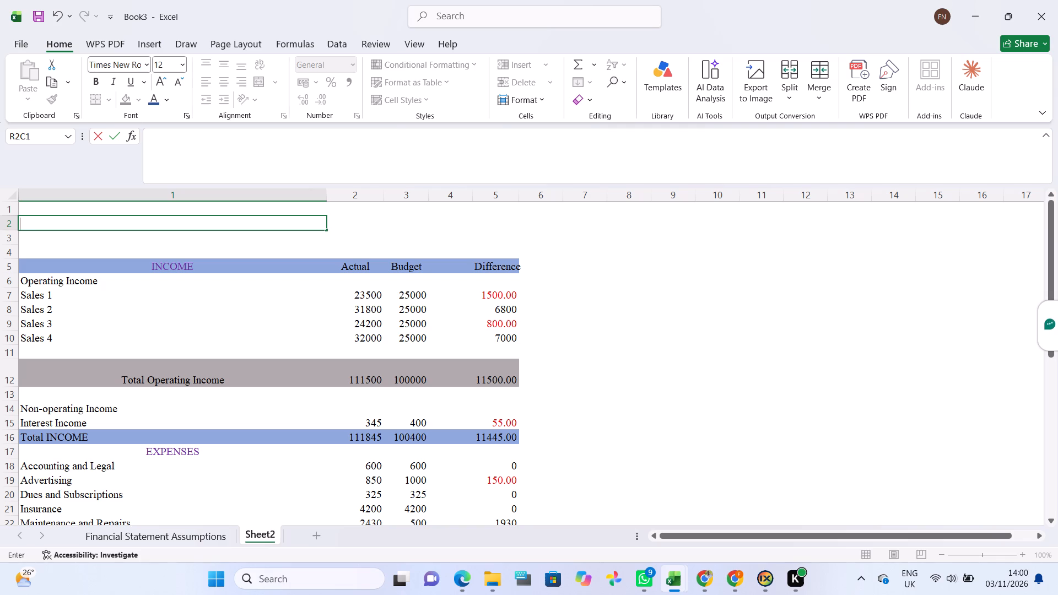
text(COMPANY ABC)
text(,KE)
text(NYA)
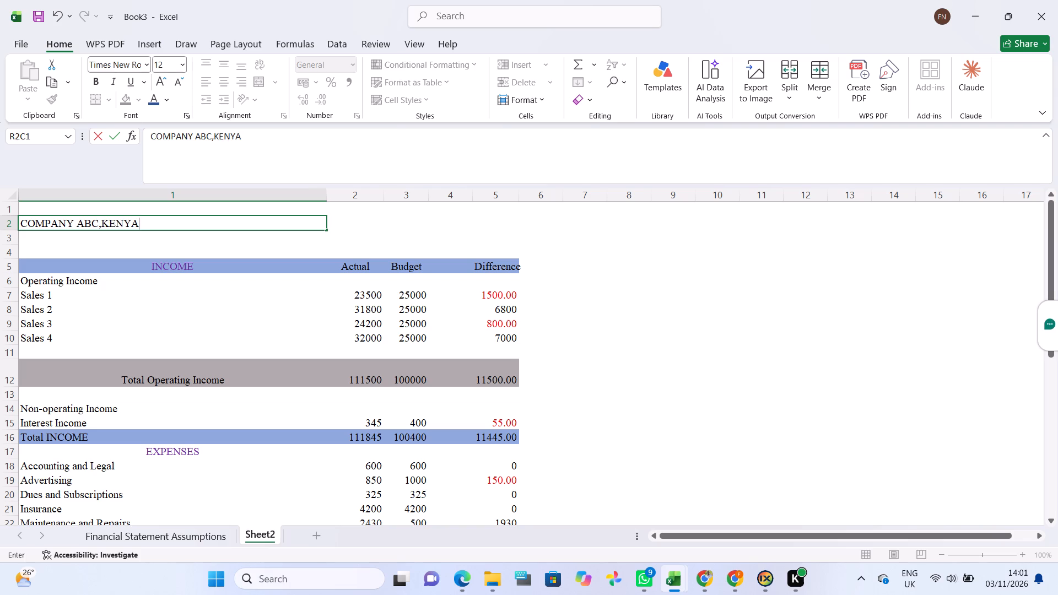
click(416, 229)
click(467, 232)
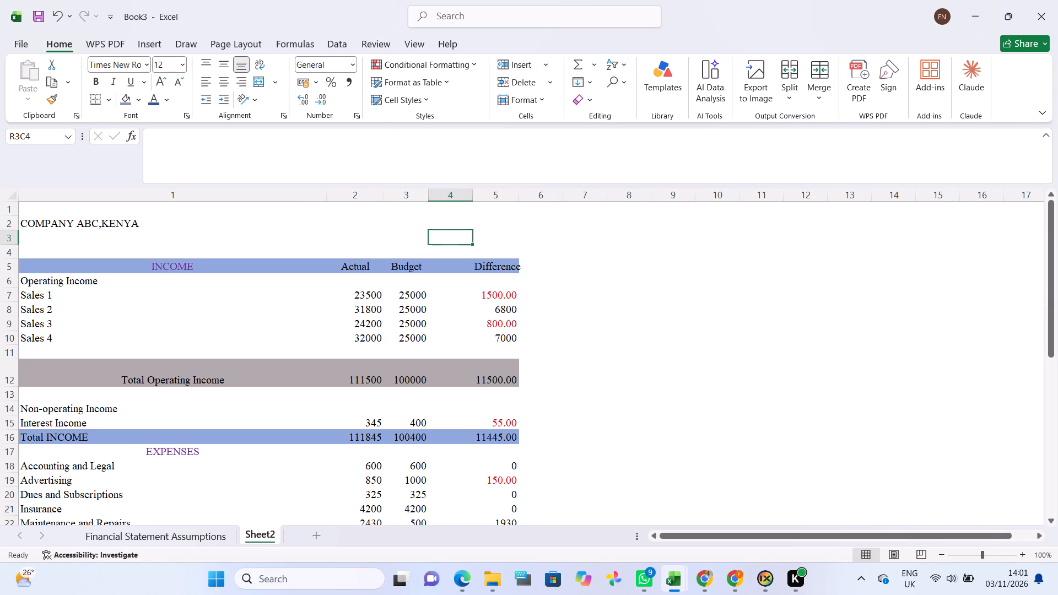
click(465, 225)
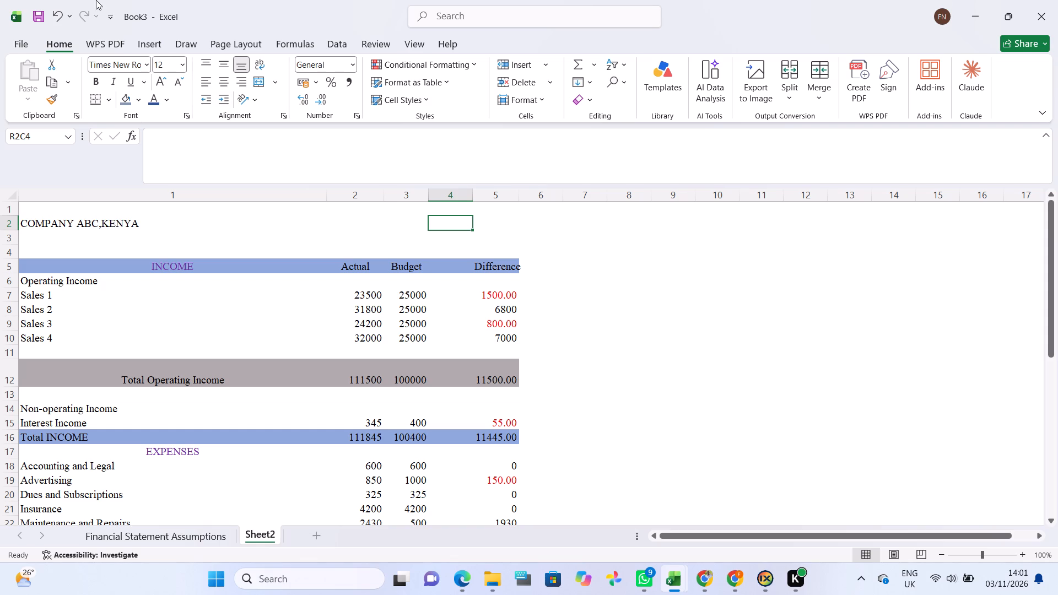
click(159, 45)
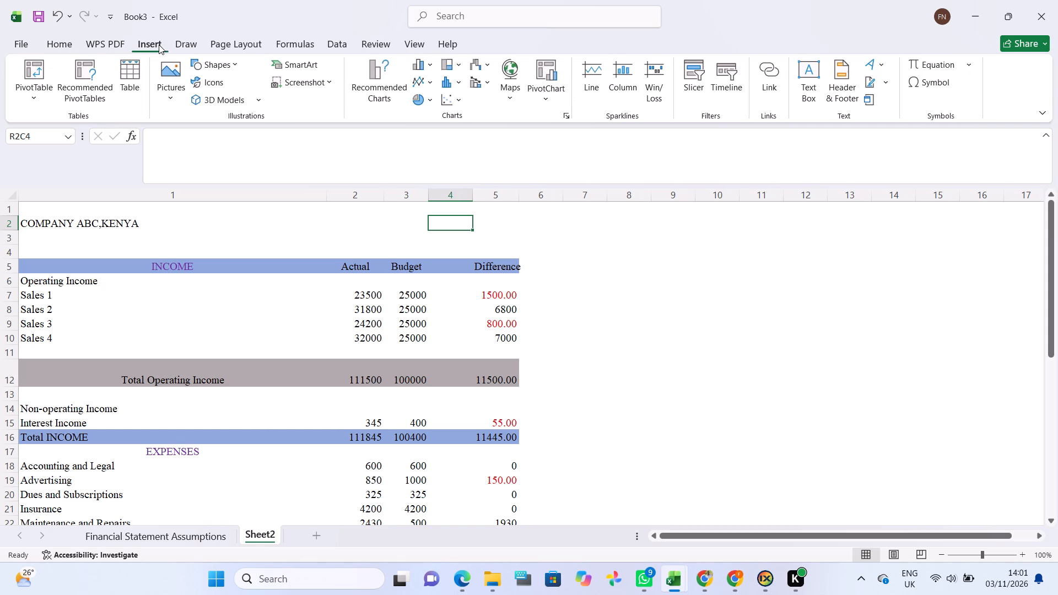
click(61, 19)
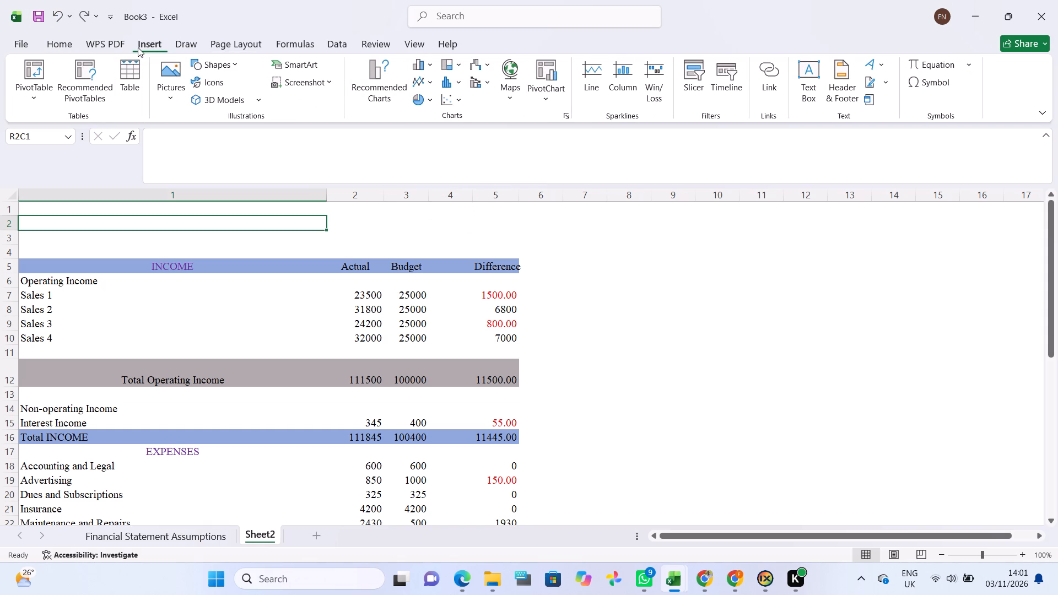
Insert a text box over rows 2 and 3 above the INCOME header, containing the text "COMPANY ABC ,KENYA".
click(813, 84)
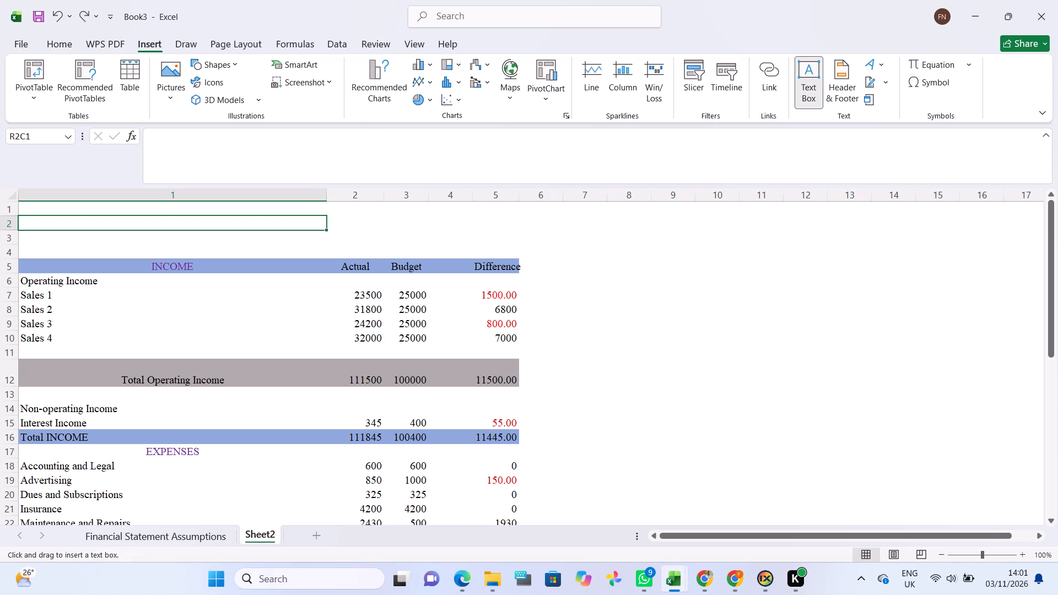
drag(51, 214, 190, 218)
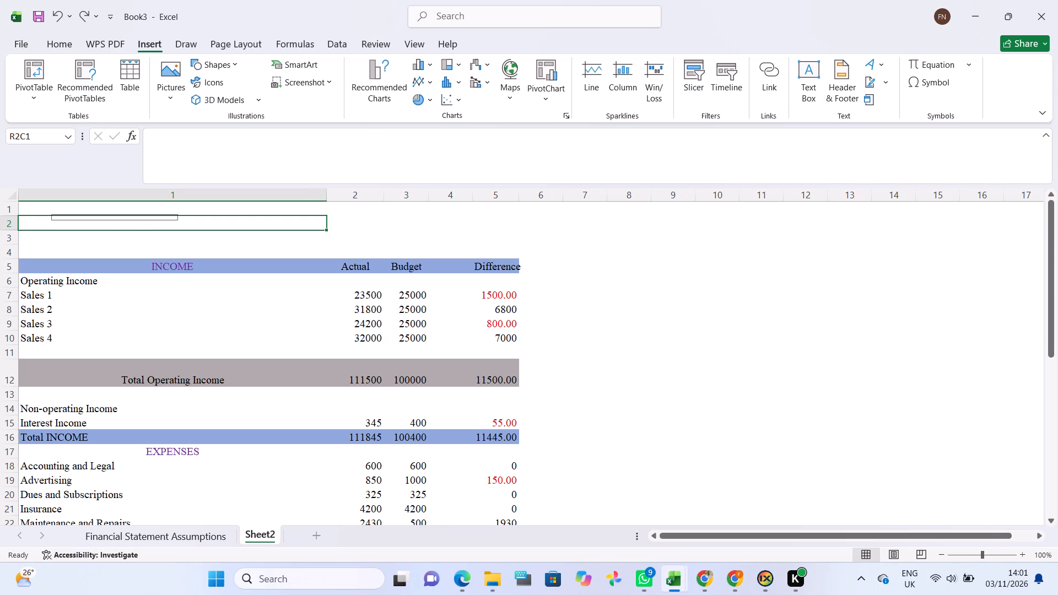
drag(190, 218, 332, 242)
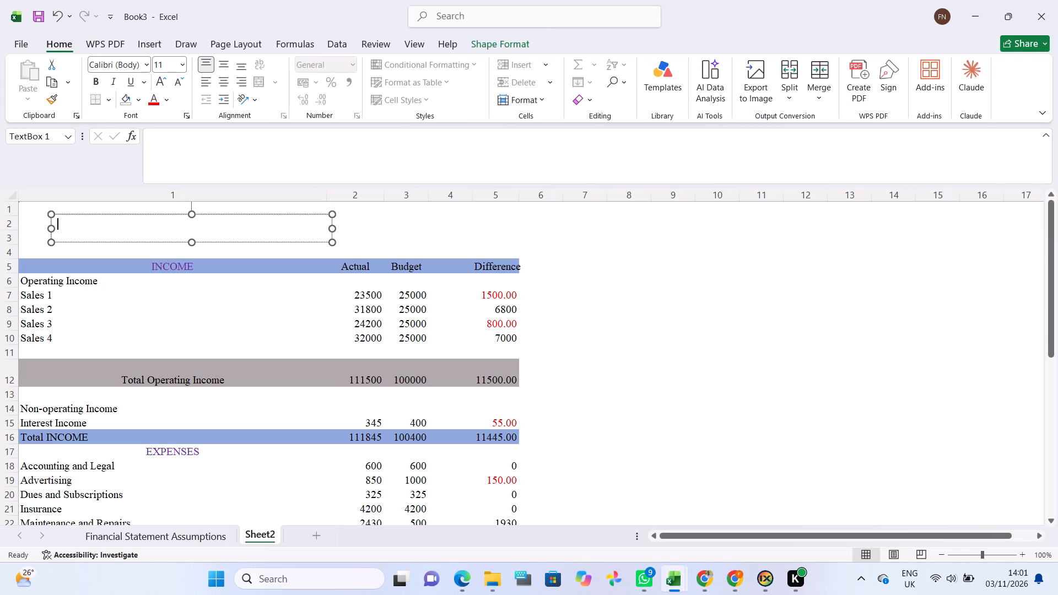
key(c)
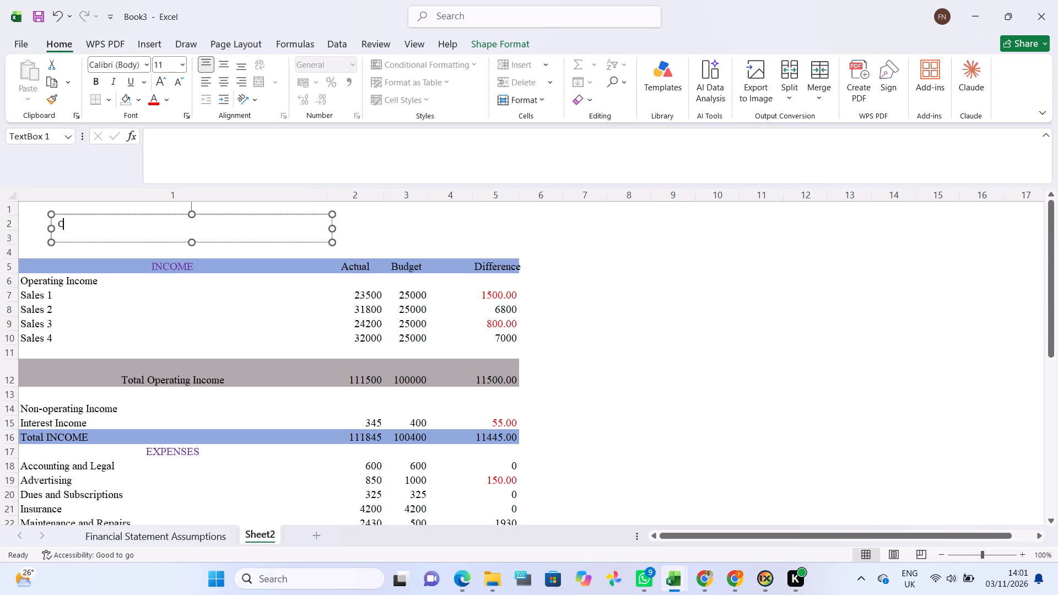
key(o)
text(MP)
text(ANY ABC ,KENYA)
Narrow the title text box from its far edge so it fits more closely around the company name.
drag(331, 228, 268, 224)
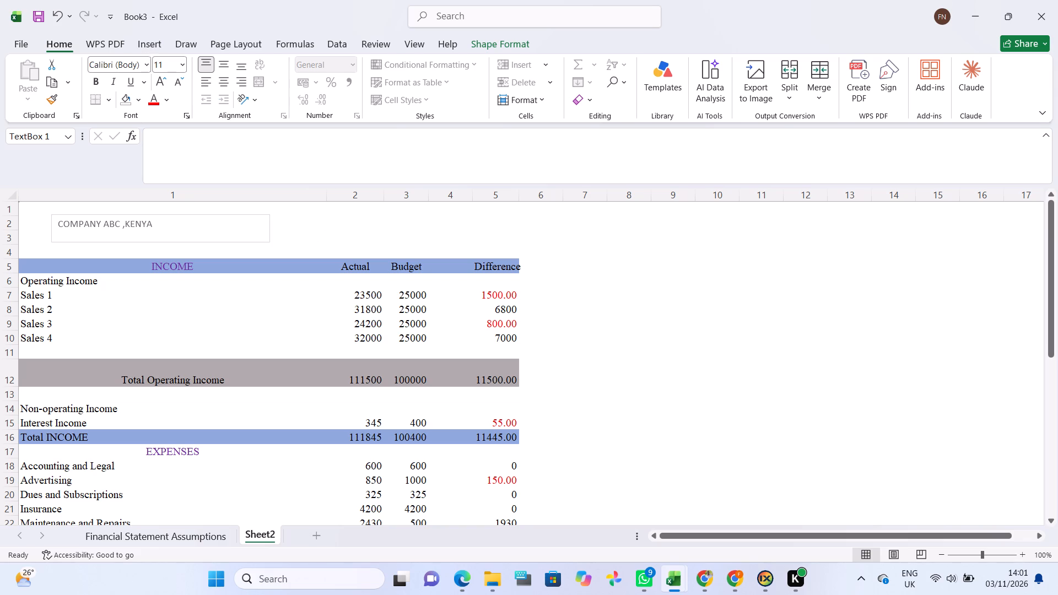
drag(268, 224, 203, 217)
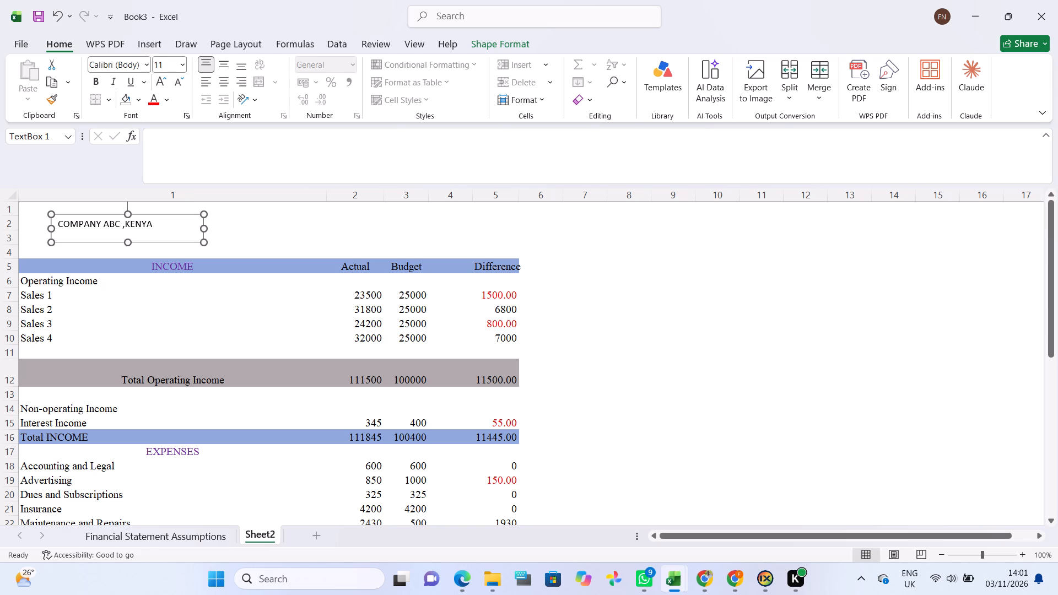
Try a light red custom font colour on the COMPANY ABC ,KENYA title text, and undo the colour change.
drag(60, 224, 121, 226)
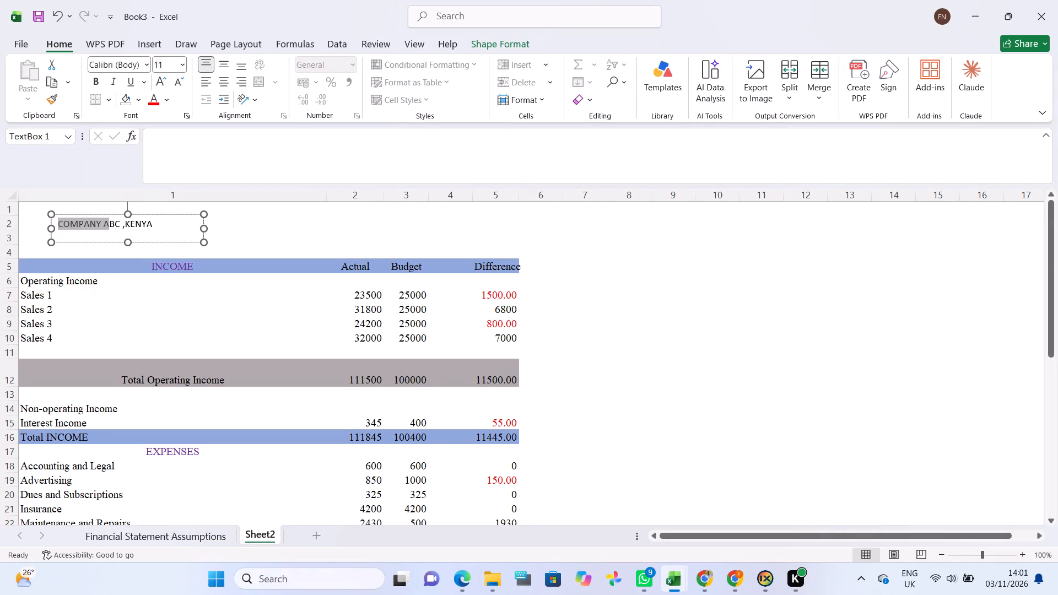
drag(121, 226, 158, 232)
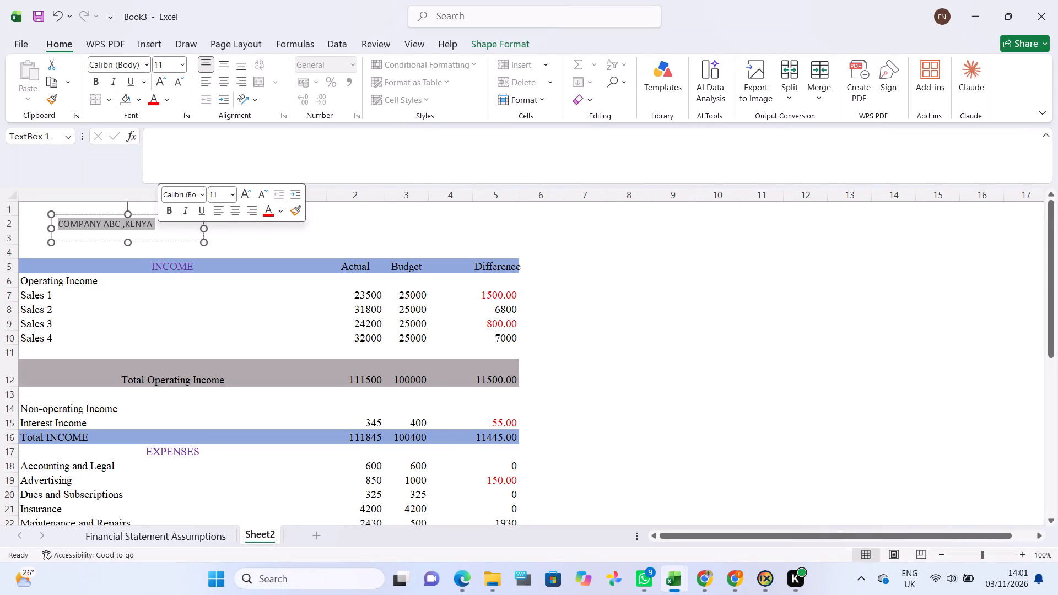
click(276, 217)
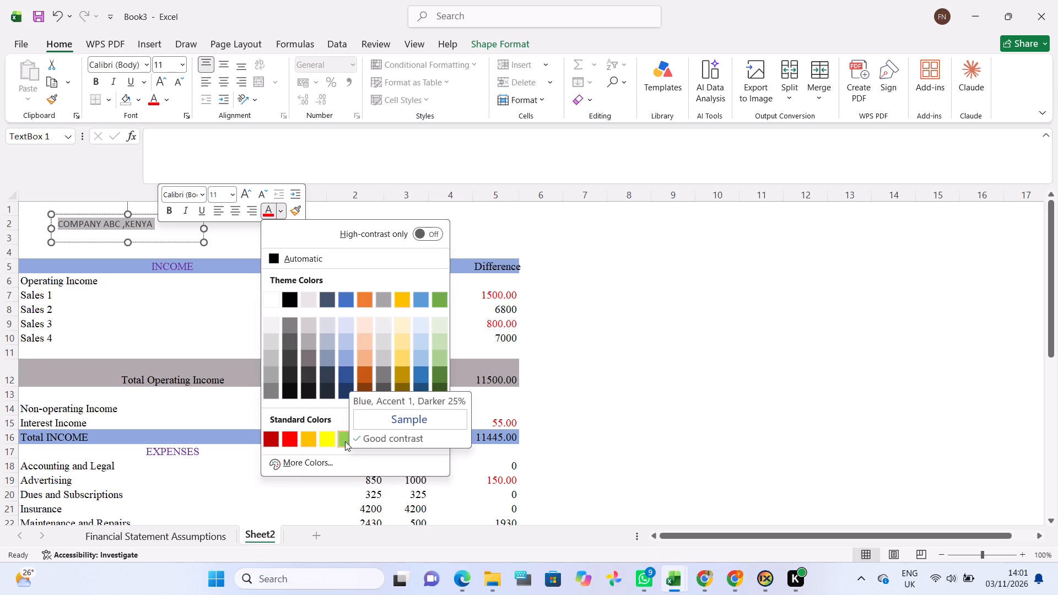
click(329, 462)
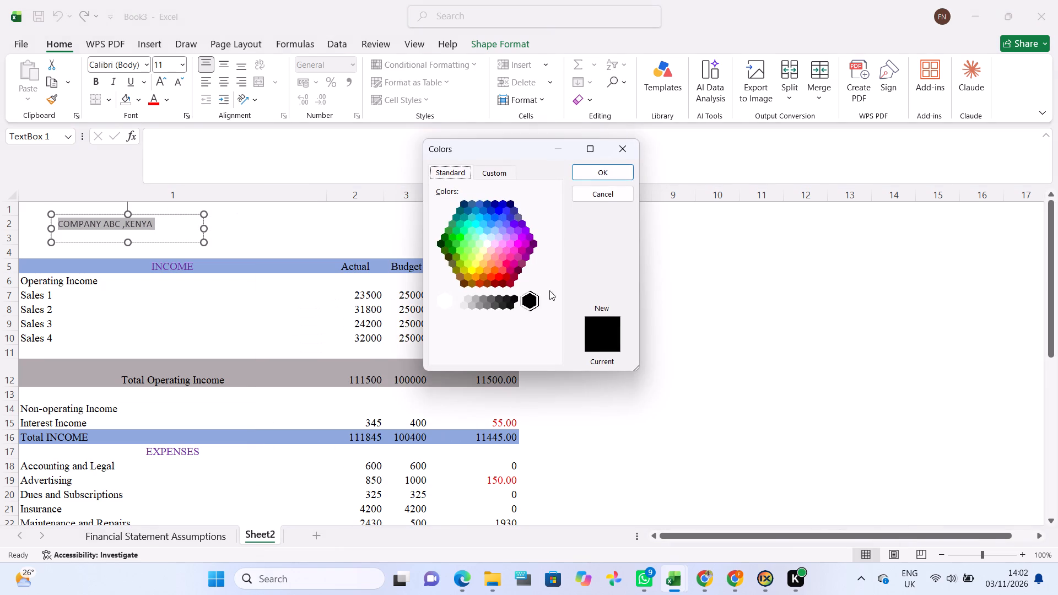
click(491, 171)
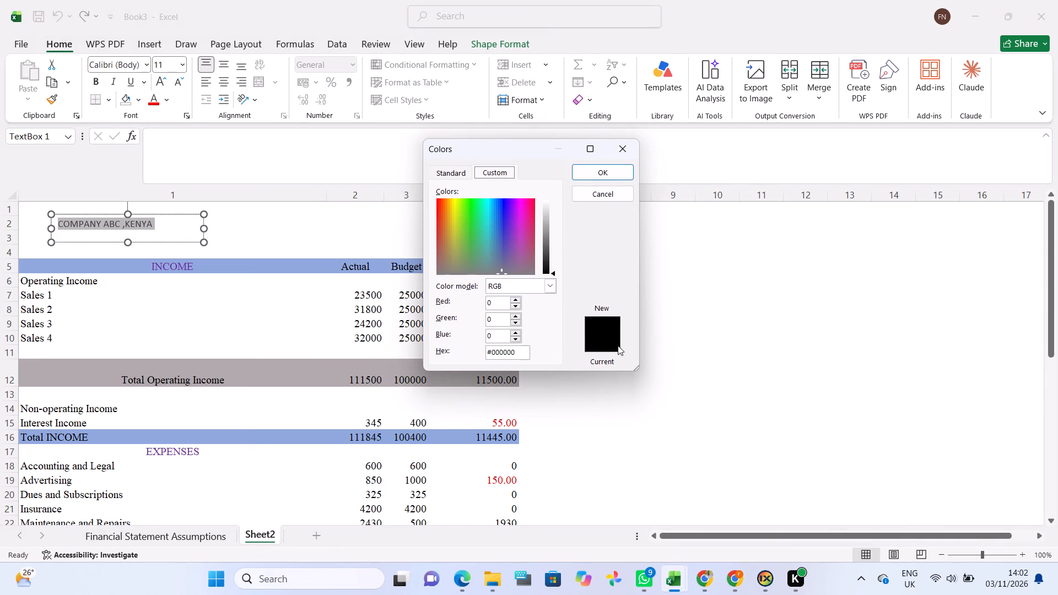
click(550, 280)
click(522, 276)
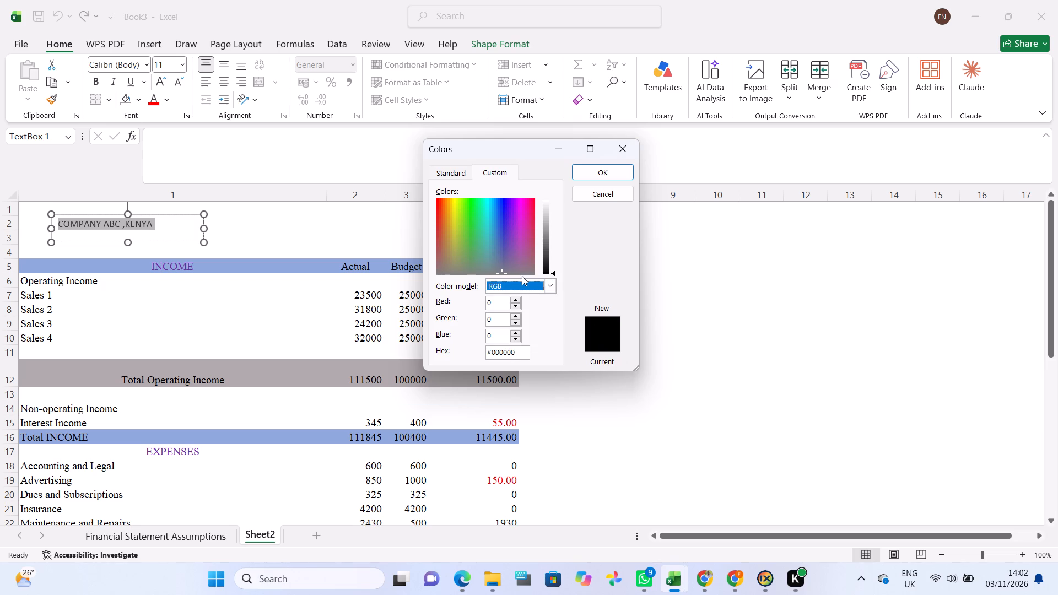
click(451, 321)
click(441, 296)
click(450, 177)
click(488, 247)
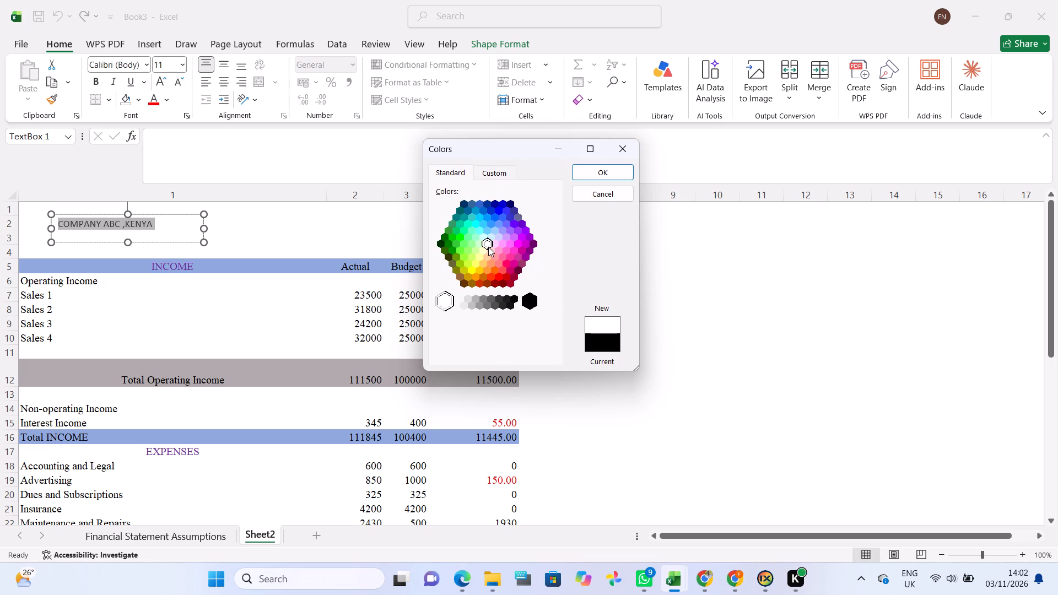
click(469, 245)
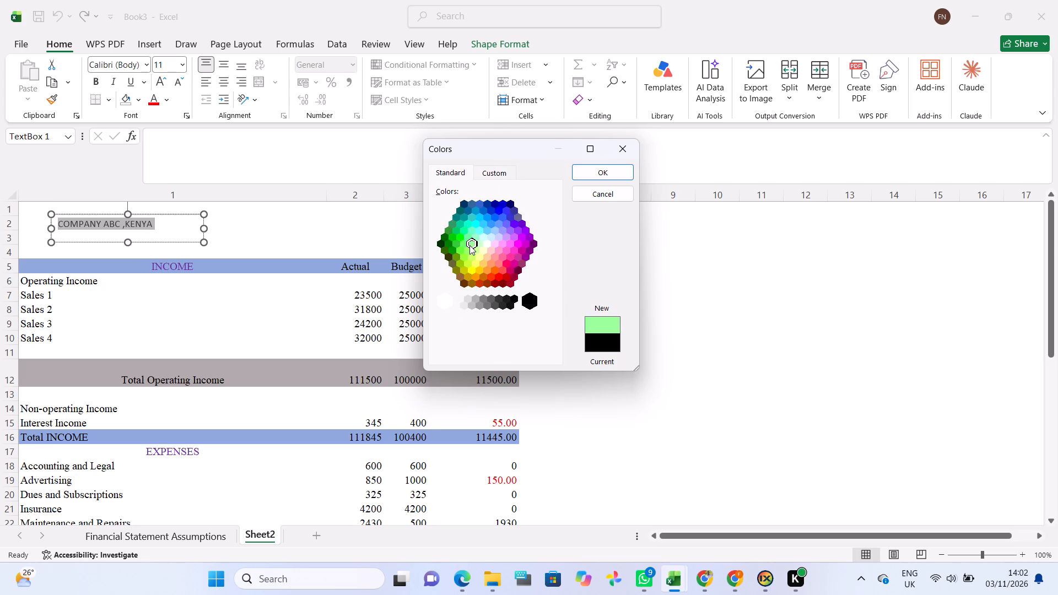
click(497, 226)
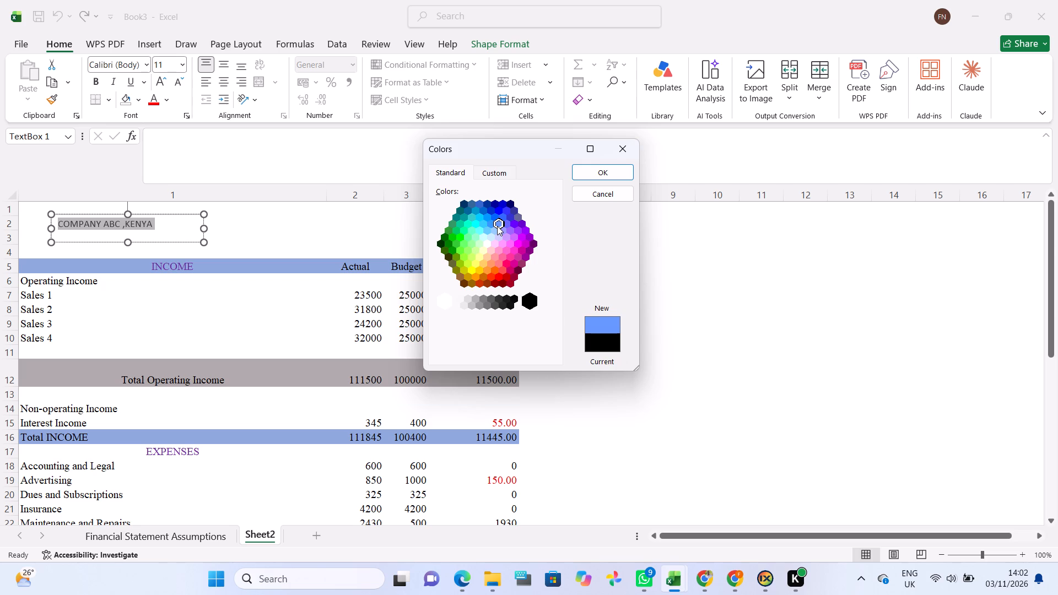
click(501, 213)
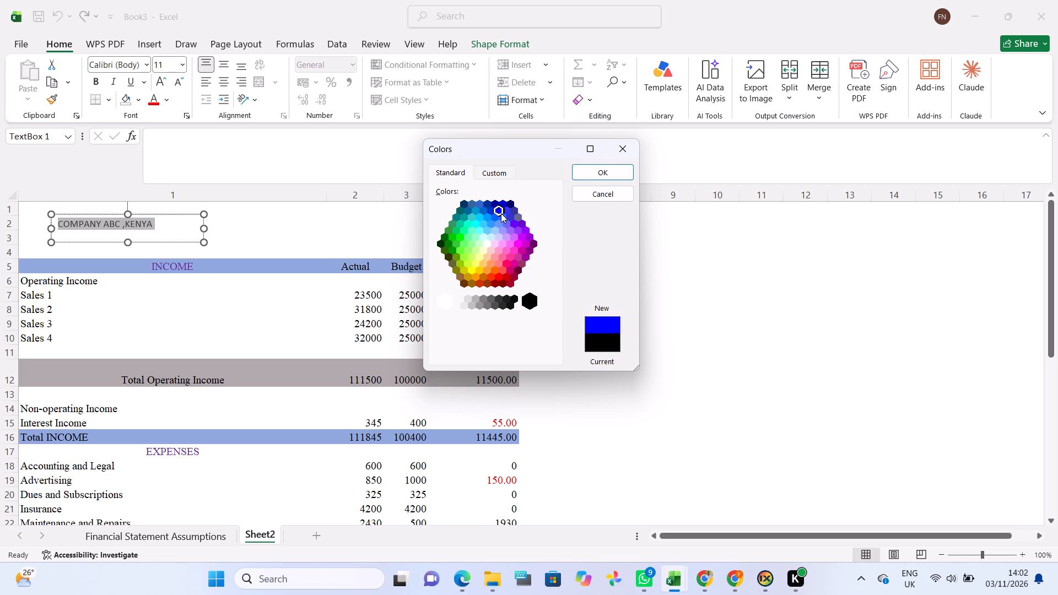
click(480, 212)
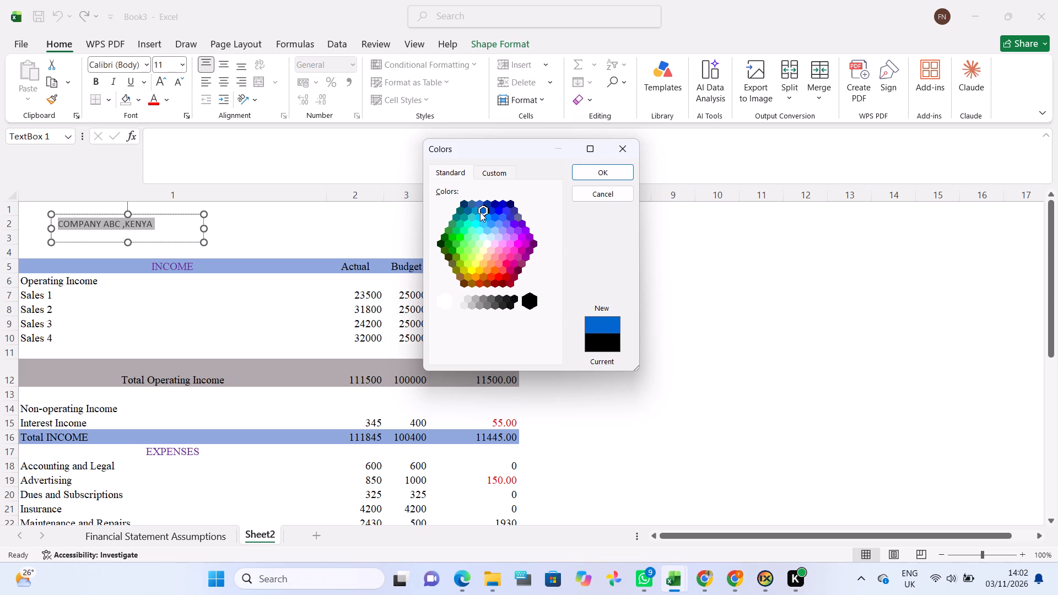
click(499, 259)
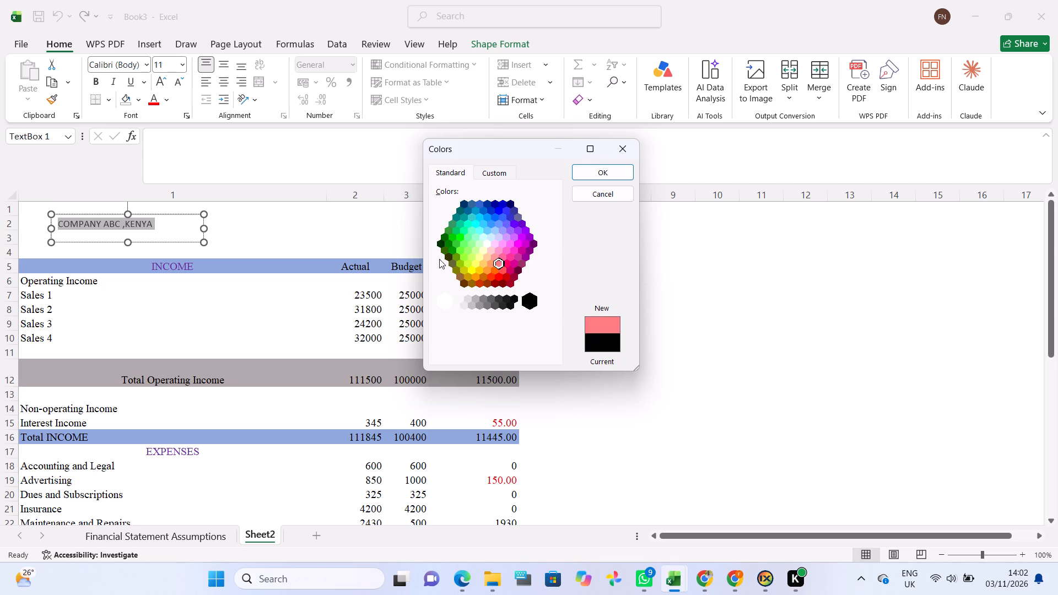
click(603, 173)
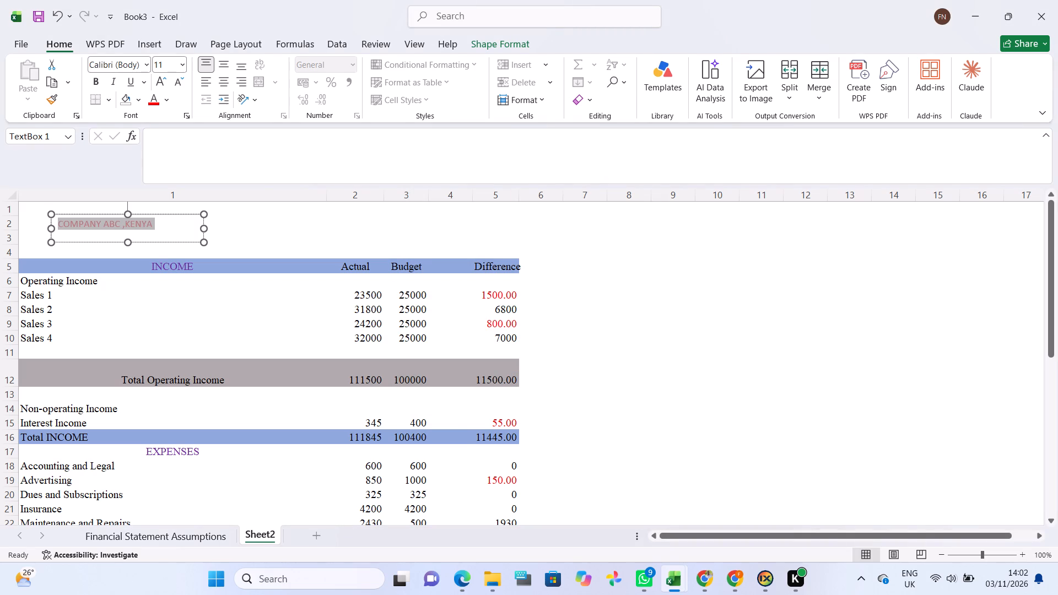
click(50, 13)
Set the COMPANY ABC ,KENYA title text to size 20 and widen its text box to fit the name on one line.
click(187, 64)
click(186, 64)
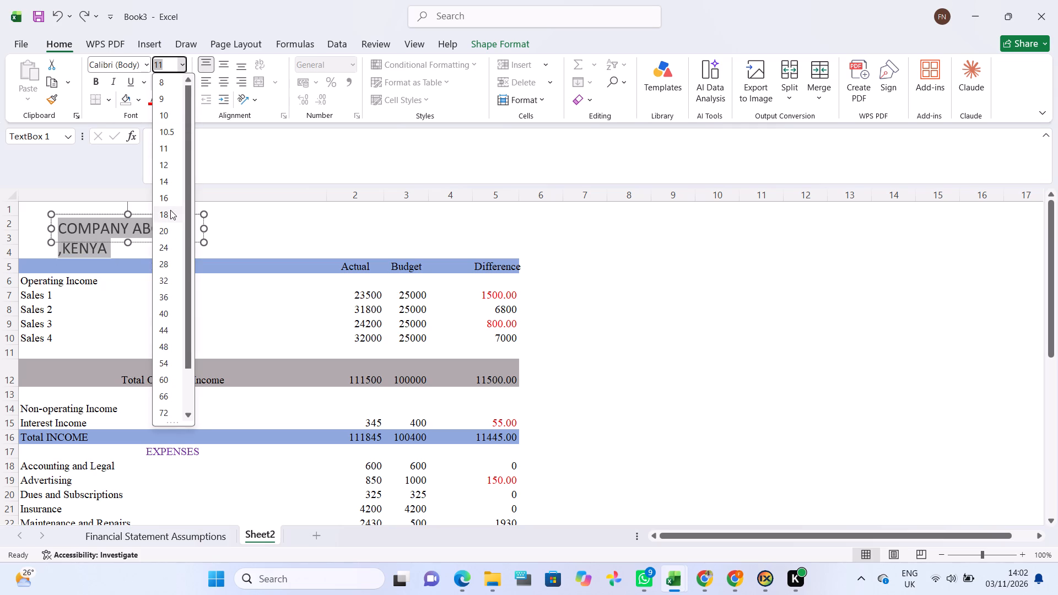
click(170, 225)
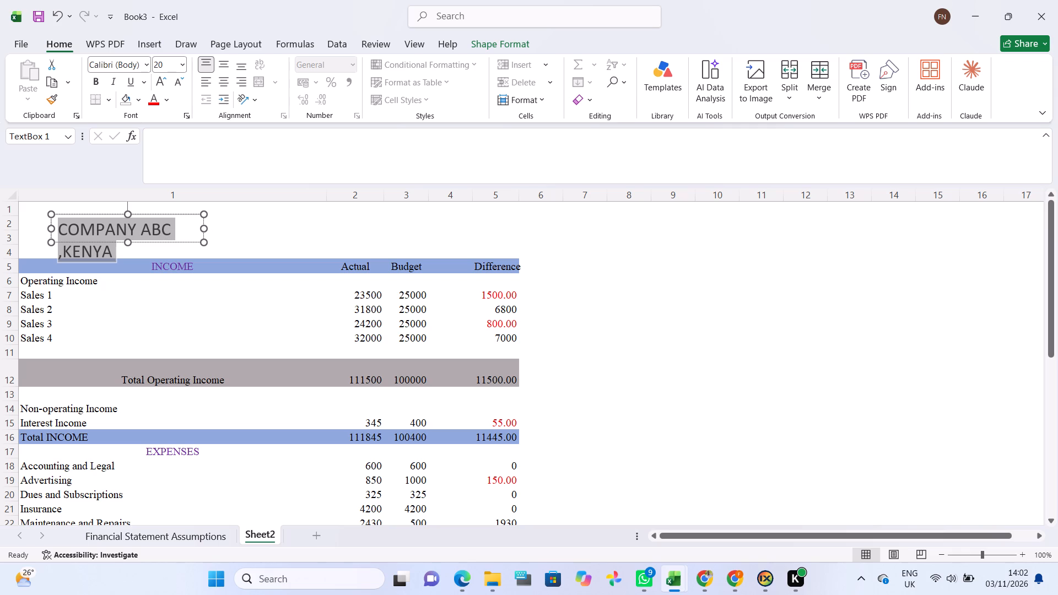
drag(207, 228, 259, 219)
click(317, 223)
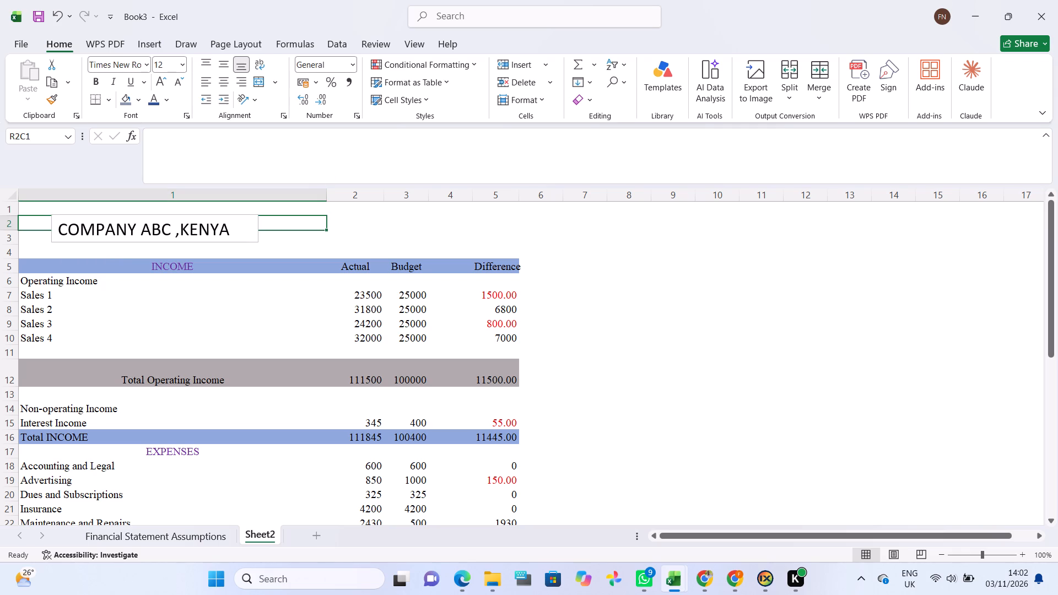
click(301, 223)
click(301, 223)
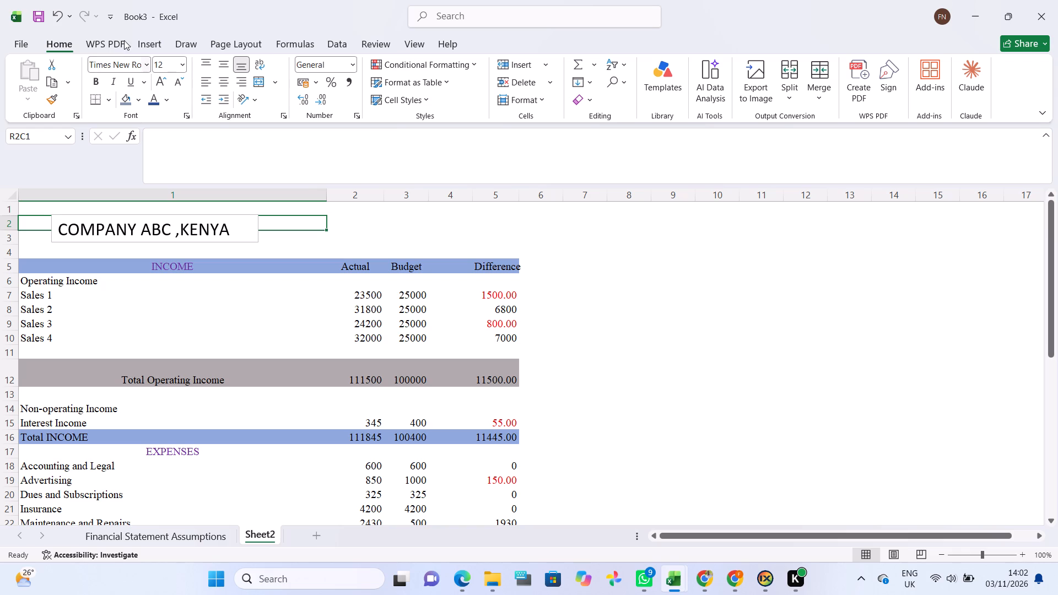
Insert a second text box over rows 2 and 3, above the Actual to Difference headers, containing the text "2026 BUDGET".
click(131, 39)
click(147, 41)
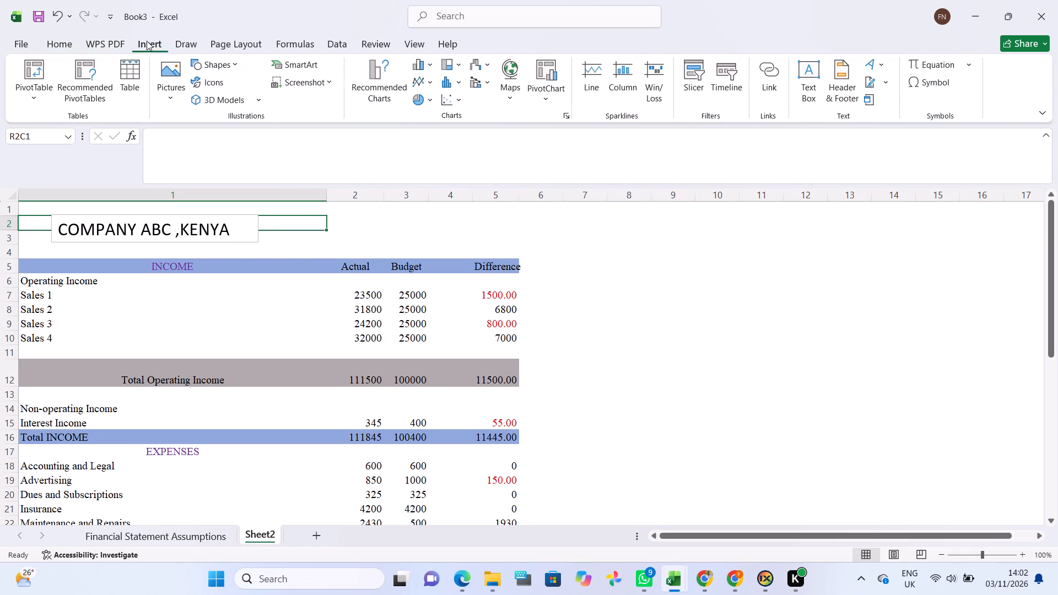
click(824, 68)
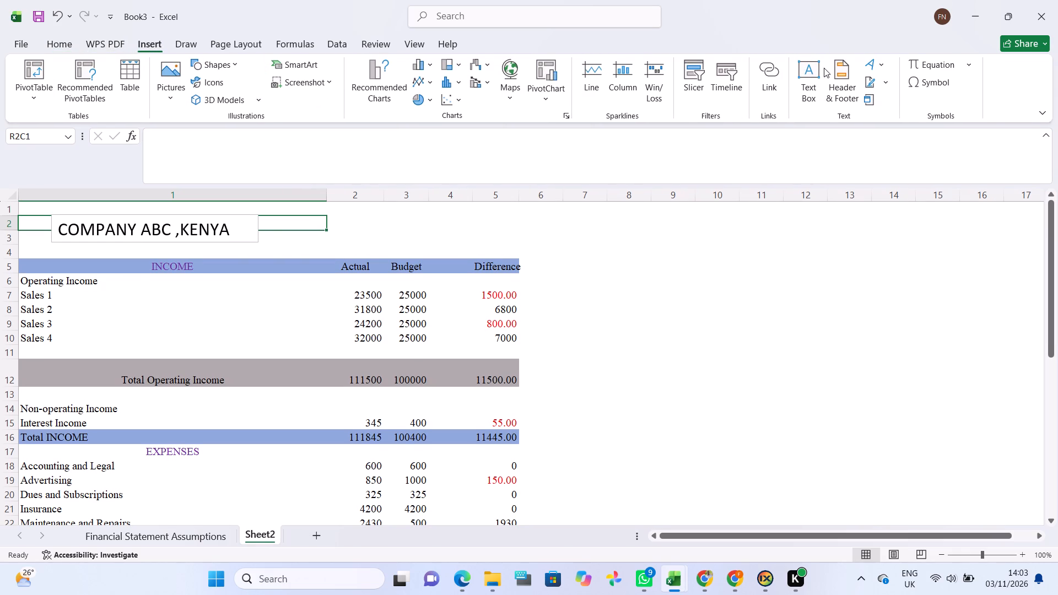
click(800, 77)
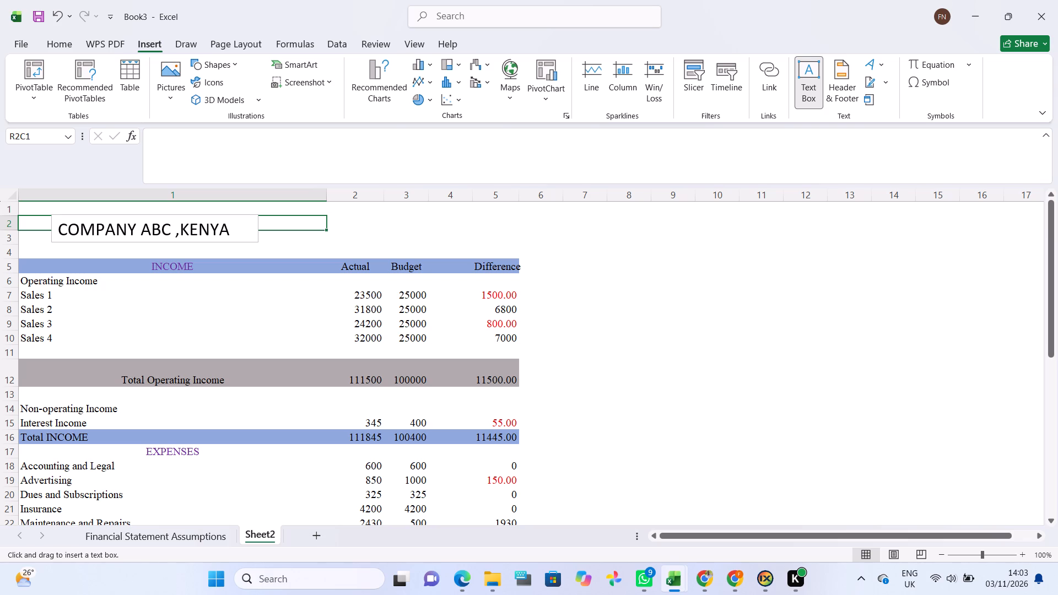
drag(338, 218, 494, 240)
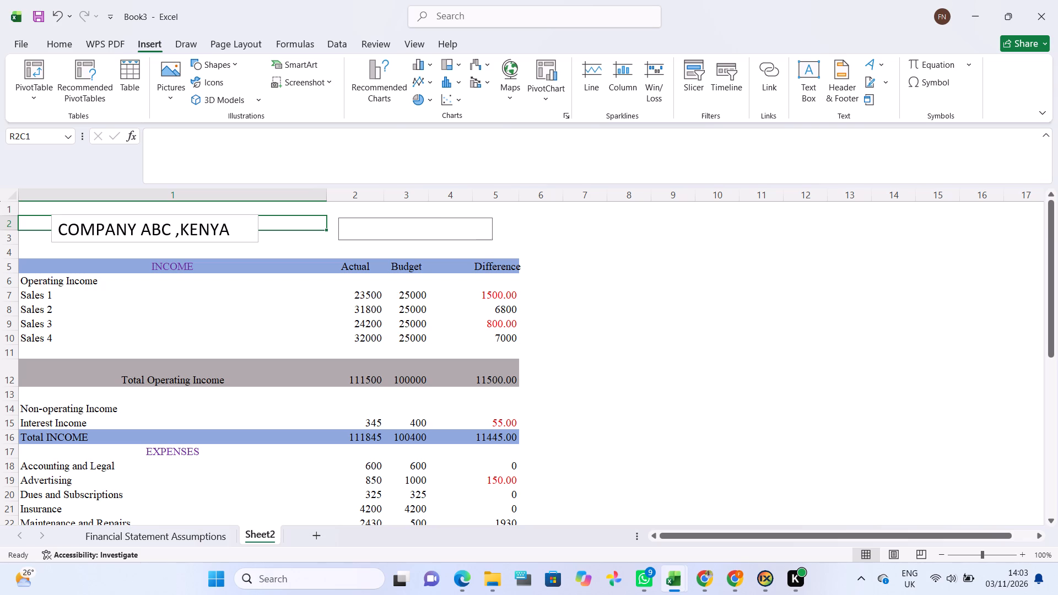
drag(494, 240, 500, 242)
drag(500, 242, 512, 244)
click(472, 231)
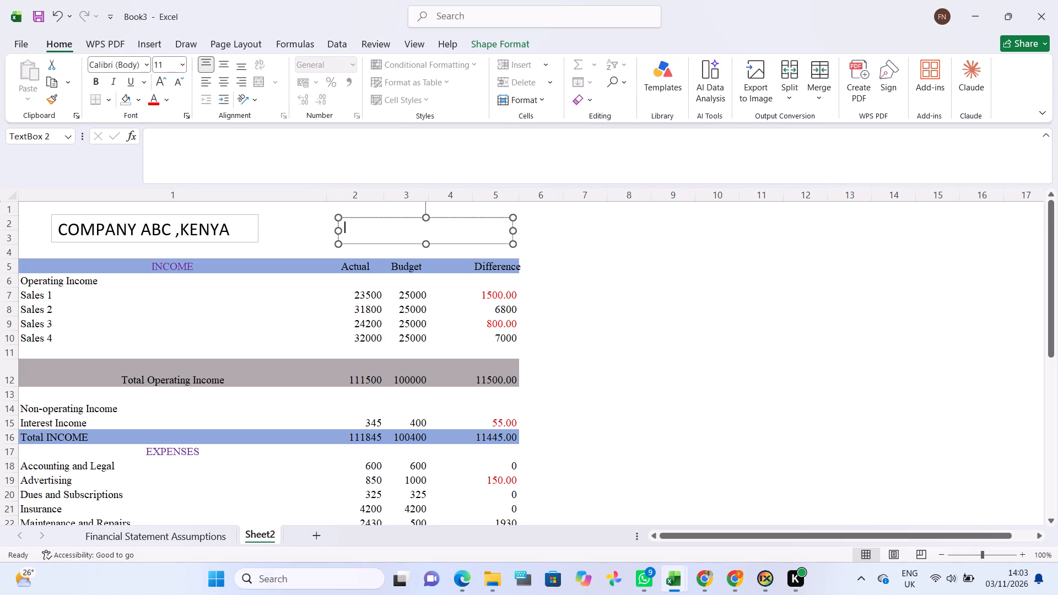
text(202)
text(6 B)
text(UDGET)
Set the 2026 BUDGET text to font size 18.
right_drag(347, 226, 404, 225)
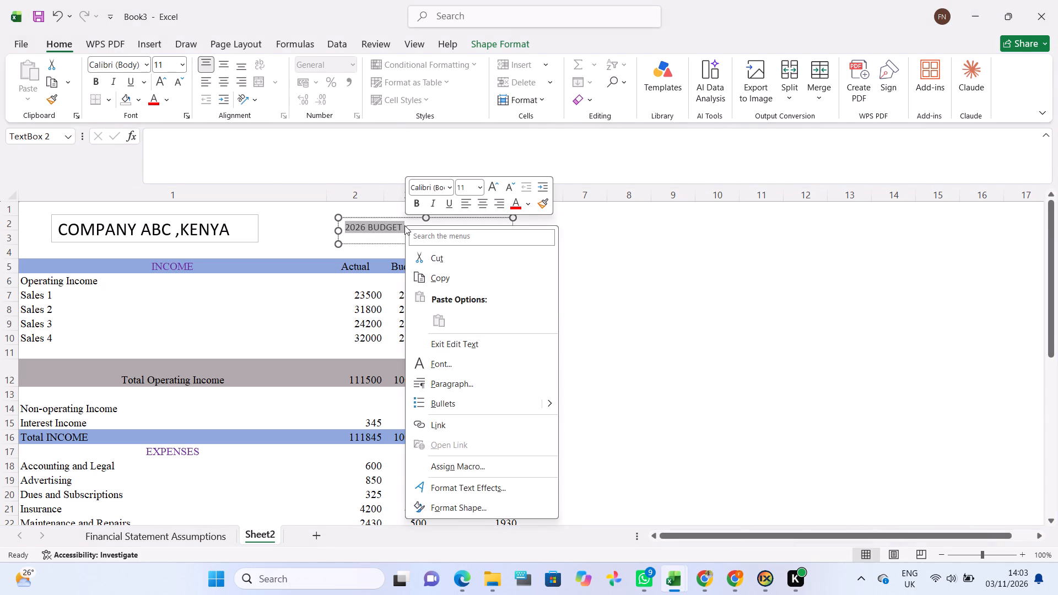
click(482, 191)
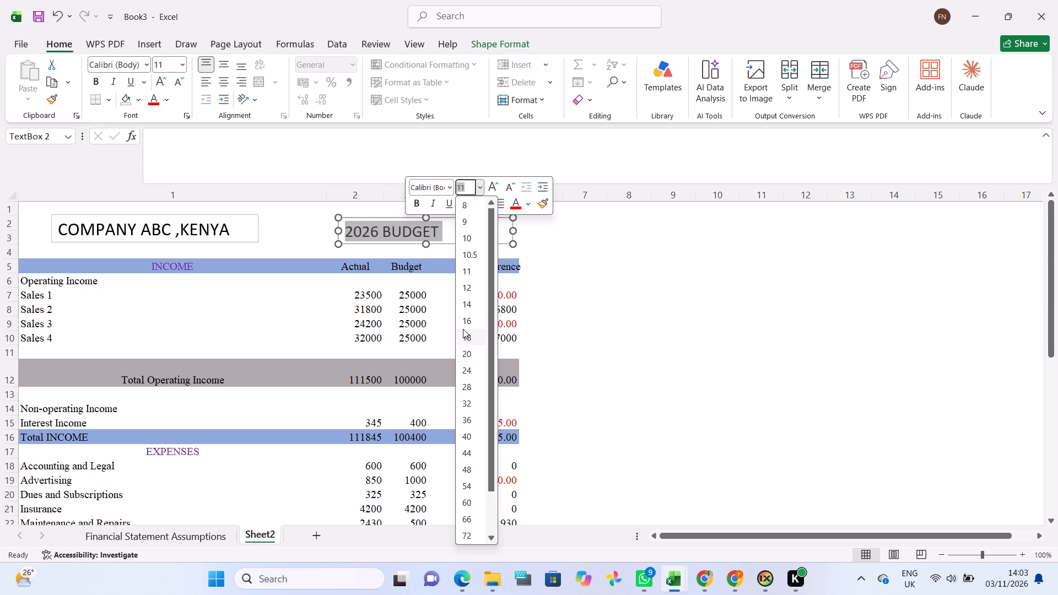
click(463, 329)
click(586, 267)
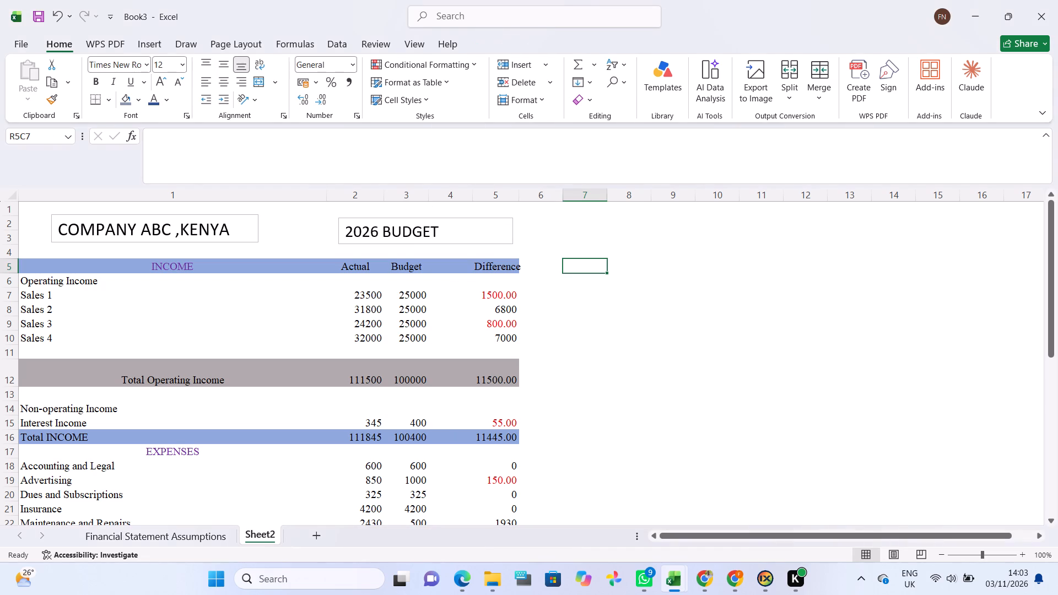
Fill the 2026 BUDGET text box with the second-lightest gold theme colour.
click(442, 229)
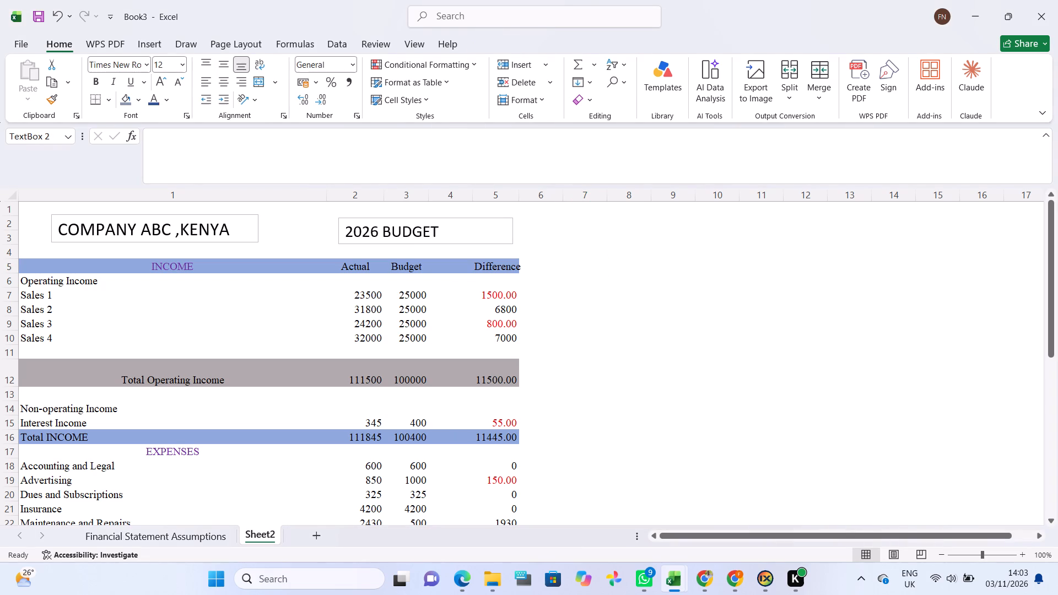
double_click(442, 229)
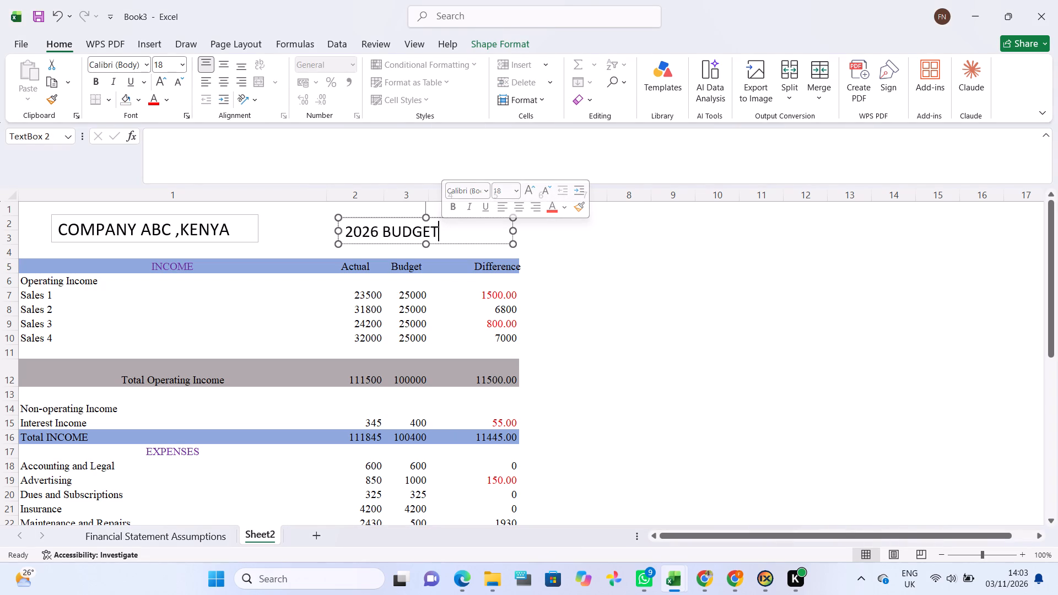
click(462, 245)
click(462, 245)
right_click(462, 245)
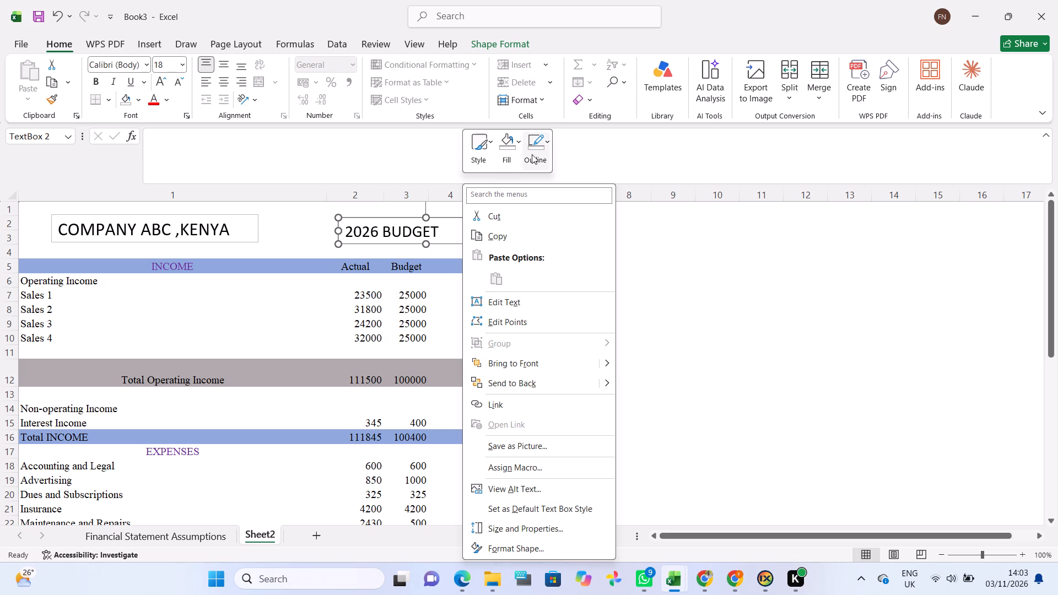
click(503, 143)
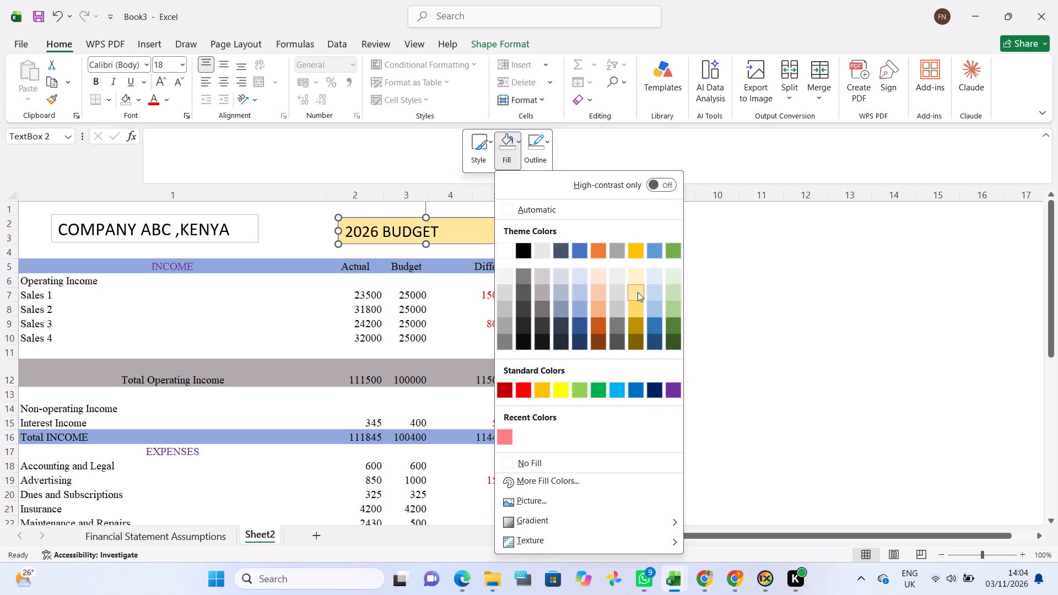
click(638, 292)
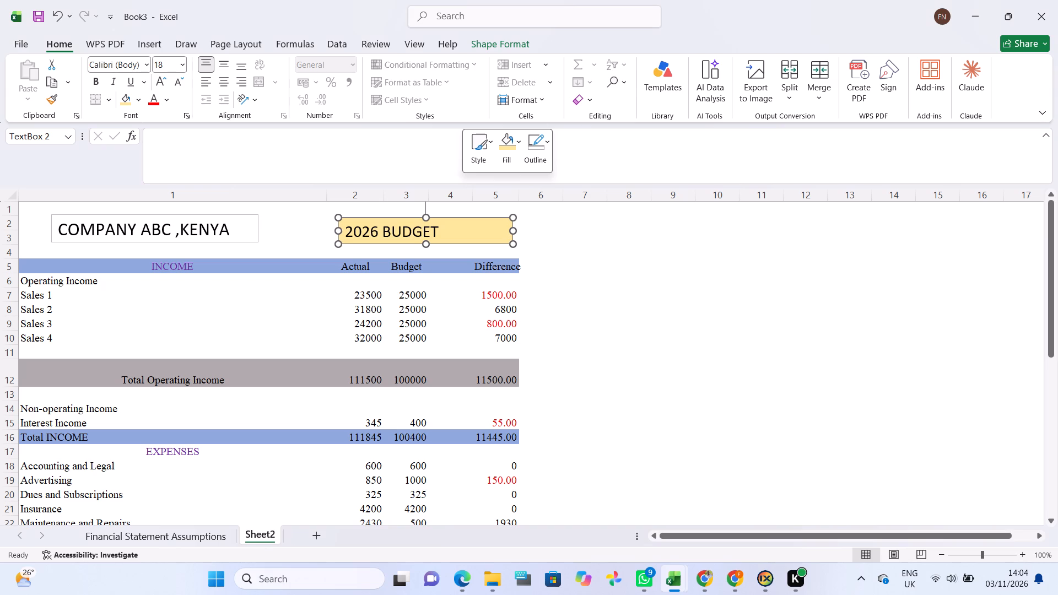
Fill the COMPANY ABC ,KENYA text box with the second-lightest gold theme colour.
click(71, 234)
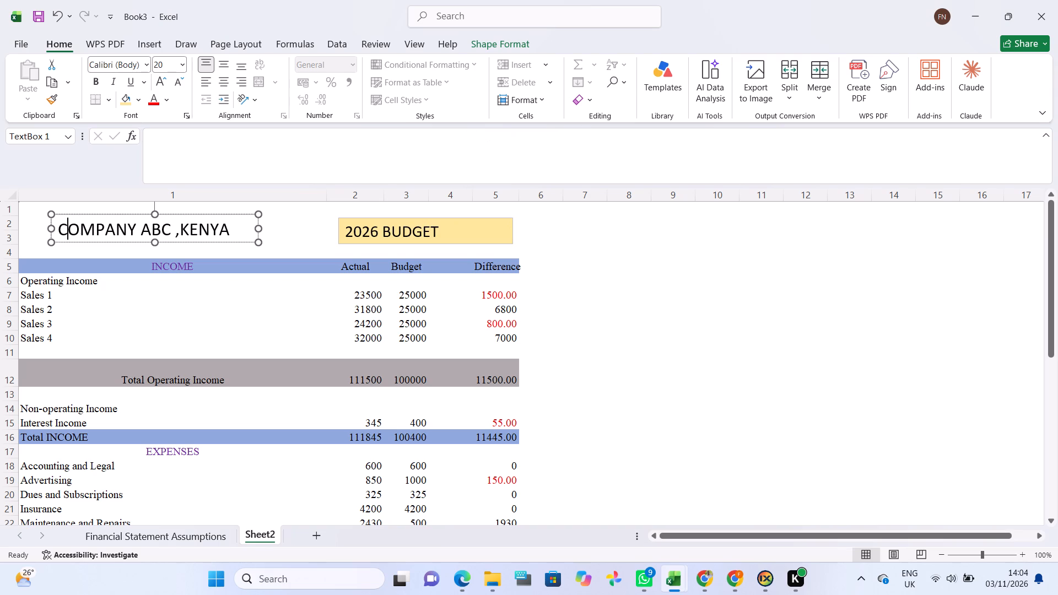
click(188, 240)
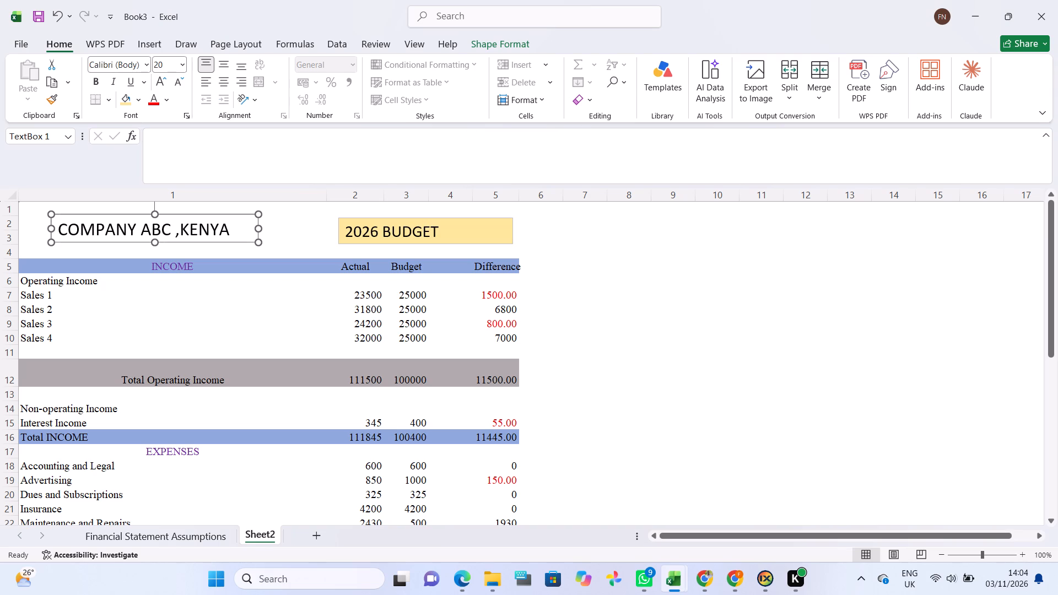
click(188, 240)
right_click(188, 240)
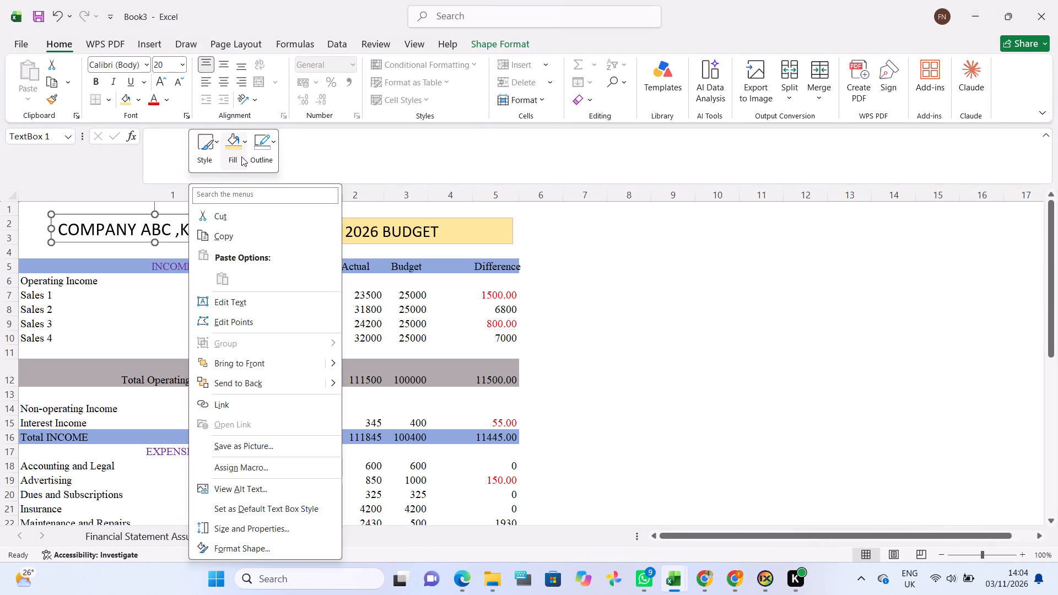
click(231, 134)
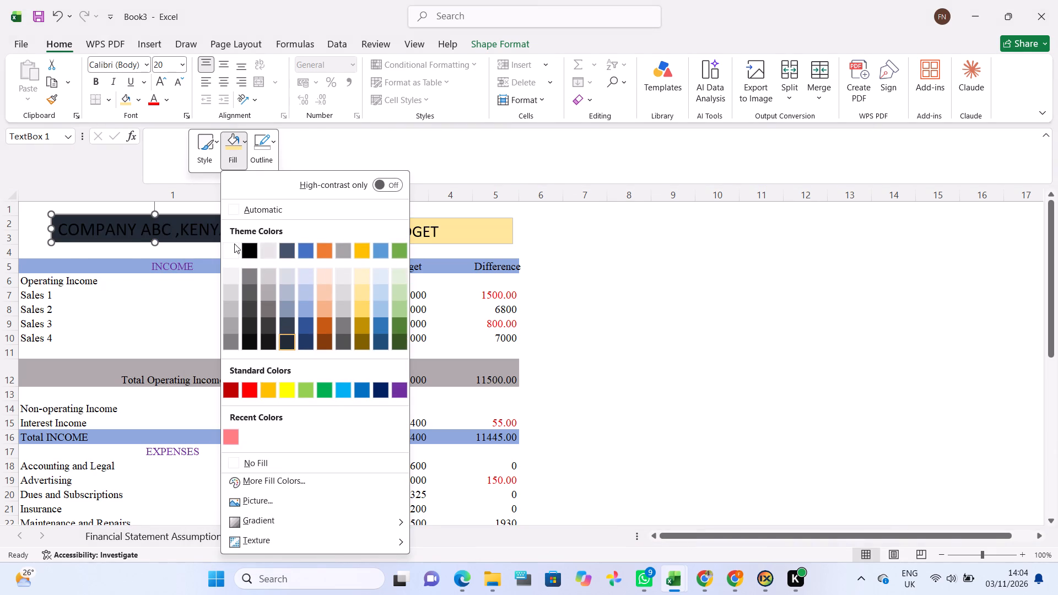
click(234, 145)
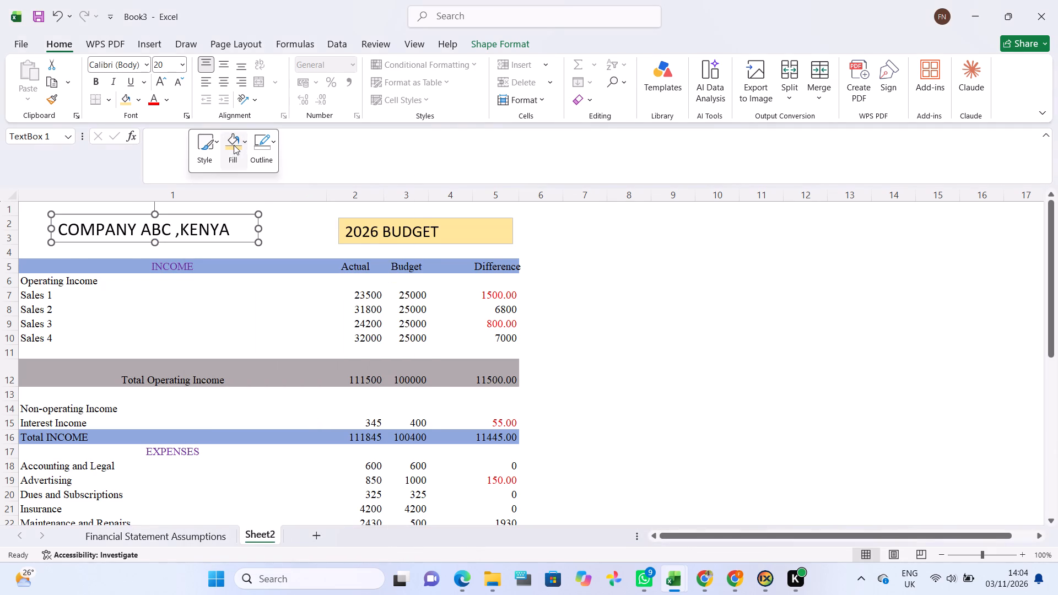
double_click(234, 145)
click(234, 145)
double_click(234, 145)
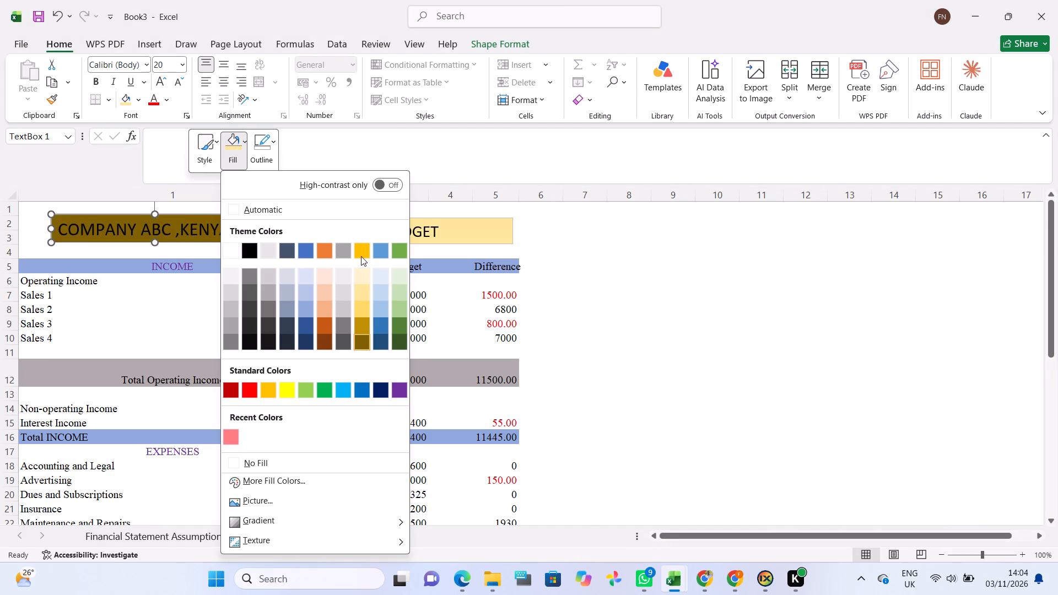
click(358, 293)
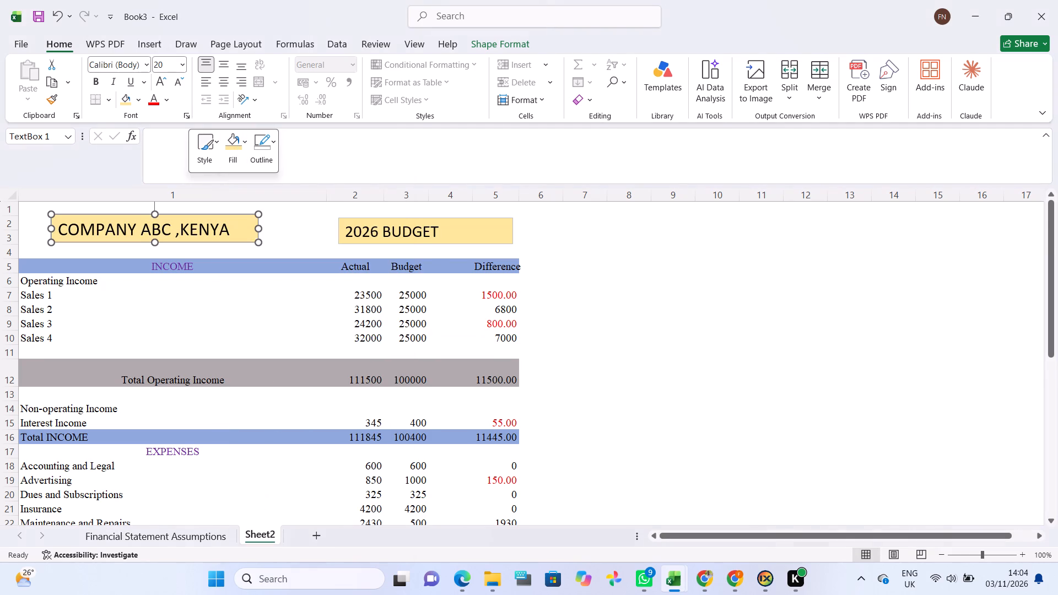
click(663, 252)
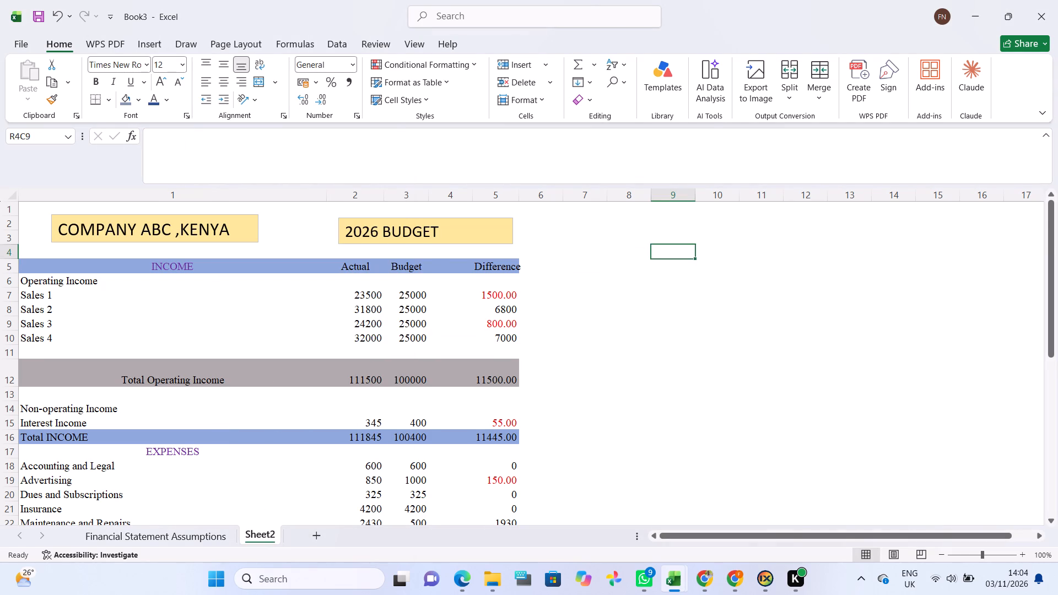
Review the formatted statement on Sheet2 from the title text boxes down to the Net Income row.
scroll(426, 370, down, 5)
scroll(426, 370, up, 2)
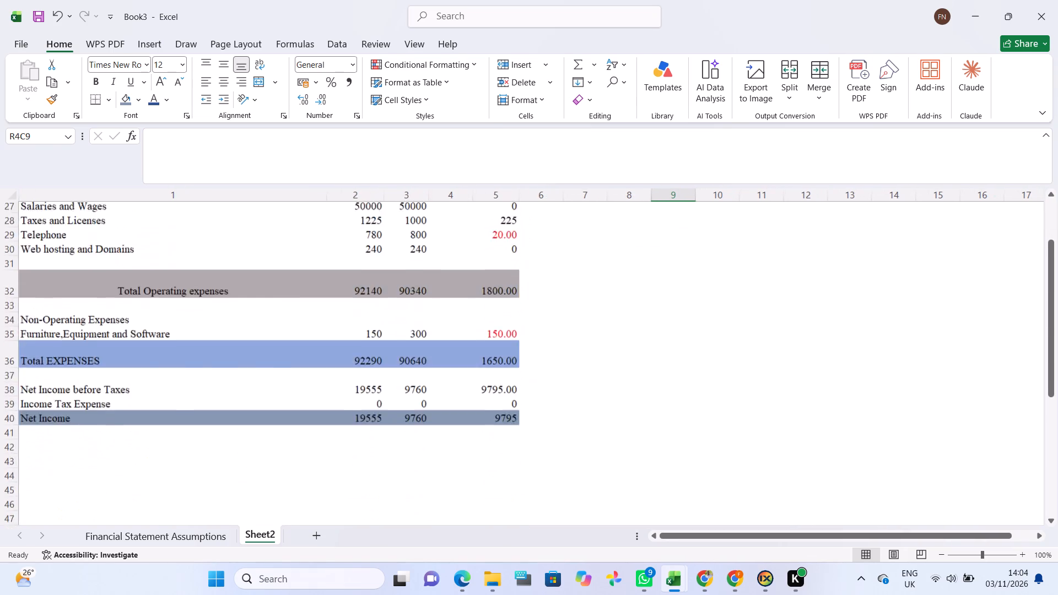
scroll(426, 370, up, 2)
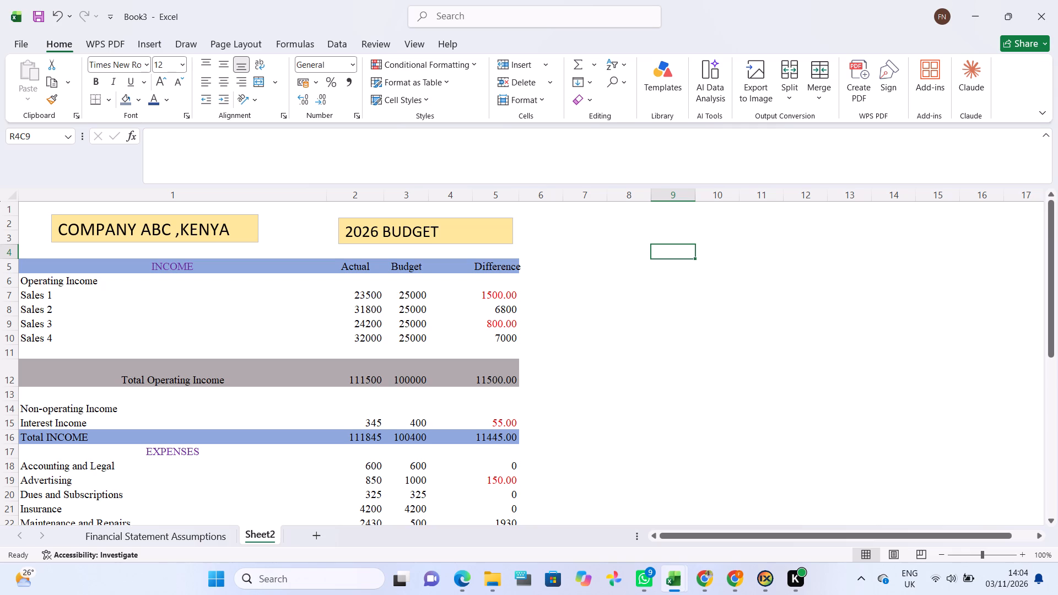
scroll(254, 299, right, 1)
scroll(254, 299, up, 1)
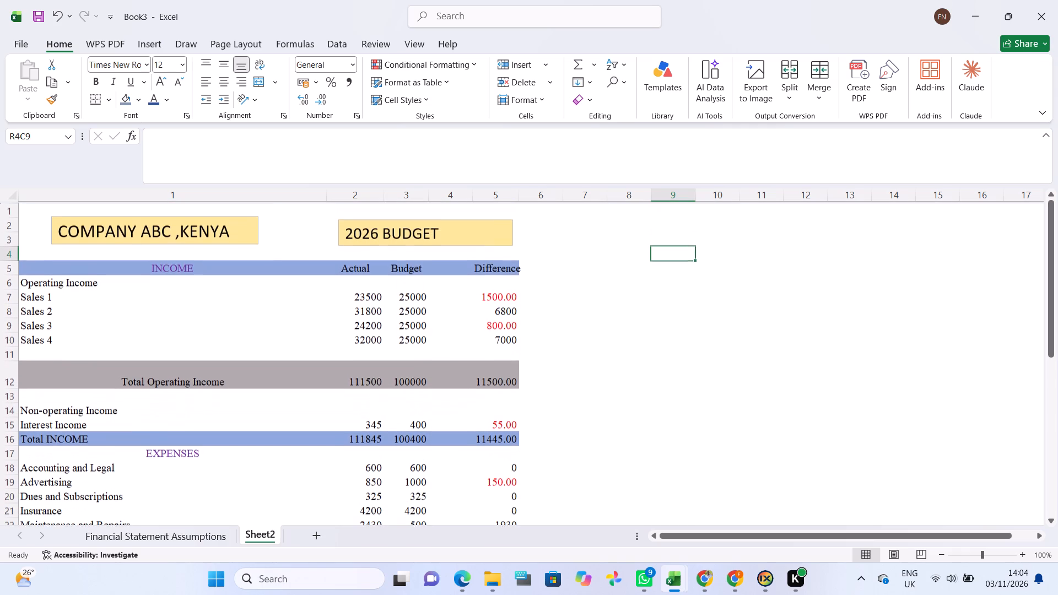
scroll(254, 299, down, 1)
scroll(254, 299, up, 1)
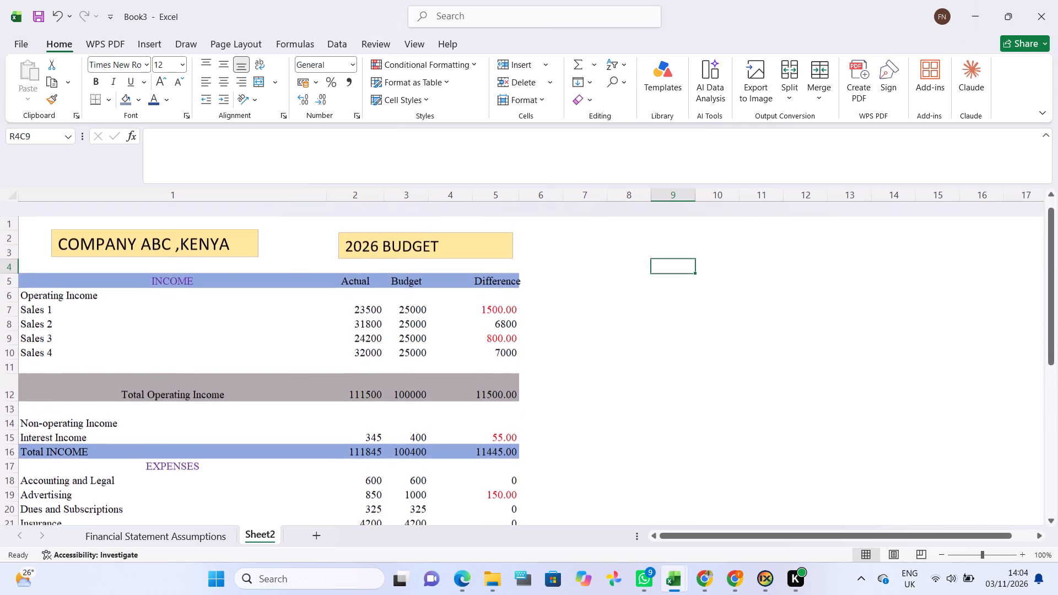
scroll(254, 299, up, 1)
scroll(254, 299, down, 4)
scroll(254, 299, up, 1)
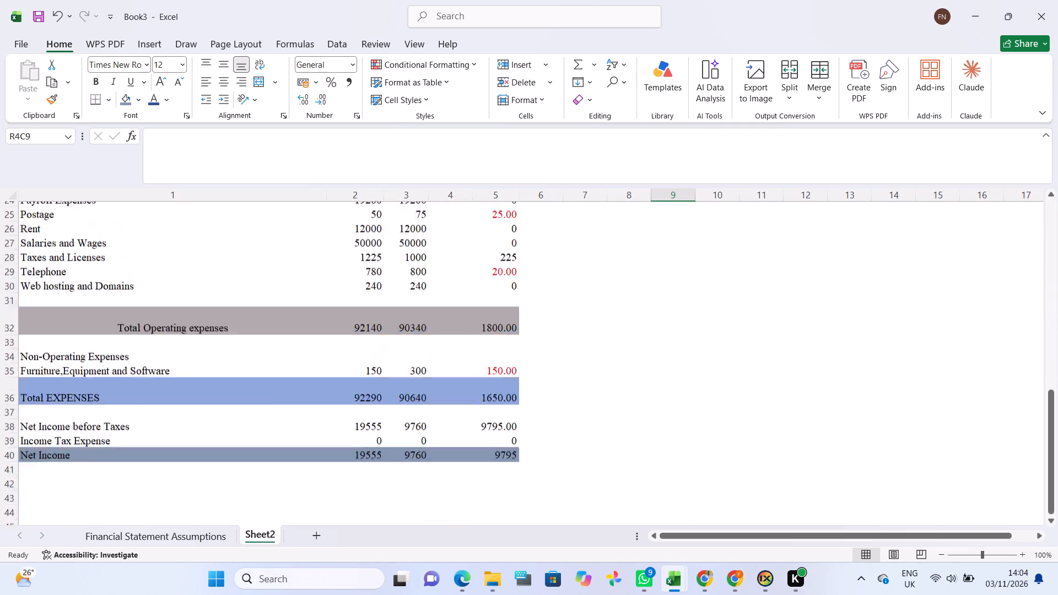
scroll(254, 299, up, 2)
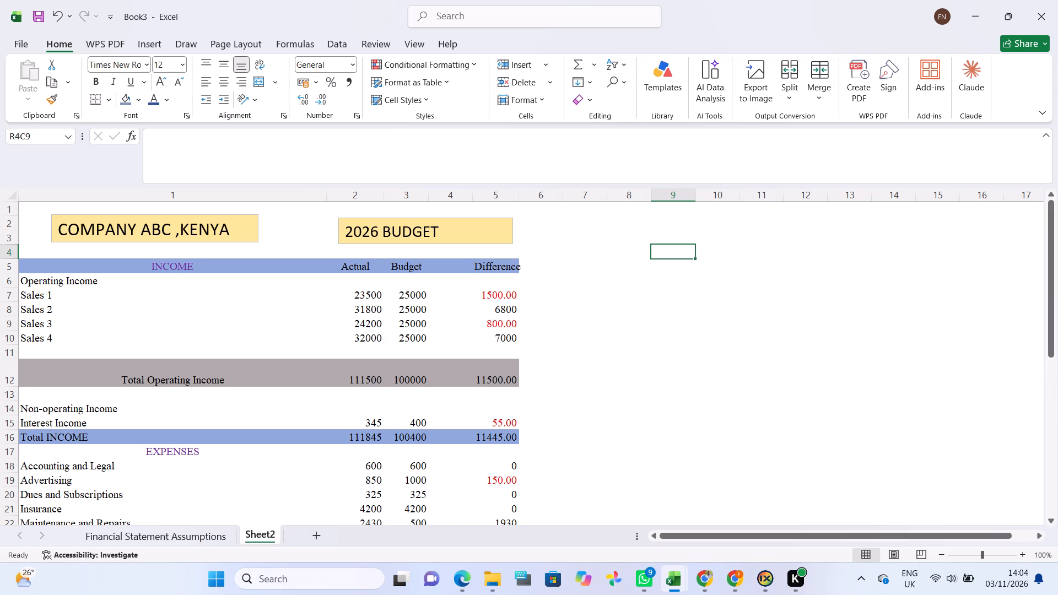
Widen column 5 slightly so the Difference header fits inside the blue header band.
click(519, 237)
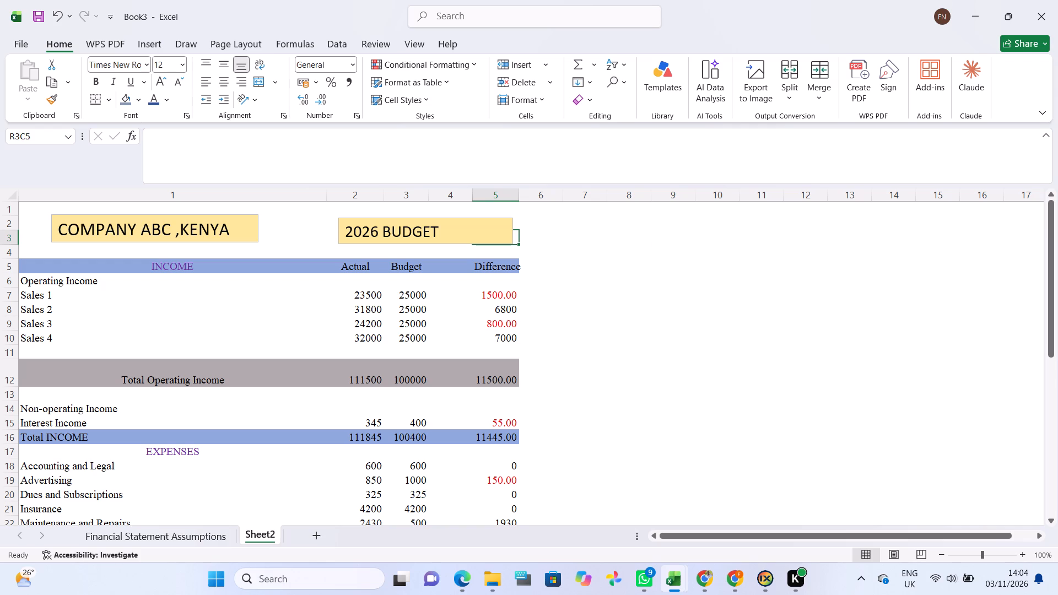
click(566, 265)
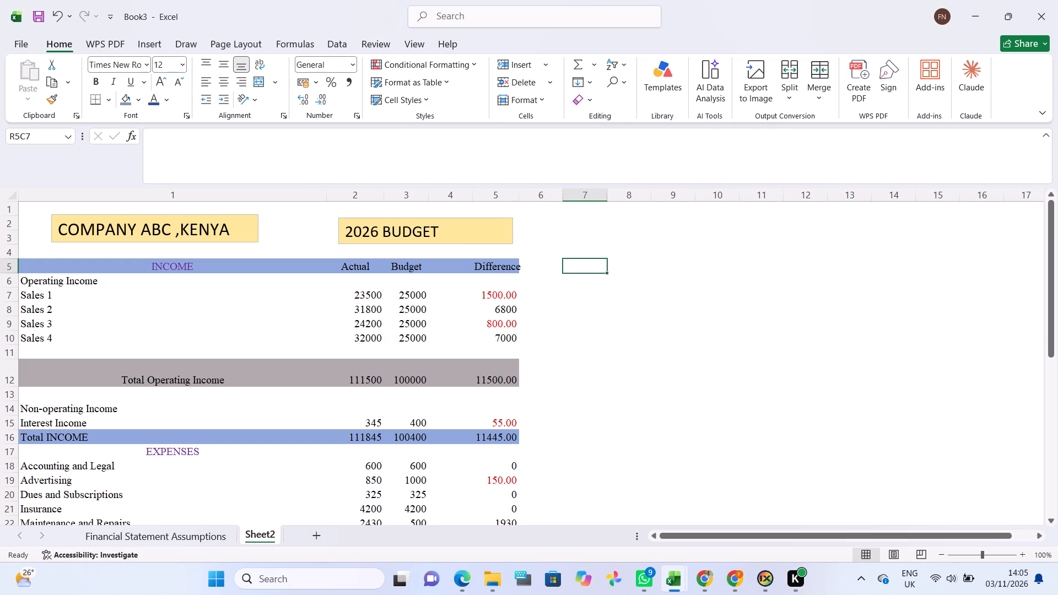
drag(521, 192, 527, 193)
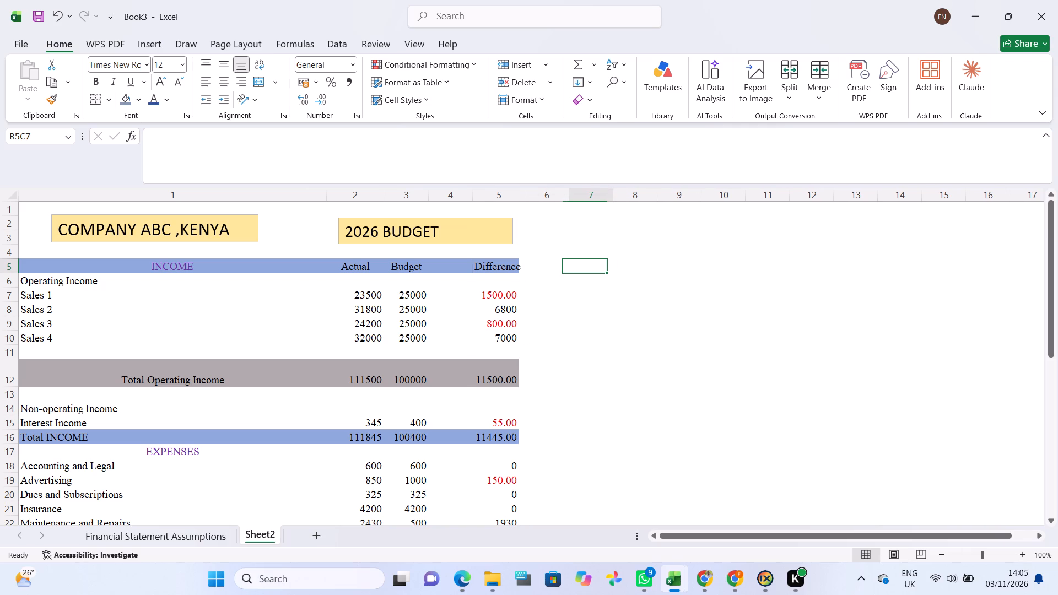
click(565, 285)
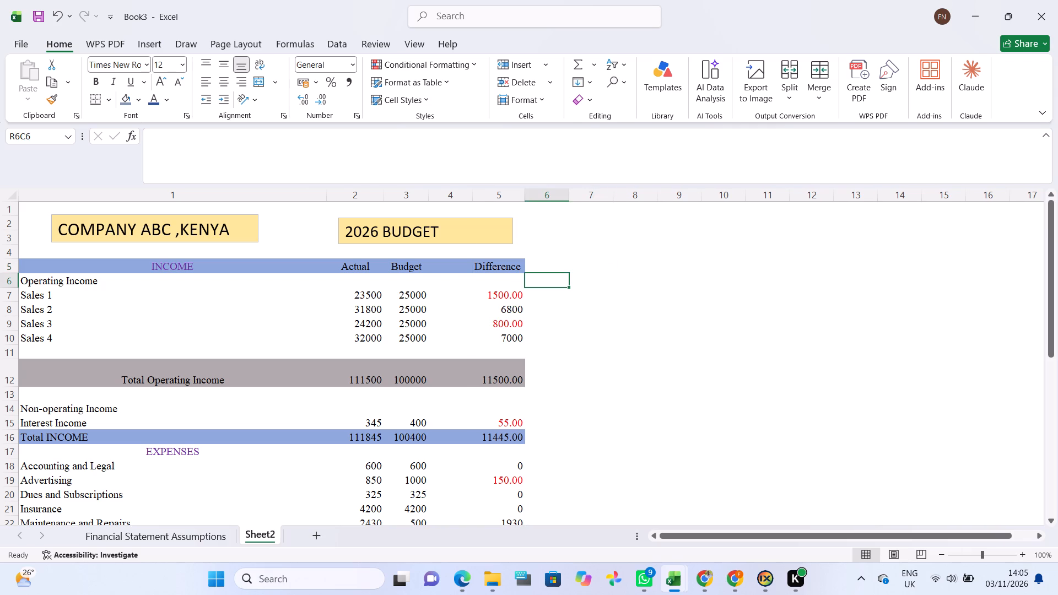
Check the whole statement's layout with the wider Difference column, through the income and expenses sections.
scroll(519, 295, down, 2)
scroll(519, 295, up, 2)
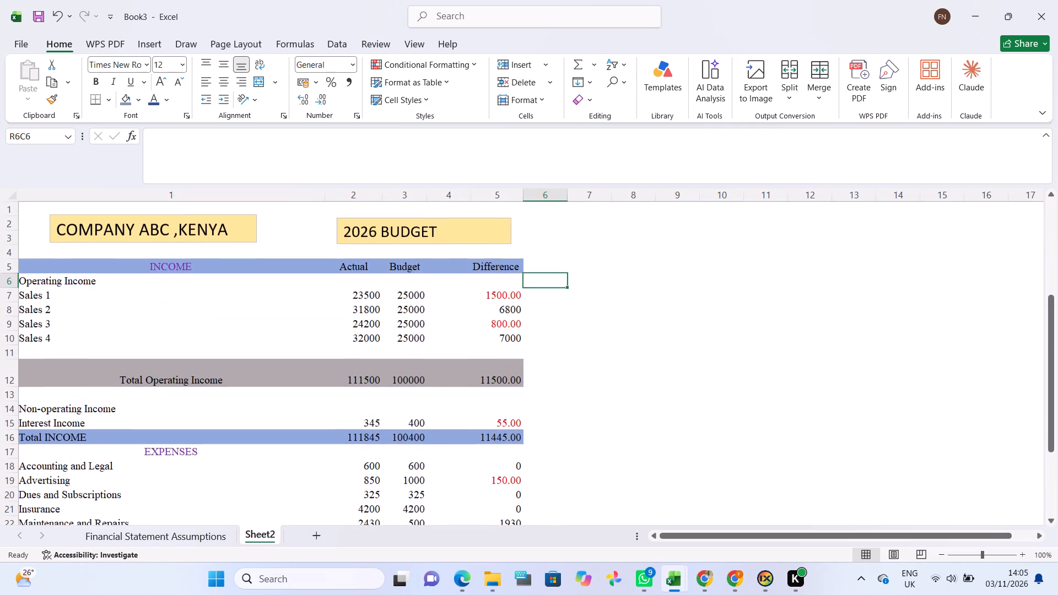
scroll(270, 321, down, 2)
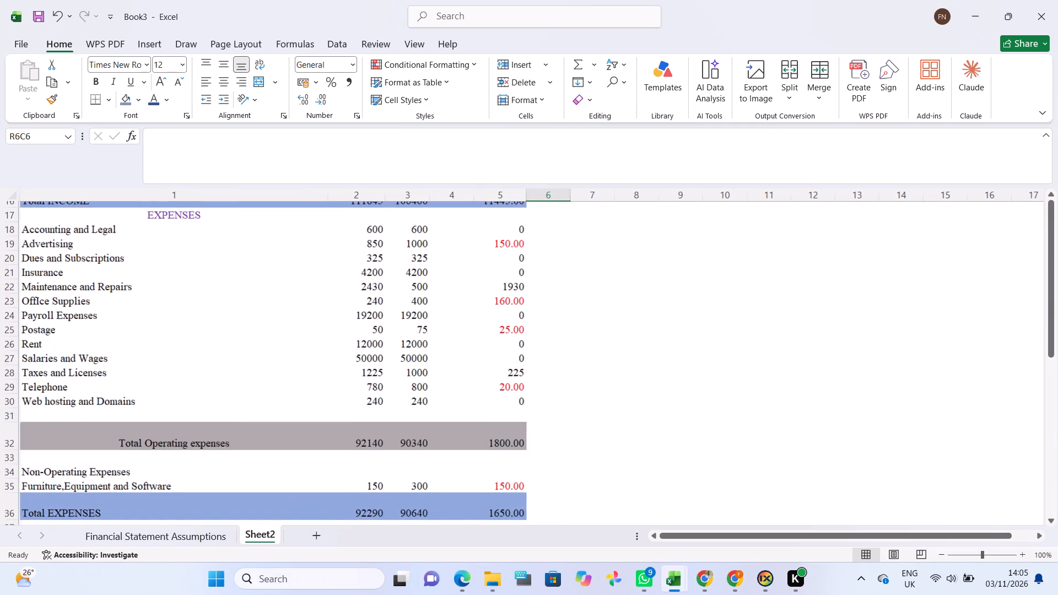
scroll(270, 321, right, 2)
scroll(270, 321, up, 1)
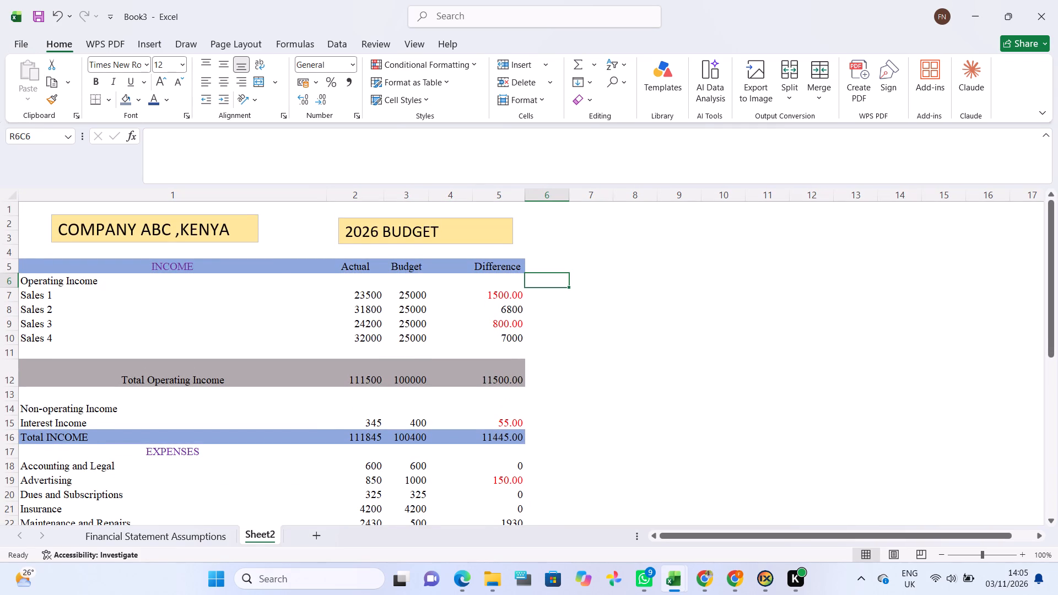
scroll(350, 301, down, 2)
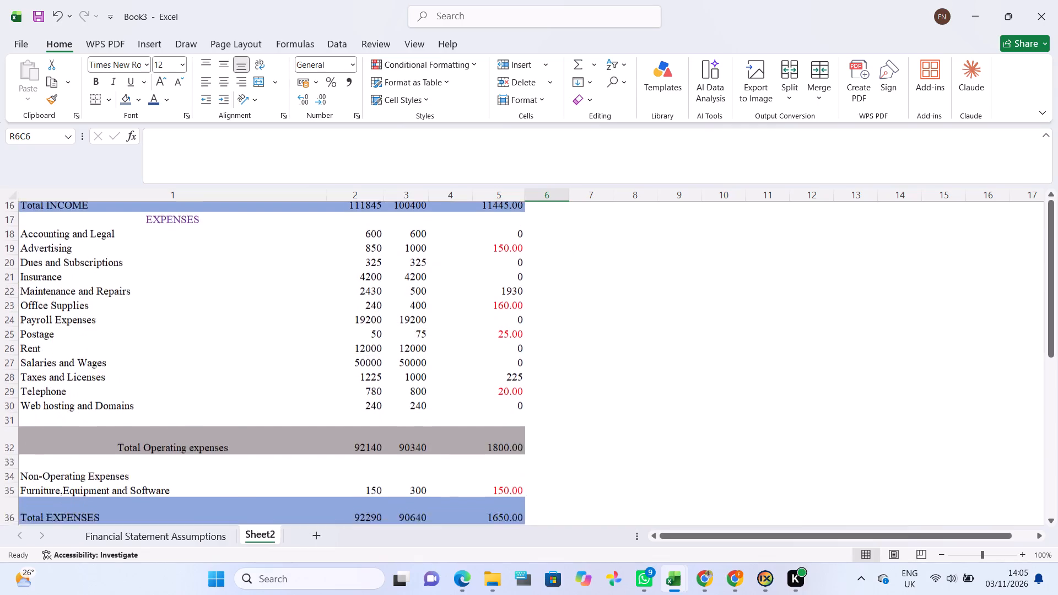
scroll(350, 301, down, 1)
scroll(350, 301, up, 1)
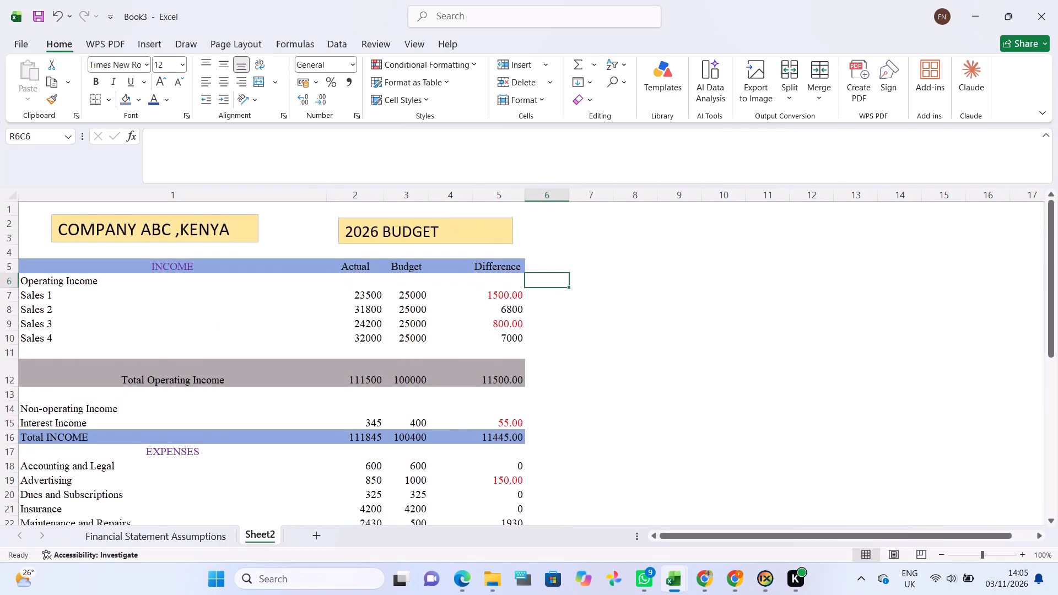
Save a PDF copy of the statement in the Documents folder under the name 2026 BUDGET.
click(24, 48)
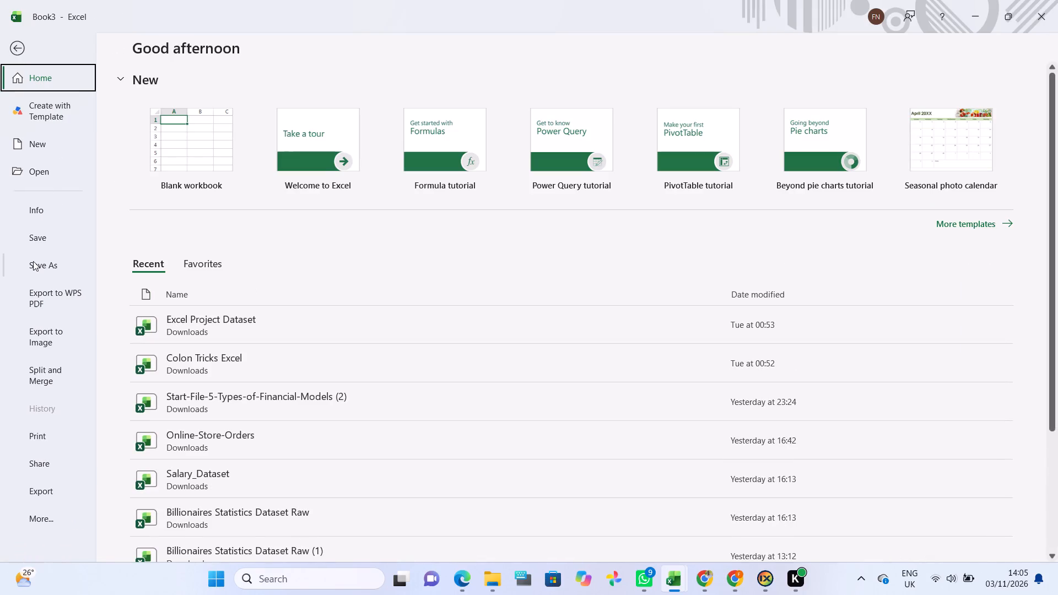
click(33, 261)
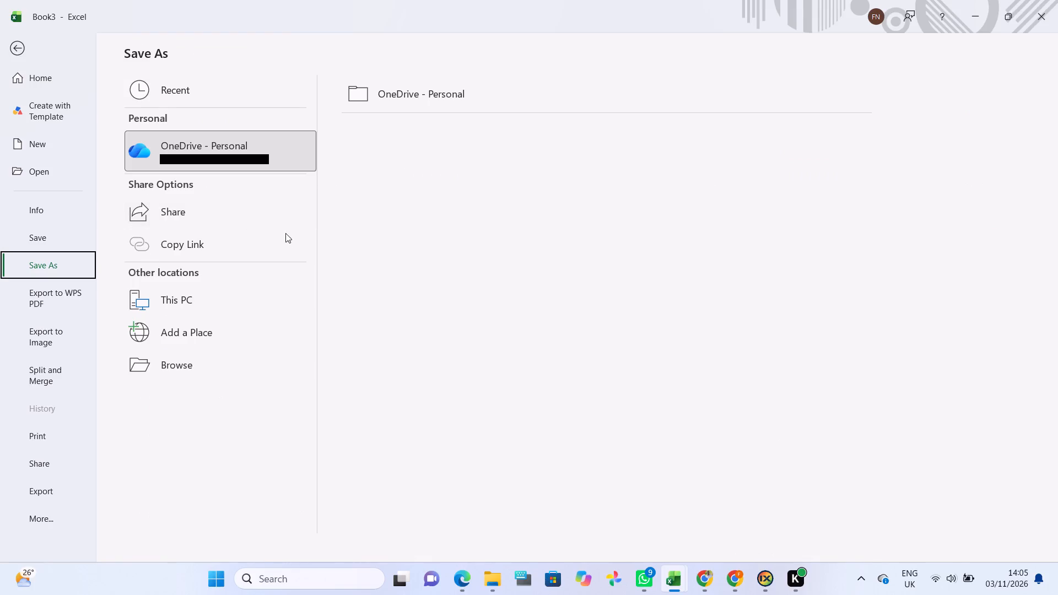
click(164, 300)
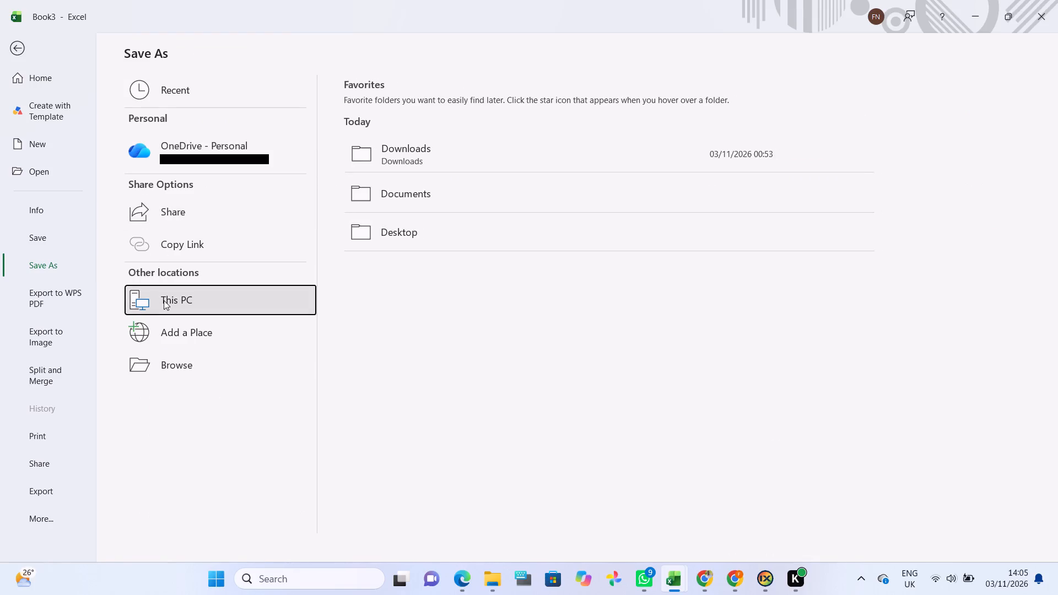
click(392, 198)
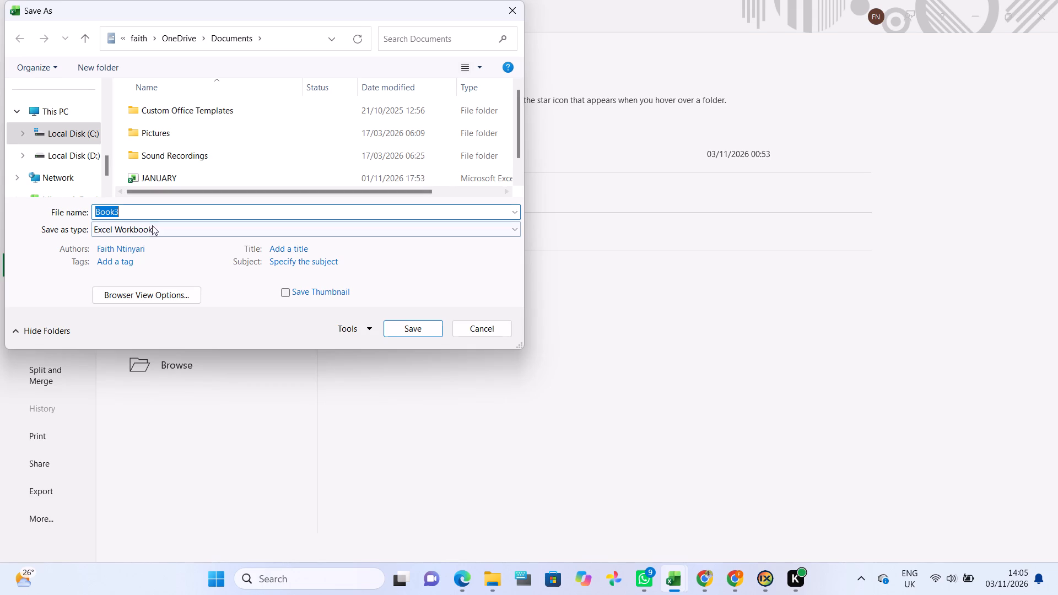
click(155, 229)
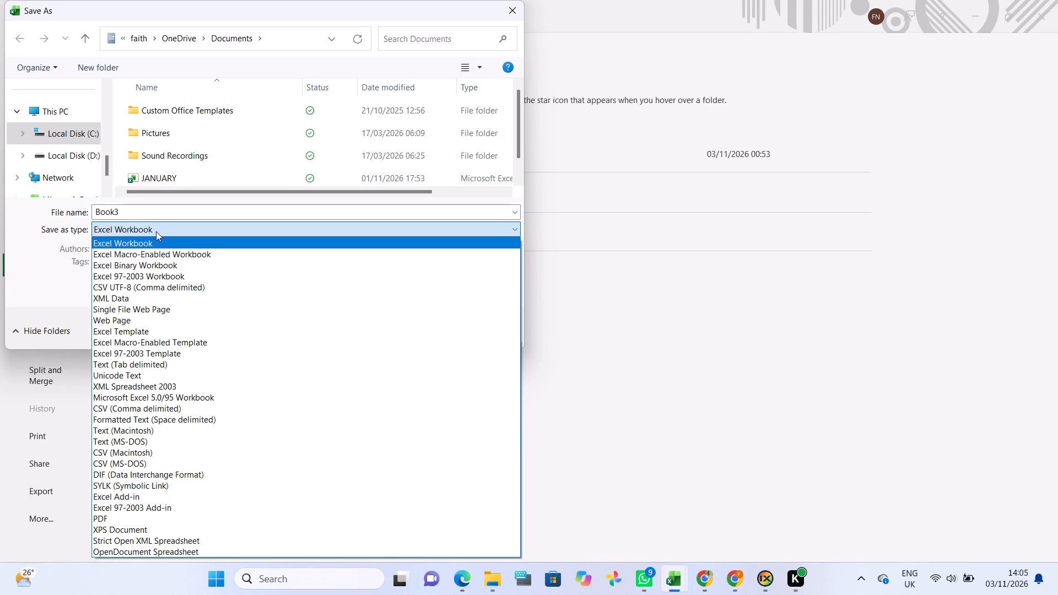
click(137, 516)
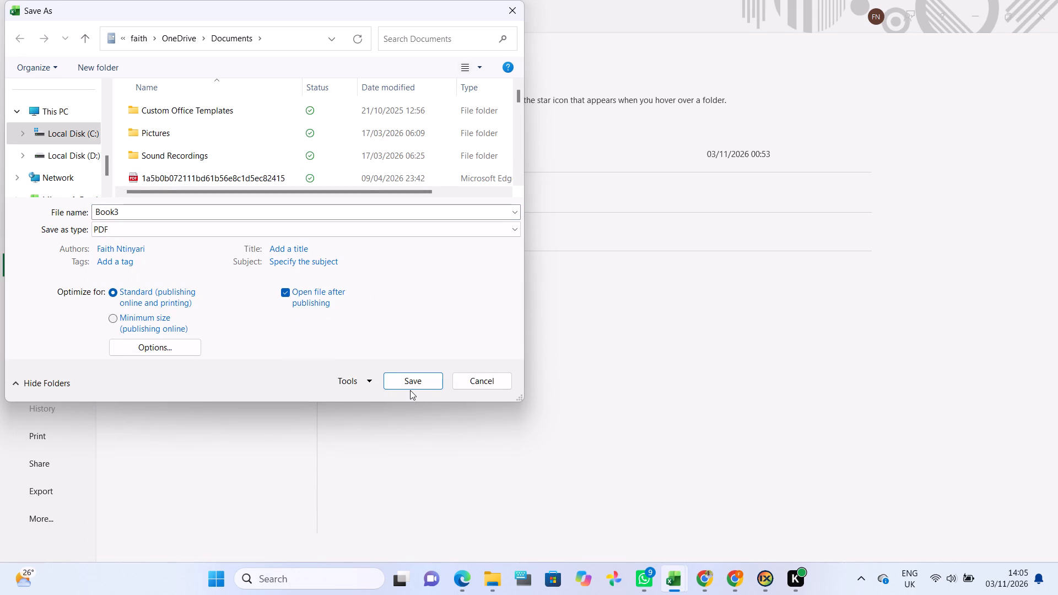
click(154, 212)
key(BackSpace)
text(2026 BUDGET)
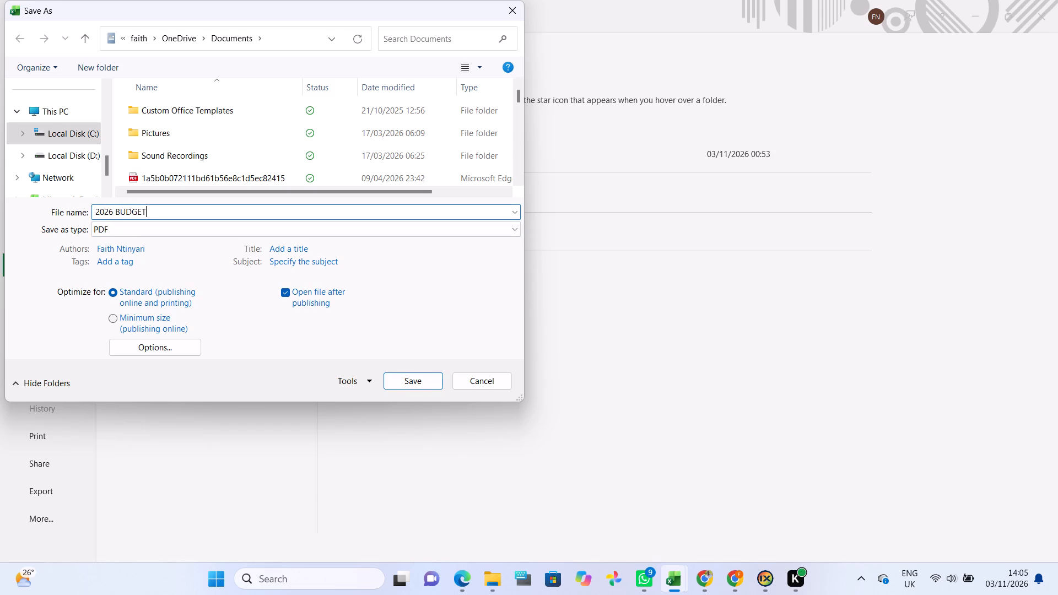
click(402, 374)
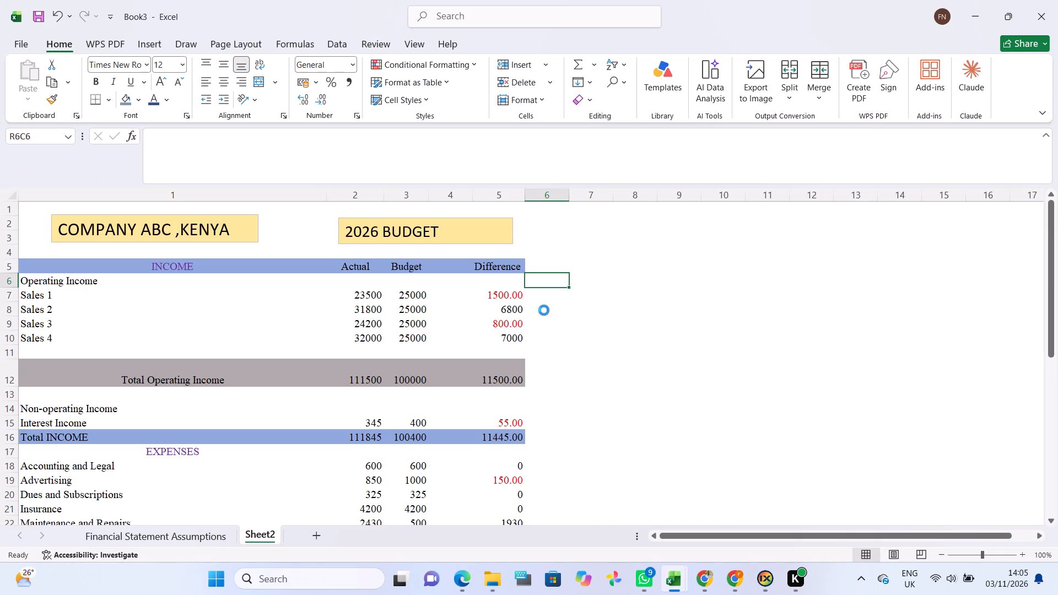
Examine how the statement and its title text boxes fit on the first page of the exported 2026 BUDGET PDF.
scroll(469, 323, down, 1)
scroll(469, 323, up, 1)
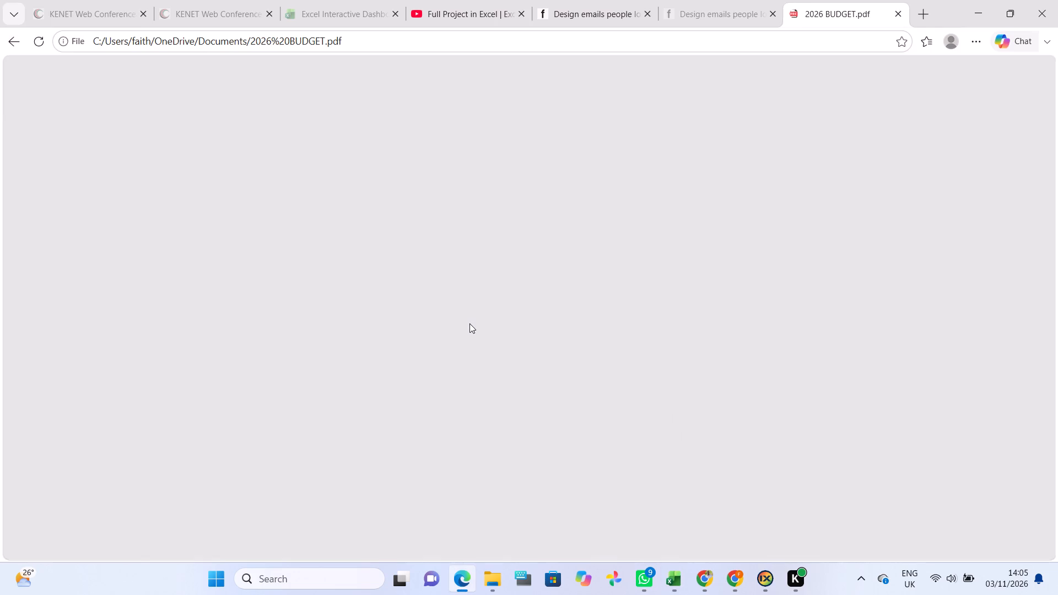
scroll(469, 323, up, 1)
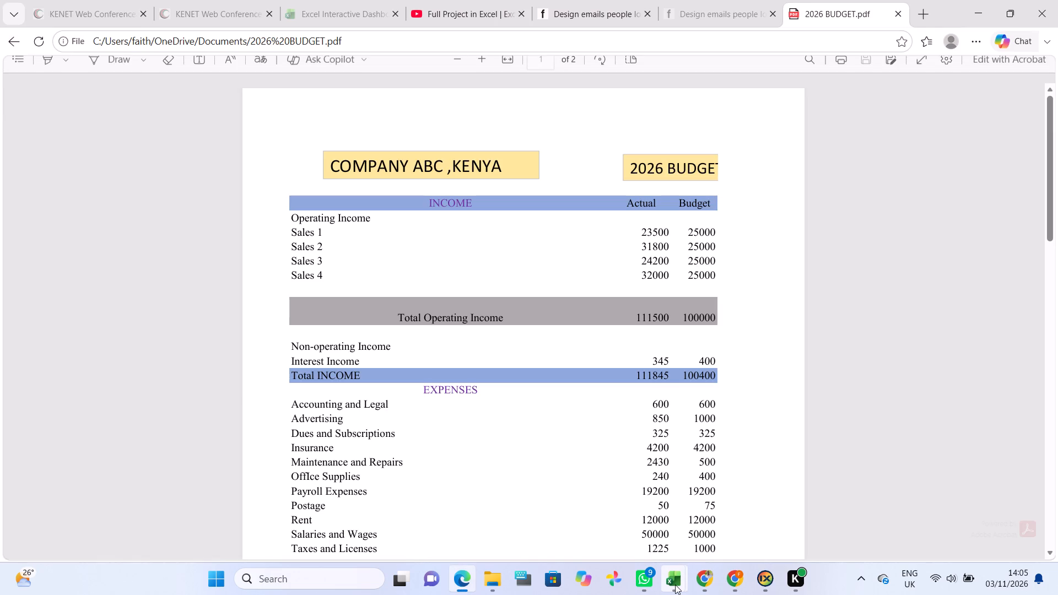
scroll(610, 407, down, 1)
scroll(648, 318, up, 1)
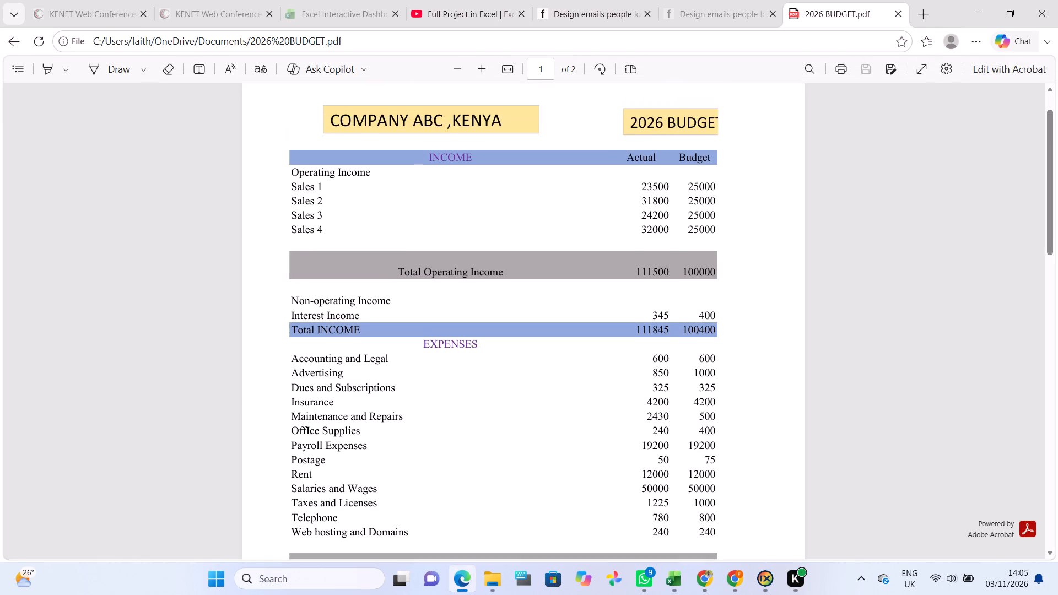
scroll(648, 318, up, 1)
scroll(648, 318, down, 1)
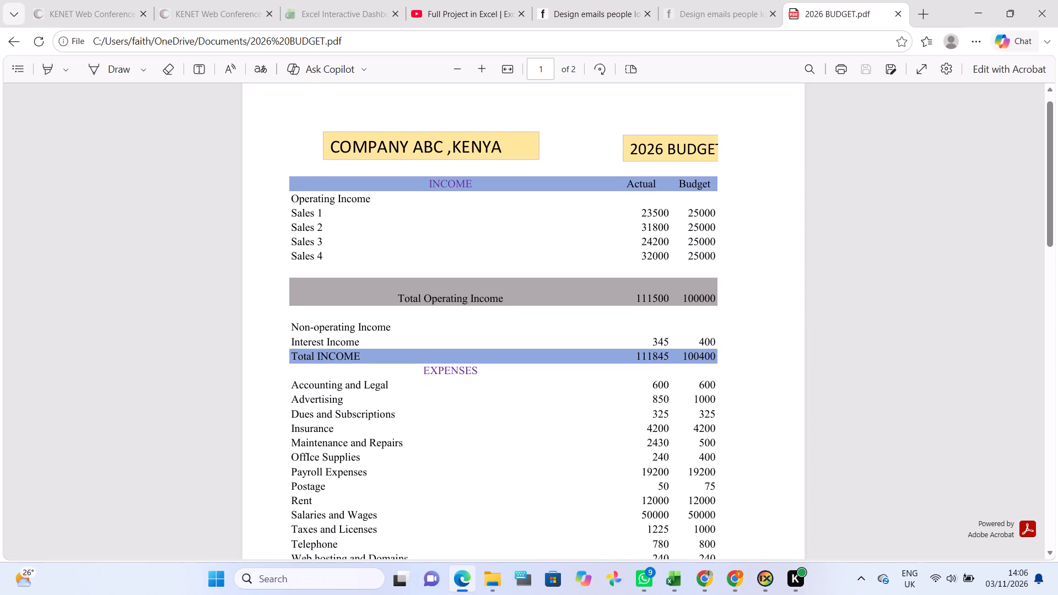
Return to the Book3 workbook in Excel and widen the Budget column (column 3) on Sheet2.
scroll(648, 318, down, 1)
scroll(723, 353, down, 3)
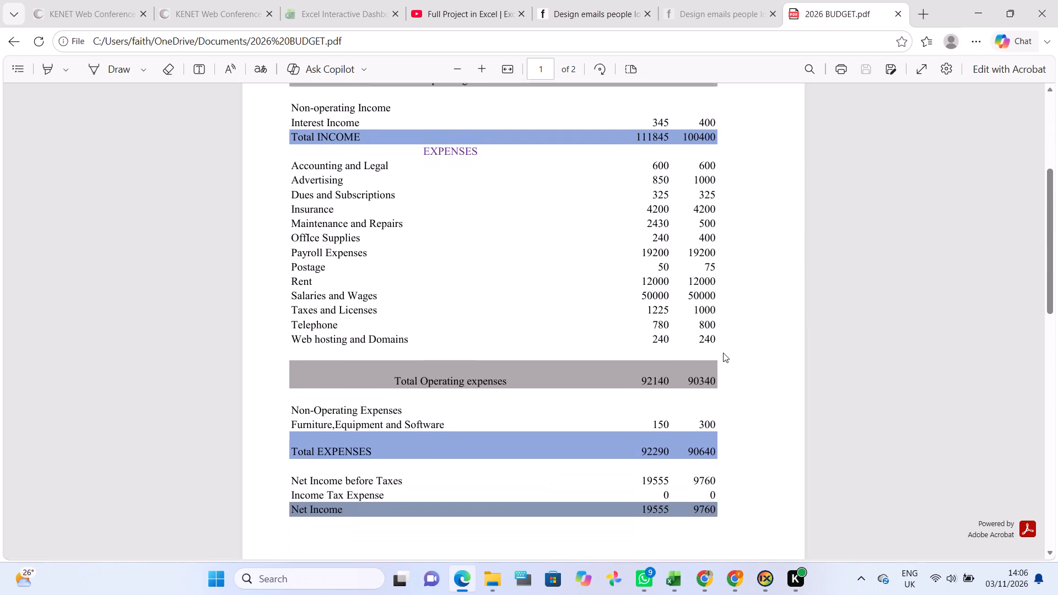
scroll(723, 353, up, 2)
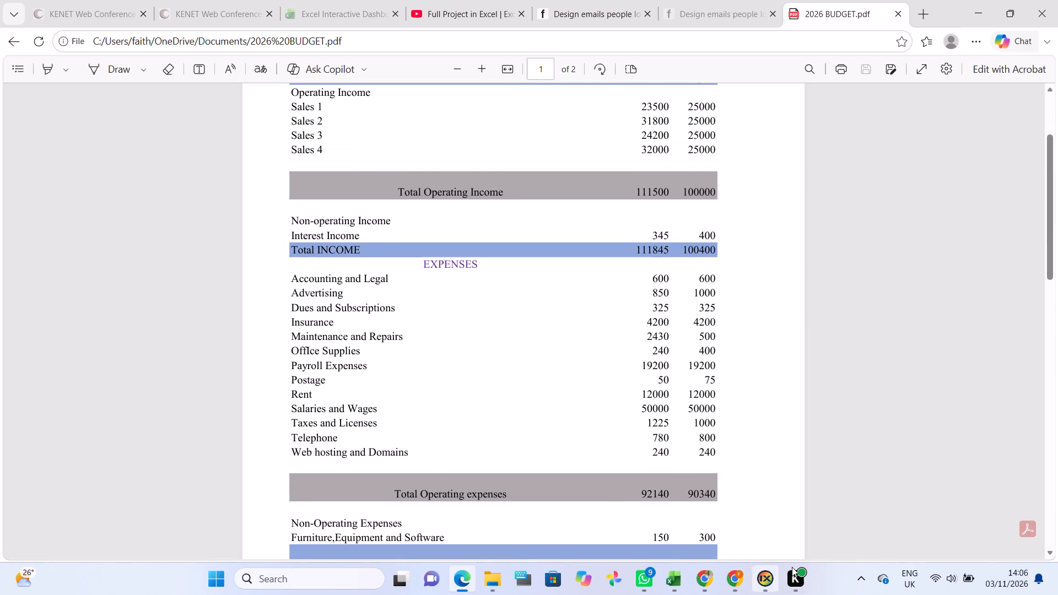
click(678, 572)
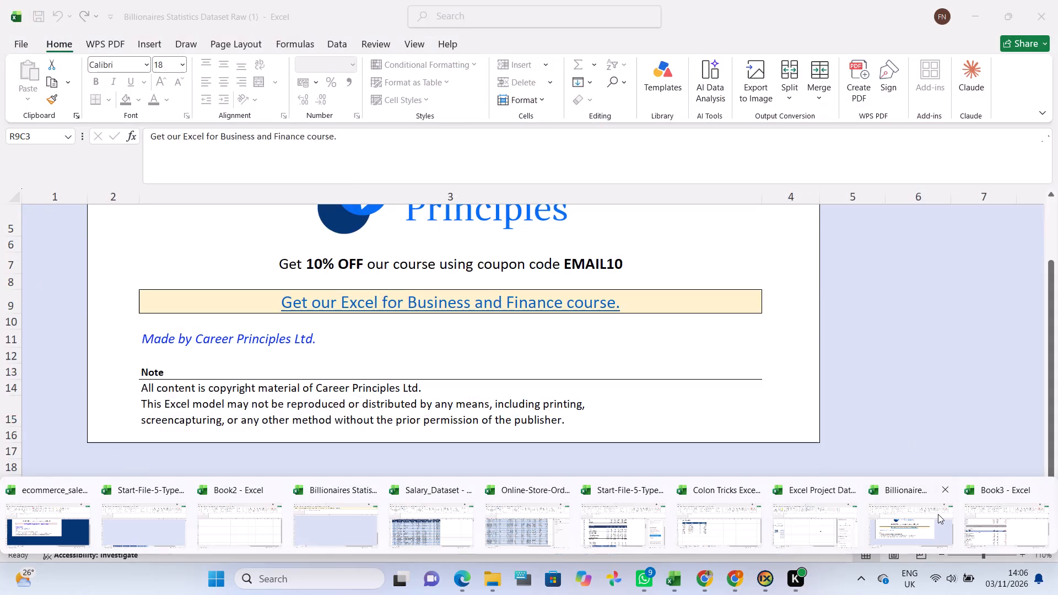
click(1013, 525)
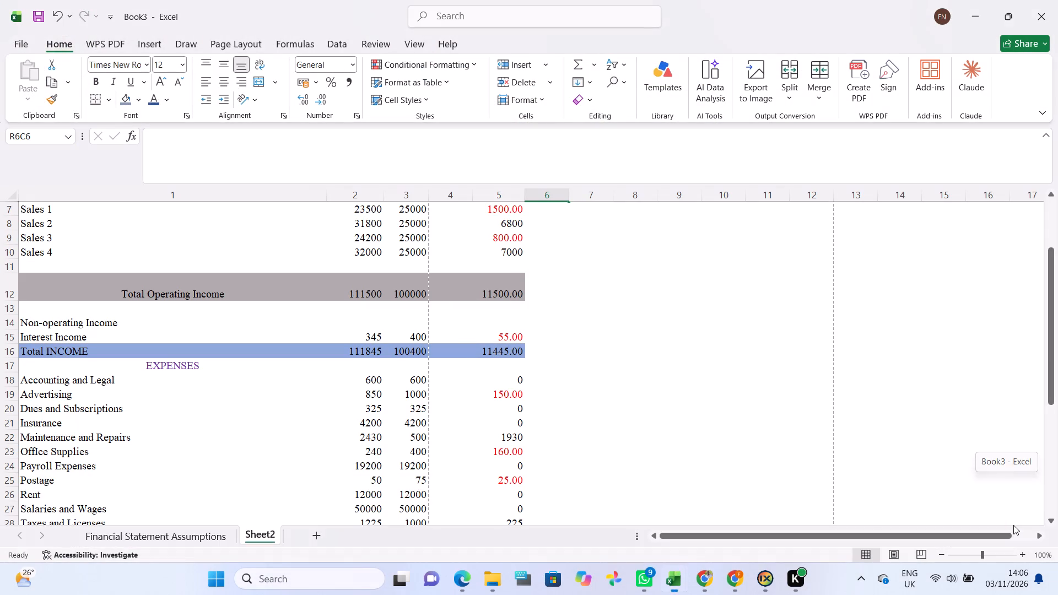
scroll(636, 439, up, 2)
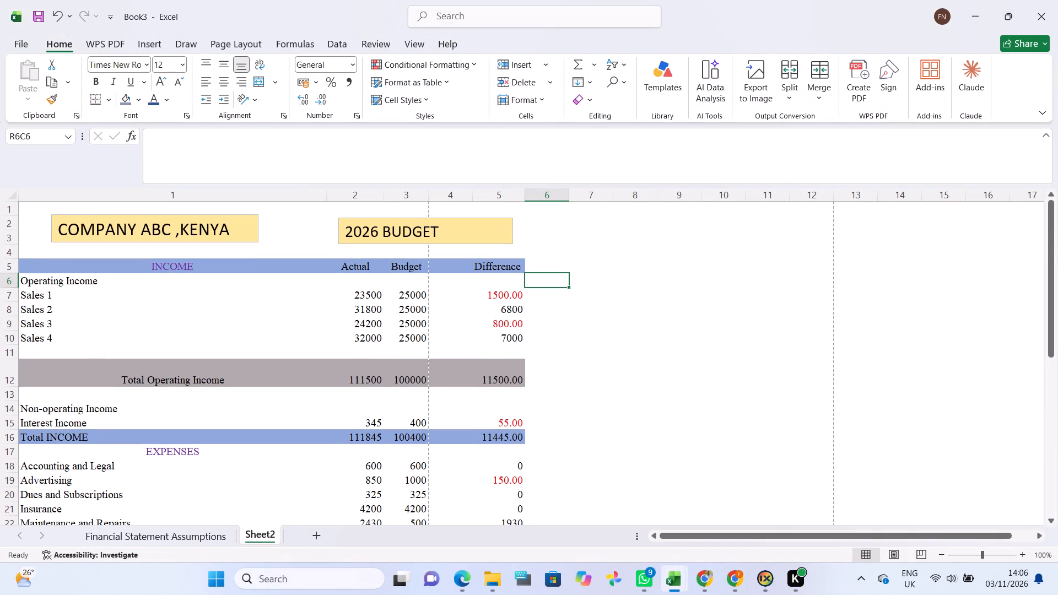
drag(428, 194, 438, 194)
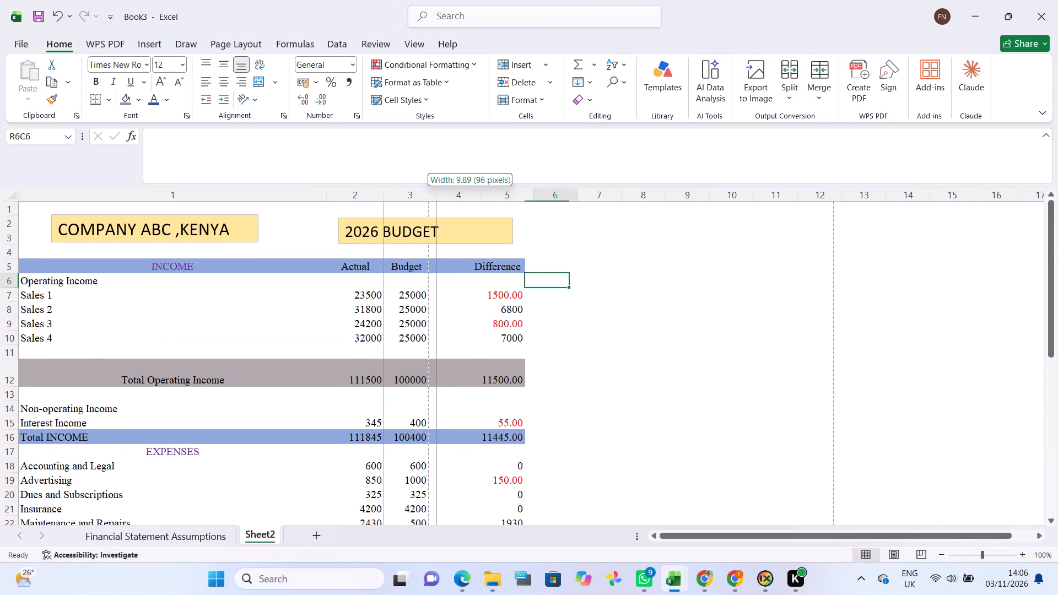
drag(438, 194, 448, 194)
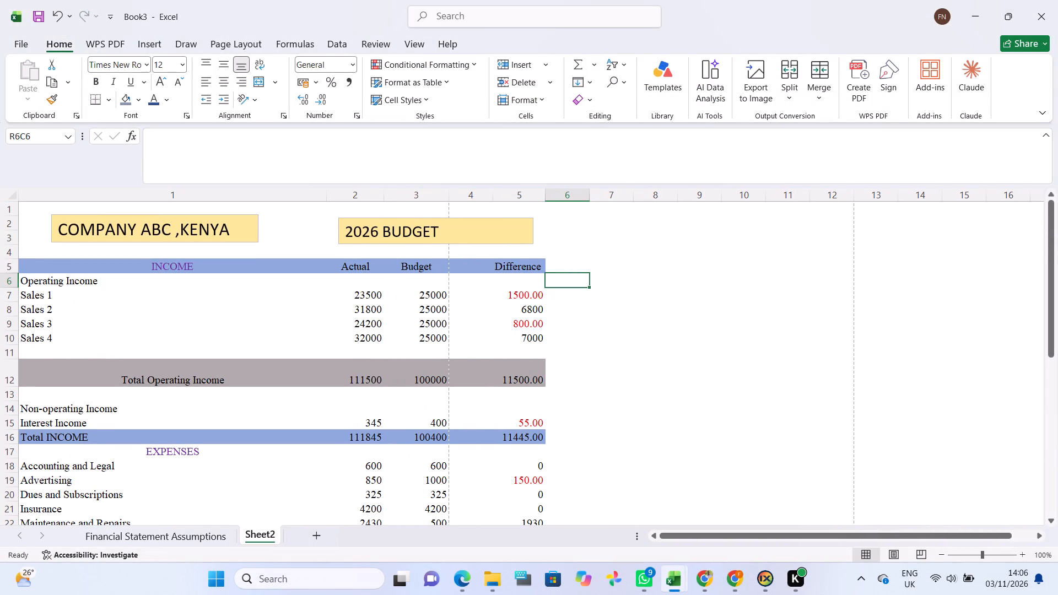
click(616, 271)
scroll(527, 280, down, 1)
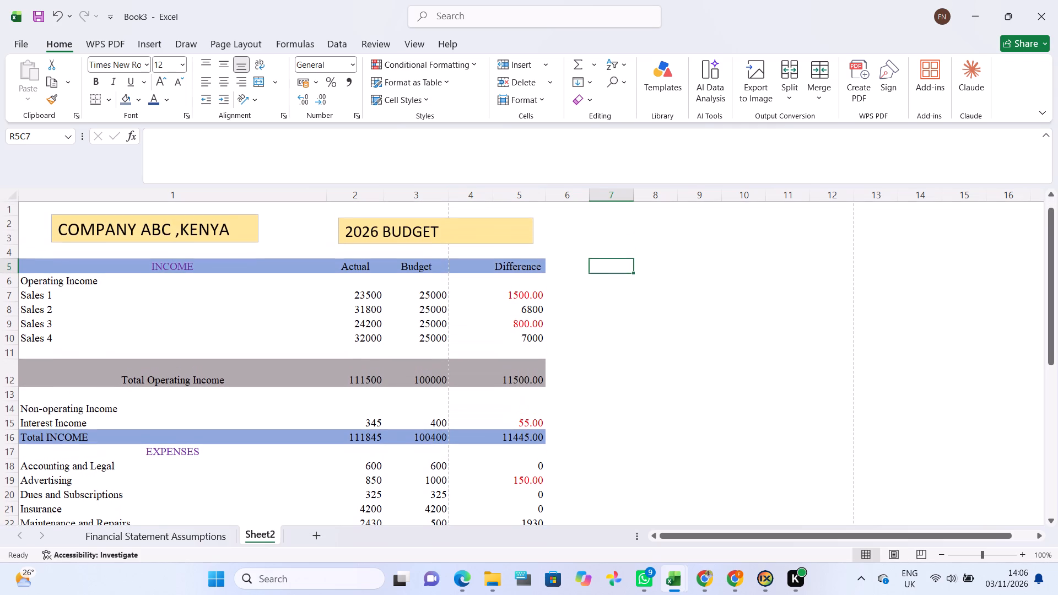
Narrow the 2026 BUDGET text box so that it ends just past the Budget column.
click(526, 240)
drag(526, 240, 538, 236)
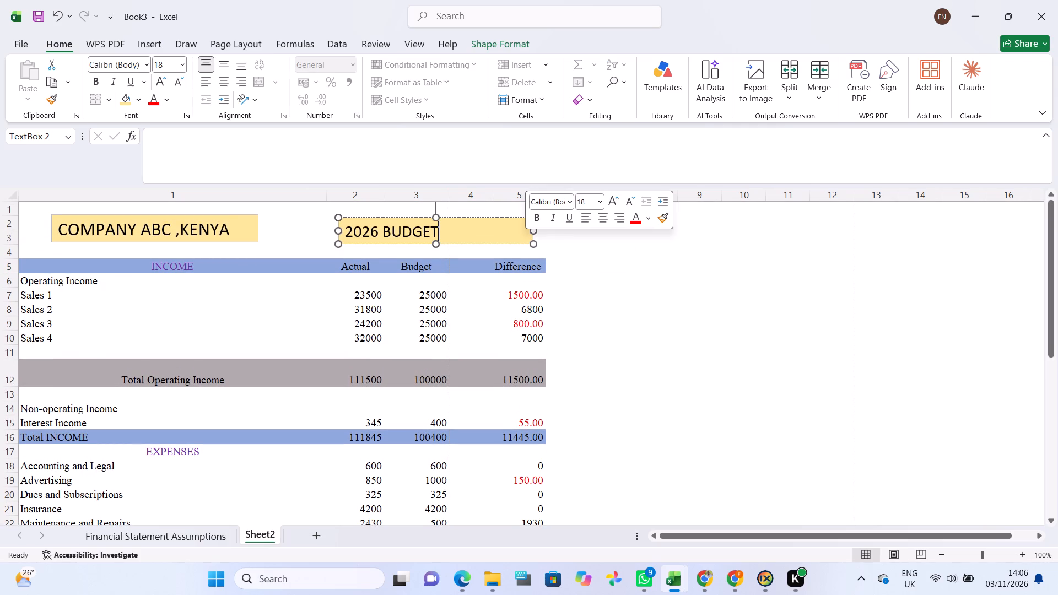
drag(538, 236, 536, 239)
click(536, 239)
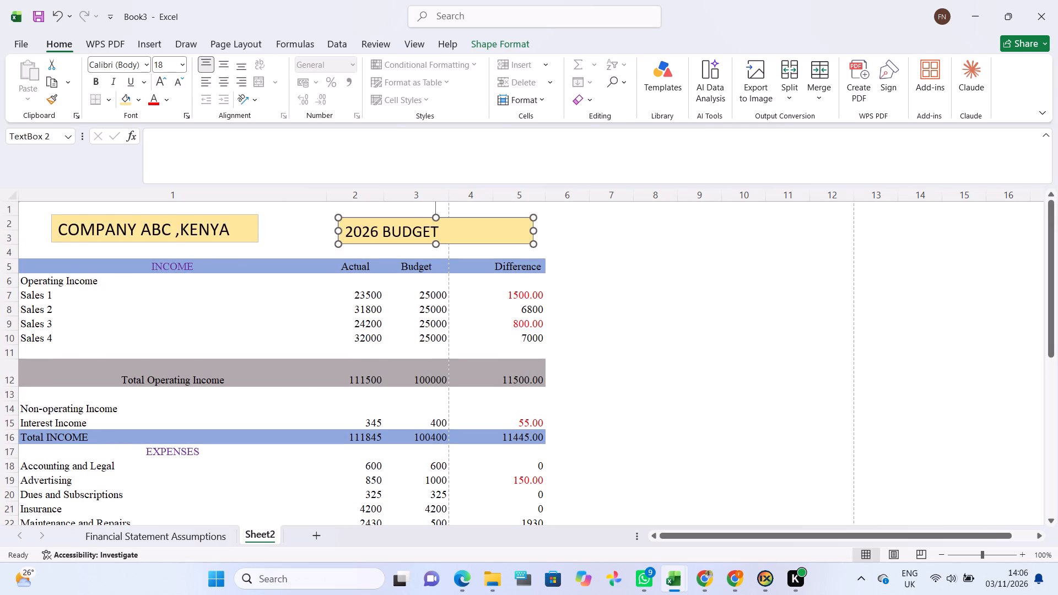
drag(535, 233, 466, 241)
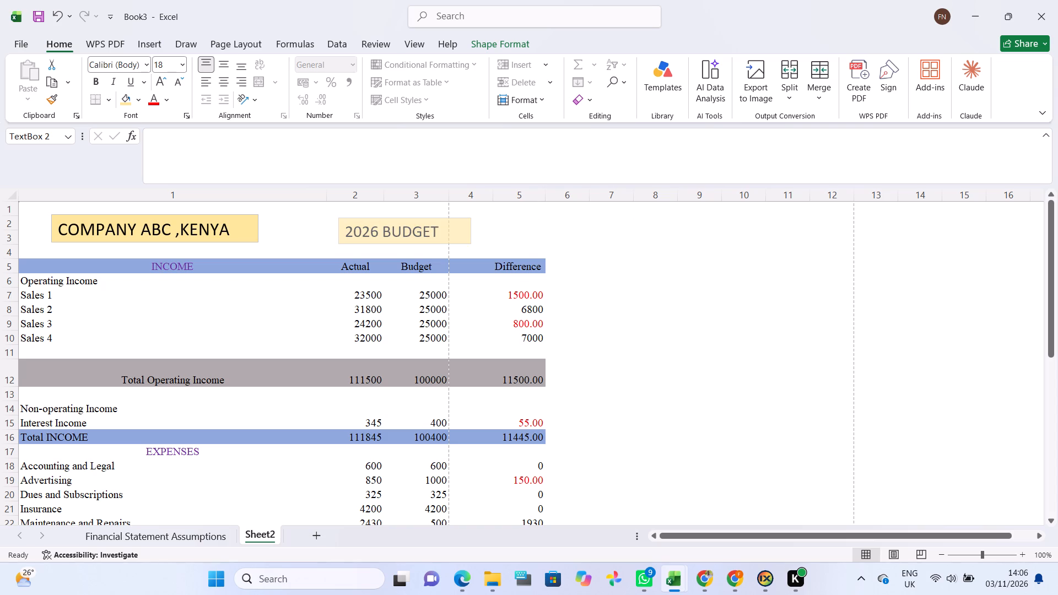
drag(466, 241, 463, 241)
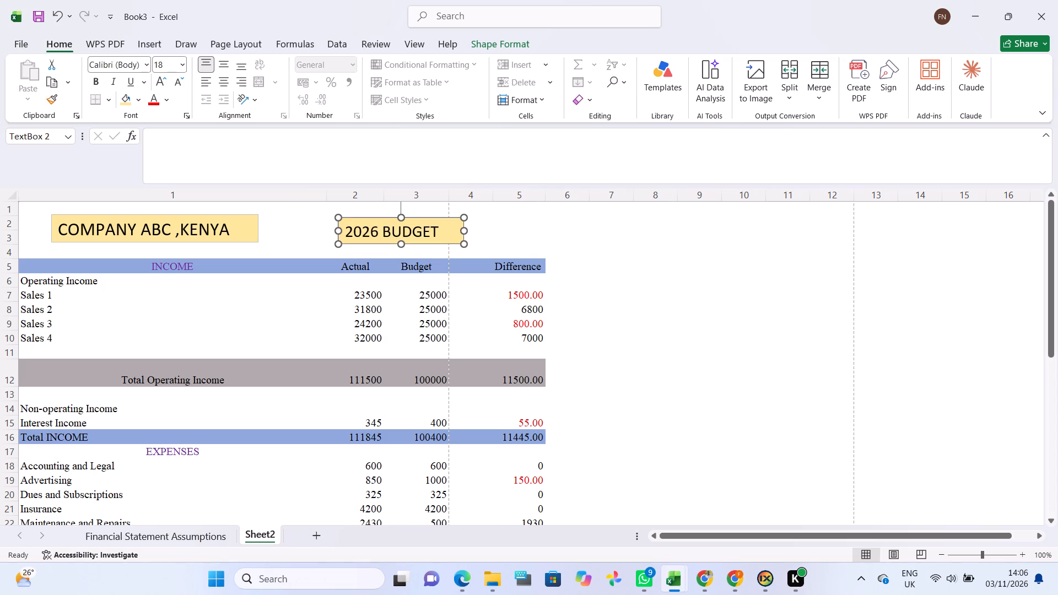
click(508, 242)
Check the statement's layout against the page-break lines, from the title boxes down to the Net Income row.
scroll(431, 291, down, 2)
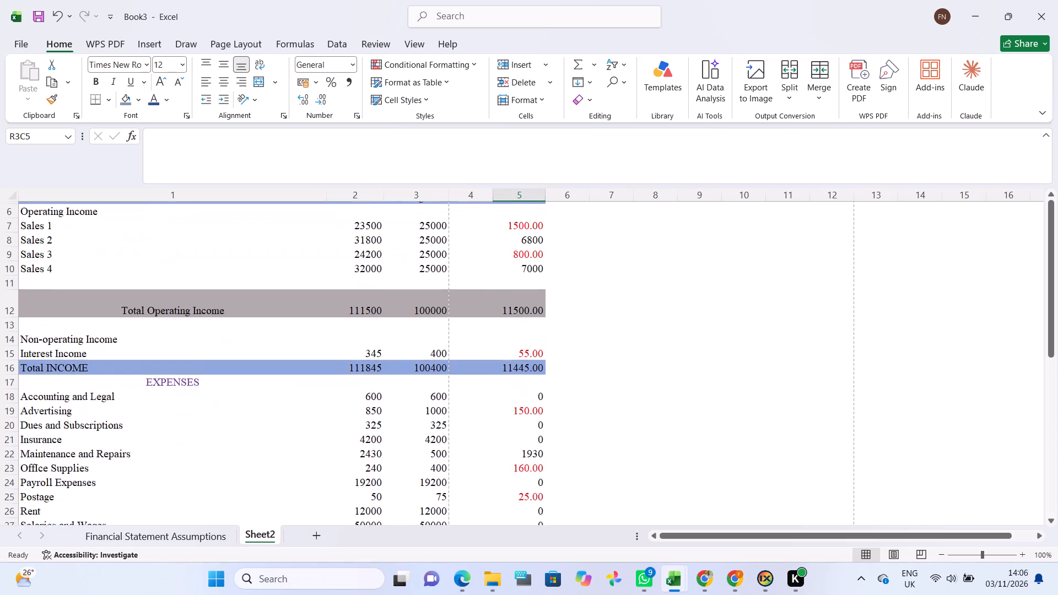
scroll(431, 291, down, 2)
scroll(431, 291, up, 1)
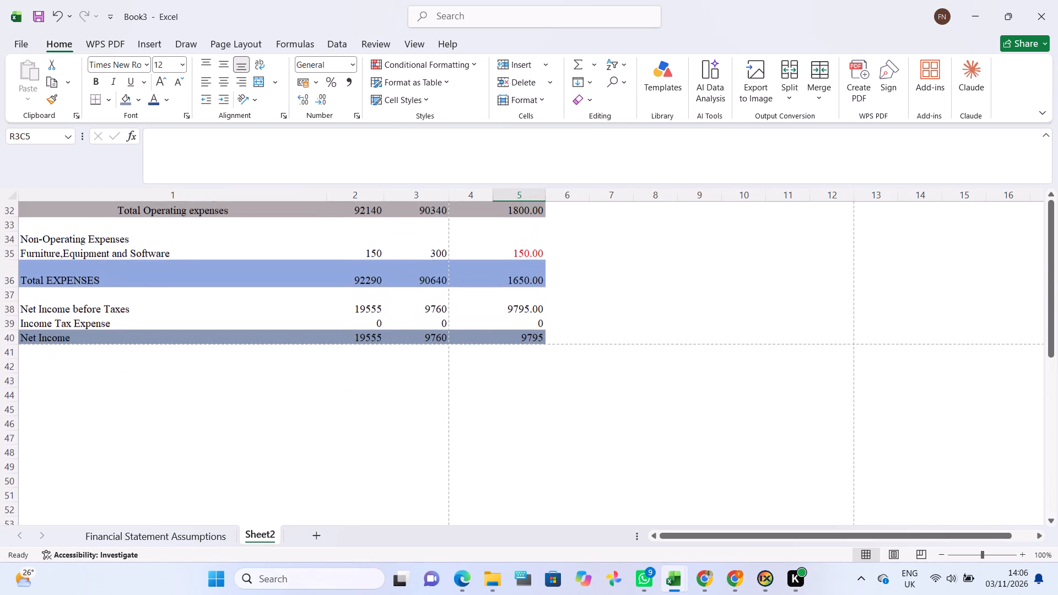
click(557, 337)
scroll(557, 337, up, 3)
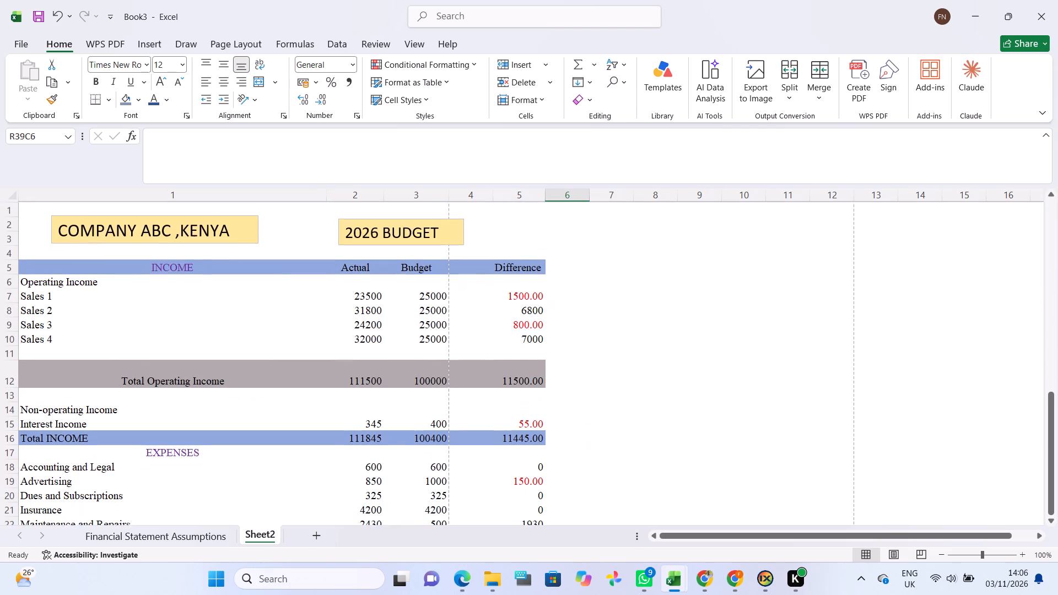
scroll(557, 337, up, 1)
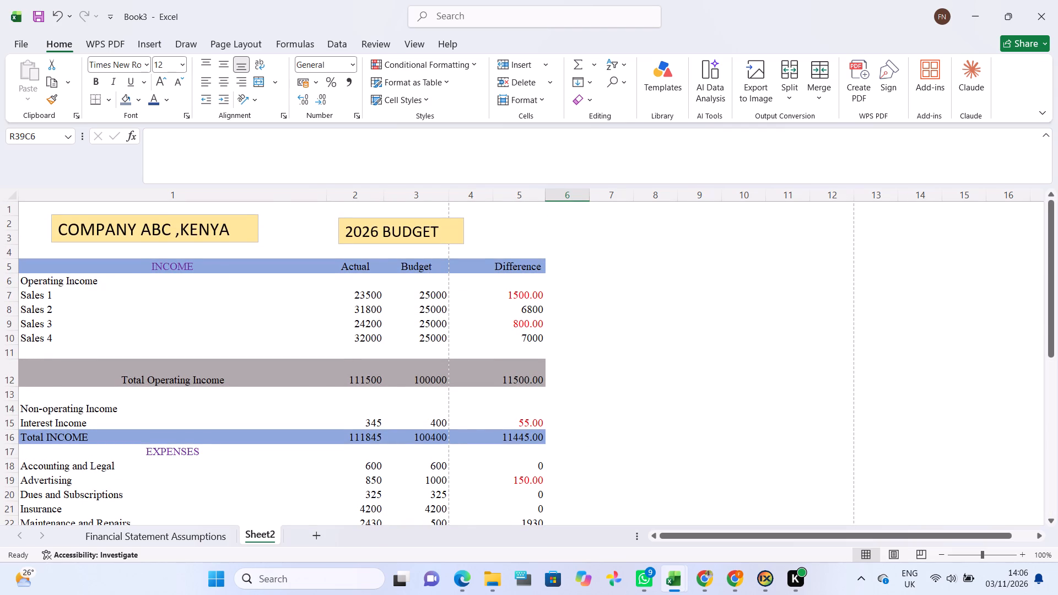
scroll(556, 336, left, 1)
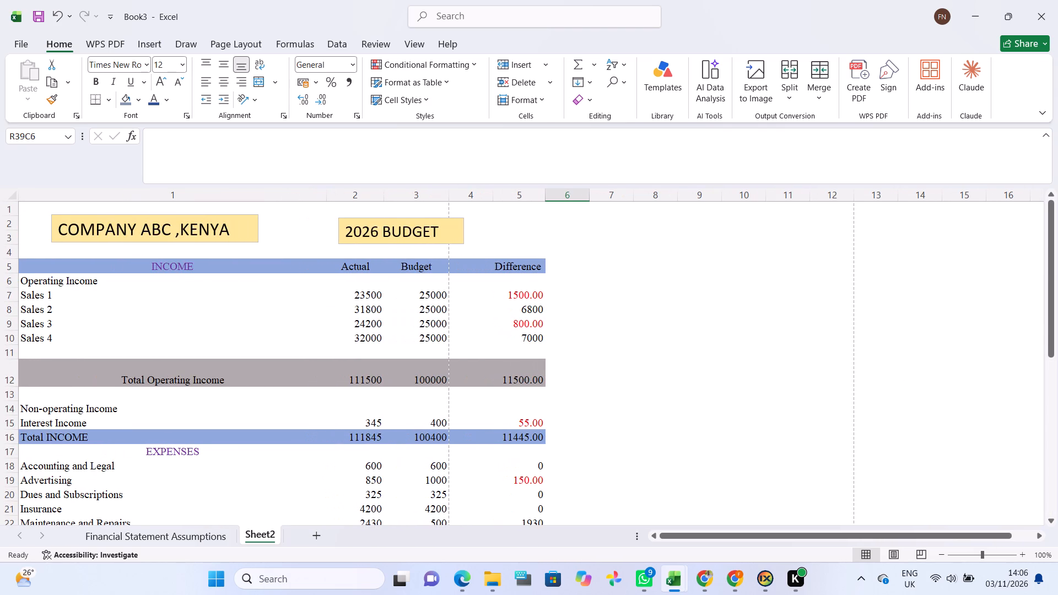
Widen the Budget column (column 3) by a slight amount more.
click(446, 196)
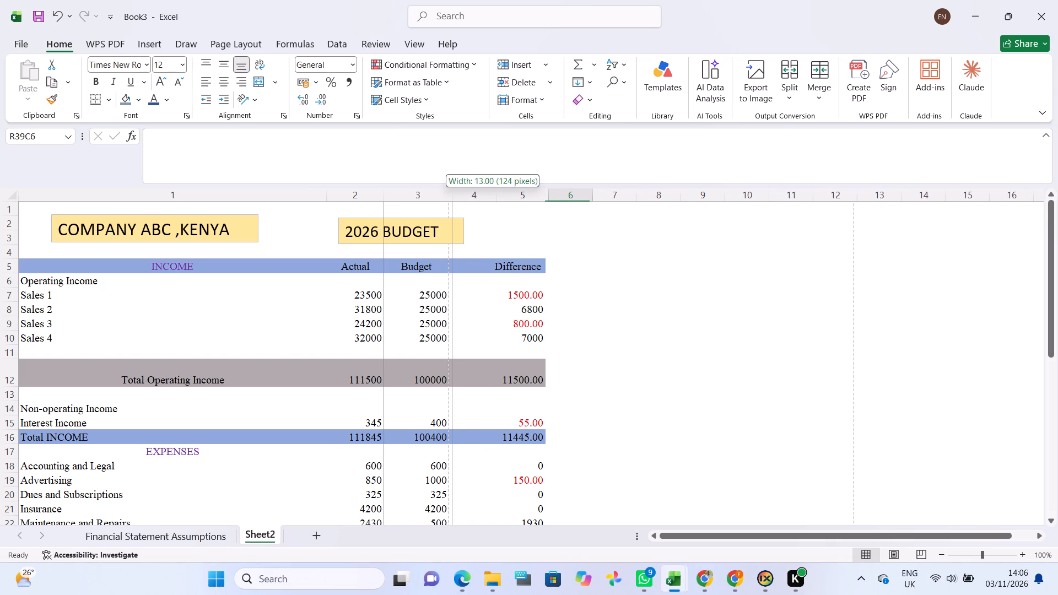
Review the whole statement with the adjusted Budget column, through the income, expenses and Net Income rows.
scroll(657, 343, down, 1)
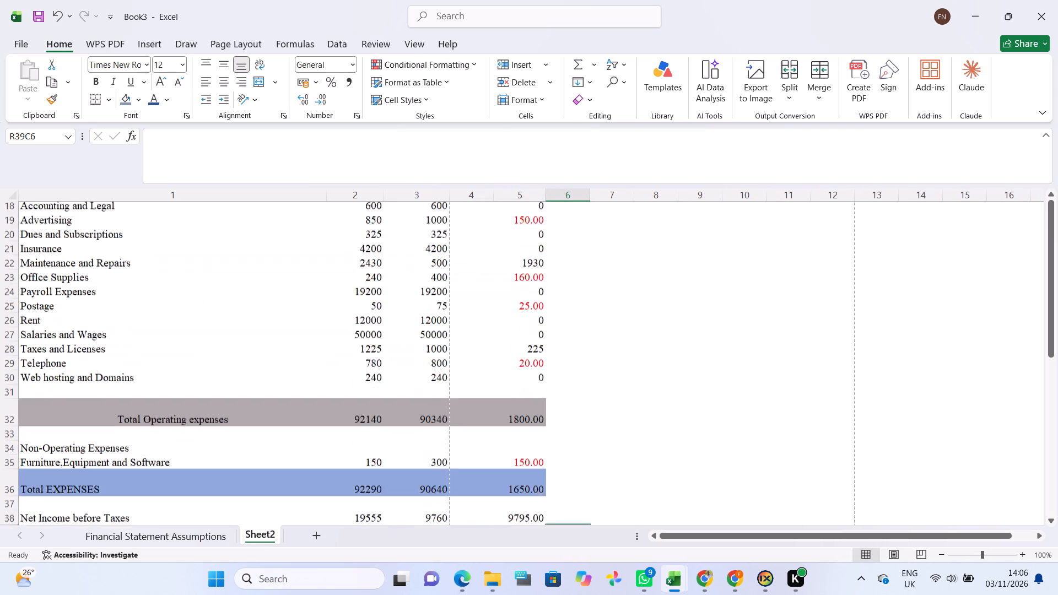
scroll(657, 343, down, 2)
scroll(656, 559, up, 2)
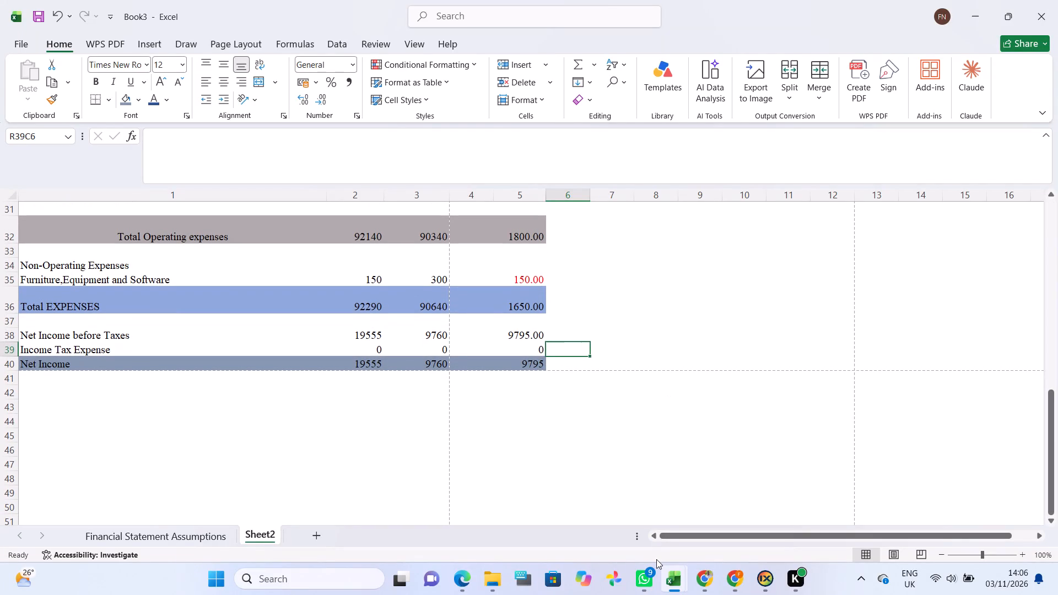
scroll(656, 559, up, 2)
scroll(512, 509, up, 5)
scroll(512, 509, down, 3)
scroll(512, 509, up, 3)
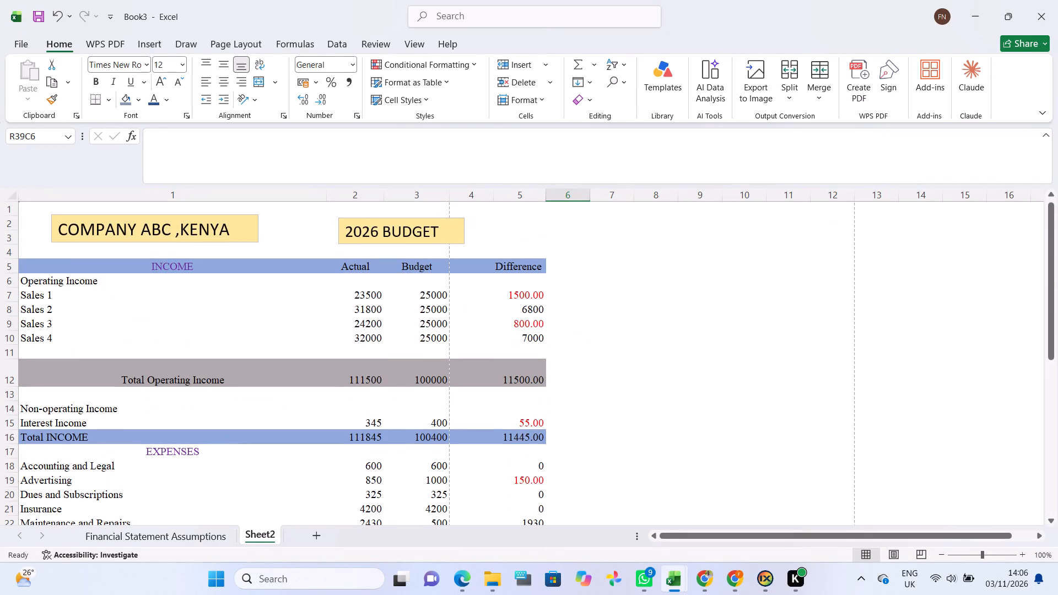
Save a PDF copy of the statement in the Documents folder under the name 2026 BUDGET 2.
click(26, 43)
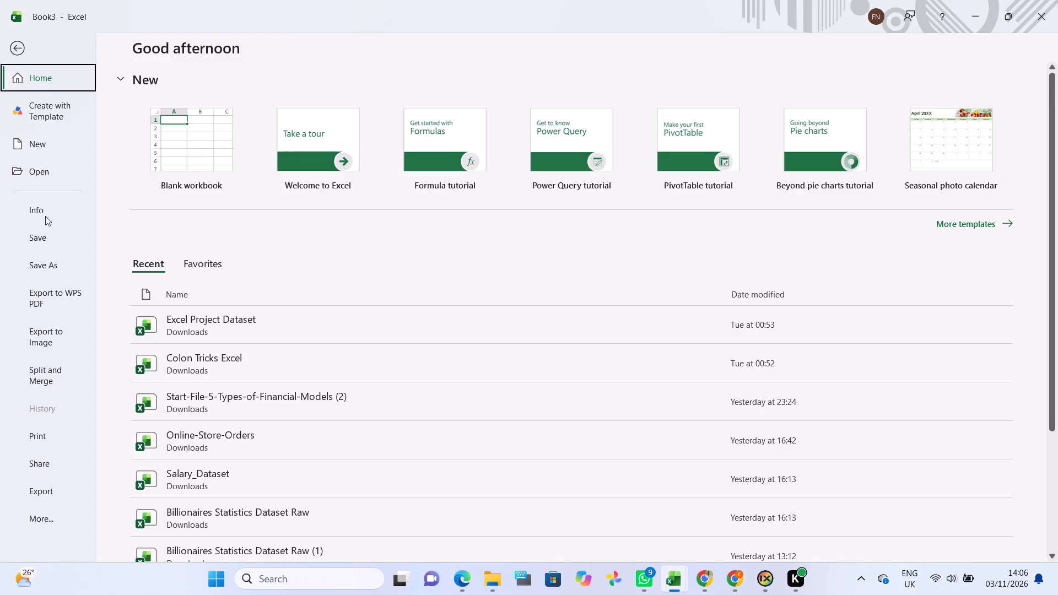
click(55, 266)
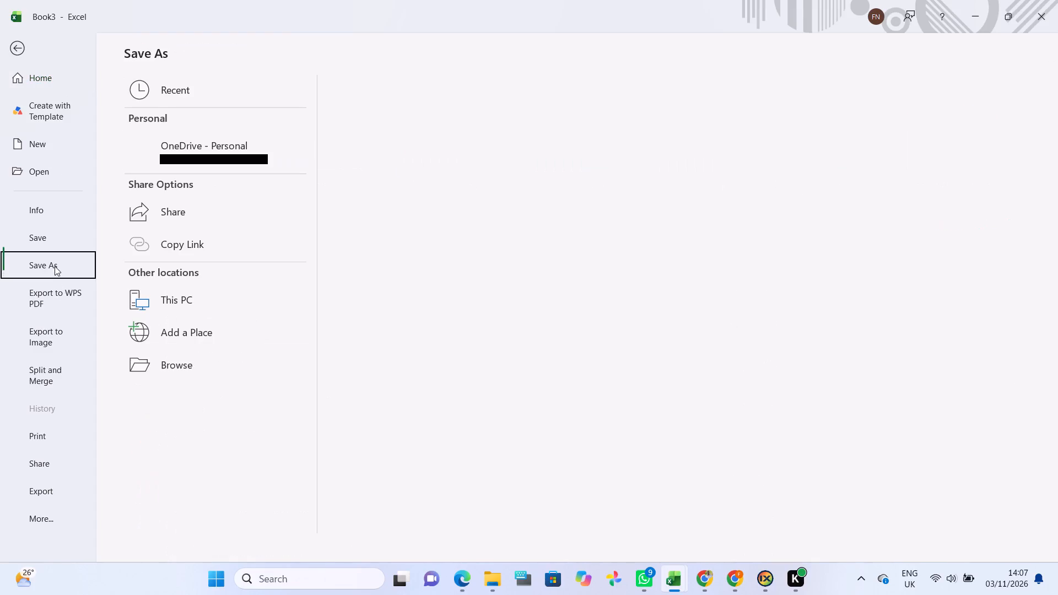
click(193, 300)
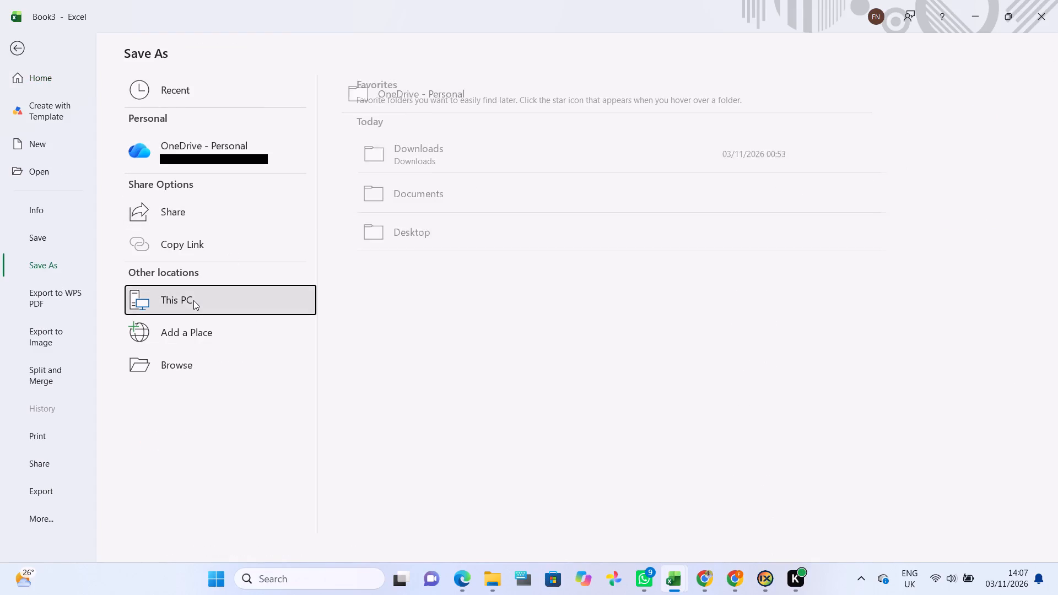
click(457, 196)
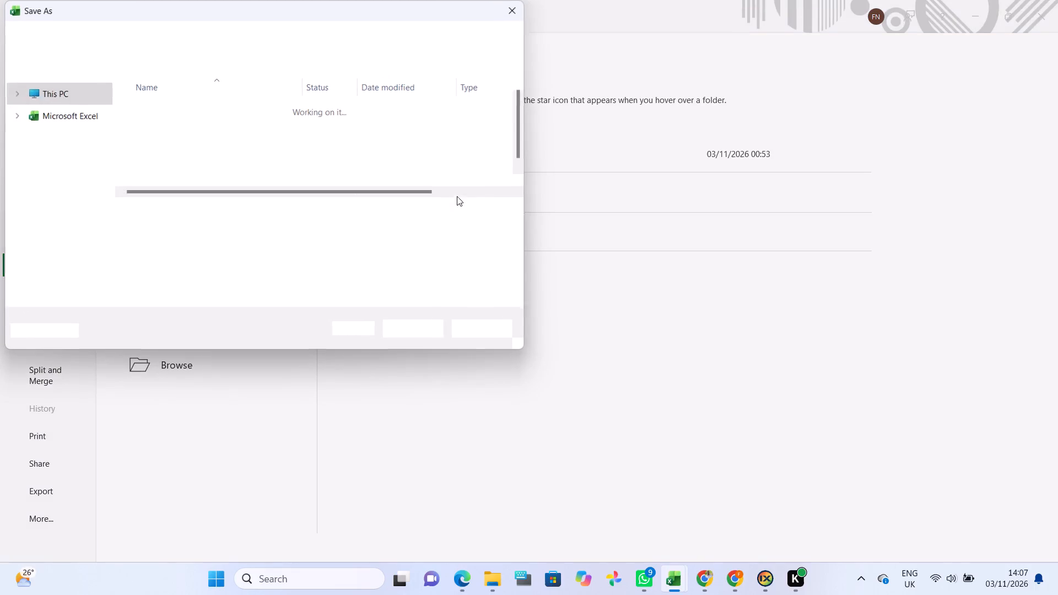
click(185, 211)
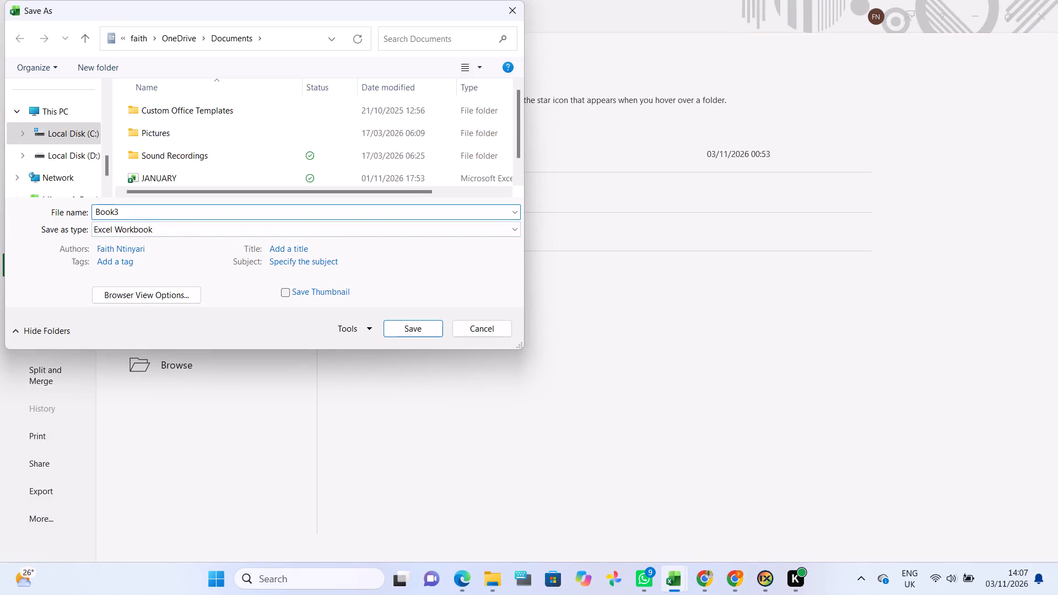
key(BackSpace)
key(BackSpace)
key(BackSpace)
key(BackSpace)
key(BackSpace)
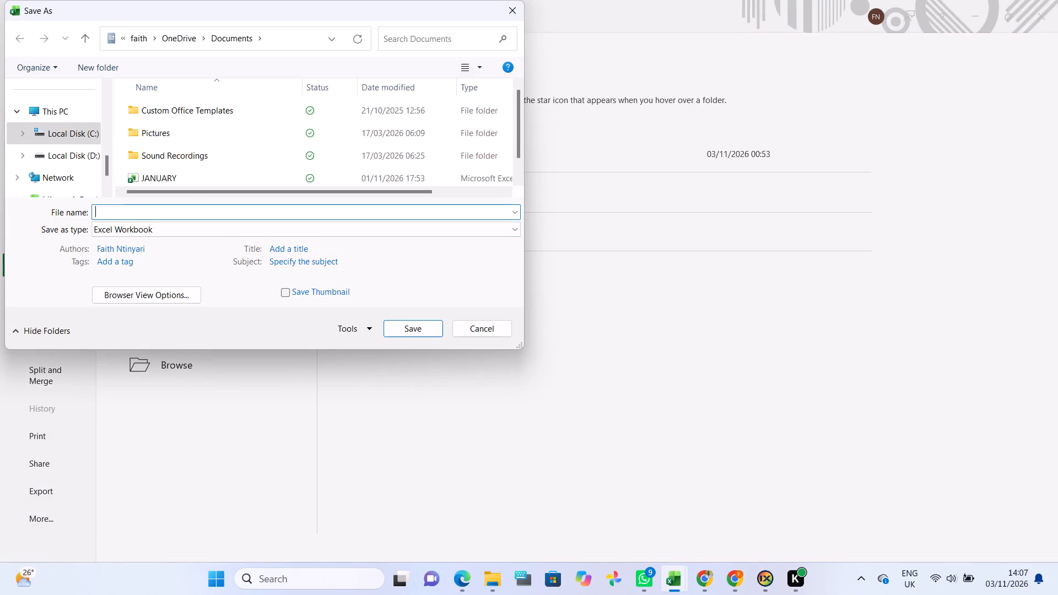
text(2026)
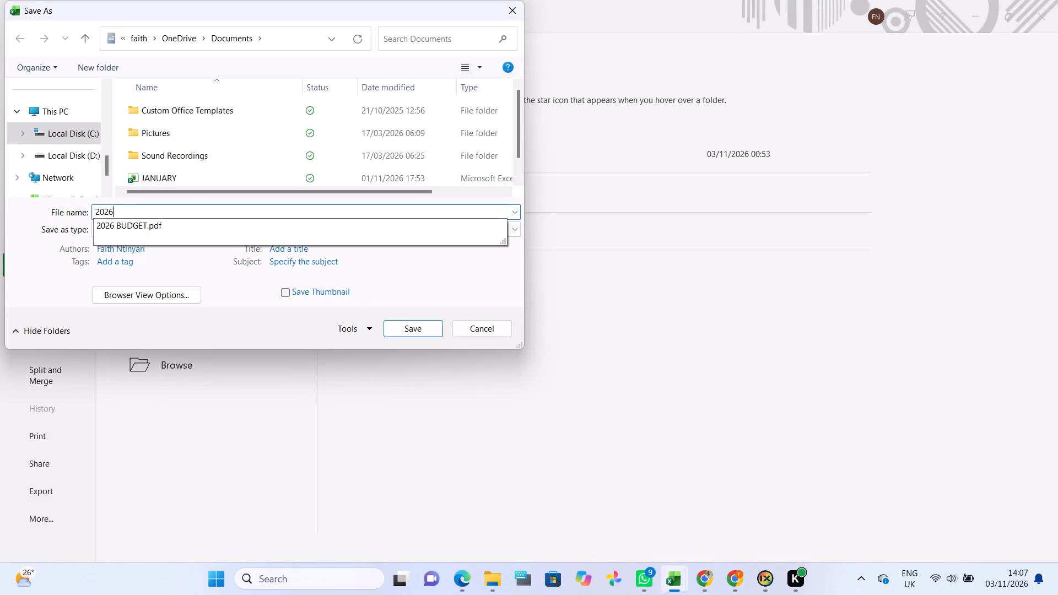
key(space)
text(BUDGET 2)
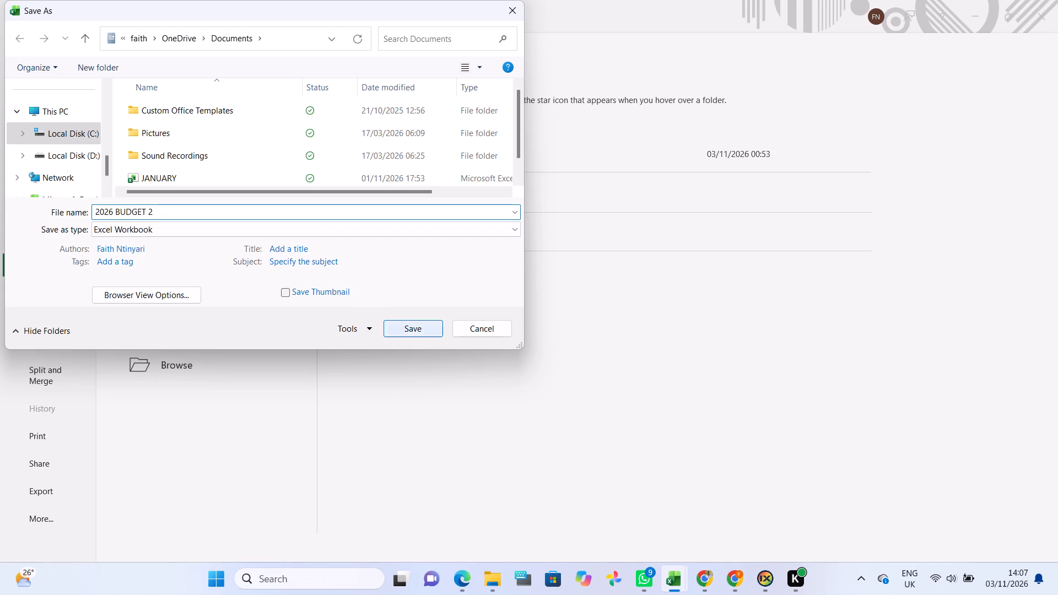
click(311, 228)
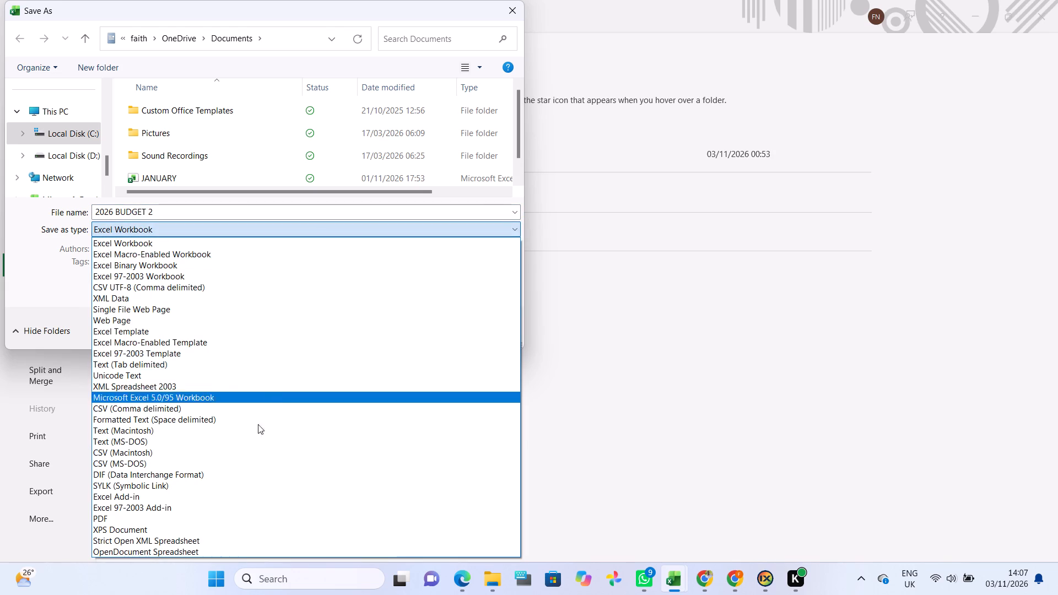
click(216, 524)
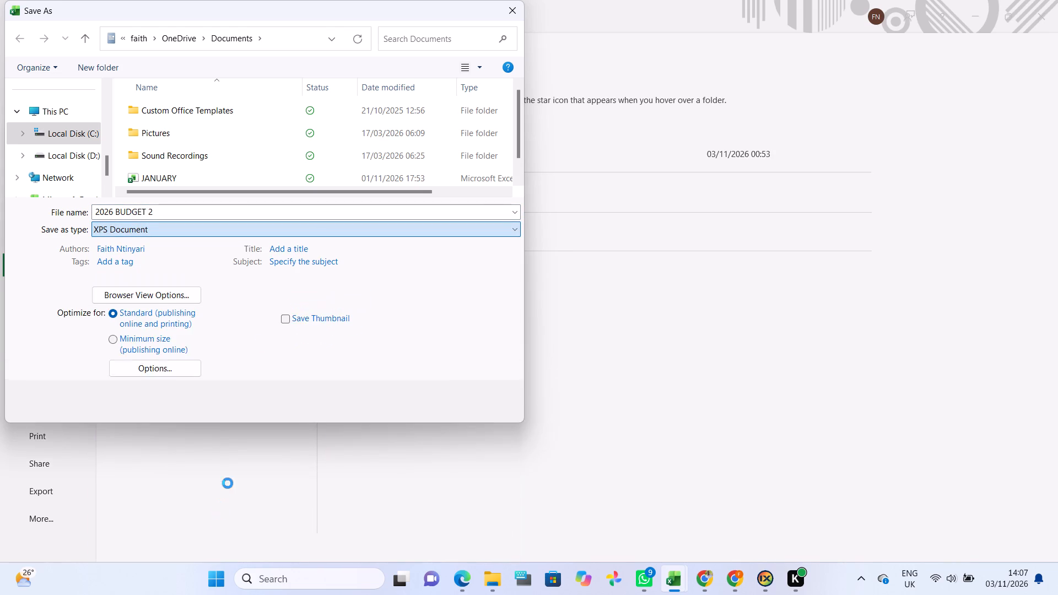
click(219, 228)
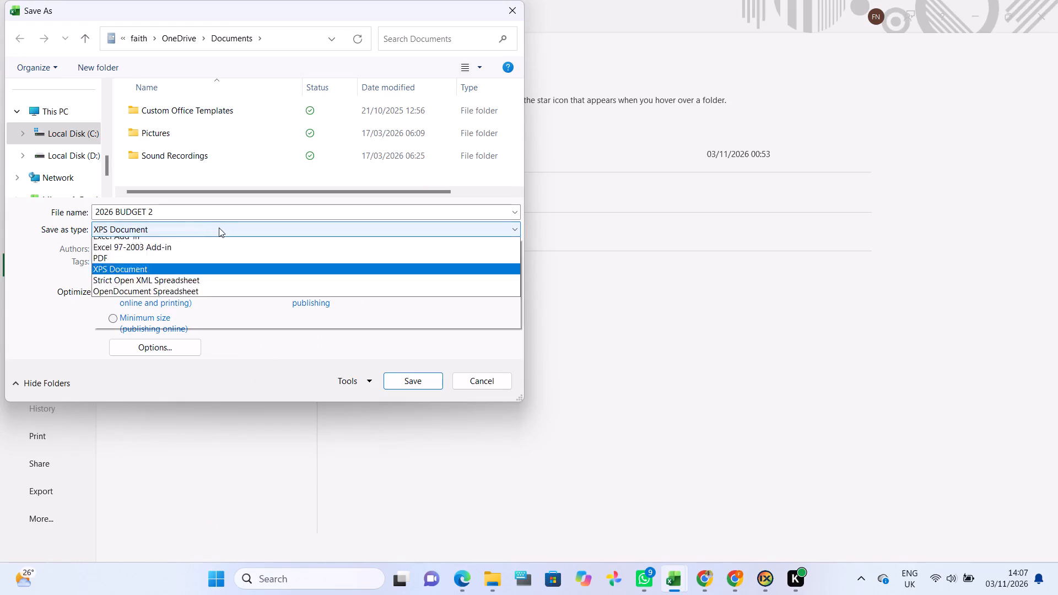
click(191, 523)
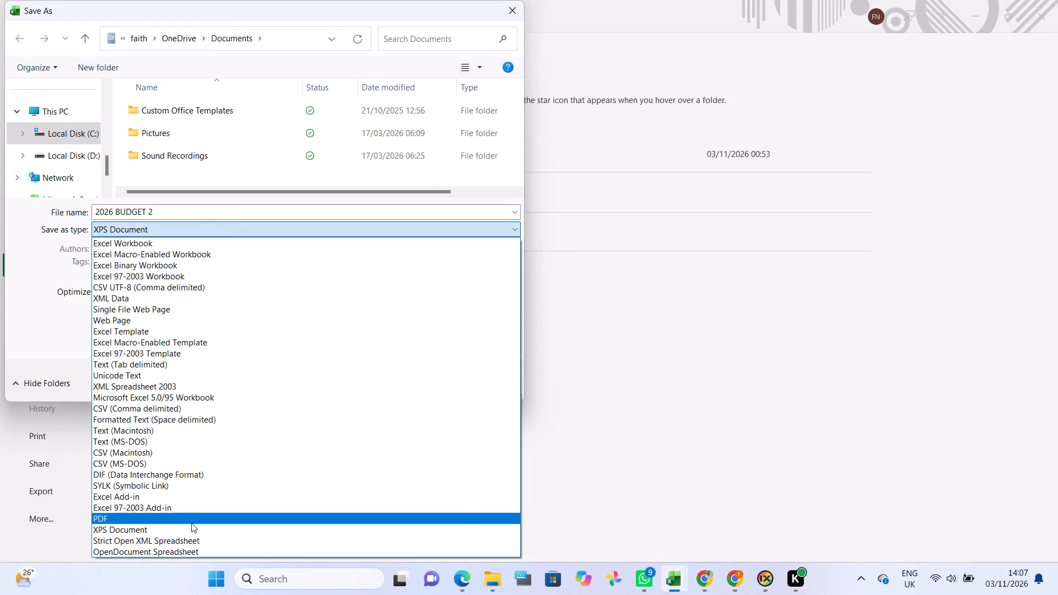
click(414, 387)
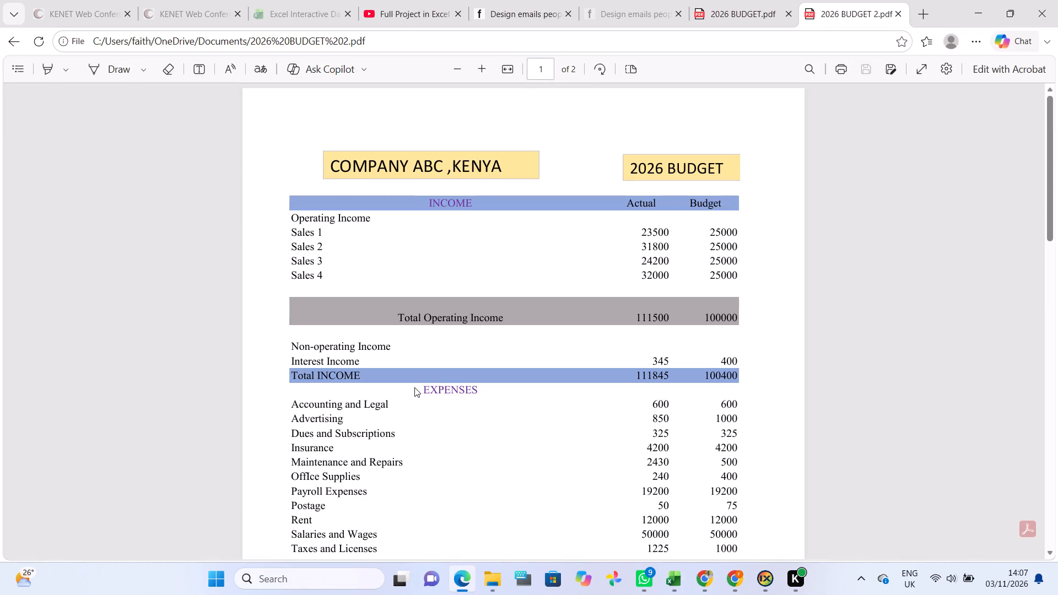
Examine both pages of the 2026 BUDGET 2 PDF, checking how the title boxes and the Actual, Budget and Difference columns fit.
scroll(512, 332, down, 3)
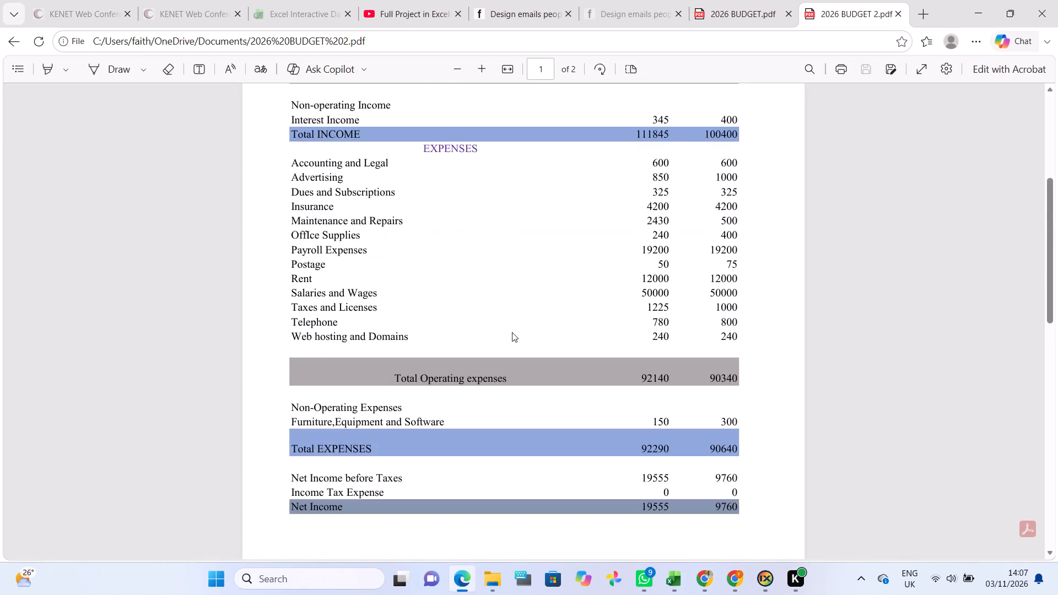
scroll(512, 332, down, 1)
scroll(512, 332, up, 1)
scroll(512, 332, down, 4)
scroll(512, 332, up, 1)
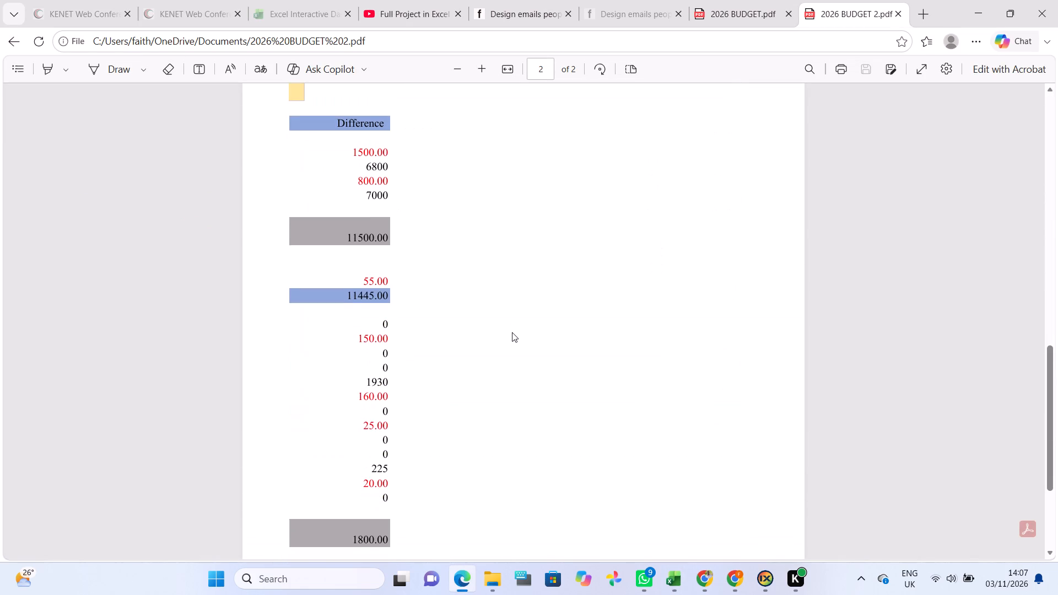
scroll(512, 332, up, 10)
scroll(512, 332, down, 10)
scroll(512, 332, up, 3)
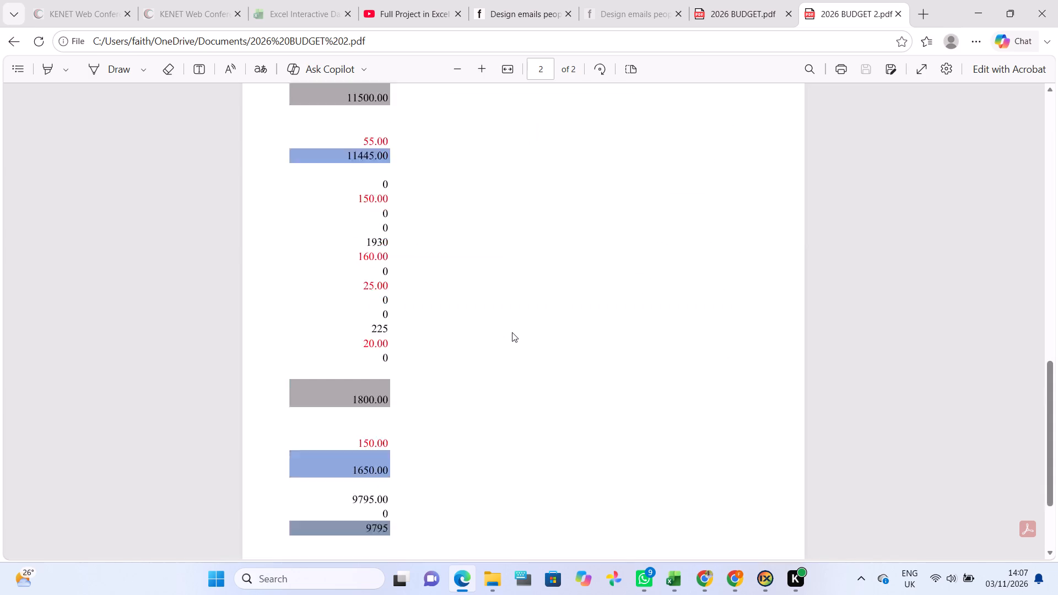
scroll(512, 332, up, 3)
scroll(512, 332, down, 1)
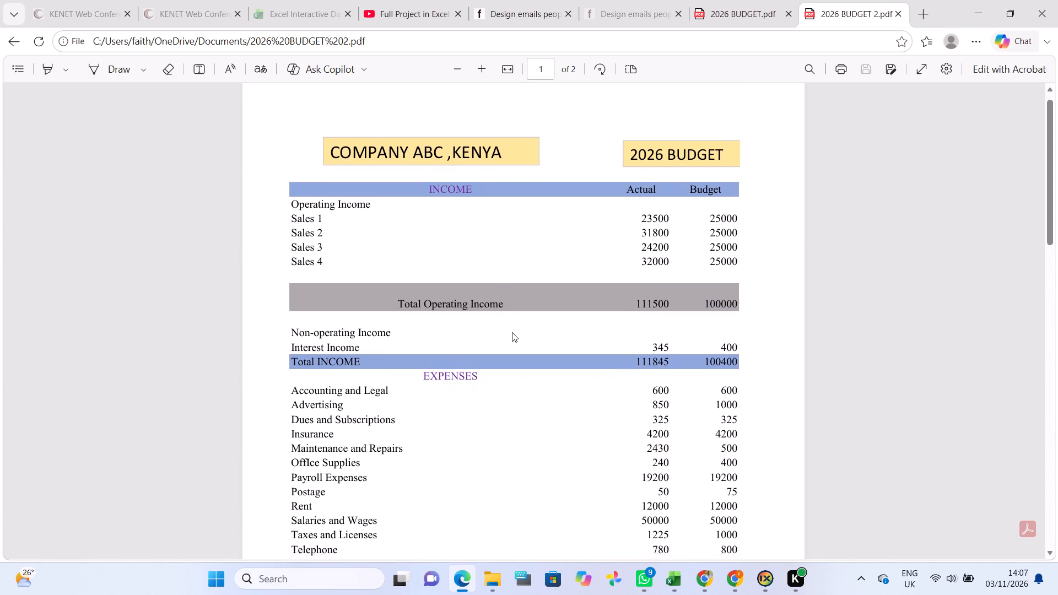
scroll(512, 332, down, 2)
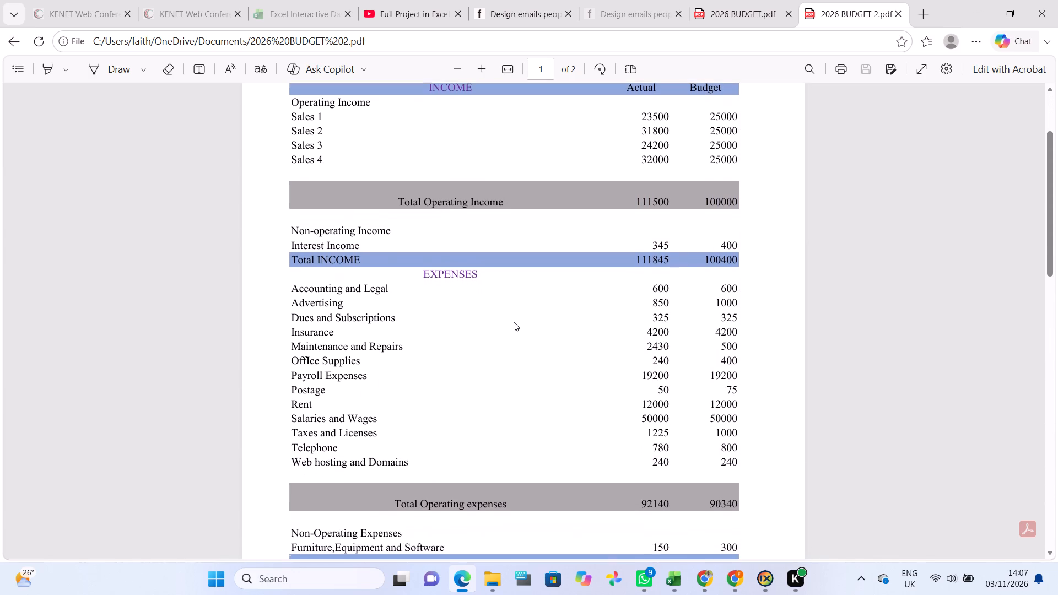
scroll(514, 322, up, 2)
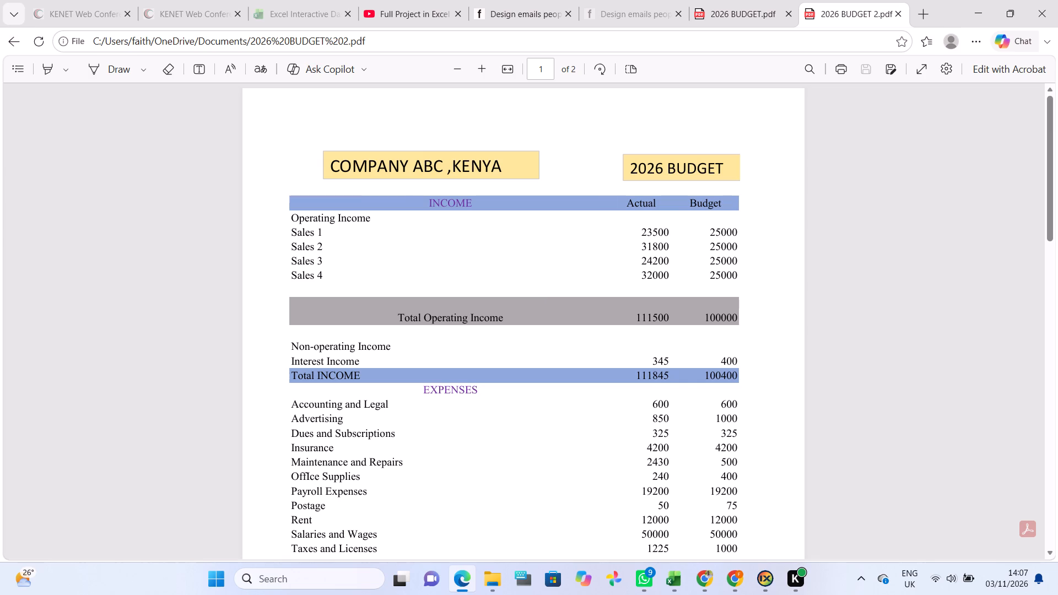
scroll(623, 266, down, 1)
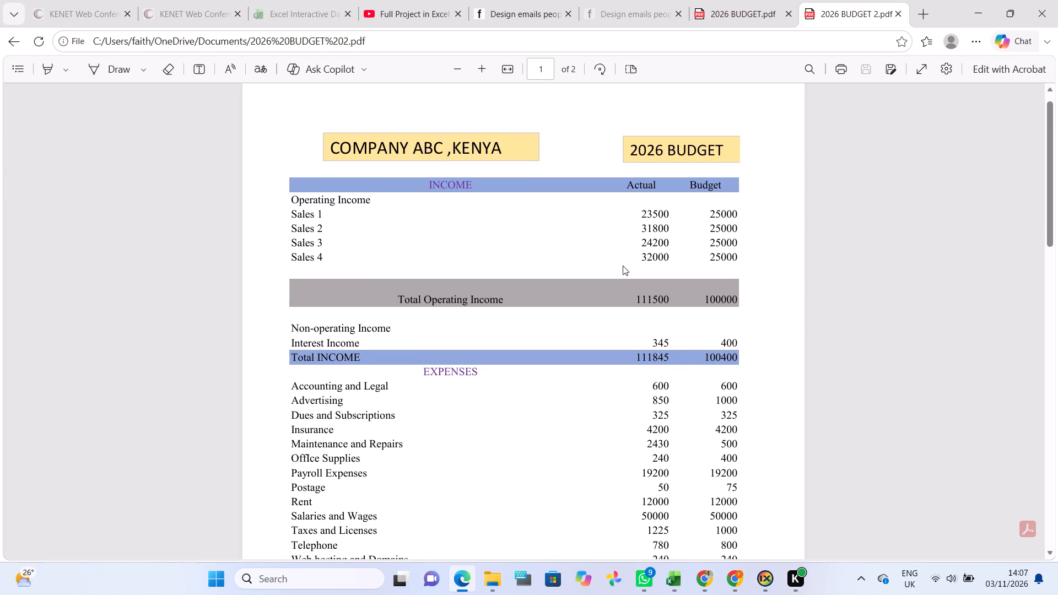
Switch from the exported PDF to the Google Chrome windows.
click(736, 577)
click(711, 580)
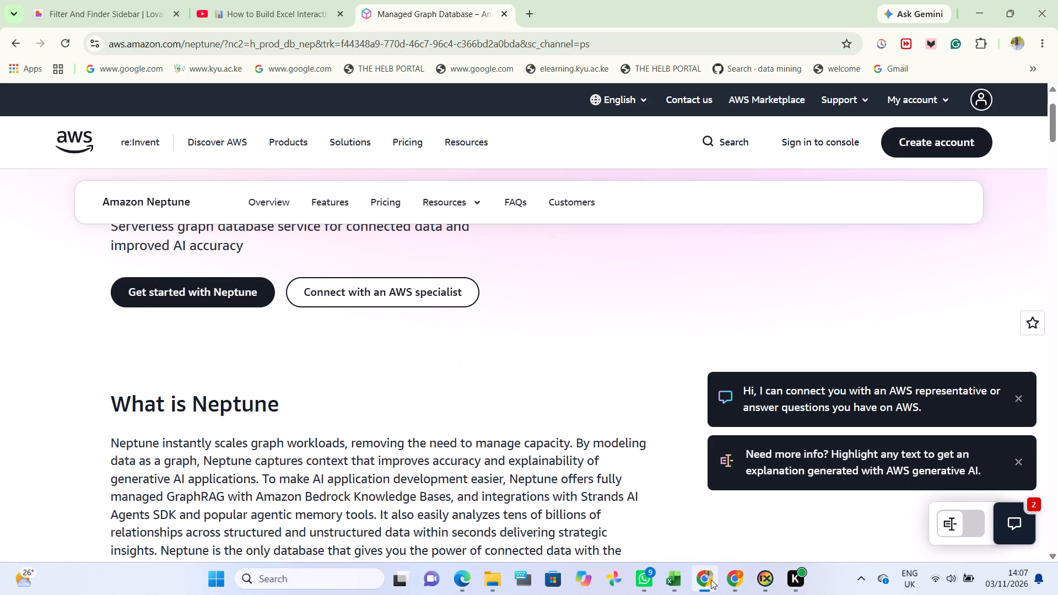
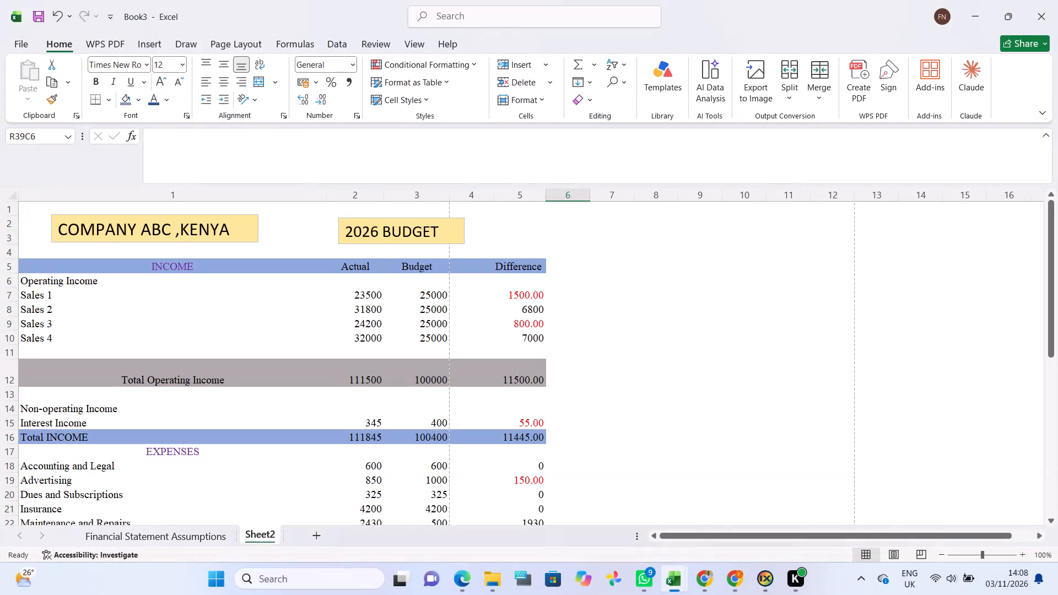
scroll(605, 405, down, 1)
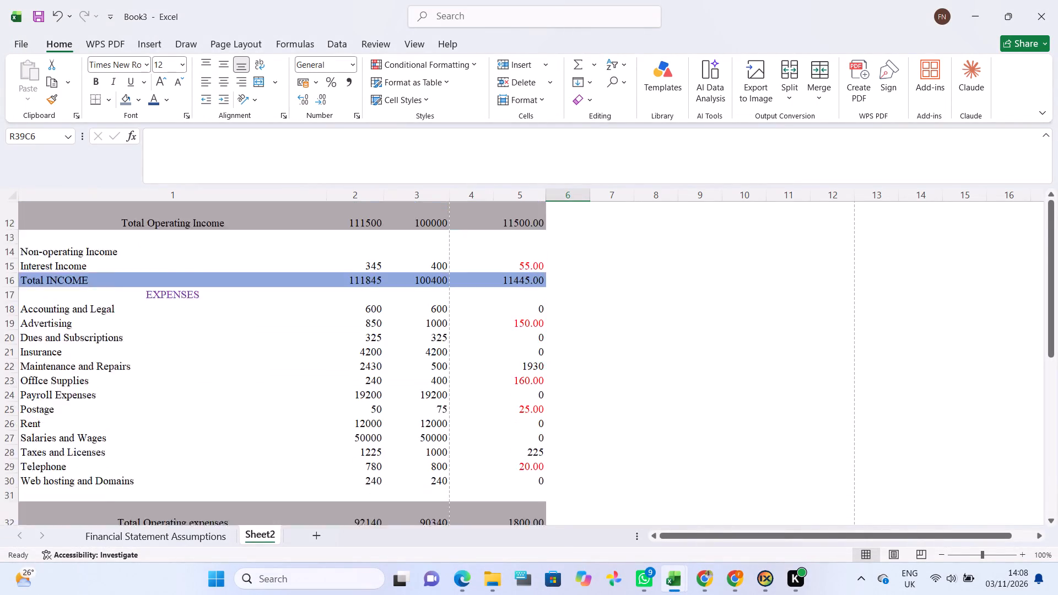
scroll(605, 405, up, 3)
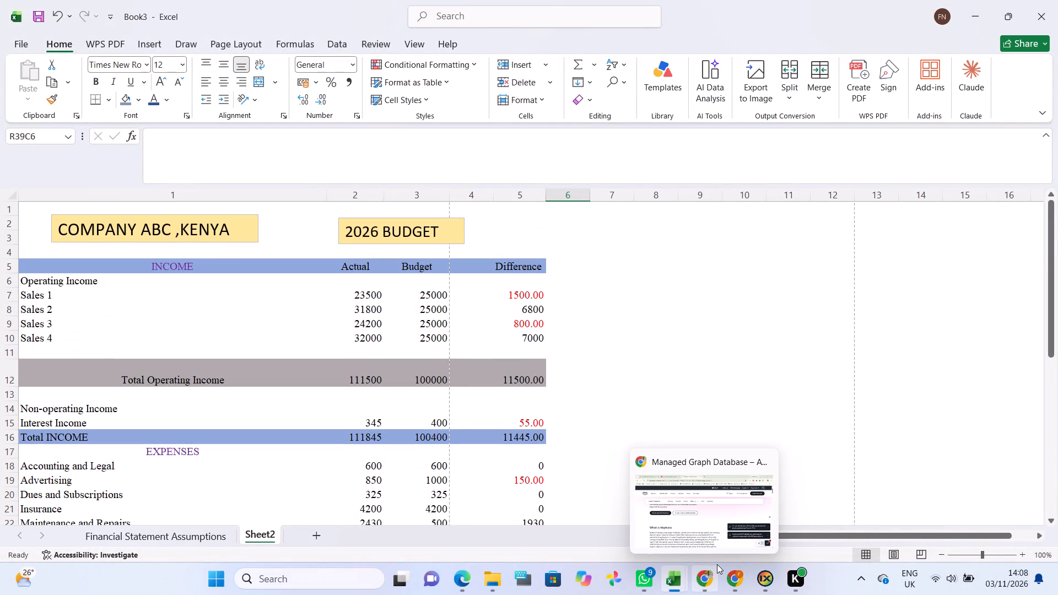